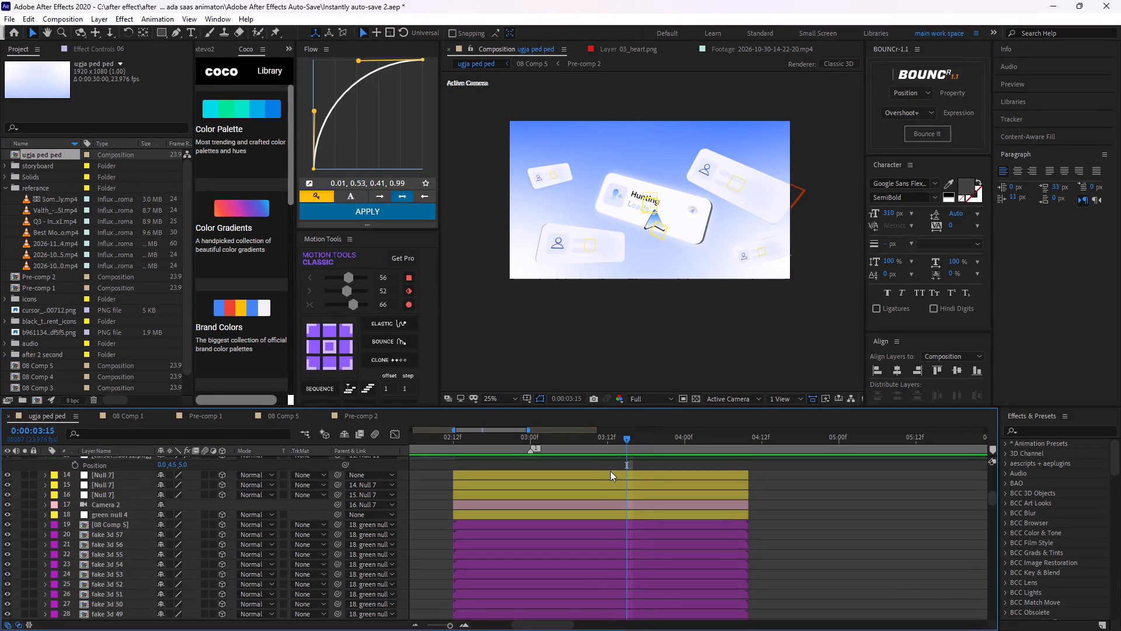
# With the current time at 0:00:03:16, add a new adjustment layer directly above the topmost Null 7 layer.
pyautogui.click(619, 474)
pyautogui.scroll(4, 629, 484)
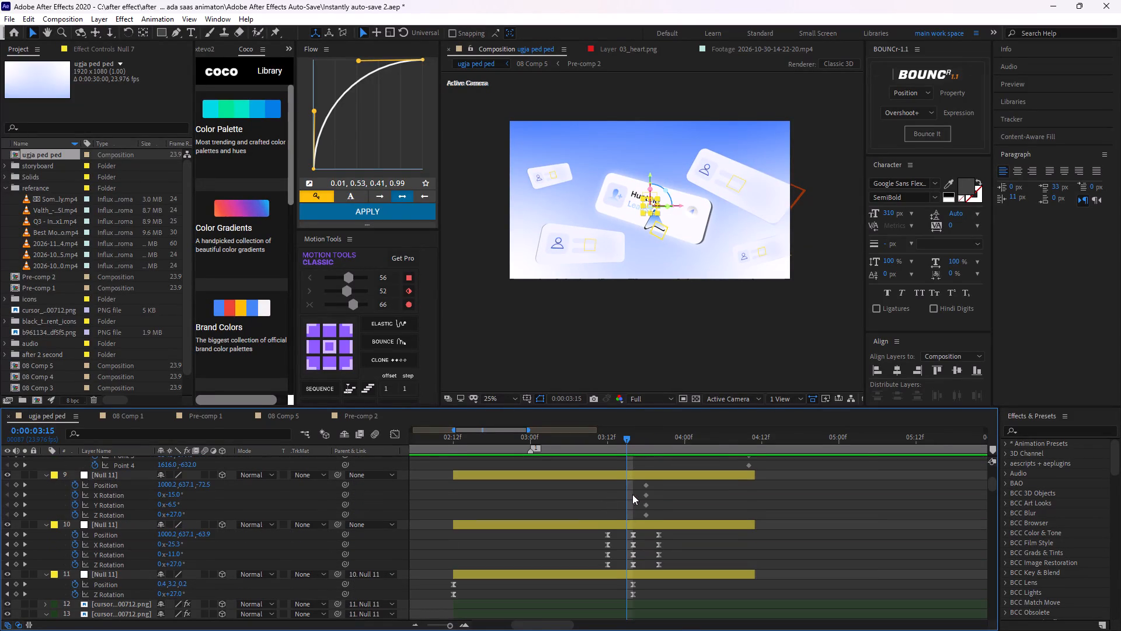
pyautogui.keyDown('alt'); pyautogui.scroll(1, 631, 514); pyautogui.keyUp('alt')
pyautogui.moveTo(625, 438); pyautogui.dragTo(636, 464)
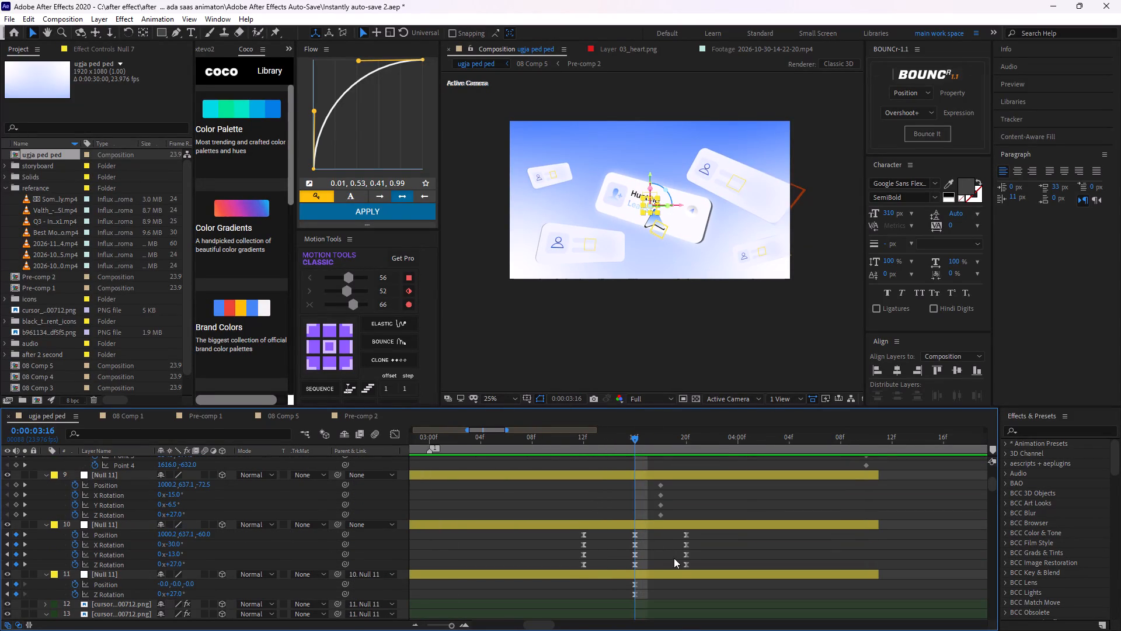
pyautogui.moveTo(671, 557); pyautogui.dragTo(655, 467, button='middle')
pyautogui.click(631, 536)
pyautogui.click(633, 547)
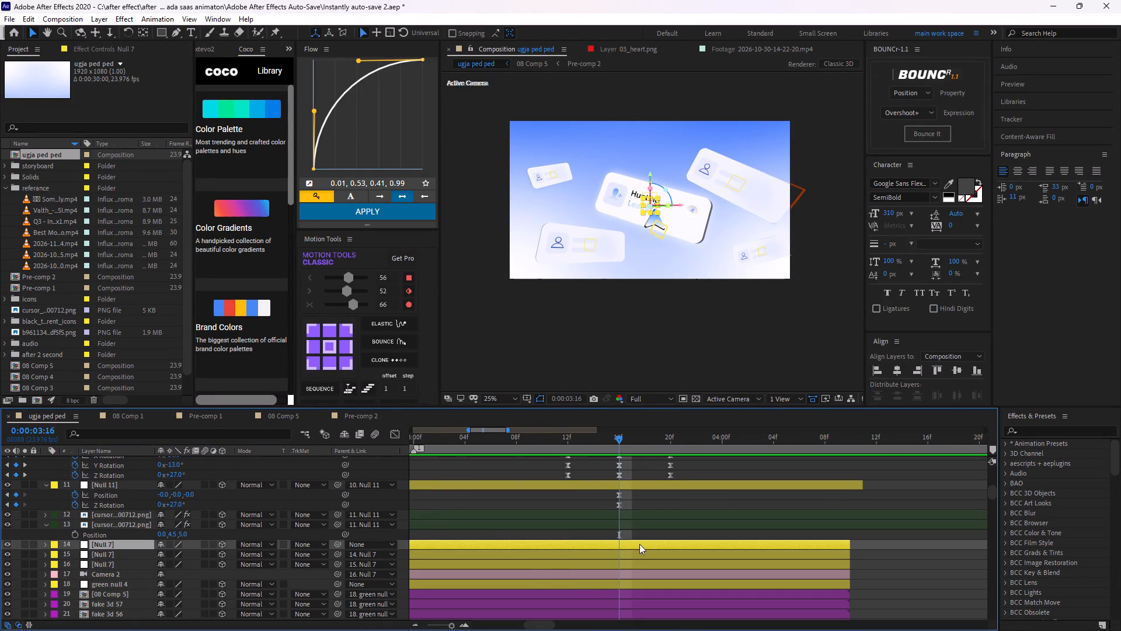
pyautogui.hotkey('ctrl', 'alt', 'y')
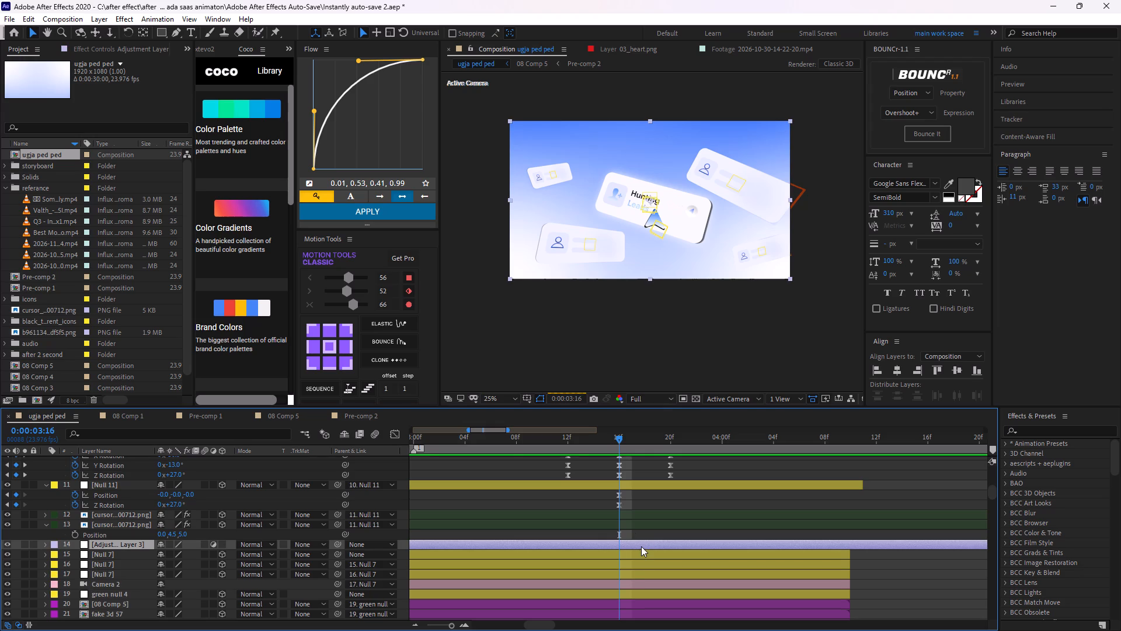
# Split the new adjustment layer at 0:00:03:16 and delete its earlier part.
pyautogui.hotkey('ctrl', 'shift', 'd')
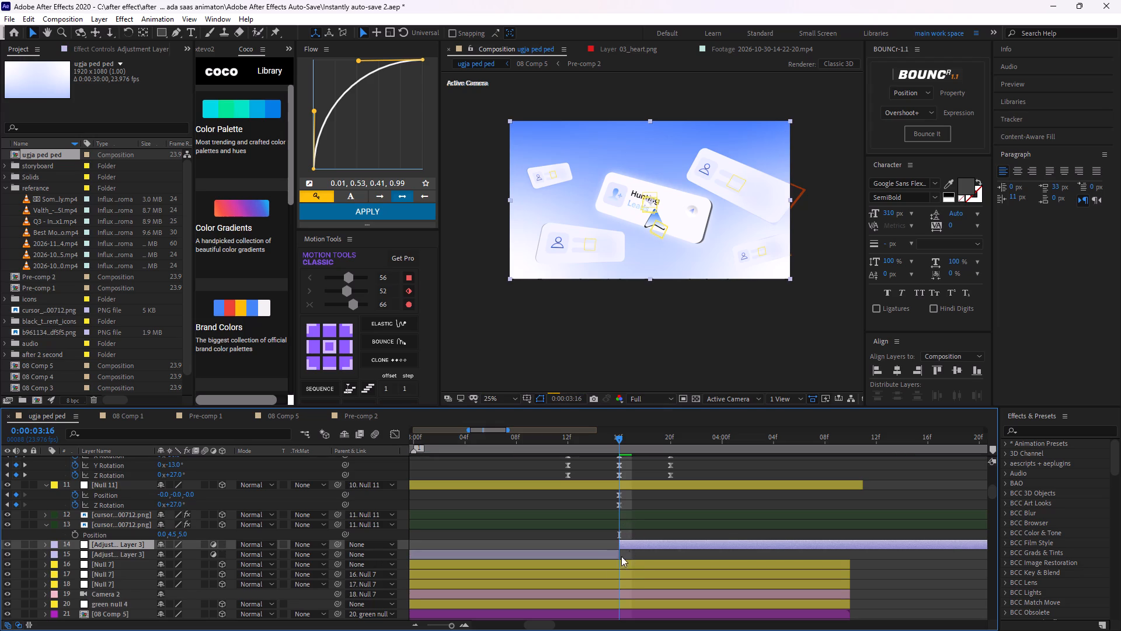
pyautogui.click(605, 550)
pyautogui.press('BackSpace')
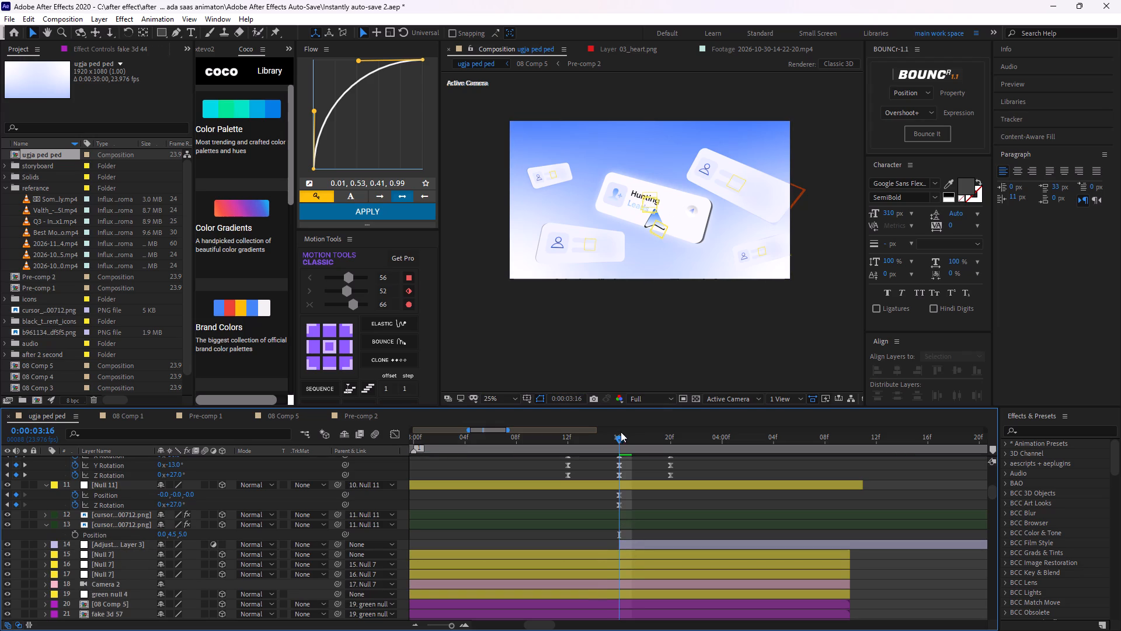
# Shift the remaining adjustment layer one frame earlier so it starts at 0:00:03:15.
pyautogui.moveTo(621, 436); pyautogui.dragTo(612, 449)
pyautogui.moveTo(633, 543); pyautogui.dragTo(619, 546)
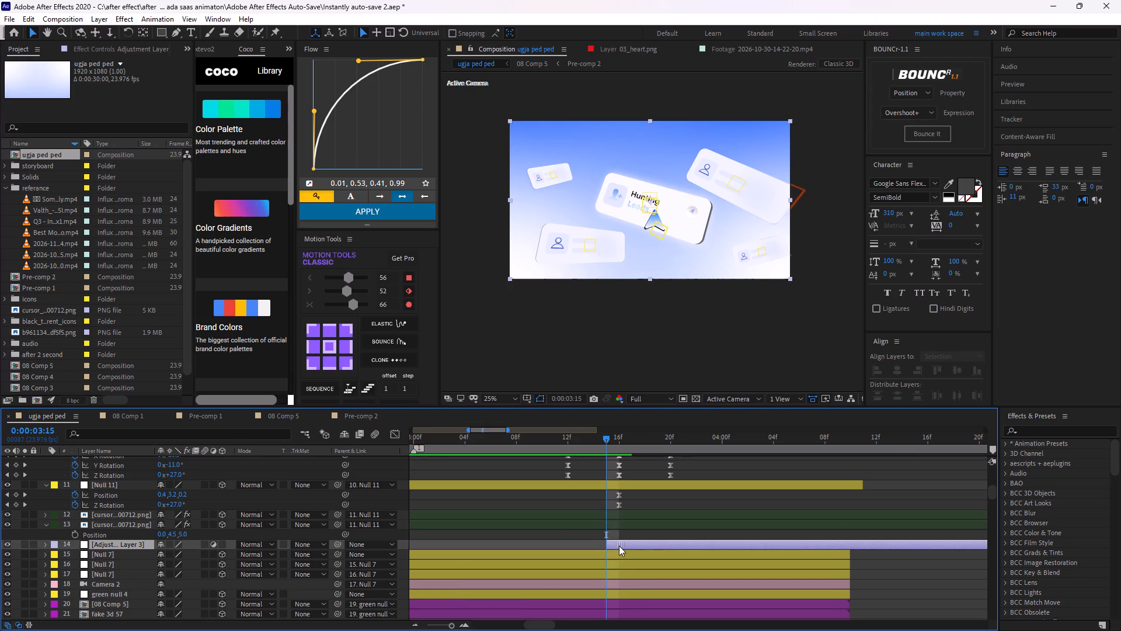
# Switch to Brave, check and pause the "Smoothest ripple effect + Free Preset" tutorial video, and return to After Effects.
pyautogui.hotkey('alt', 'Tab')
pyautogui.press('Tab')
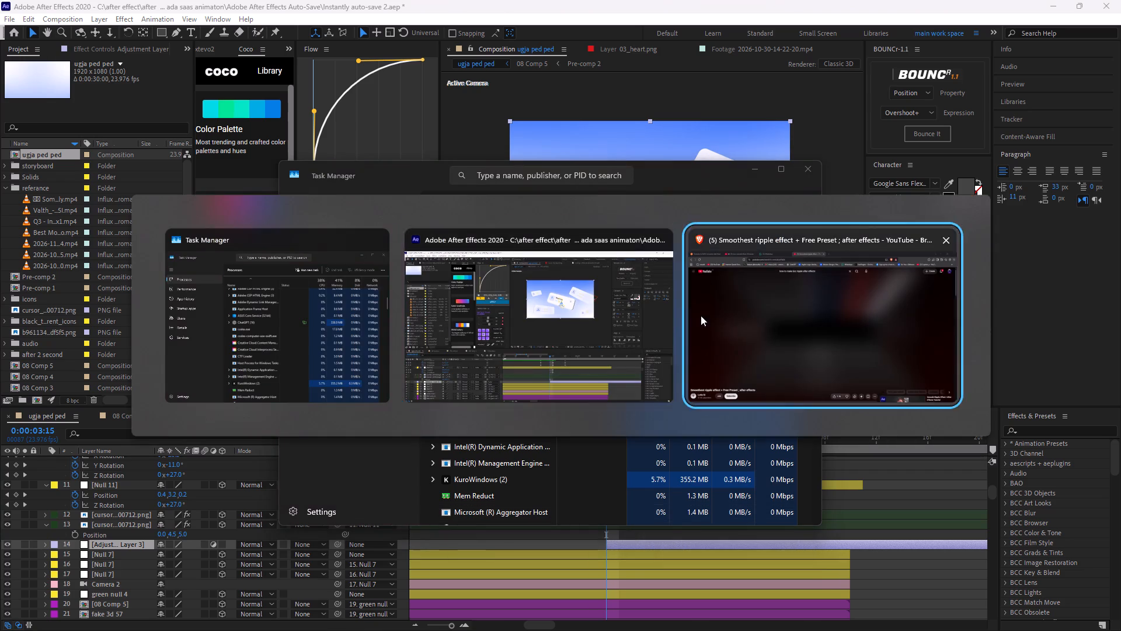
pyautogui.rightClick(528, 296)
pyautogui.moveTo(340, 194); pyautogui.dragTo(335, 188)
pyautogui.click(165, 0)
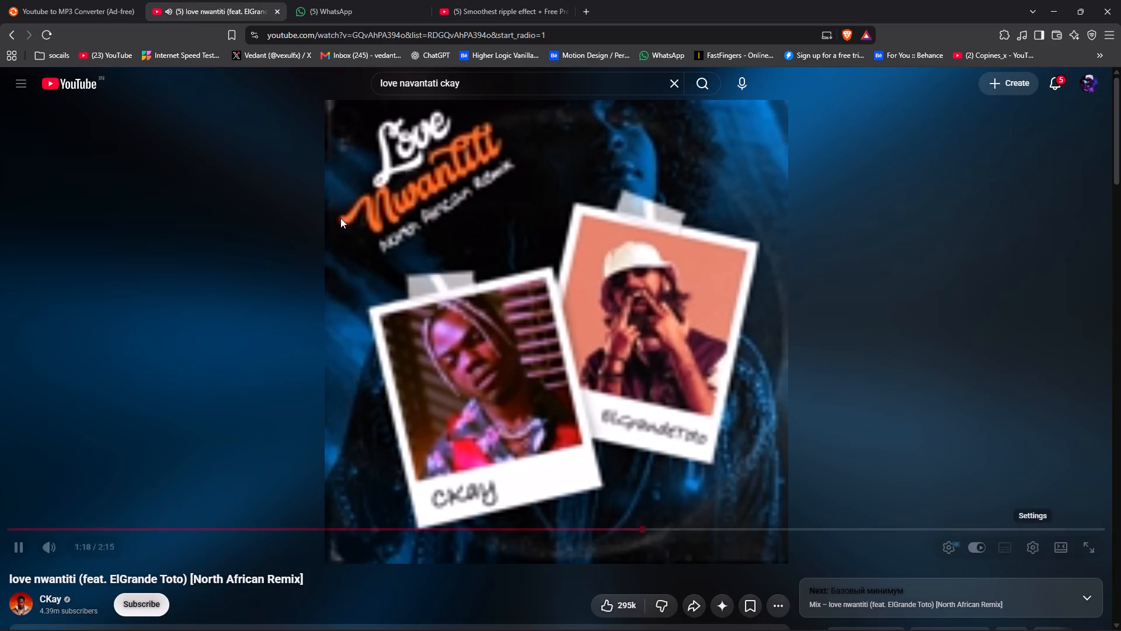
pyautogui.rightClick(341, 218)
pyautogui.click(393, 242)
pyautogui.click(530, 0)
pyautogui.click(450, 261)
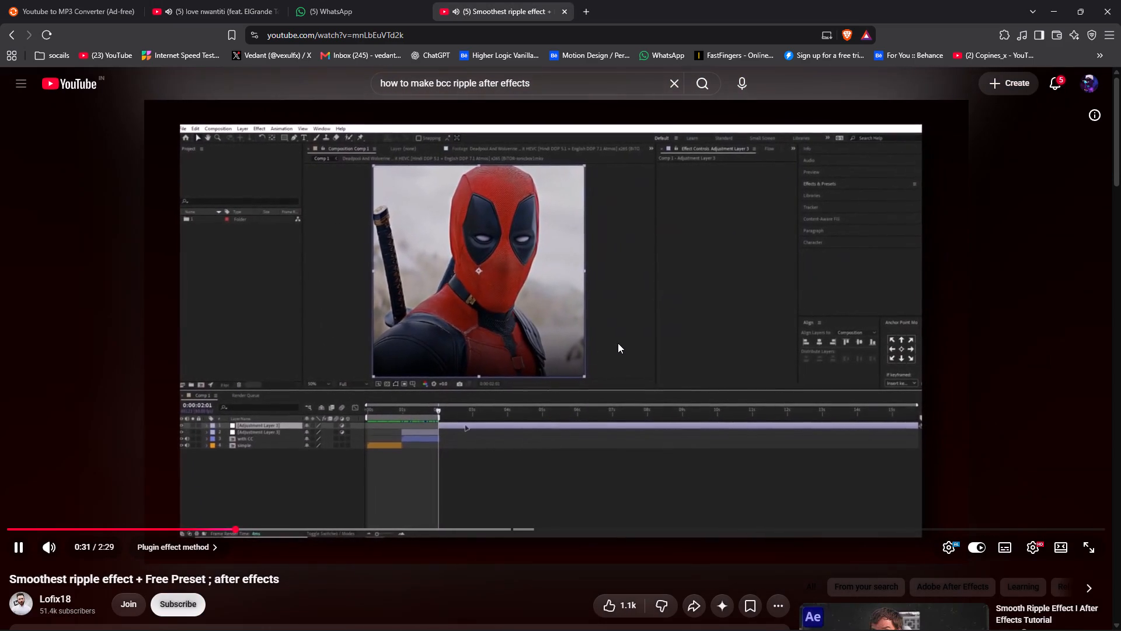
pyautogui.press('space')
pyautogui.hotkey('alt', 'Tab')
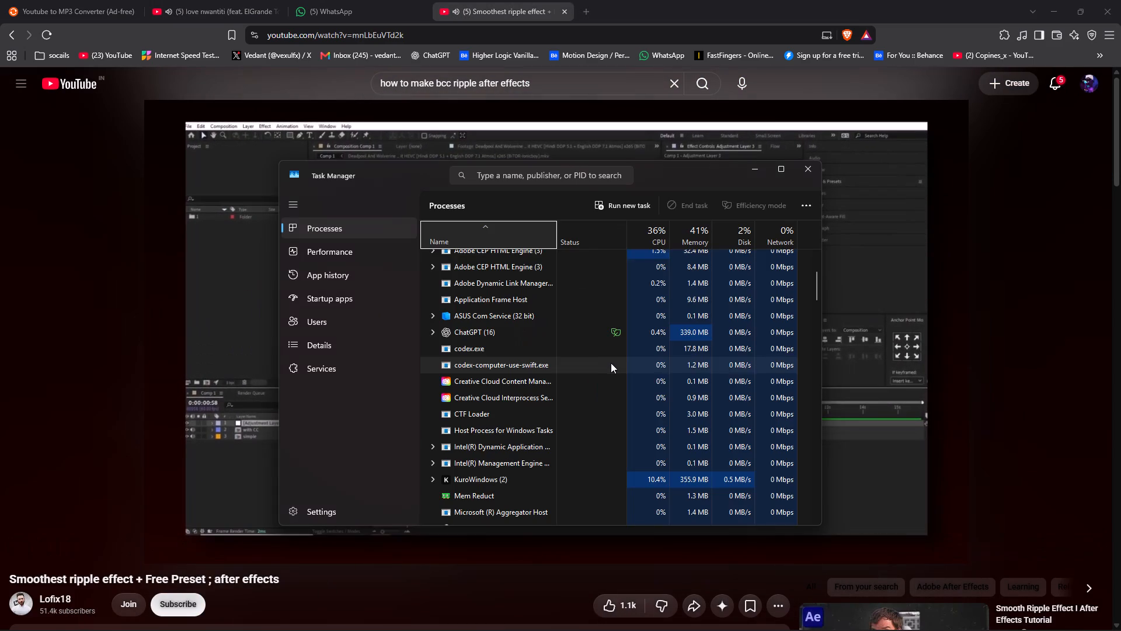
pyautogui.hotkey('alt', 'Tab')
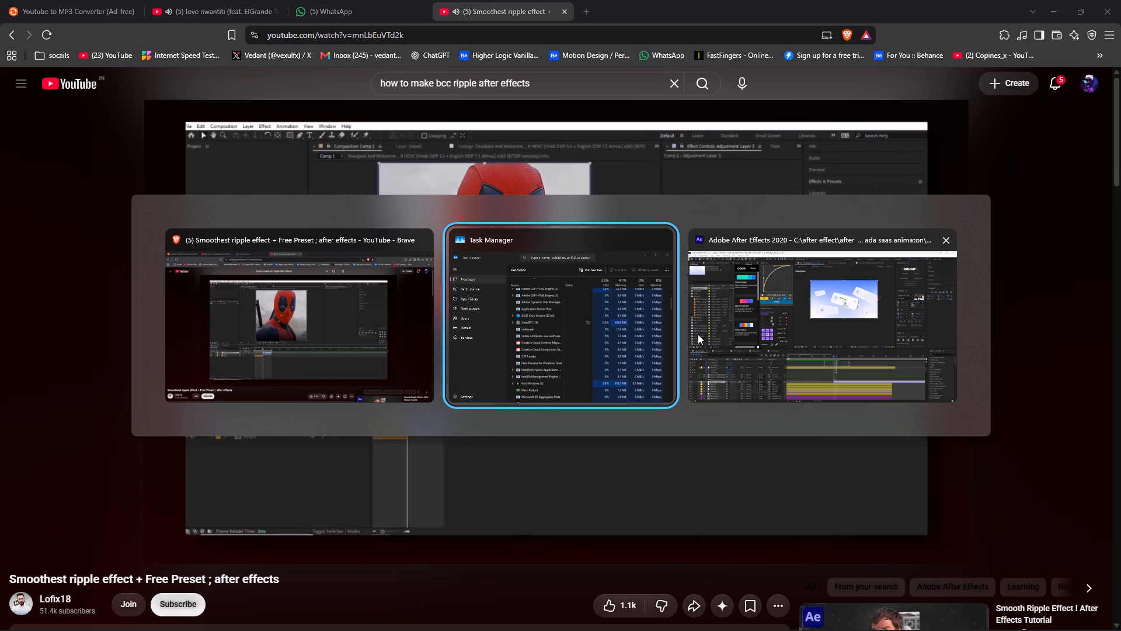
pyautogui.hotkey('alt', 'Tab')
pyautogui.hotkey('alt', 'Tab')
pyautogui.hotkey('alt', 'Tab')
pyautogui.hotkey('alt', 'Tab')
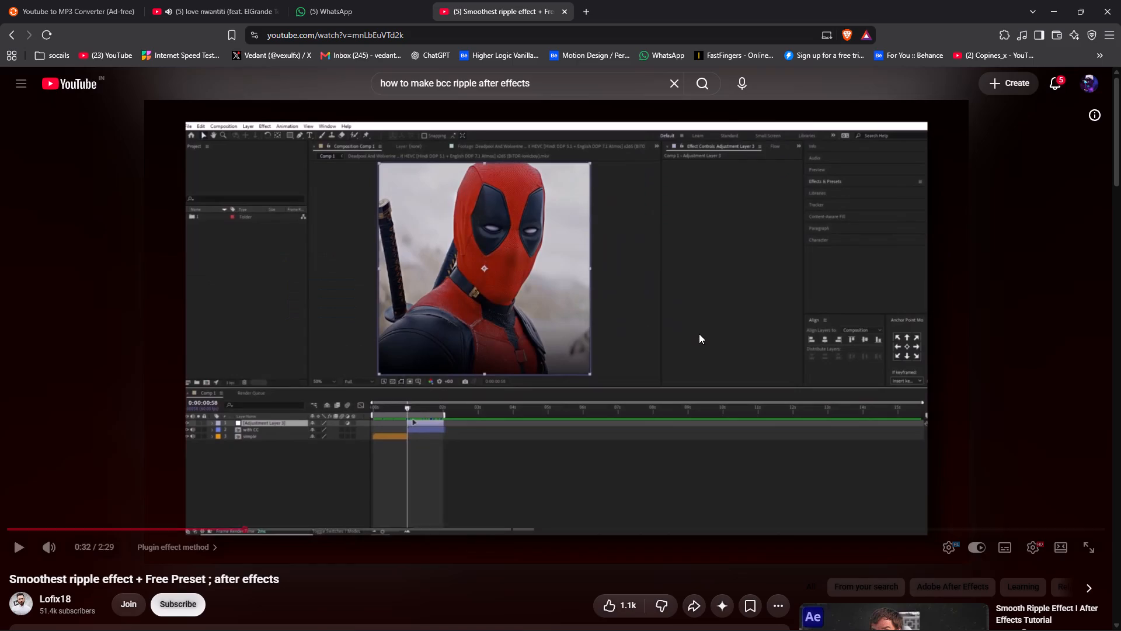
pyautogui.hotkey('alt', 'Tab')
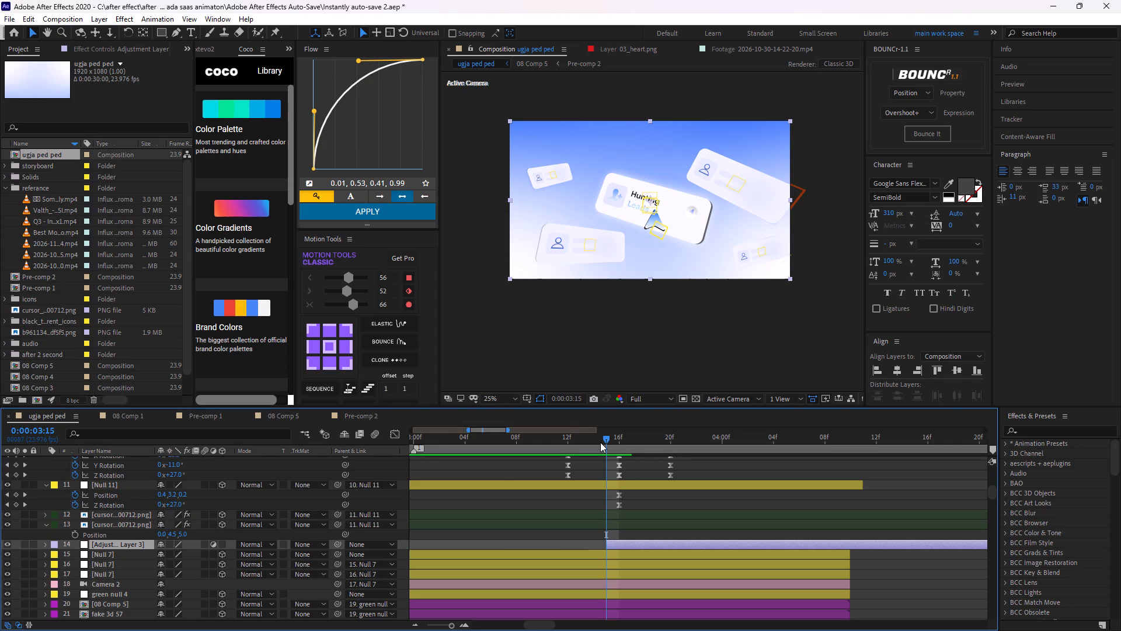
# Set the composition's work area to run from 0:00:03:08 to about 0:00:04:08.
pyautogui.moveTo(602, 437); pyautogui.dragTo(513, 459)
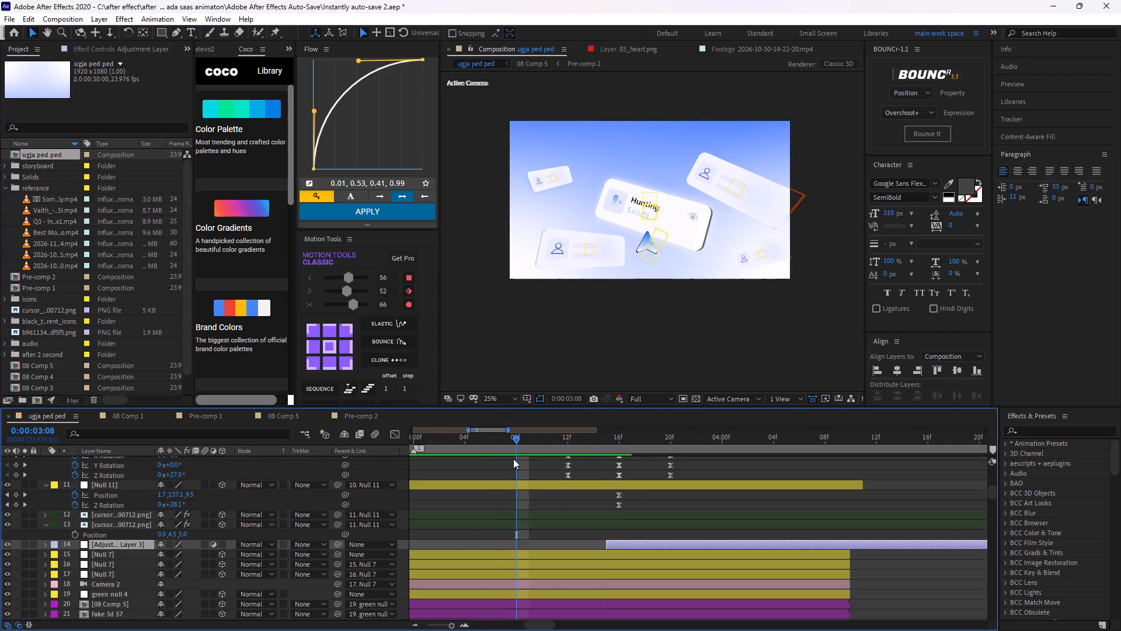
pyautogui.write('b')
pyautogui.press('space')
pyautogui.press('space')
pyautogui.press('space')
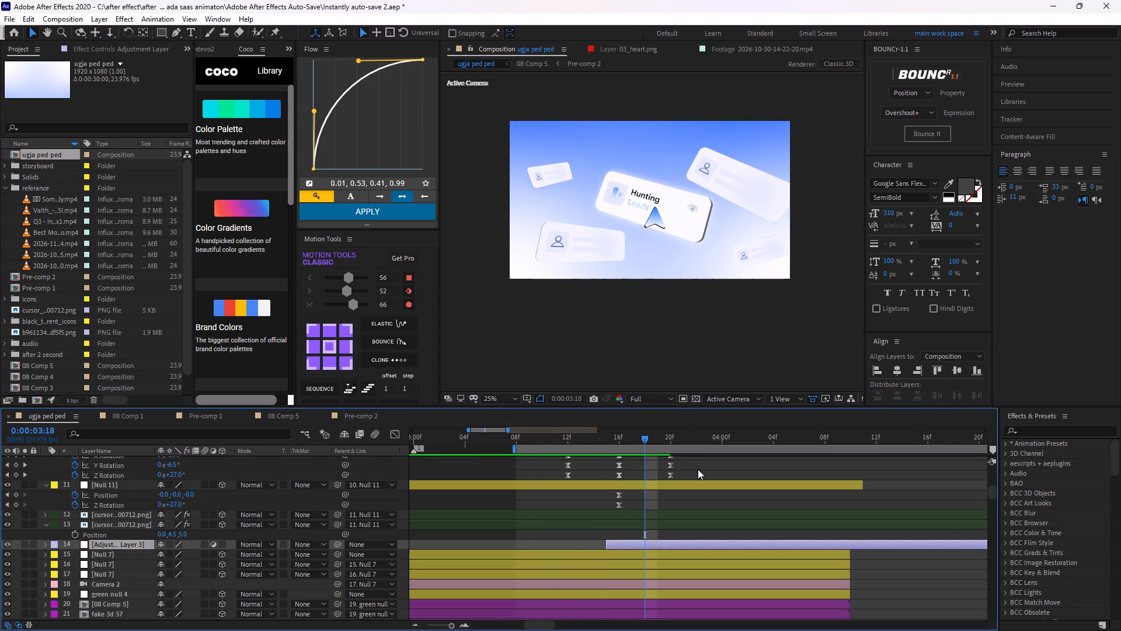
pyautogui.press('space')
pyautogui.press('n')
pyautogui.press('space')
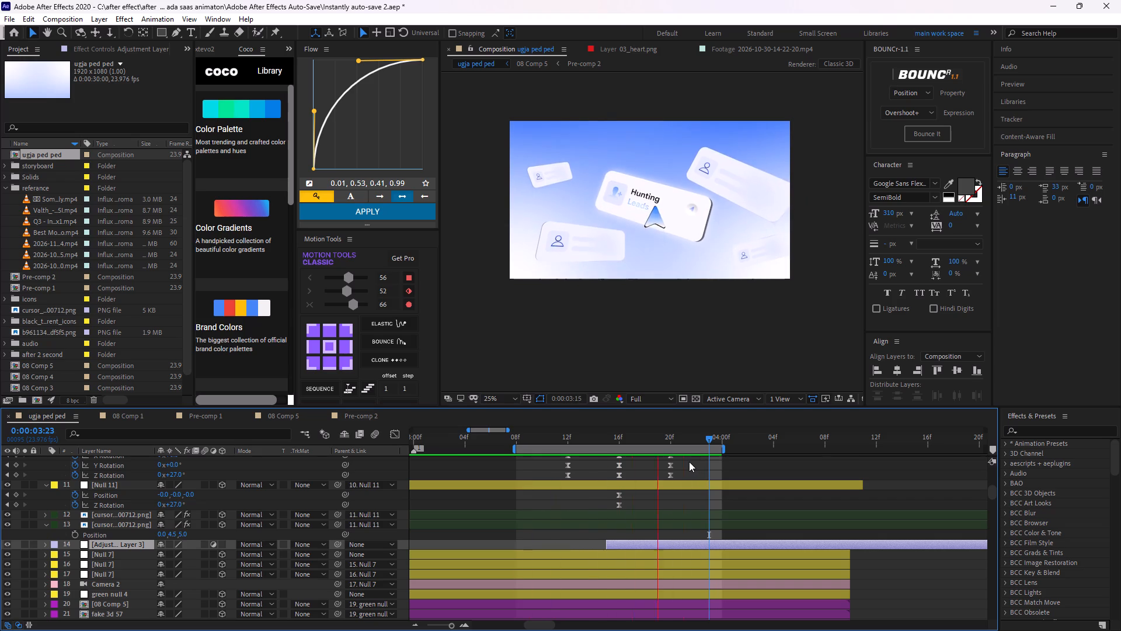
pyautogui.press('space')
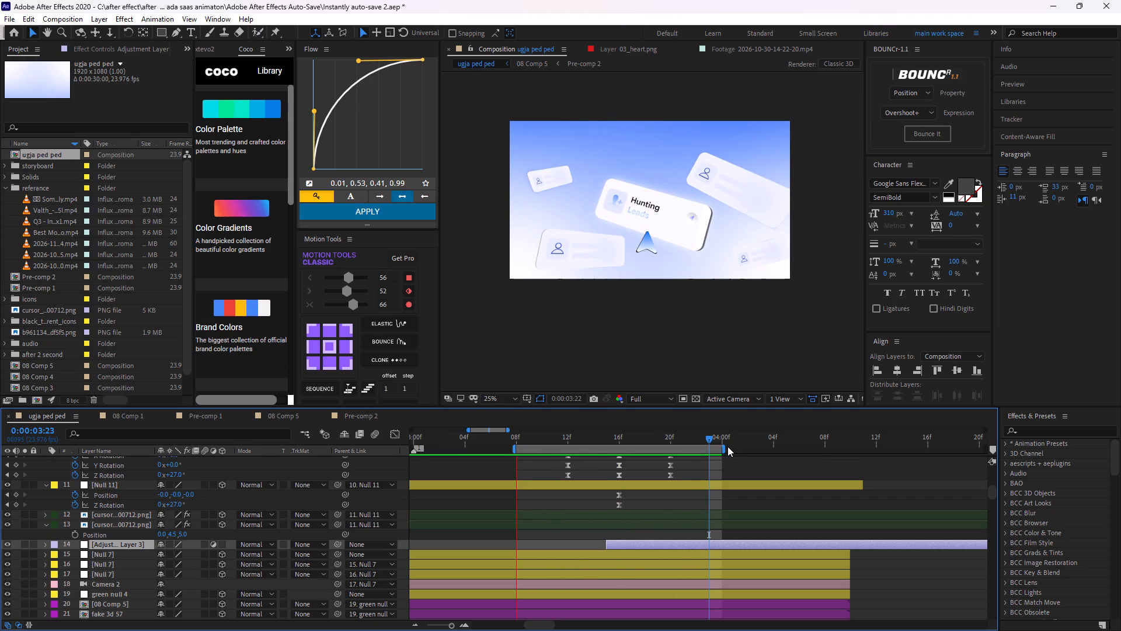
pyautogui.moveTo(723, 450); pyautogui.dragTo(821, 452)
# Preview the cursor's click movement on the Hunting Leads card several times, comparing it with the Null 11 keyframes.
pyautogui.press('space')
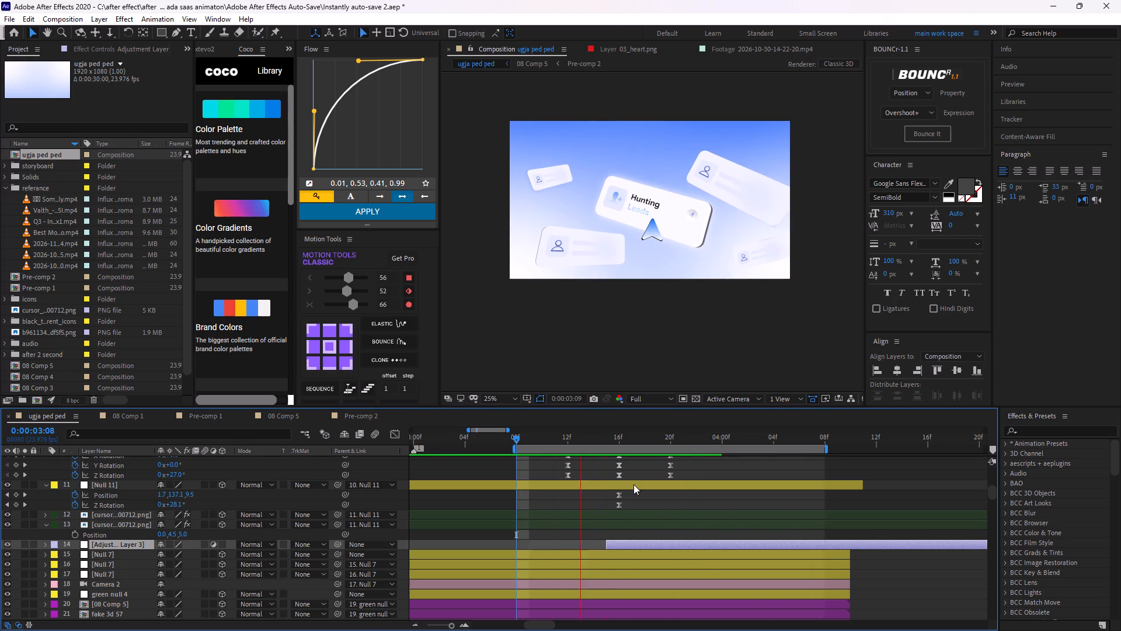
pyautogui.press('space')
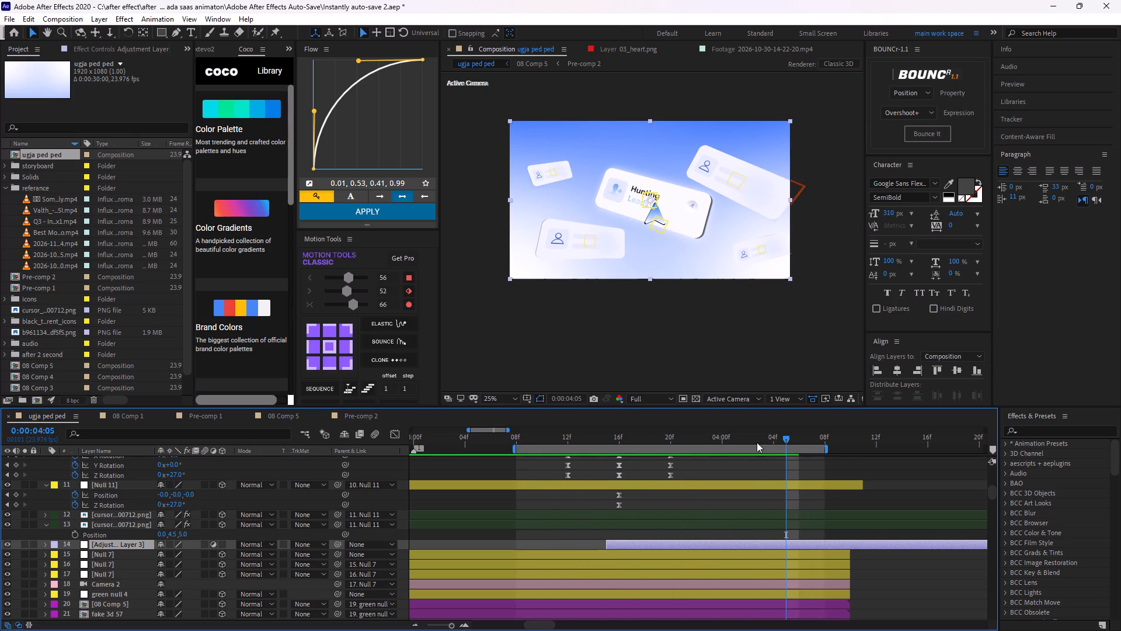
pyautogui.moveTo(784, 440); pyautogui.dragTo(554, 476)
pyautogui.press('space')
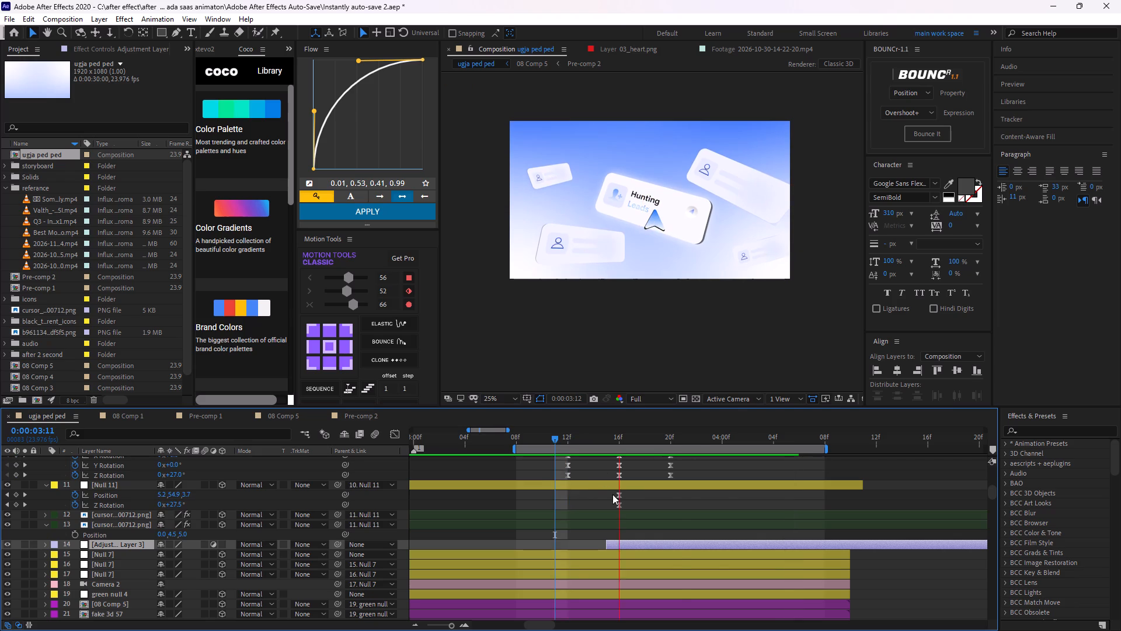
pyautogui.press('space')
pyautogui.keyDown('alt'); pyautogui.scroll(1, 643, 492); pyautogui.keyUp('alt')
pyautogui.moveTo(644, 497); pyautogui.dragTo(697, 569, button='middle')
pyautogui.moveTo(749, 442); pyautogui.dragTo(541, 508)
pyautogui.press('space')
pyautogui.press('space')
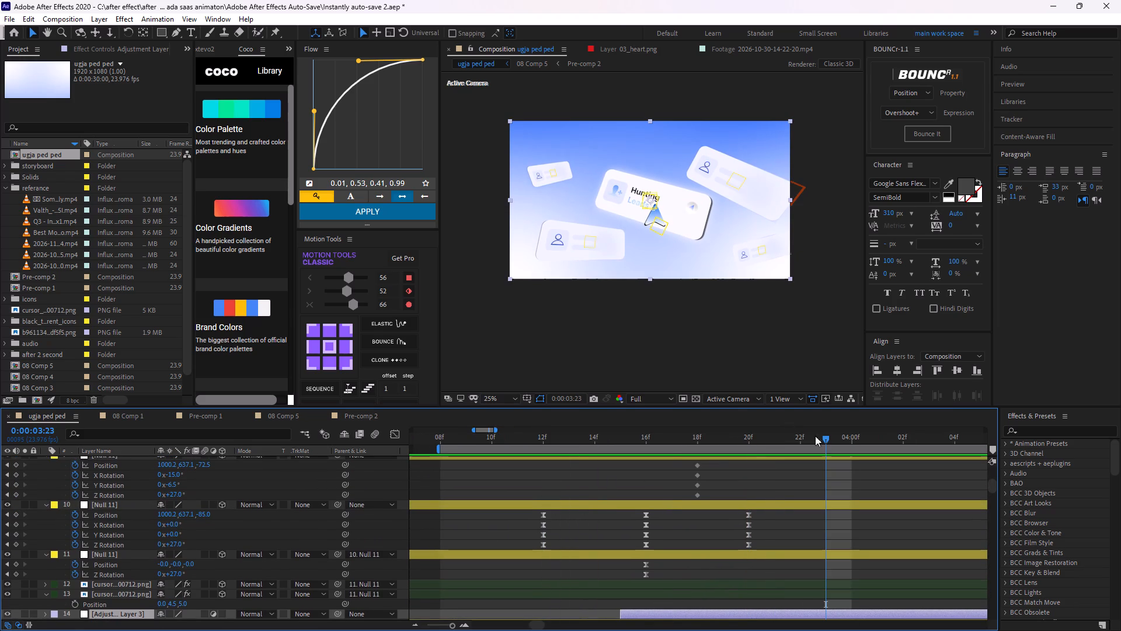
pyautogui.moveTo(830, 441); pyautogui.dragTo(513, 494)
pyautogui.press('space')
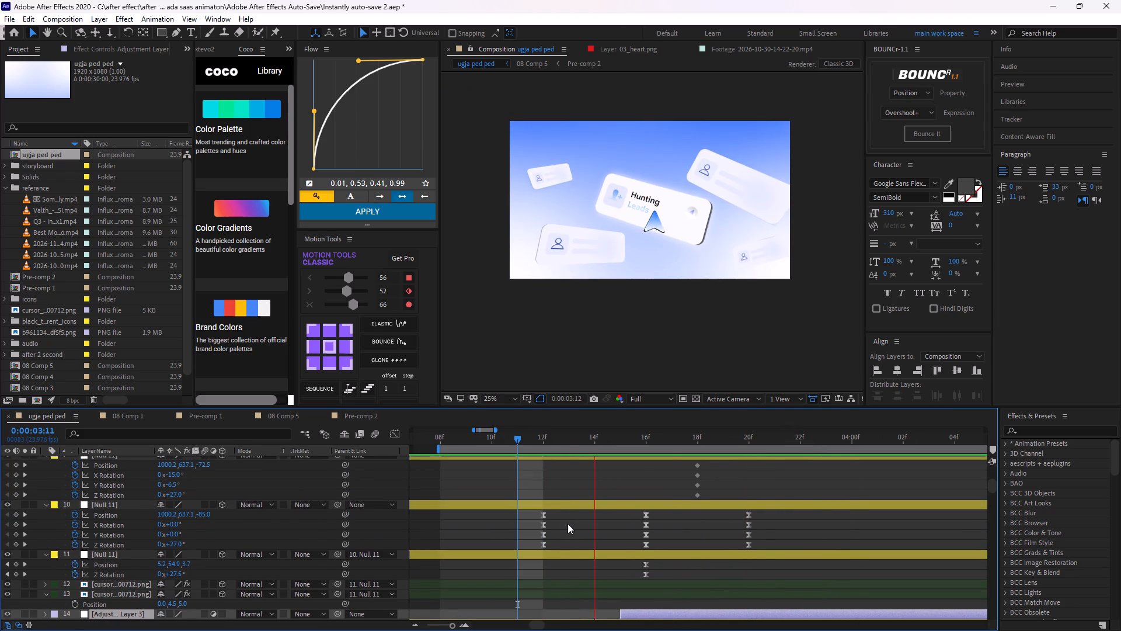
pyautogui.press('space')
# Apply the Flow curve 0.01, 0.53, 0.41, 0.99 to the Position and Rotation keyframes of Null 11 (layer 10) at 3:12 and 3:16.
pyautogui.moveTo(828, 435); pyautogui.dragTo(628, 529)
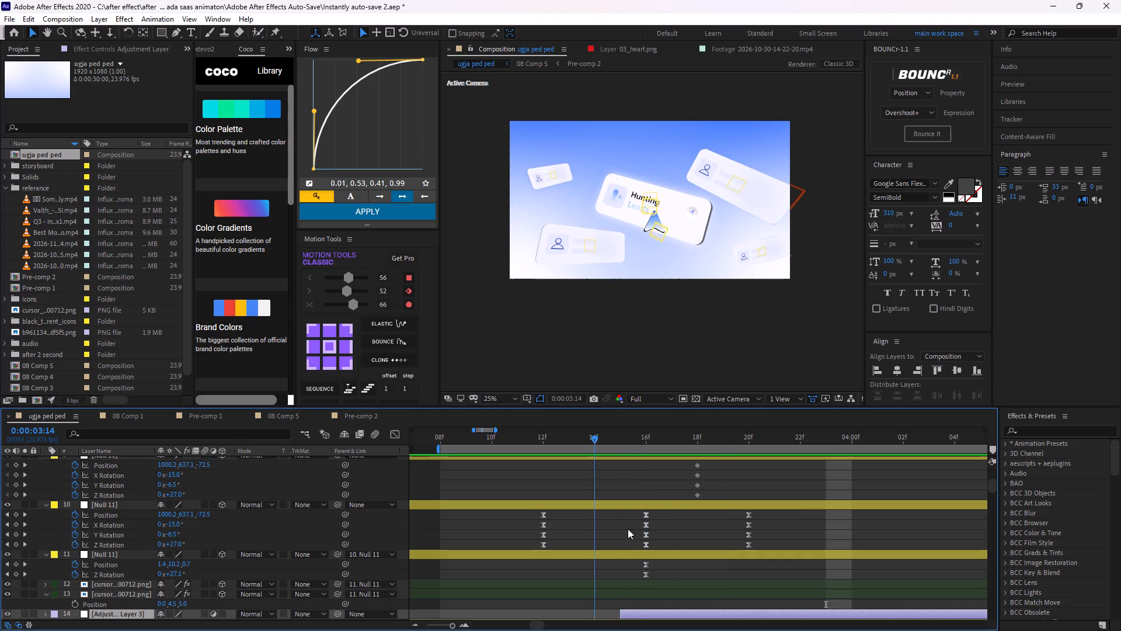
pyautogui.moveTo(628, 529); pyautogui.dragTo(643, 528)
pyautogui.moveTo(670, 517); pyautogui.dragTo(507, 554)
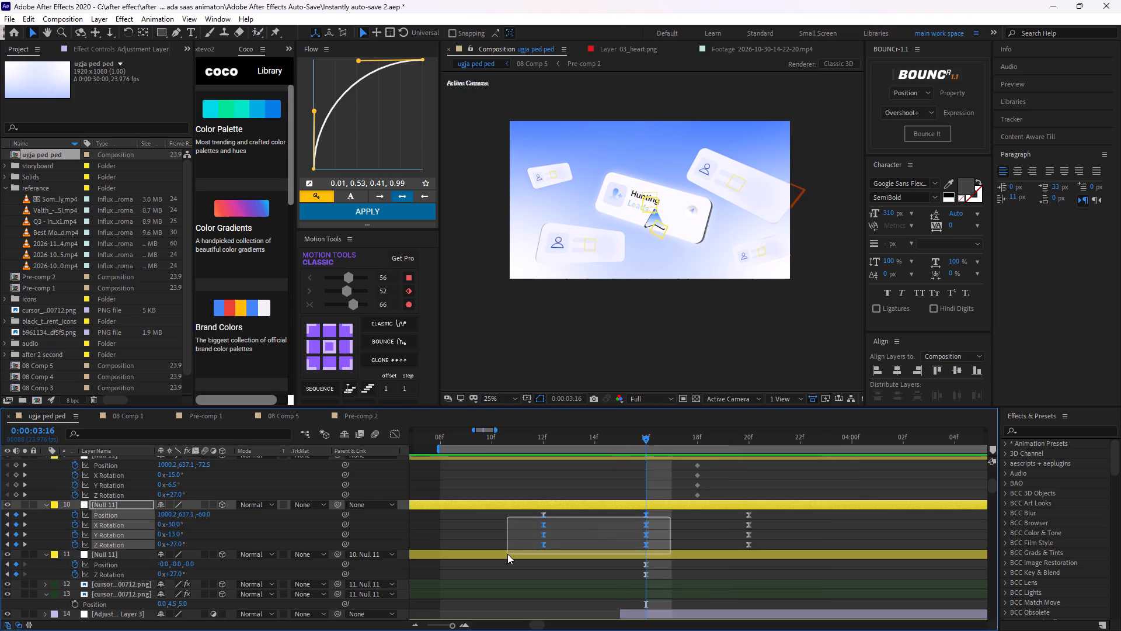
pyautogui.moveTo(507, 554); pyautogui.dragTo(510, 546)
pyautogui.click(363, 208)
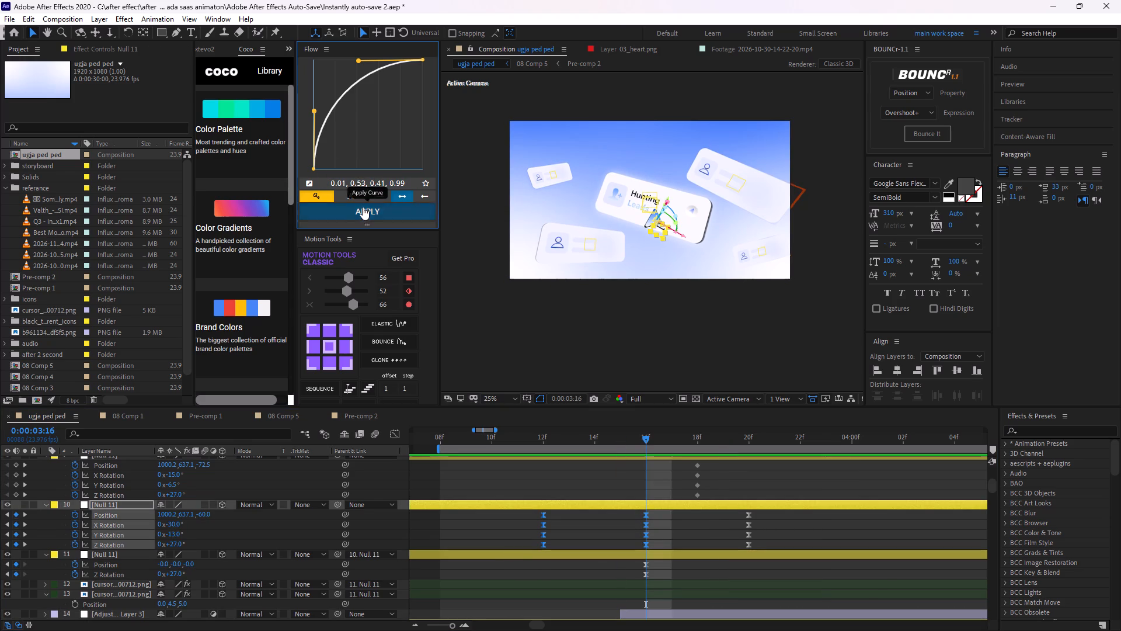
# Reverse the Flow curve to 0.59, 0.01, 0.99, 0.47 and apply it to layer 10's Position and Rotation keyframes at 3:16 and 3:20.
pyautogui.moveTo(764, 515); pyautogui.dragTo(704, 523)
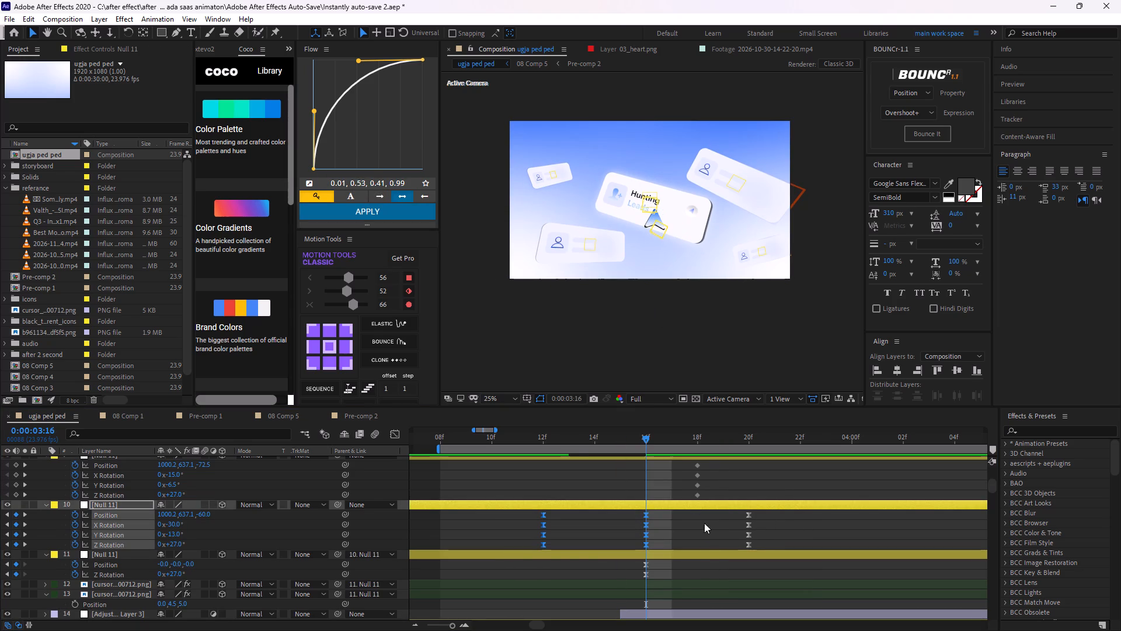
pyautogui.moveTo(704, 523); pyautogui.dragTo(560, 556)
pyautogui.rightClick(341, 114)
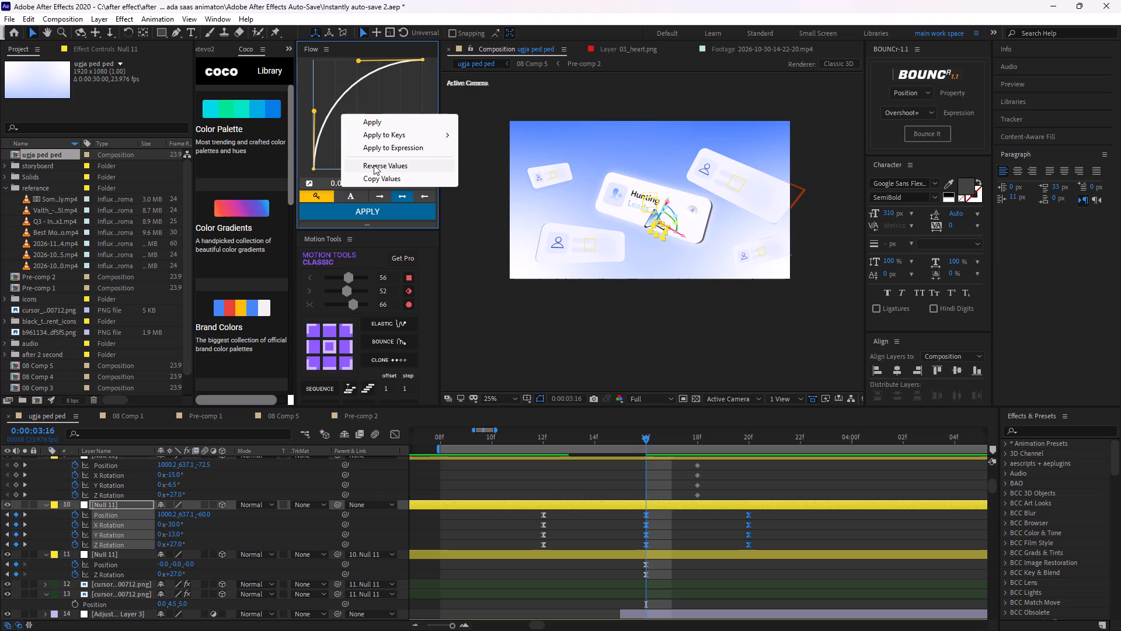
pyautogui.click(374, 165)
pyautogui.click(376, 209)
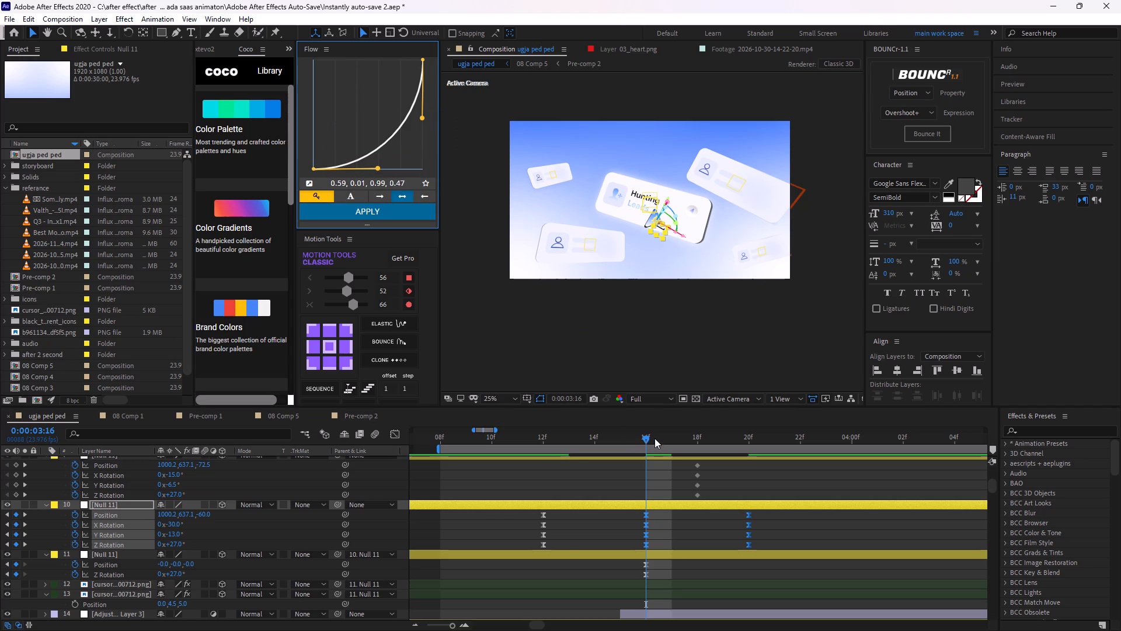
# Preview the cursor's click movement with the applied Flow curves.
pyautogui.moveTo(655, 438); pyautogui.dragTo(536, 459)
pyautogui.press('space')
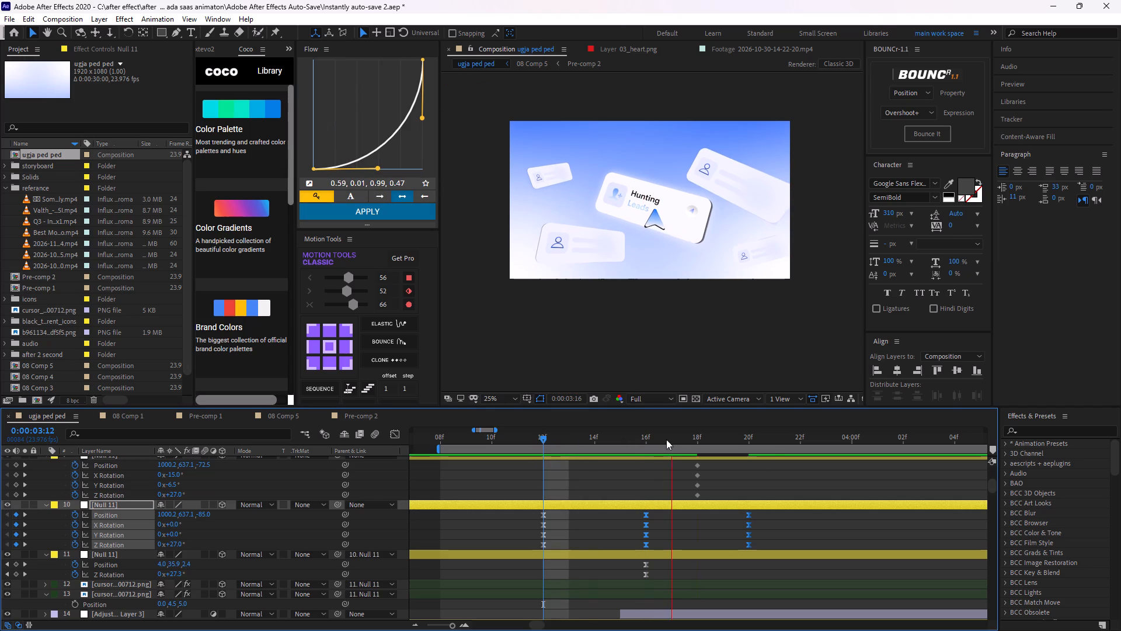
pyautogui.press('space')
pyautogui.press('space')
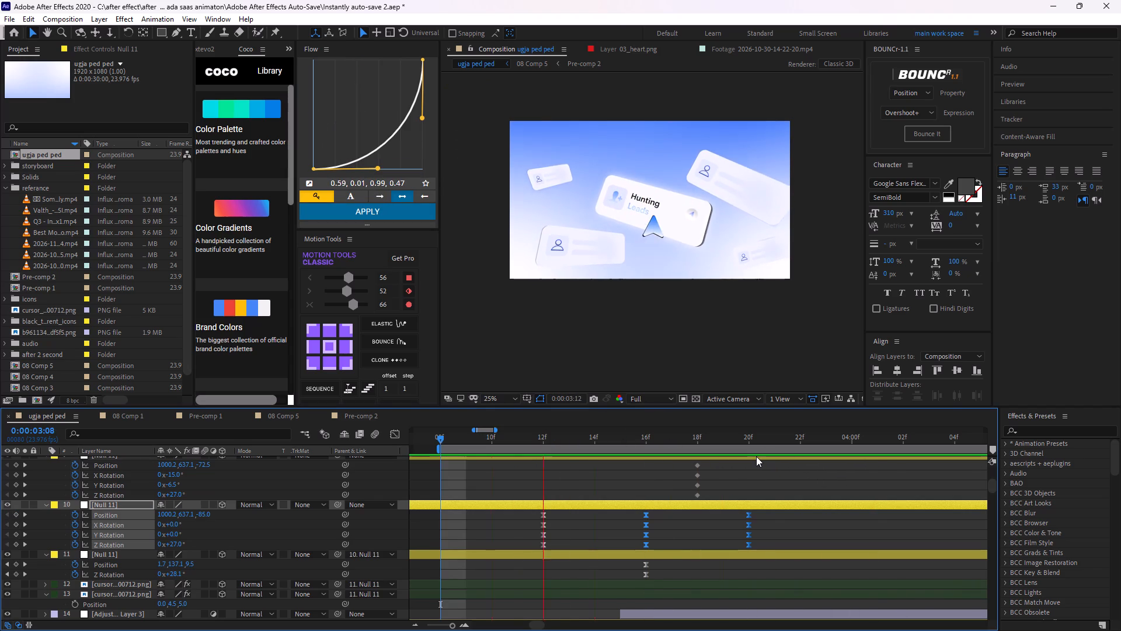
pyautogui.press('space')
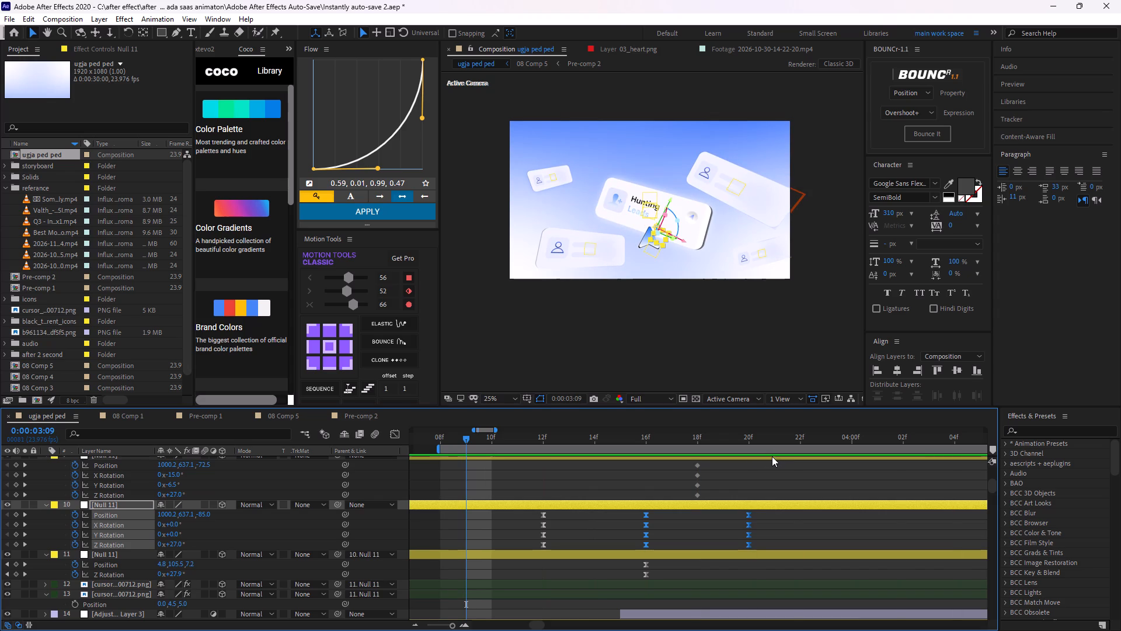
# Apply Easy Ease to all Position and Rotation keyframes of Null 11 (layer 10) from 3:12 to 3:20.
pyautogui.click(788, 512)
pyautogui.moveTo(779, 516); pyautogui.dragTo(493, 547)
pyautogui.press('F9')
pyautogui.click(593, 523)
# Preview the cursor's click movement with Easy Ease and scrub back to 0:00:03:18.
pyautogui.press('space')
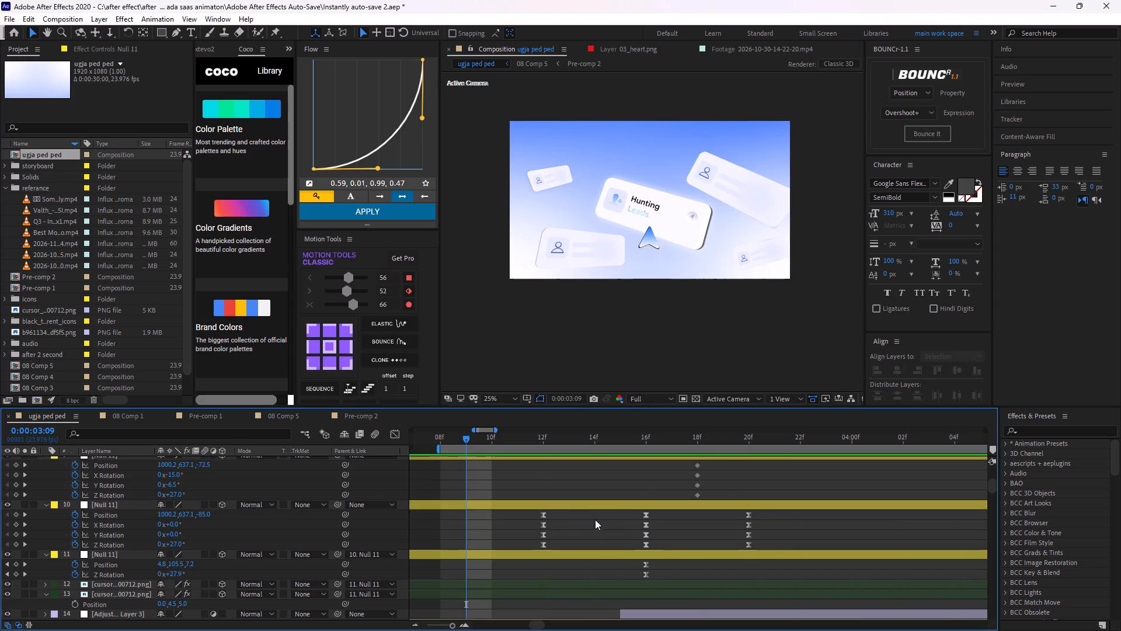
pyautogui.press('space')
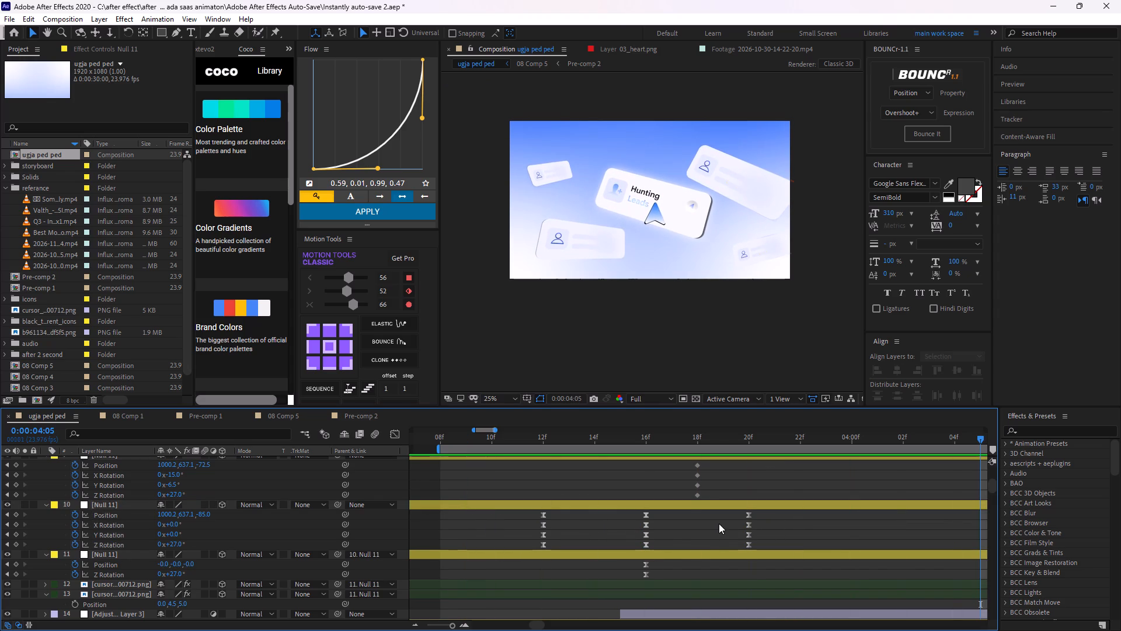
pyautogui.moveTo(984, 435); pyautogui.dragTo(630, 491)
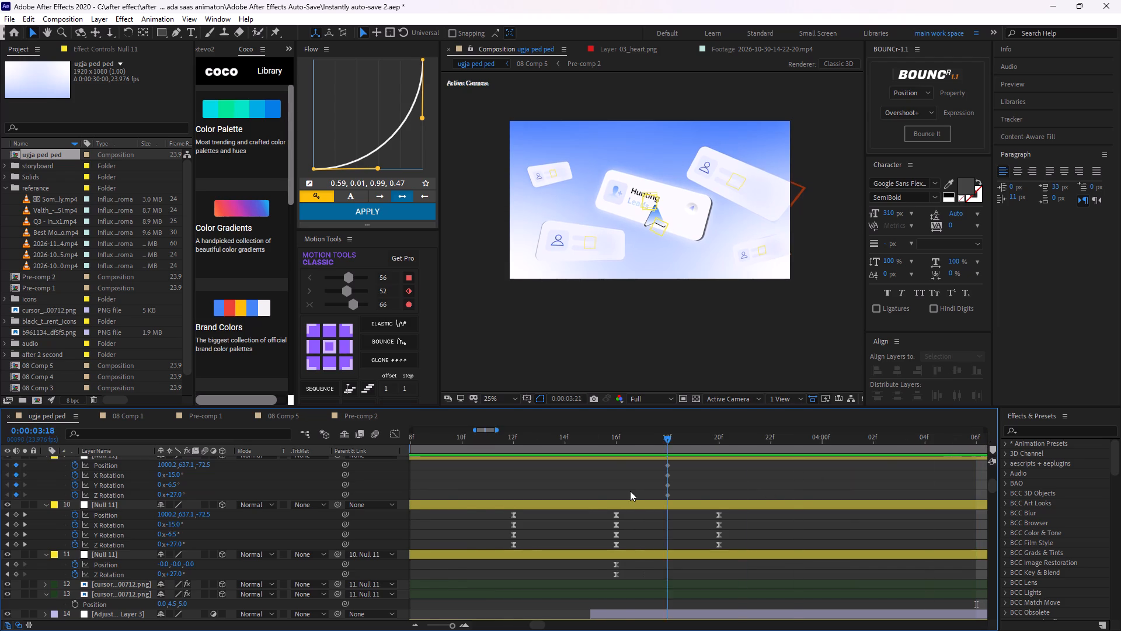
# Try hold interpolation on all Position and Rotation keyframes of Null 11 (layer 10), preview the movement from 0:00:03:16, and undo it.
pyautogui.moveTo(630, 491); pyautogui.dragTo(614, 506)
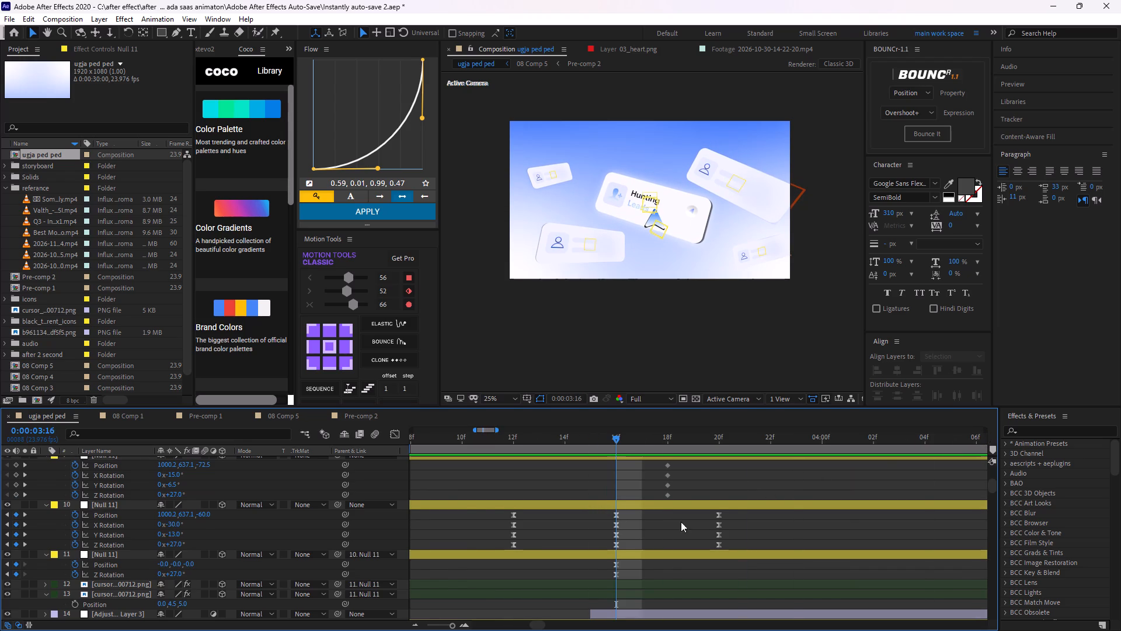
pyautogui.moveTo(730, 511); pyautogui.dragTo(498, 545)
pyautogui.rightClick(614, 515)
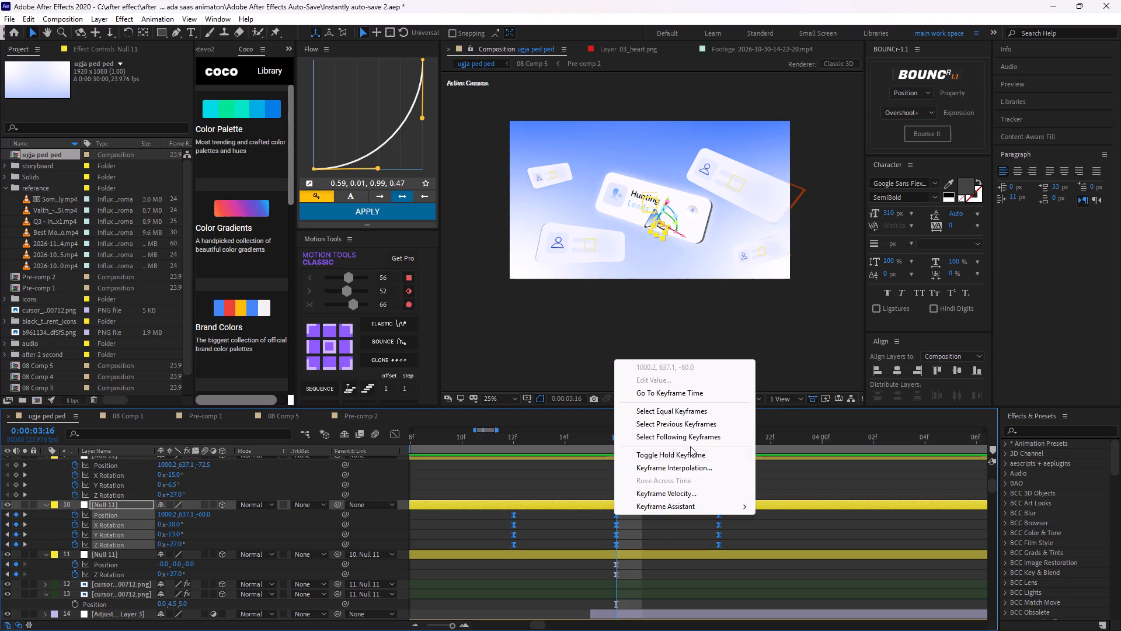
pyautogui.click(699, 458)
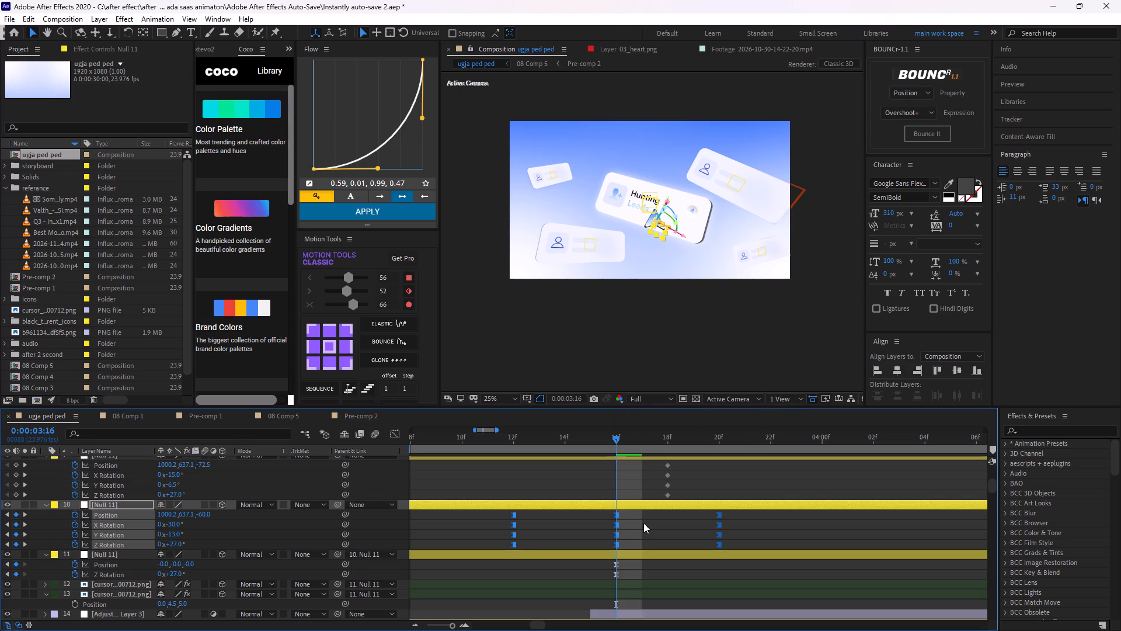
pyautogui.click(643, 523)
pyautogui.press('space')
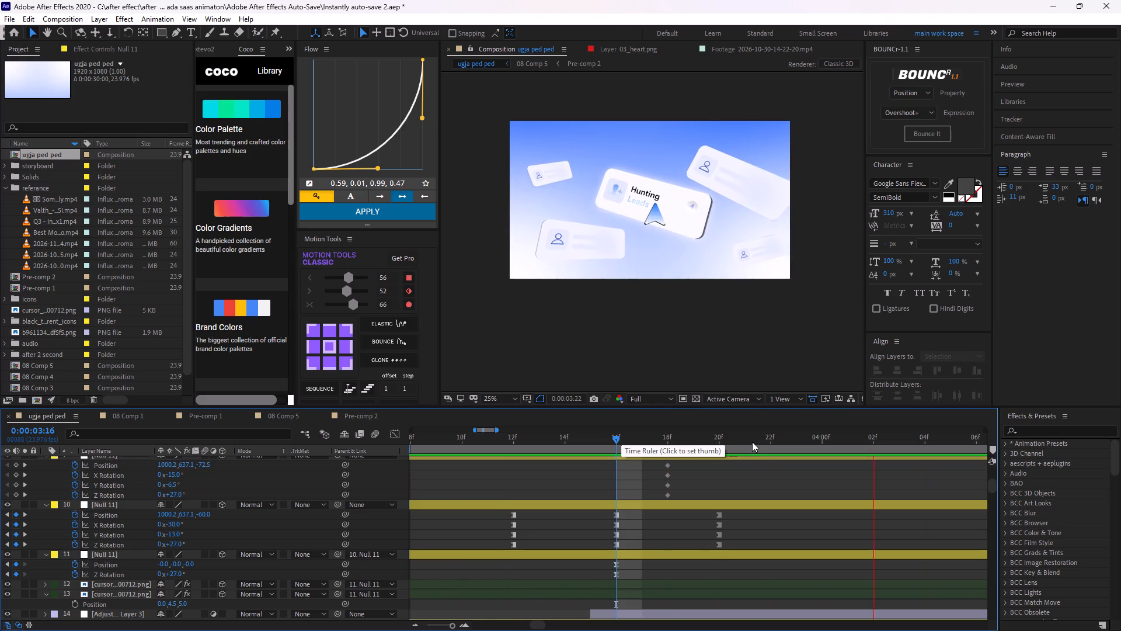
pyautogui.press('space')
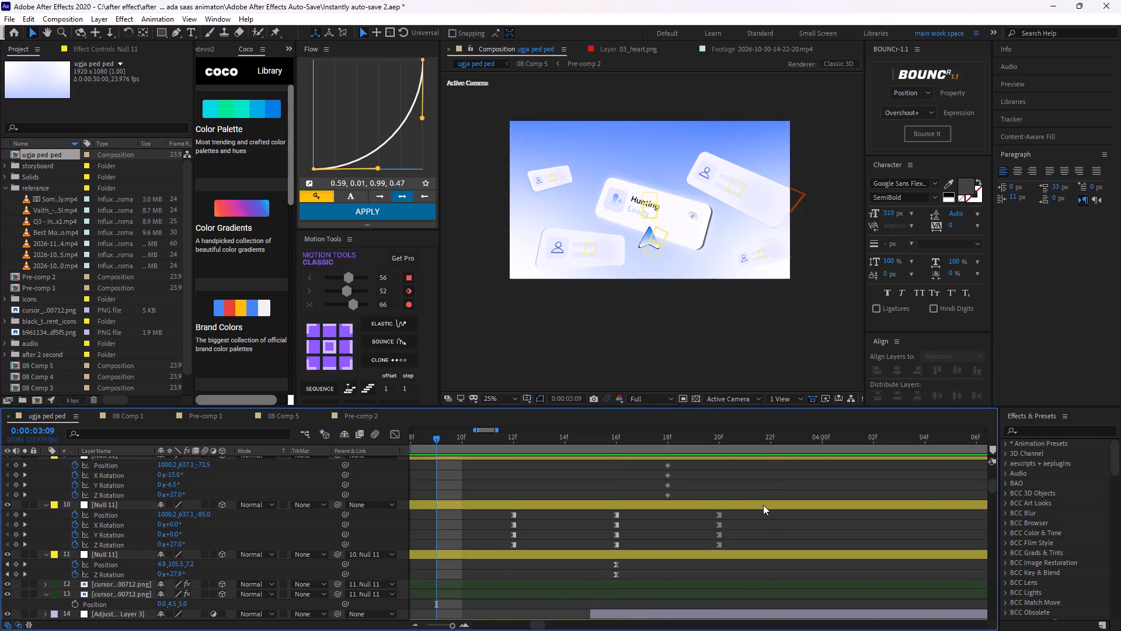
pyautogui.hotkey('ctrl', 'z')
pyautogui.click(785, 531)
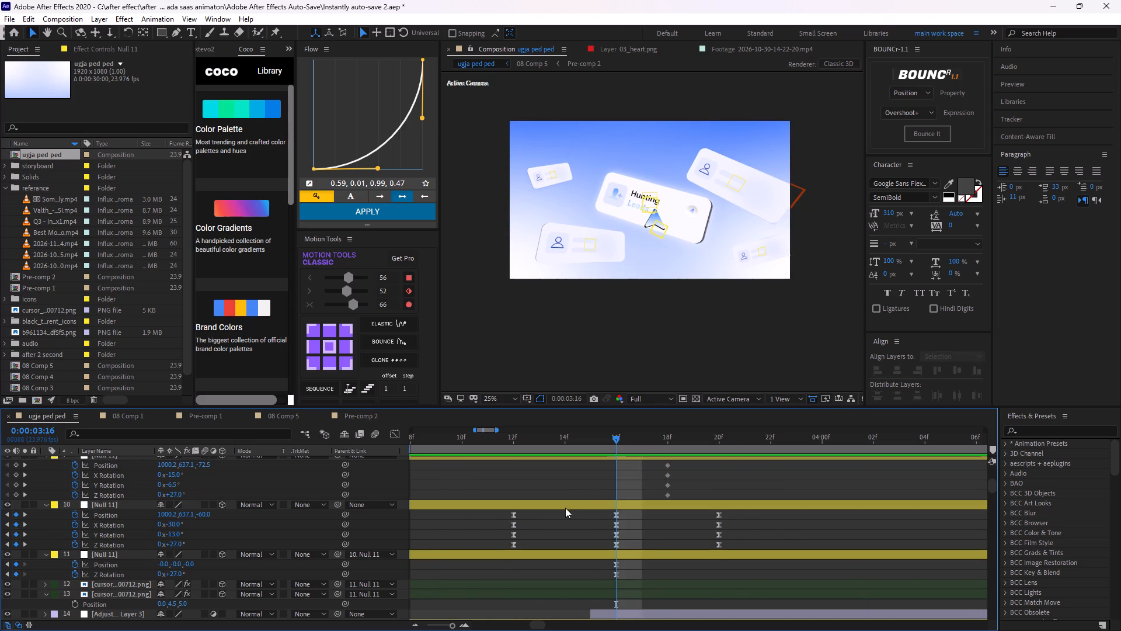
# Show the Position and Rotation keyframes of Null 11 (layer 10) from 3:12 to 3:20 in the Graph Editor.
pyautogui.moveTo(742, 513); pyautogui.dragTo(452, 556)
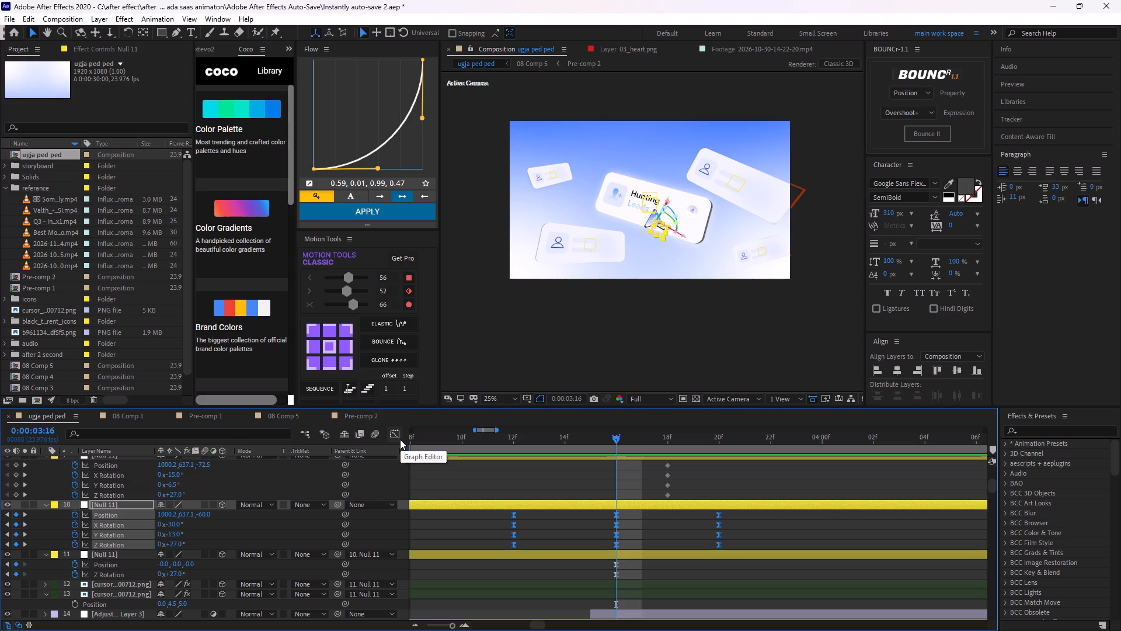
pyautogui.click(400, 439)
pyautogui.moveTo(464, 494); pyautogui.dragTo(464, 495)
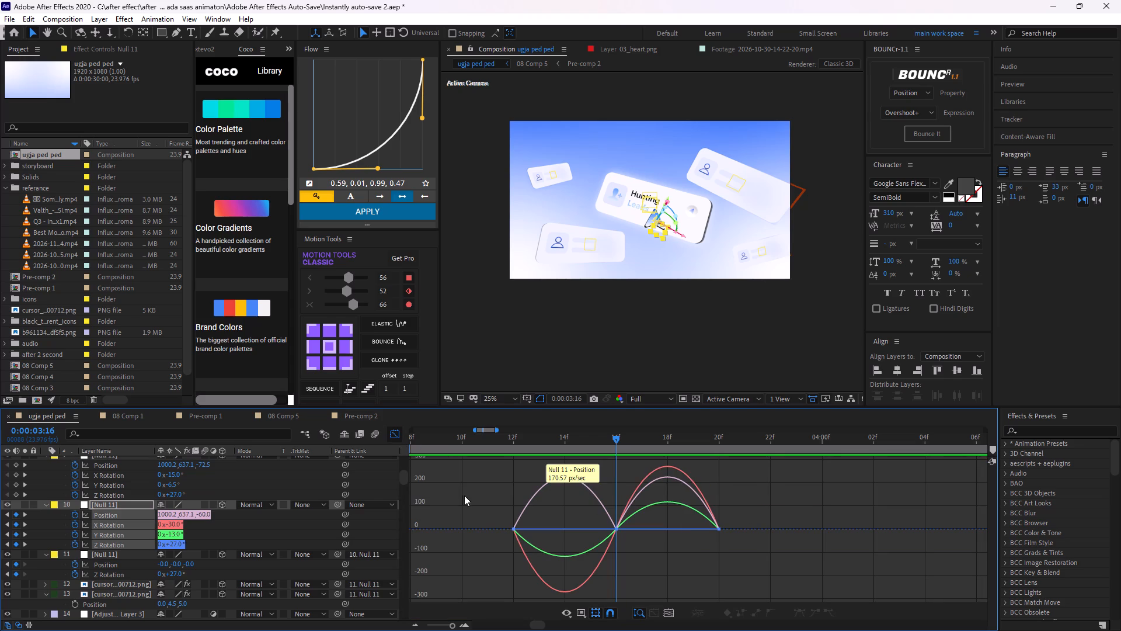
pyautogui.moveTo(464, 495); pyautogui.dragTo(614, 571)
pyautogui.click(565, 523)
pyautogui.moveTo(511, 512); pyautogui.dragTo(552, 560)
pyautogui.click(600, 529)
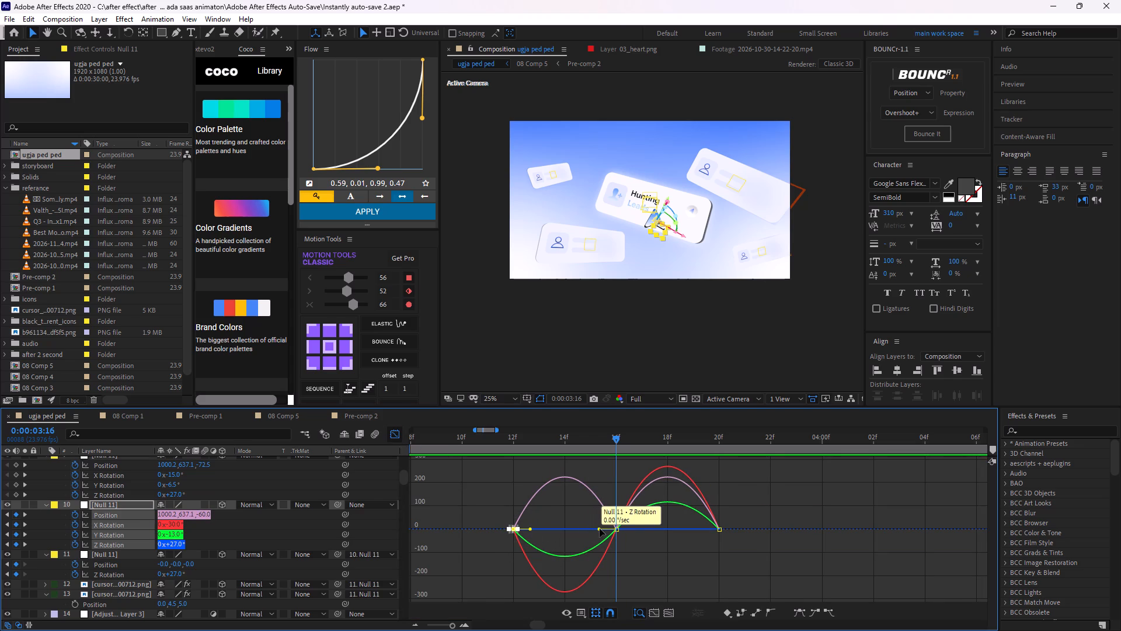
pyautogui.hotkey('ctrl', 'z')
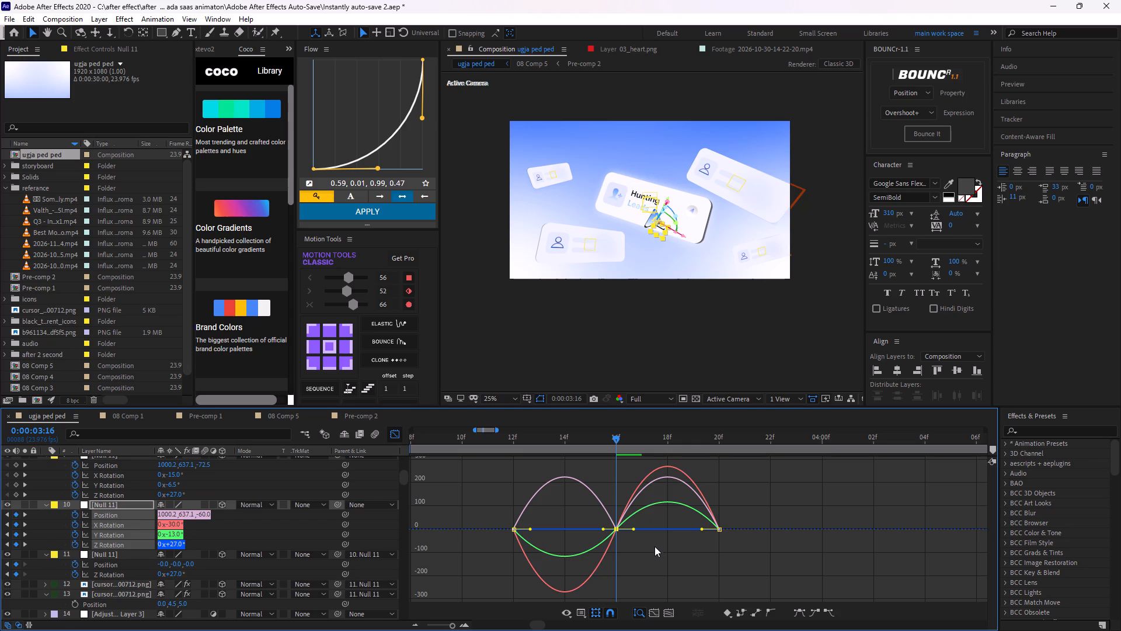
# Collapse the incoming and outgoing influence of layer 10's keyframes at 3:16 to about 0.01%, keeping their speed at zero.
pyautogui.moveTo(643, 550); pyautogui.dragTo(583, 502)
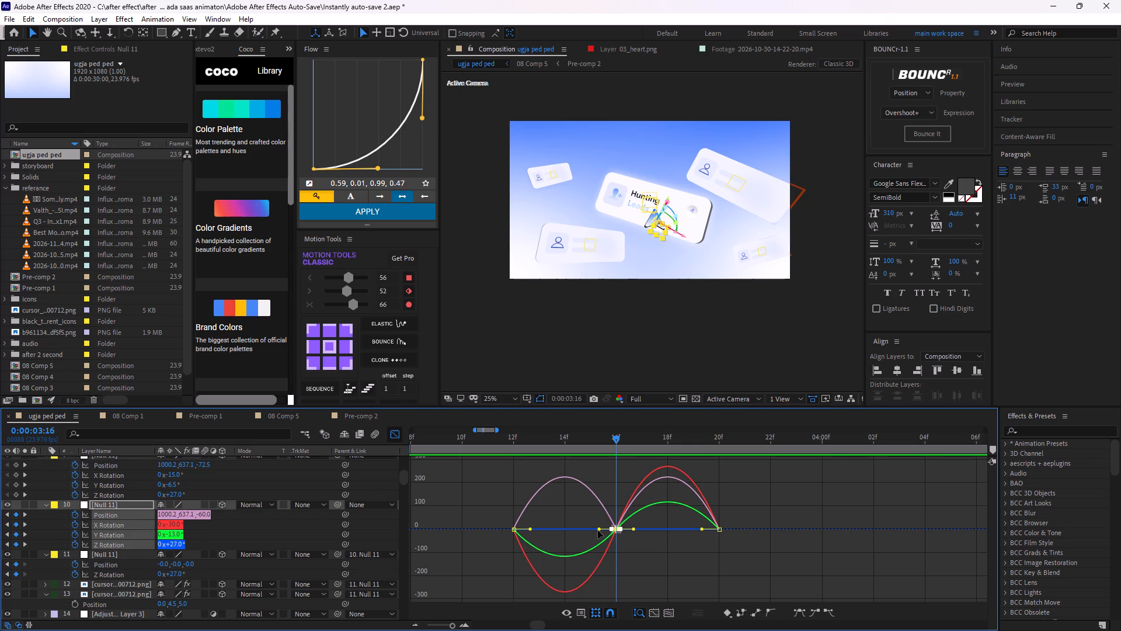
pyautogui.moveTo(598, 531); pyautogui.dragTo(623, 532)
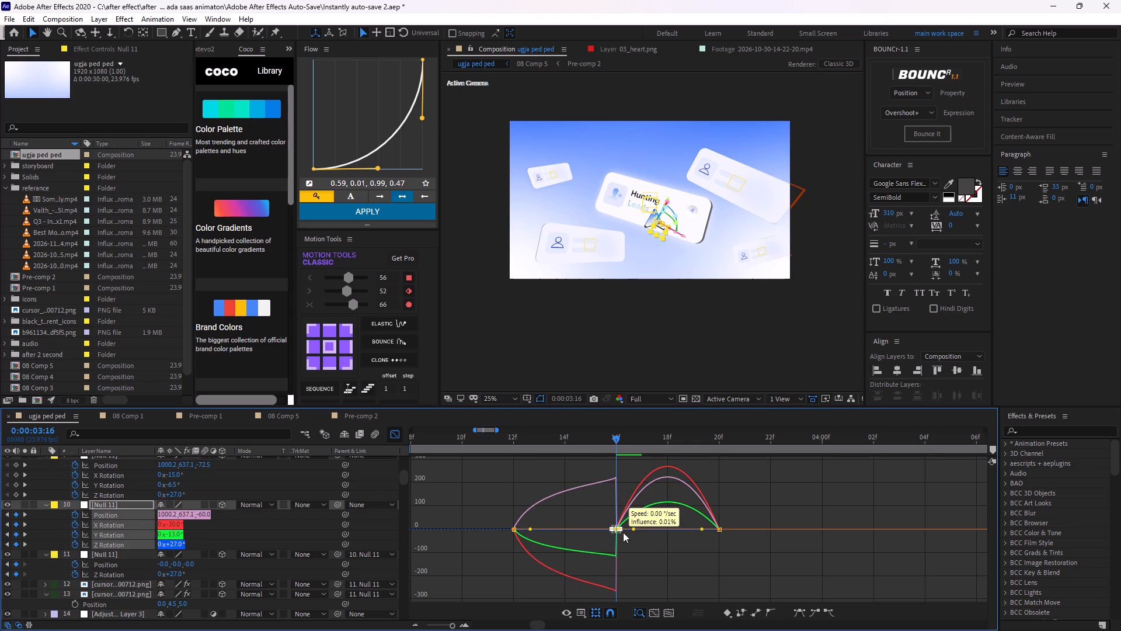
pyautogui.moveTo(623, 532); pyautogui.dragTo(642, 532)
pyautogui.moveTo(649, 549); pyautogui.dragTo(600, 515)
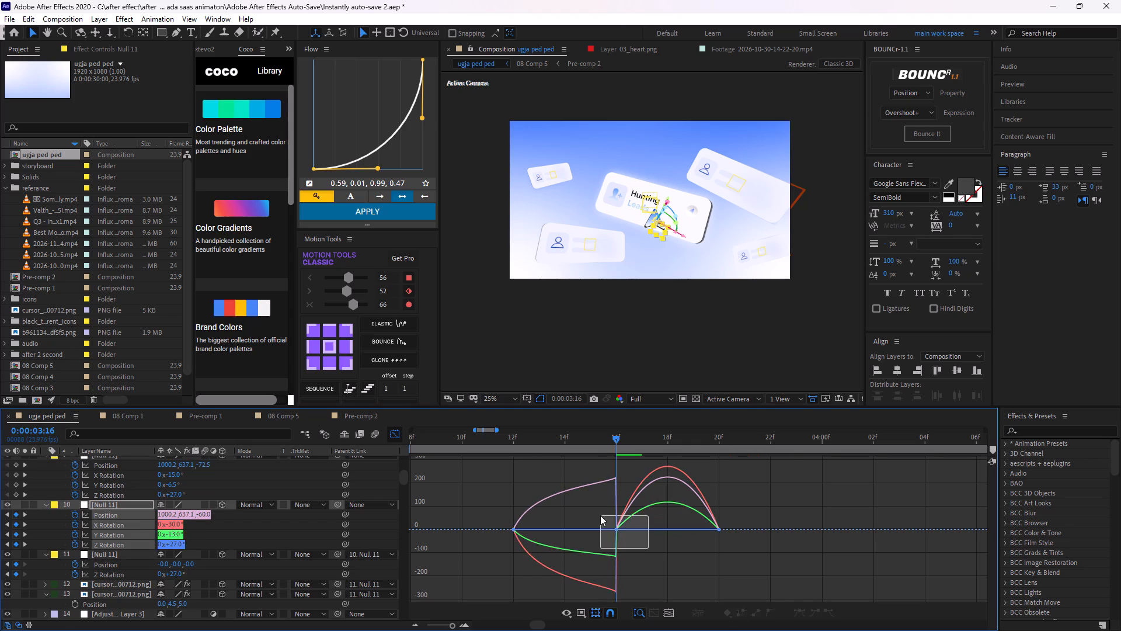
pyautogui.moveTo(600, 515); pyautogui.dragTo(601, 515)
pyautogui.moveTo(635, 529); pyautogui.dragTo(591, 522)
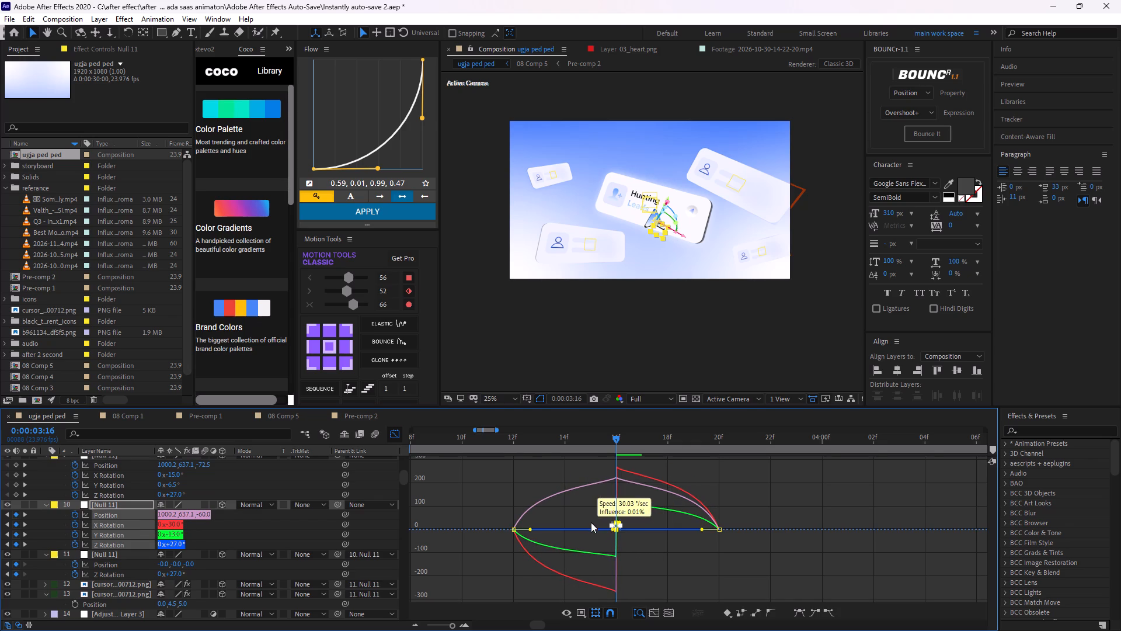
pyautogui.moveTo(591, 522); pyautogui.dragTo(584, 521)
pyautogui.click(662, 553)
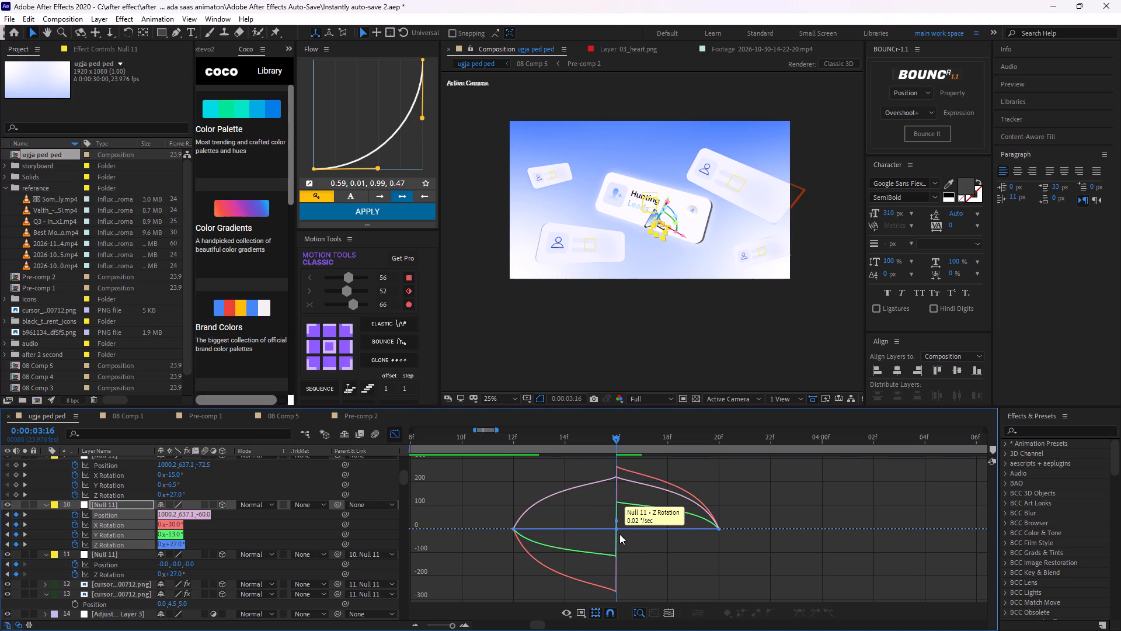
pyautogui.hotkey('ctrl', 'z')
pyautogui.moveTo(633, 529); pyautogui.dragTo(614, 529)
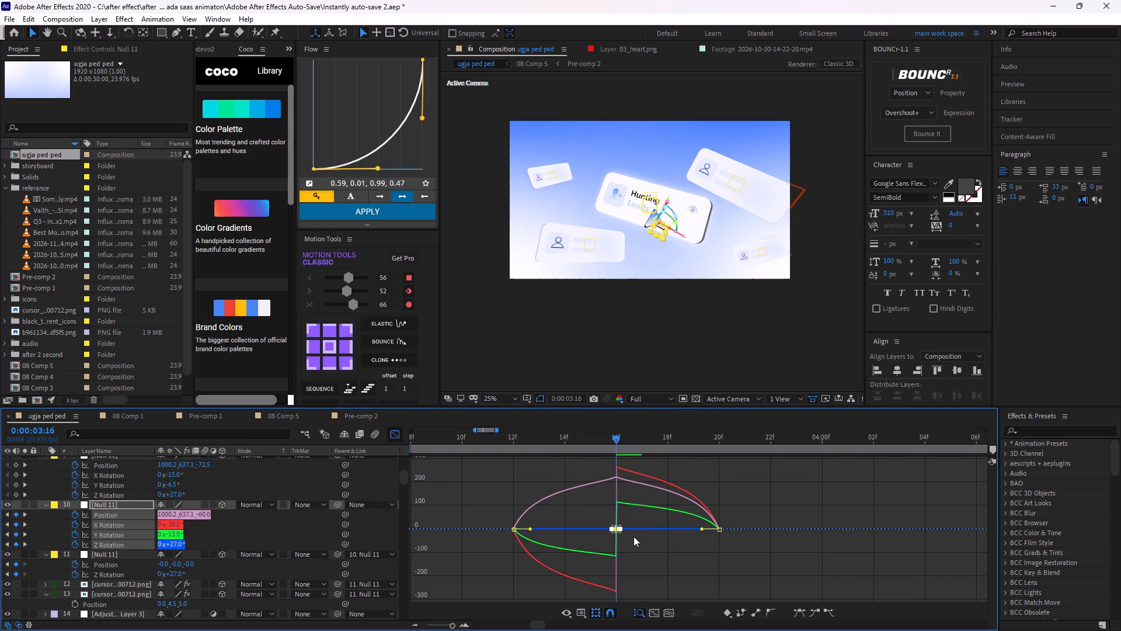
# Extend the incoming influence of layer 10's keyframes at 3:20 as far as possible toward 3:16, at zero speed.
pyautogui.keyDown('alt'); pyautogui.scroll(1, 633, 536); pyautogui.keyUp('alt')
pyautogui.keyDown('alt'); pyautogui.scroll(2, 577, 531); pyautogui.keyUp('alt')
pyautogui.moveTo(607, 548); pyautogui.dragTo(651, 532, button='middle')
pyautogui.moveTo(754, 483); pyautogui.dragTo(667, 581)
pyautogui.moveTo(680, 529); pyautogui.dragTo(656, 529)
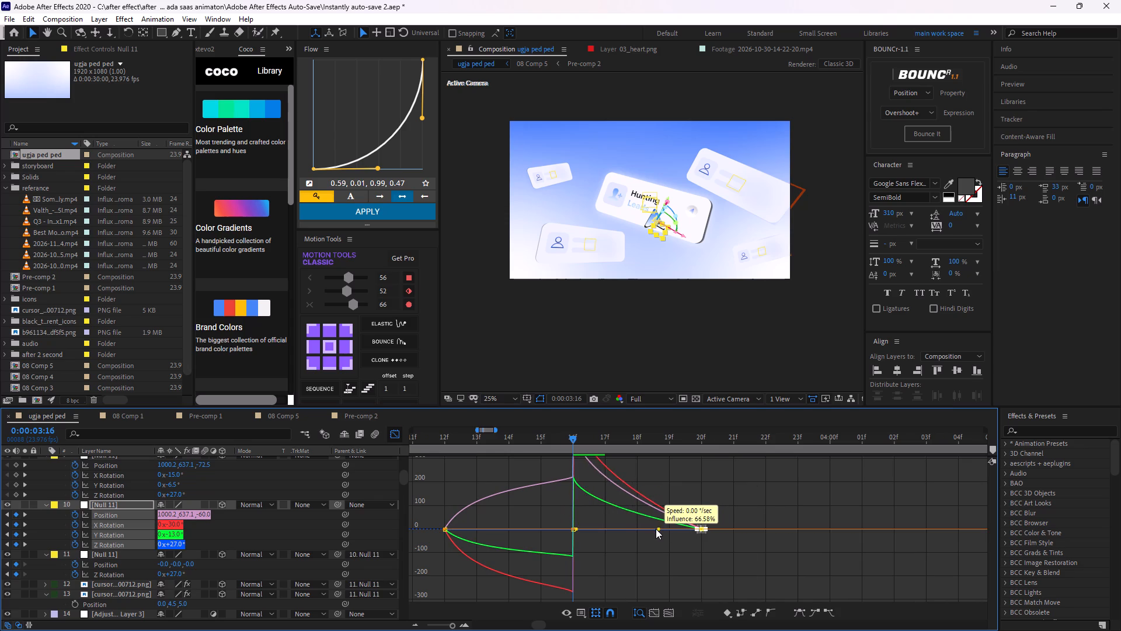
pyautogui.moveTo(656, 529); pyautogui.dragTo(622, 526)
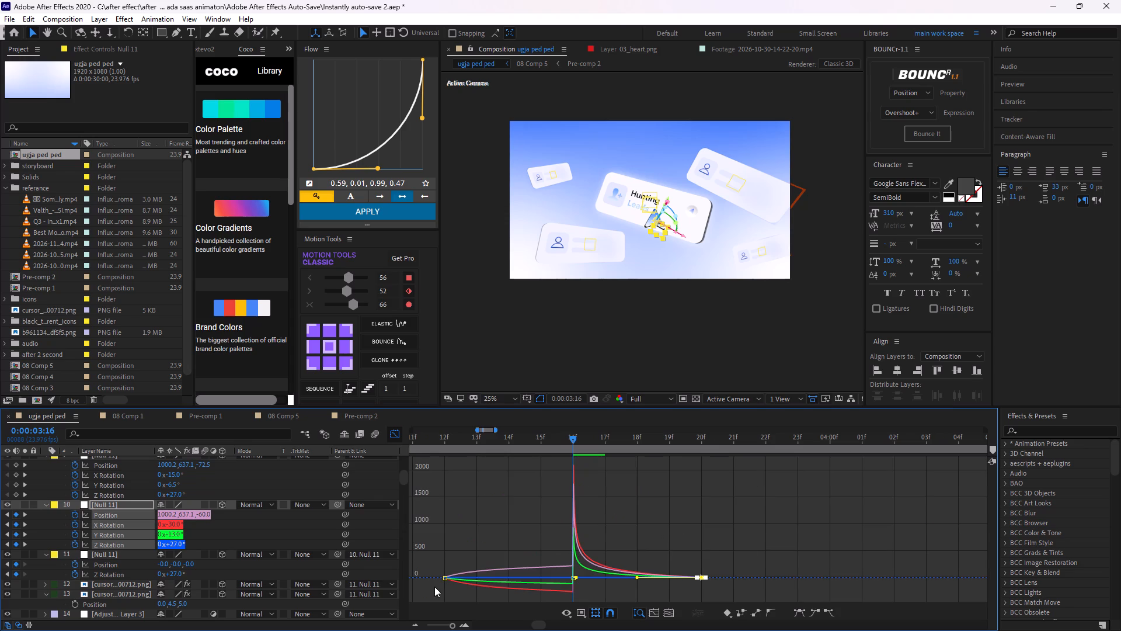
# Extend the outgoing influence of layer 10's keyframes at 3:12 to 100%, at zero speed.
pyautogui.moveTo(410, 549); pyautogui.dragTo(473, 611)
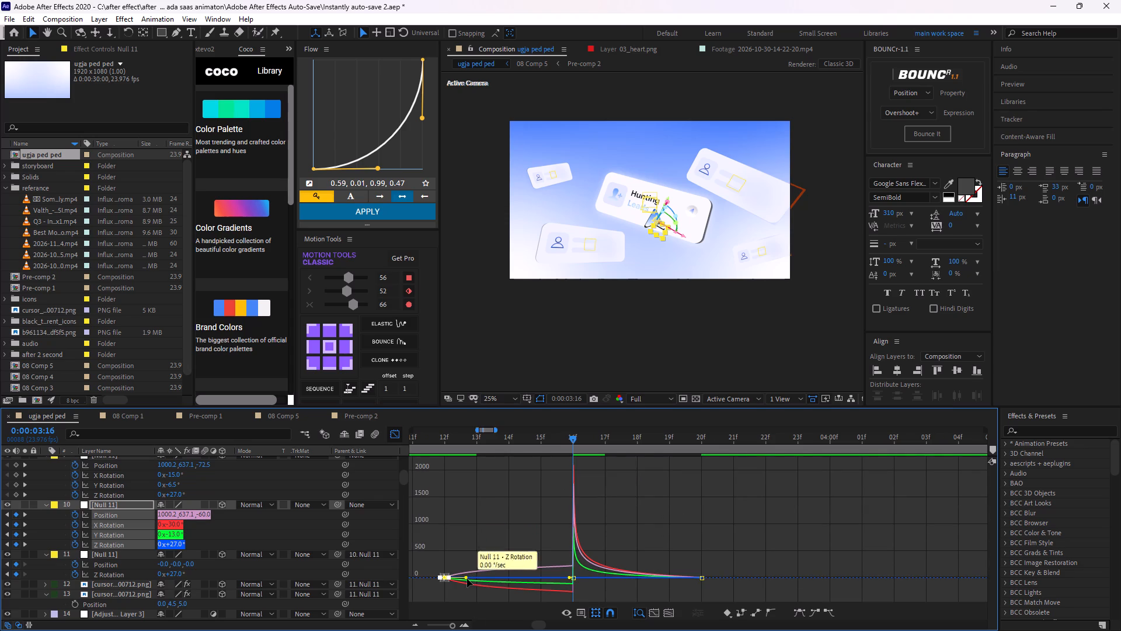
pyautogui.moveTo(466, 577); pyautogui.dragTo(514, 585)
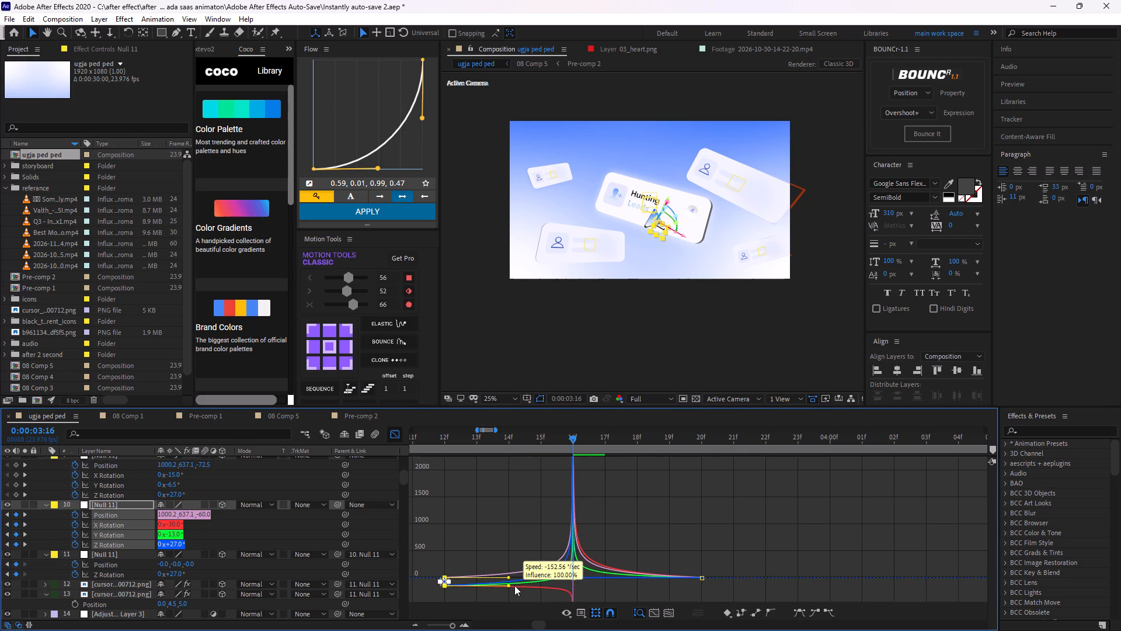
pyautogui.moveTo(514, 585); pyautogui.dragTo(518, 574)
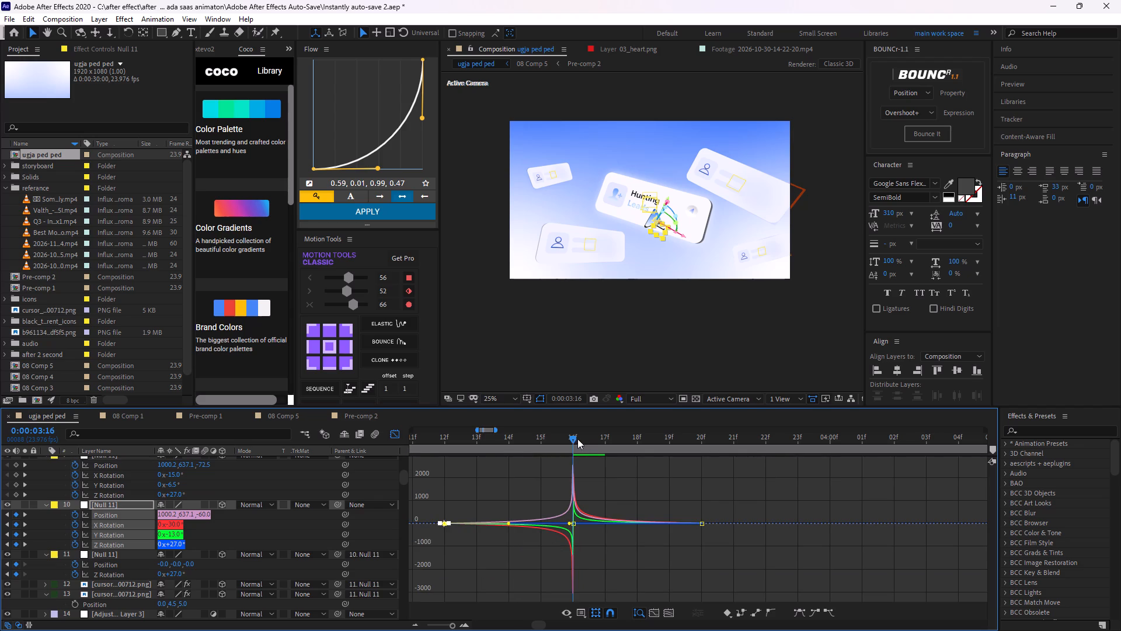
# Preview the cursor's click movement repeatedly from around 0:00:03:11 to judge the sharp speed peak at 3:16.
pyautogui.moveTo(575, 438); pyautogui.dragTo(419, 421)
pyautogui.press('space')
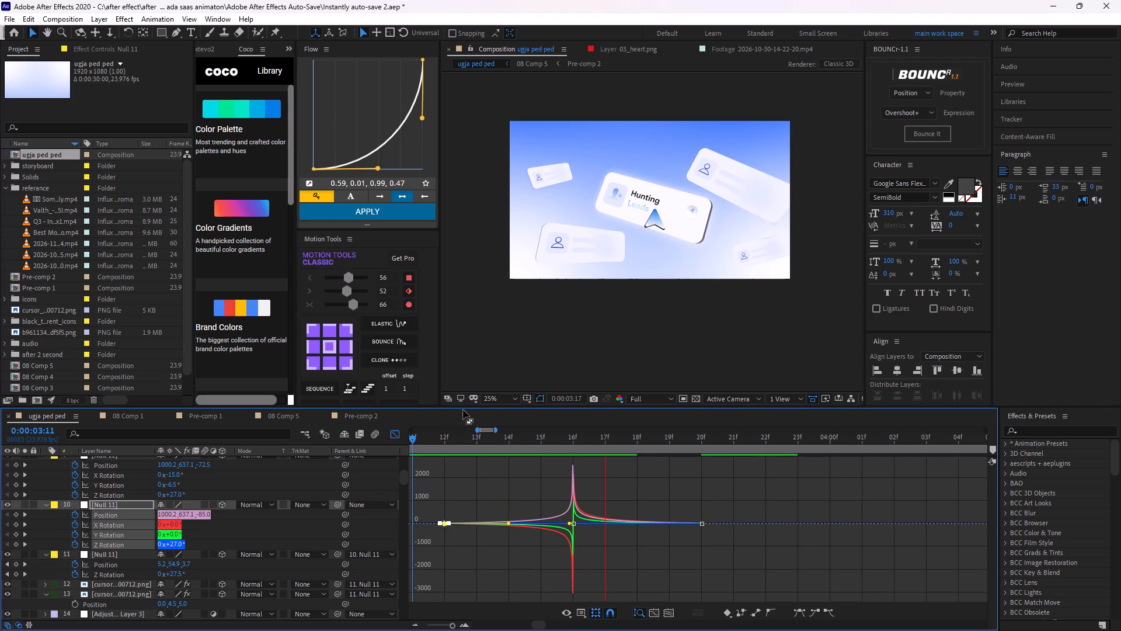
pyautogui.press('space')
pyautogui.moveTo(643, 438); pyautogui.dragTo(475, 463)
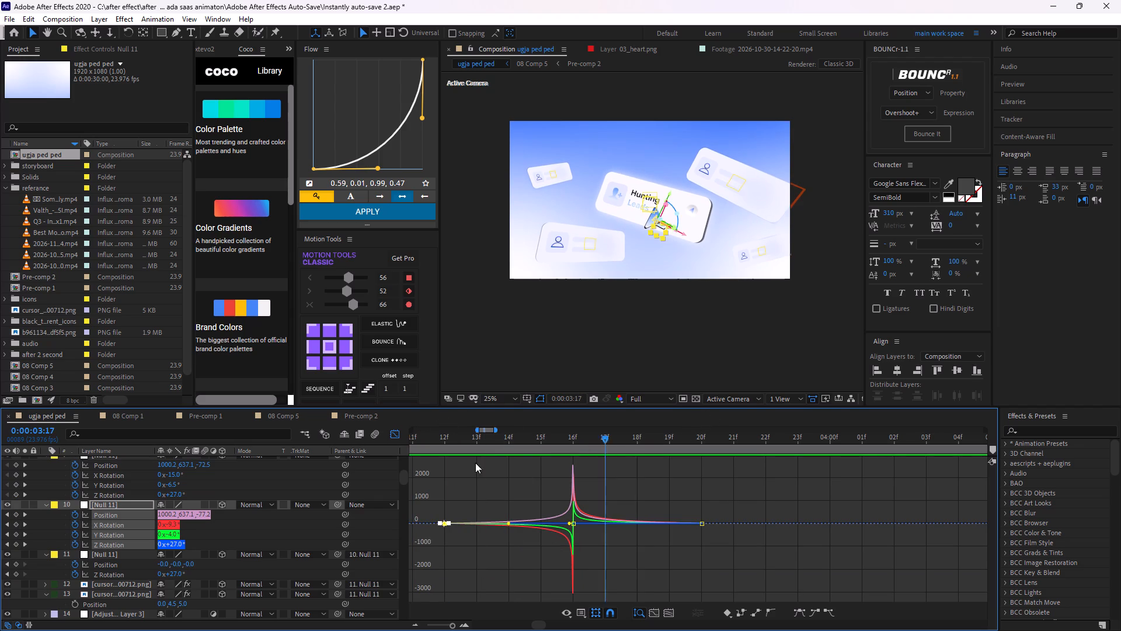
pyautogui.moveTo(475, 463); pyautogui.dragTo(450, 448)
pyautogui.press('space')
pyautogui.press('space')
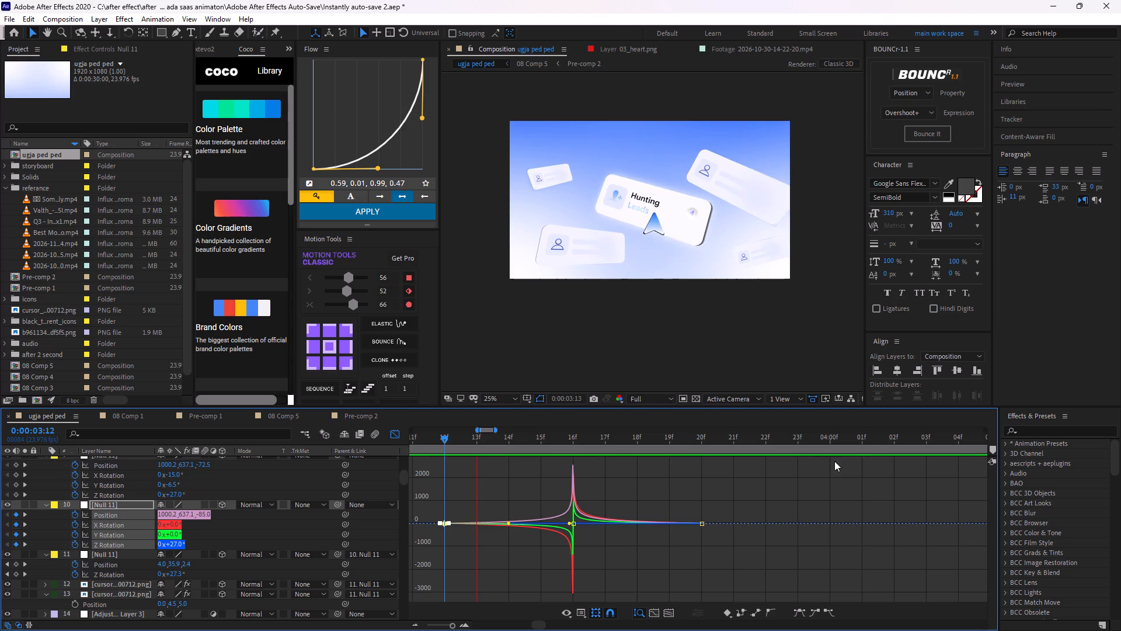
pyautogui.press('space')
pyautogui.press('space')
pyautogui.press('space')
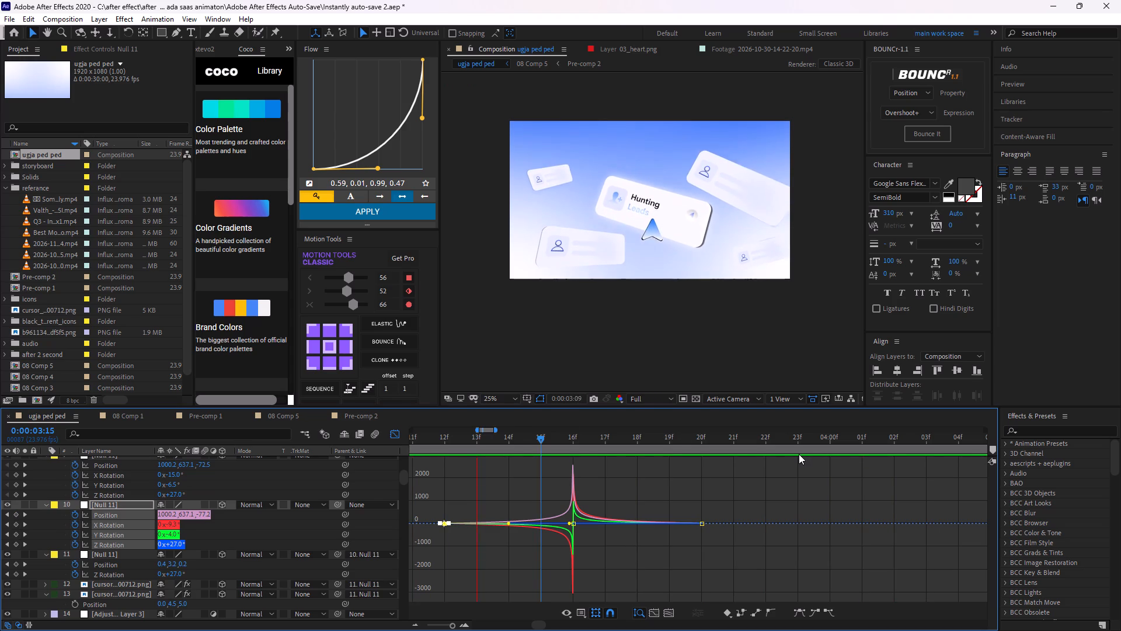
pyautogui.press('space')
pyautogui.press('space')
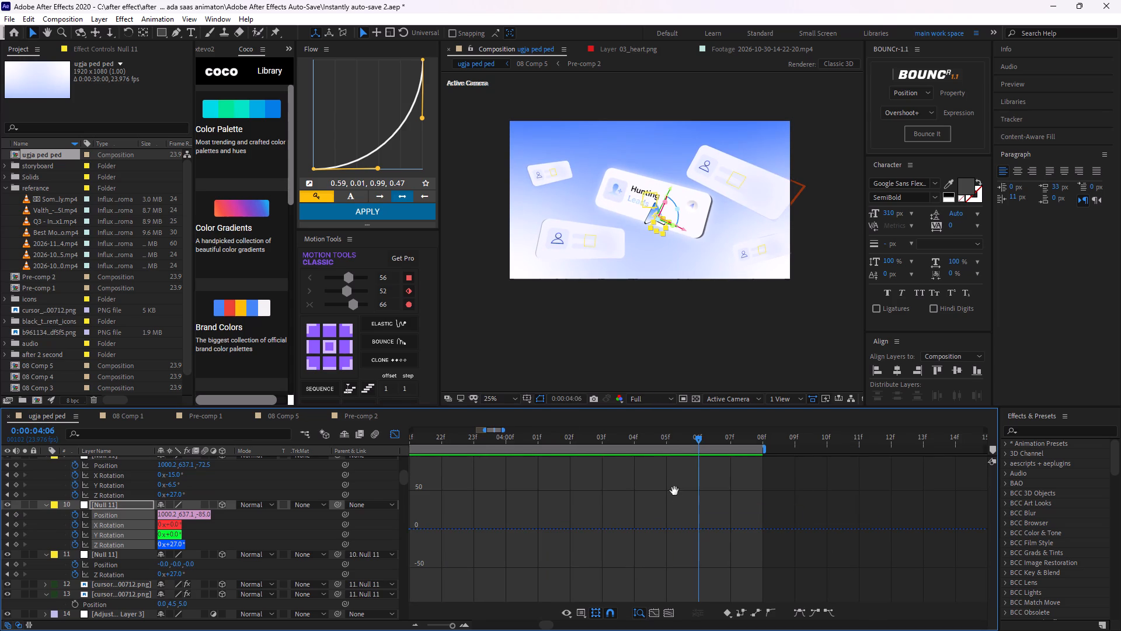
pyautogui.press('space')
# Apply Easy Ease again to all of layer 10's Position and Rotation keyframes from 3:12 to 3:20.
pyautogui.moveTo(596, 502); pyautogui.dragTo(835, 542, button='middle')
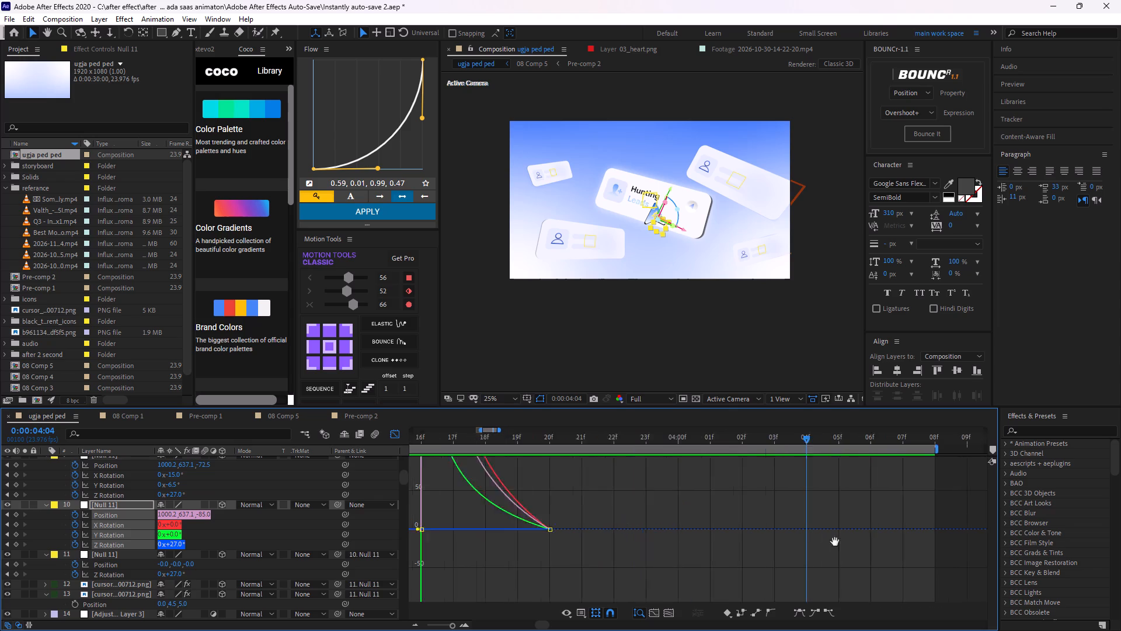
pyautogui.moveTo(835, 542); pyautogui.dragTo(887, 533, button='middle')
pyautogui.keyDown('alt'); pyautogui.scroll(1, 695, 513); pyautogui.keyUp('alt')
pyautogui.moveTo(657, 524); pyautogui.dragTo(907, 500, button='middle')
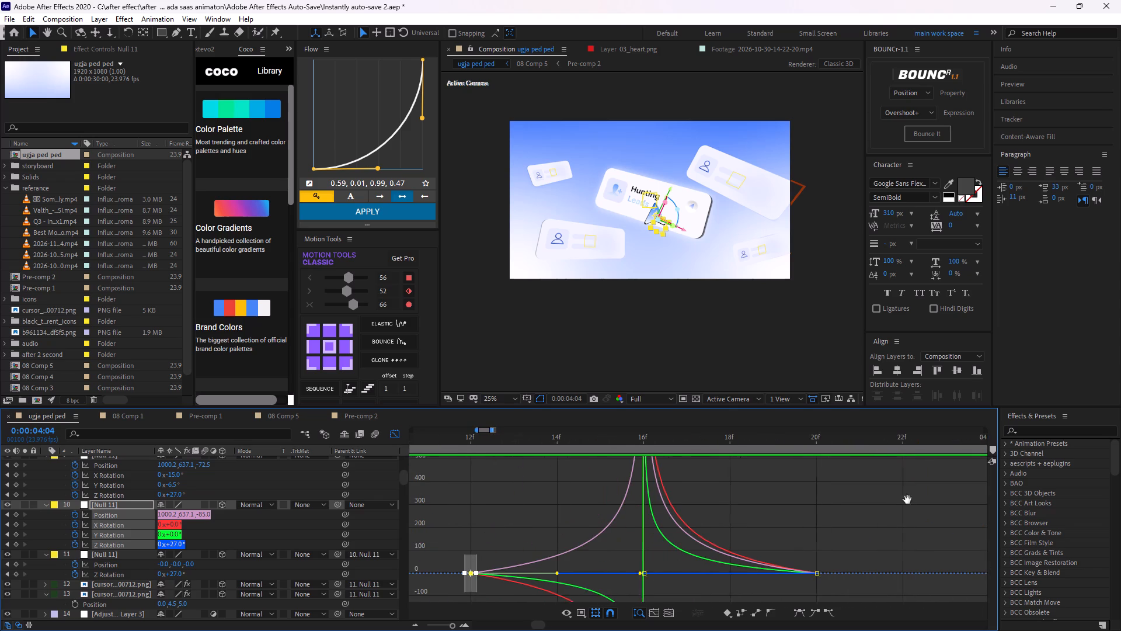
pyautogui.moveTo(907, 500); pyautogui.dragTo(911, 498, button='middle')
pyautogui.moveTo(885, 500); pyautogui.dragTo(372, 598)
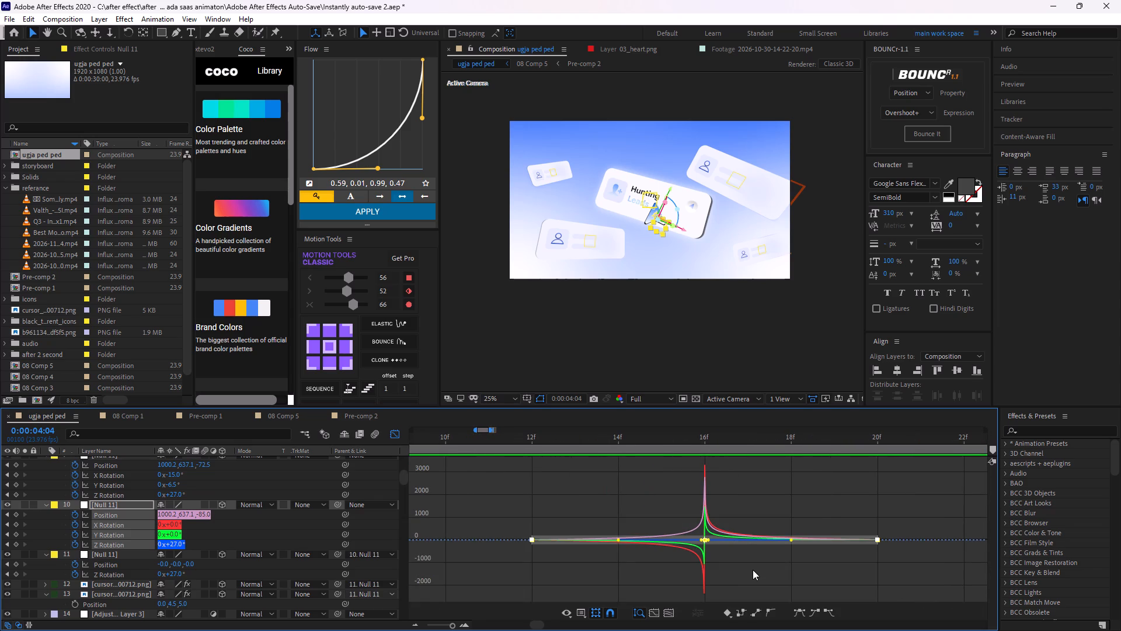
pyautogui.press('F9')
pyautogui.scroll(-2, 825, 497)
# Preview the cursor's click movement with Easy Ease and return the playhead to 0:00:03:16.
pyautogui.press('space')
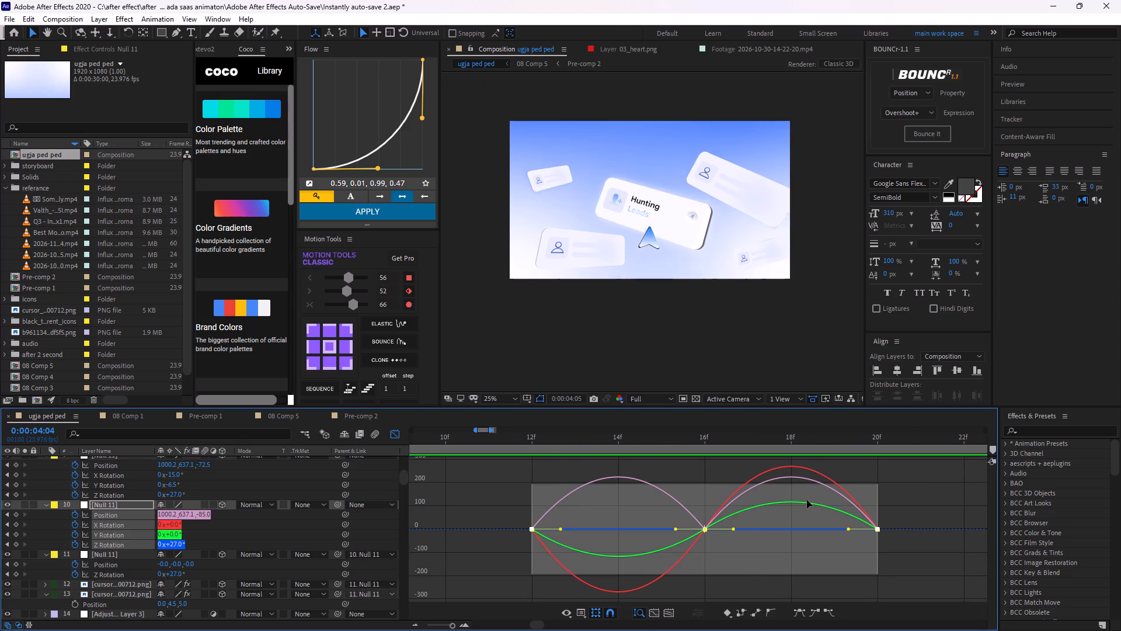
pyautogui.press('space')
pyautogui.moveTo(835, 440); pyautogui.dragTo(701, 481)
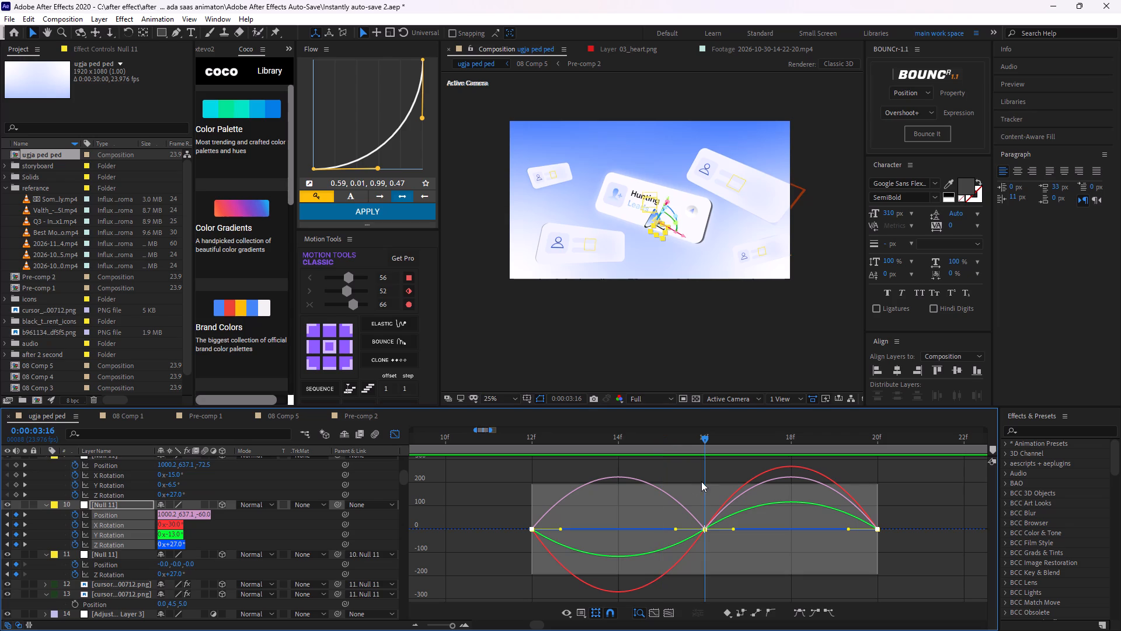
pyautogui.moveTo(701, 481); pyautogui.dragTo(702, 481)
# Shorten the outgoing influence of layer 10's Position and Rotation keyframes at 3:16 to about 27%.
pyautogui.click(733, 579)
pyautogui.moveTo(738, 561); pyautogui.dragTo(665, 495)
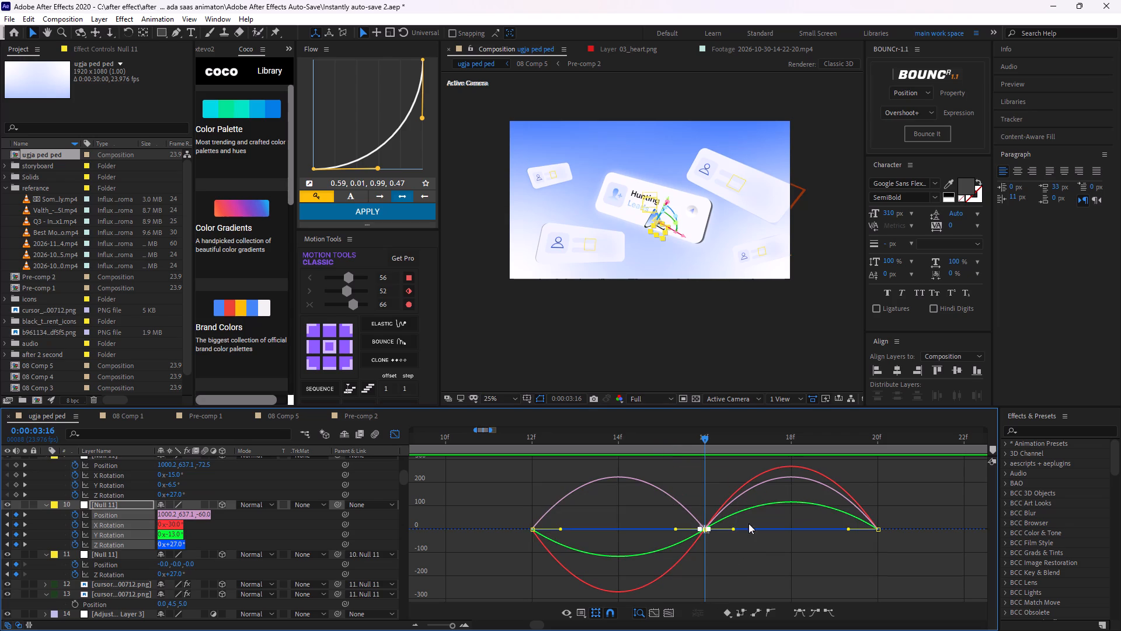
pyautogui.moveTo(733, 530); pyautogui.dragTo(728, 529)
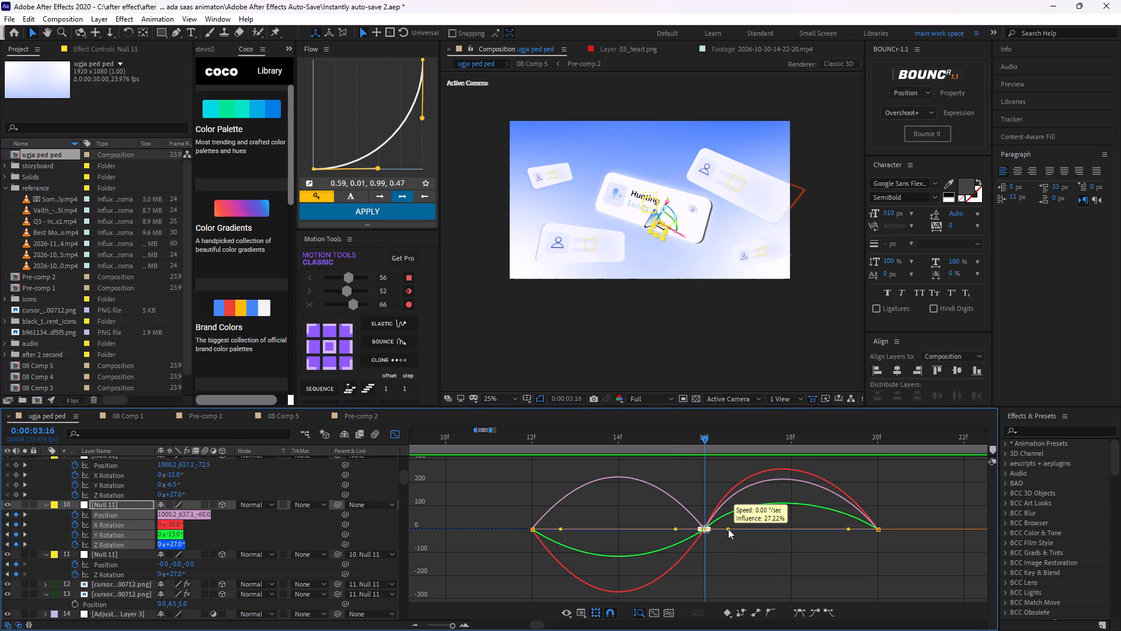
pyautogui.moveTo(728, 529); pyautogui.dragTo(727, 529)
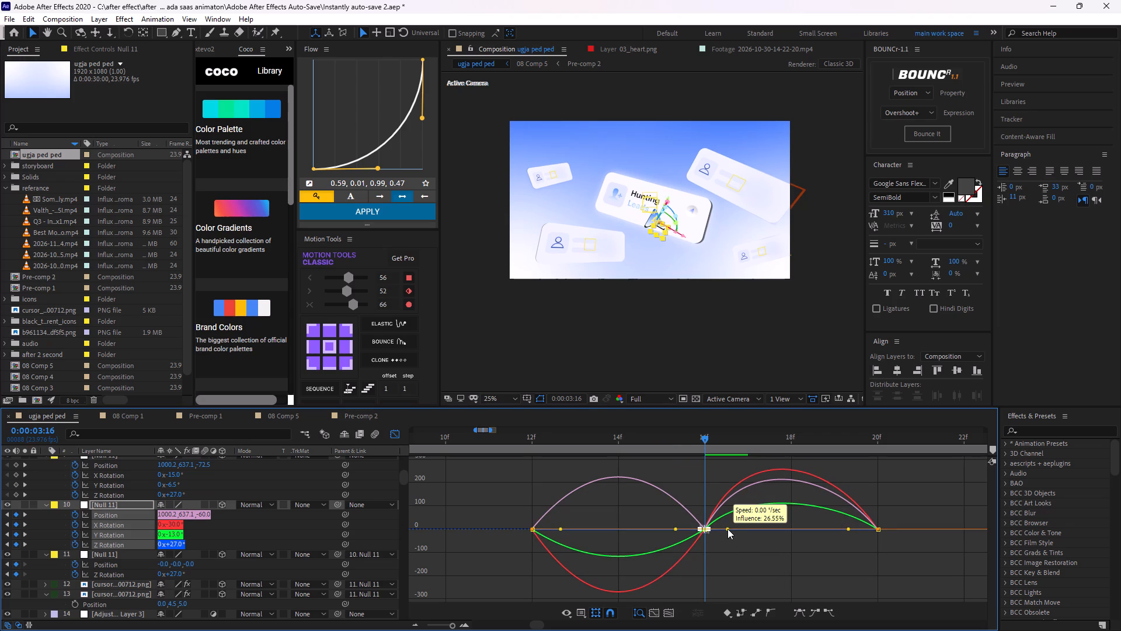
pyautogui.moveTo(727, 529); pyautogui.dragTo(727, 528)
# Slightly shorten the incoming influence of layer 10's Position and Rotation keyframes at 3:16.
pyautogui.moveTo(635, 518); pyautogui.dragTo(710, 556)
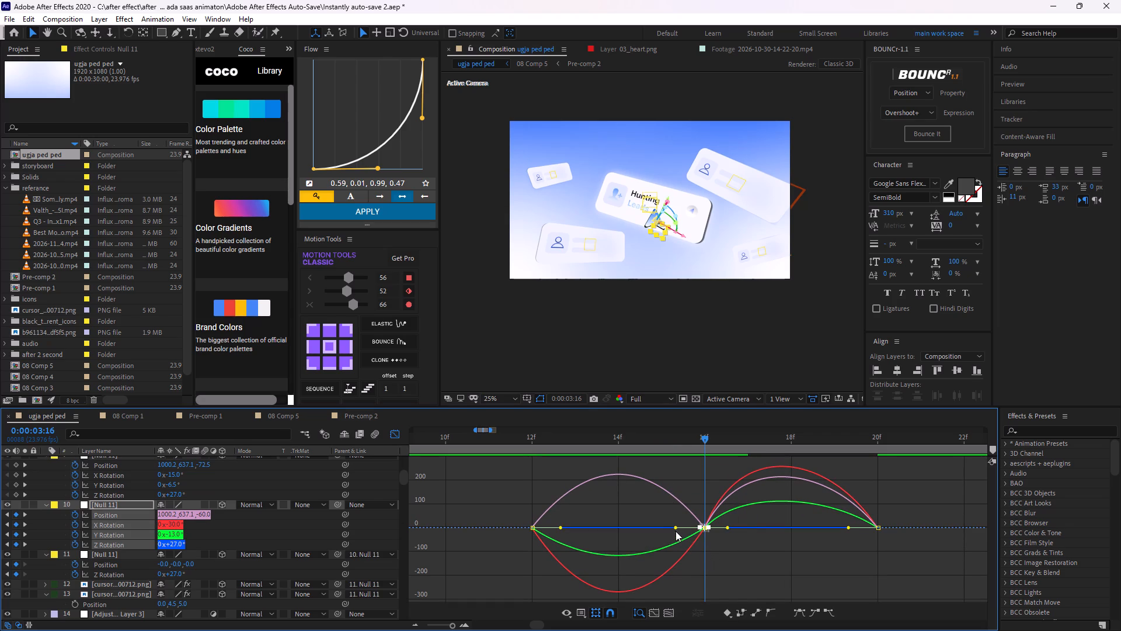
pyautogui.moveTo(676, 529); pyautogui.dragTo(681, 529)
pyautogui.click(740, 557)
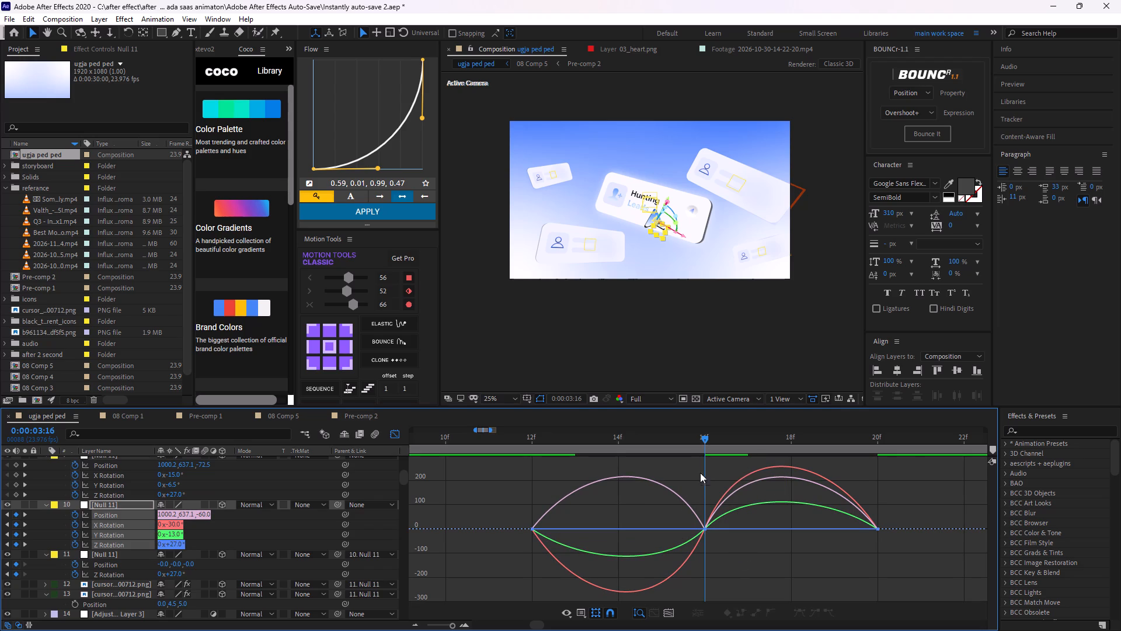
# Scrub back to 0:00:03:11 and preview the cursor's click movement with the adjusted influence.
pyautogui.moveTo(707, 441); pyautogui.dragTo(532, 498)
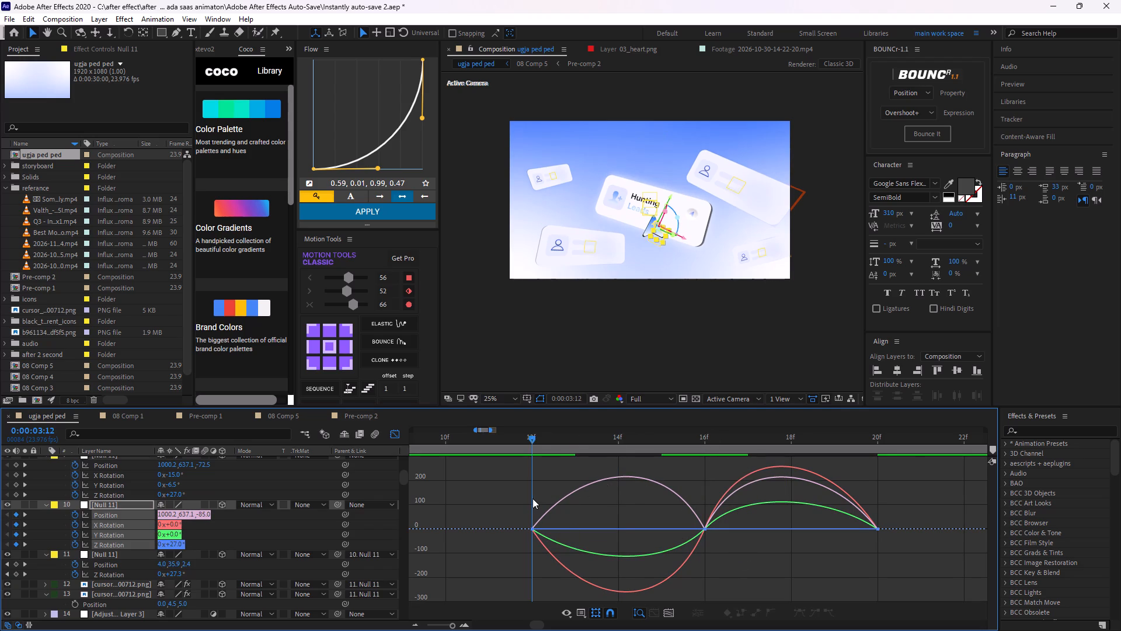
pyautogui.moveTo(532, 498); pyautogui.dragTo(499, 477)
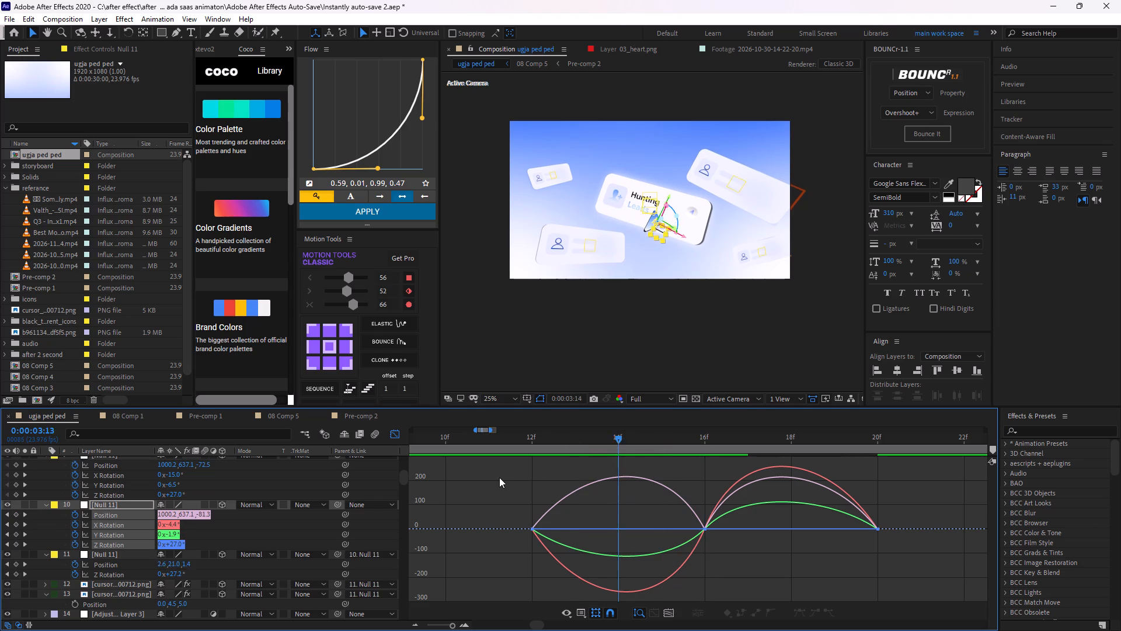
pyautogui.moveTo(499, 477); pyautogui.dragTo(500, 469)
pyautogui.press('space')
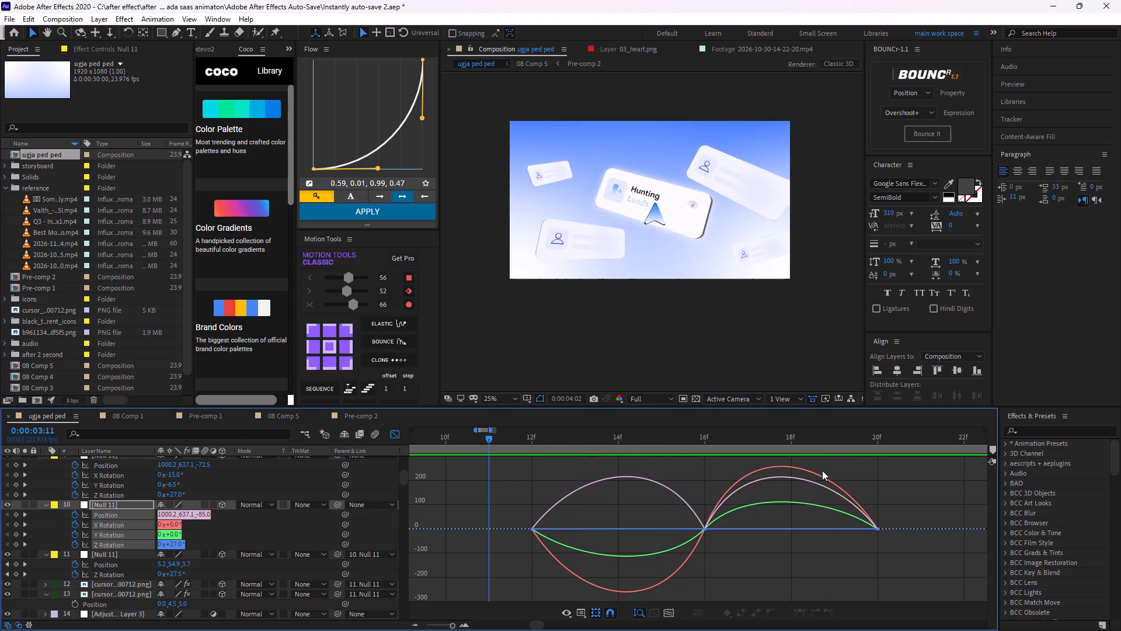
pyautogui.press('space')
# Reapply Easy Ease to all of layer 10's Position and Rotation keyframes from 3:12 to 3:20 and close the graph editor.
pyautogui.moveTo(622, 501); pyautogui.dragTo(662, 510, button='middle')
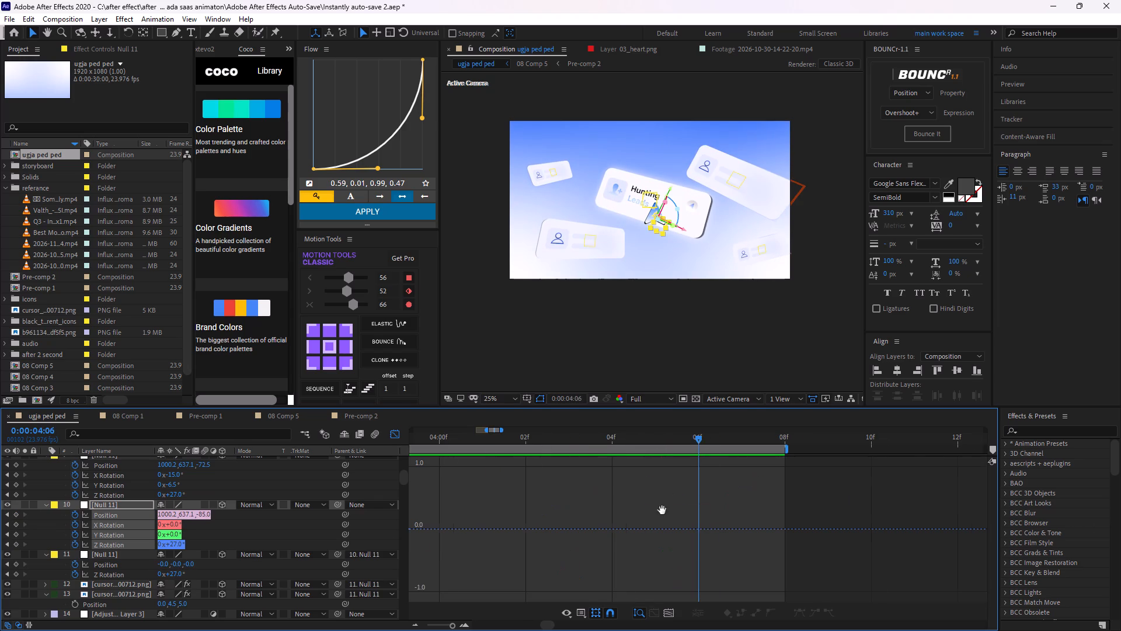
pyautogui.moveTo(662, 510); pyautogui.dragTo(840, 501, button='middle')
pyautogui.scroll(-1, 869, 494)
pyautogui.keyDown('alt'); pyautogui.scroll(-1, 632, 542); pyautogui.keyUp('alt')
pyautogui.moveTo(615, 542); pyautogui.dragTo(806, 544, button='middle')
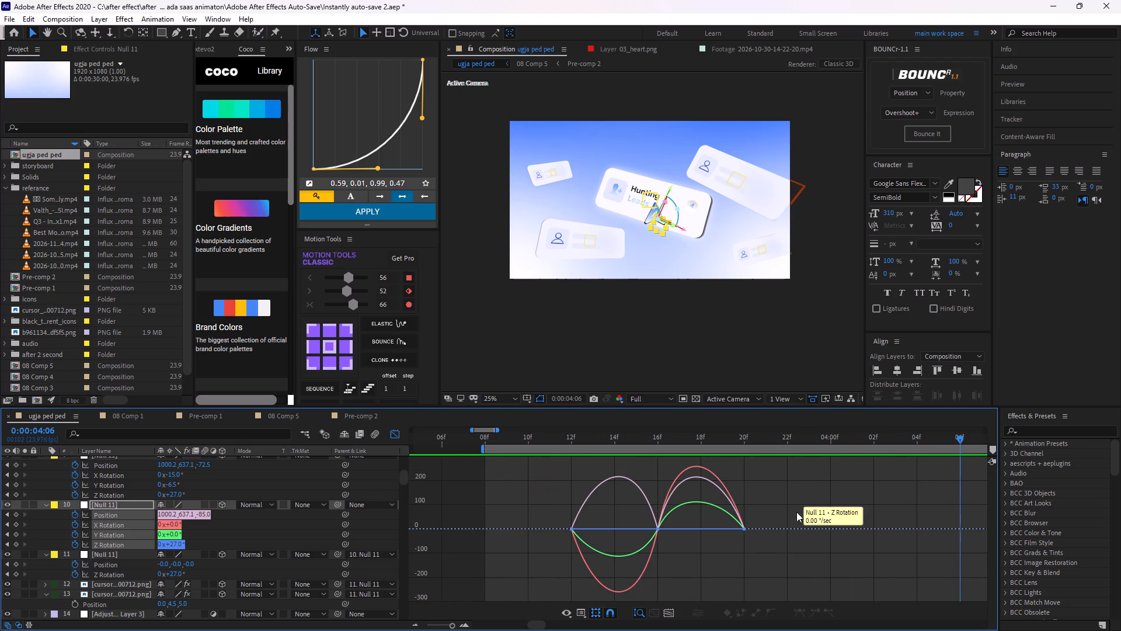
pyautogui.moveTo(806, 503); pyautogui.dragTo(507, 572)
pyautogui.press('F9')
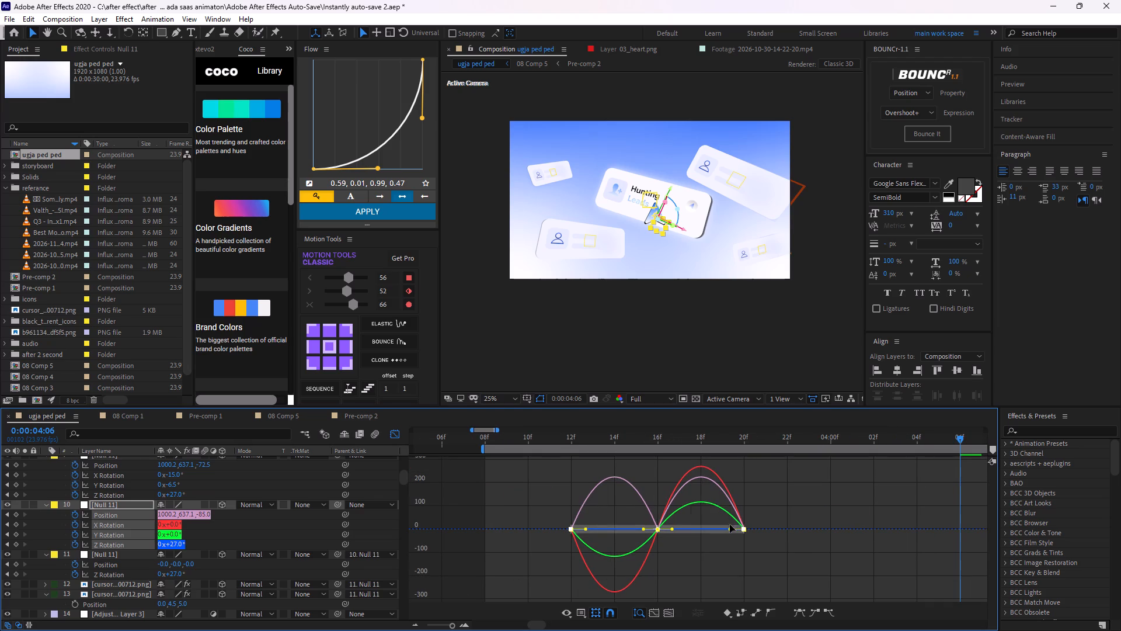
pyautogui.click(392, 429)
# Preview the cursor's click movement with the reapplied Easy Ease.
pyautogui.press('space')
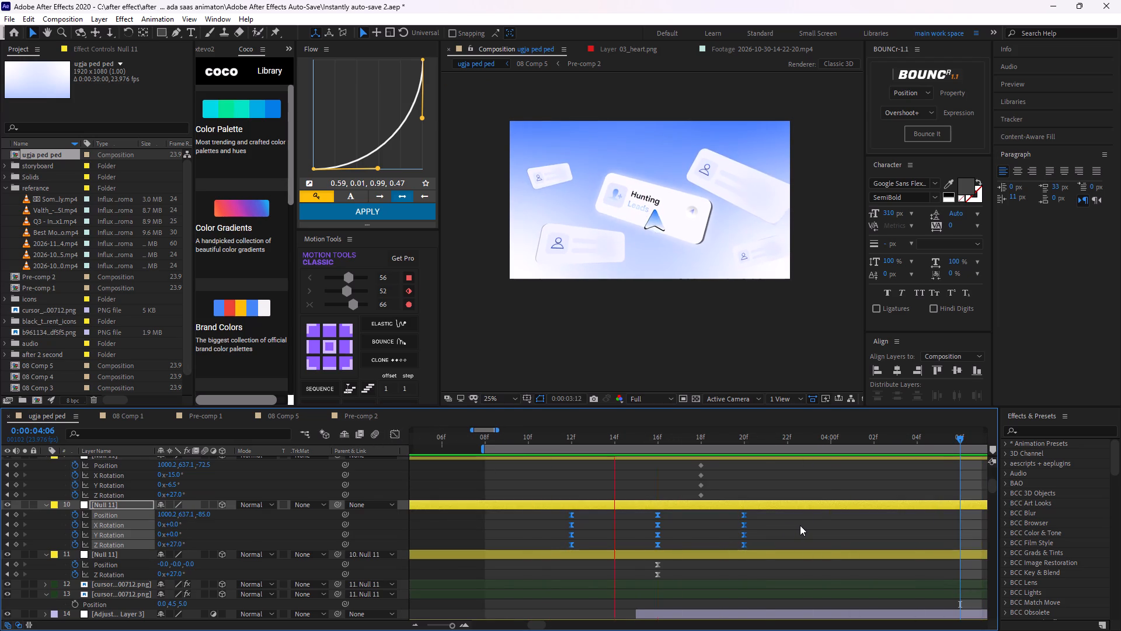
pyautogui.press('space')
pyautogui.press('space')
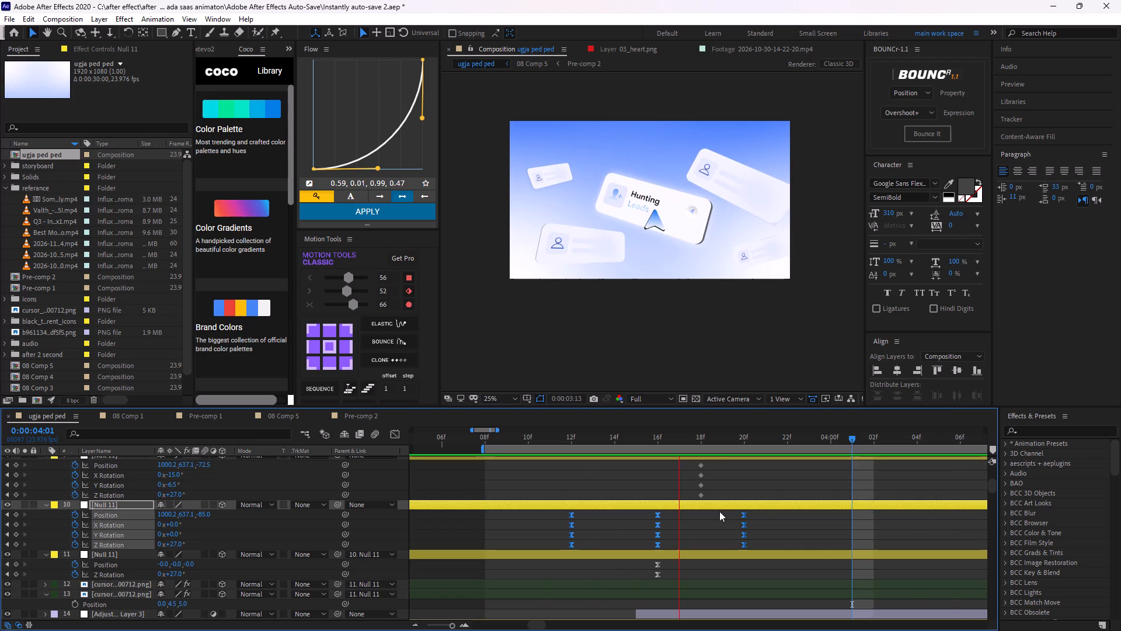
pyautogui.press('space')
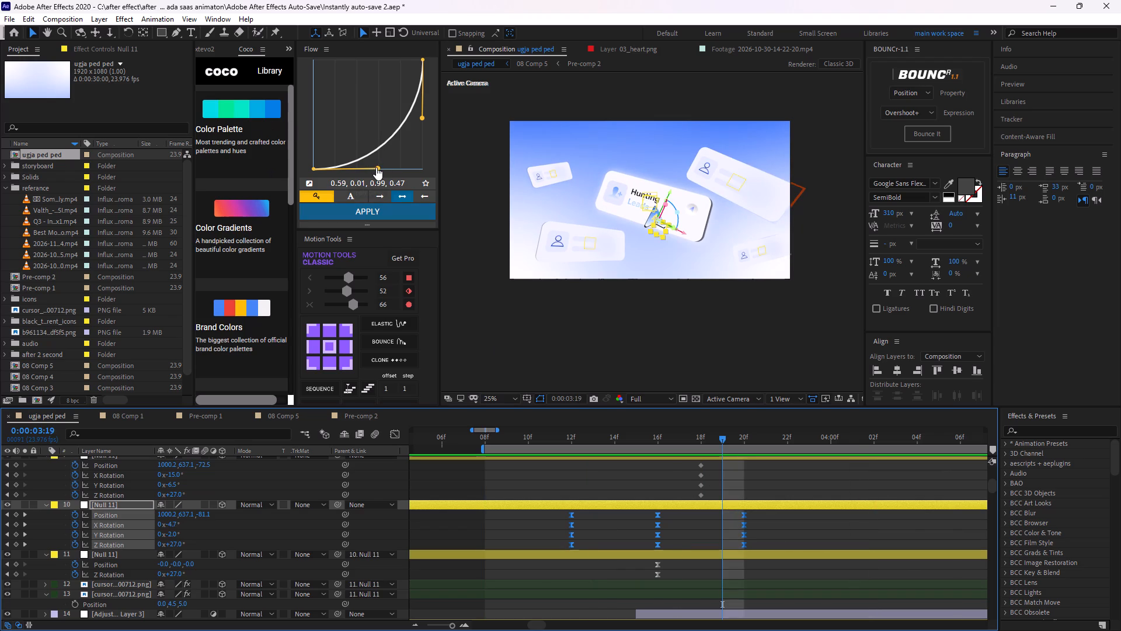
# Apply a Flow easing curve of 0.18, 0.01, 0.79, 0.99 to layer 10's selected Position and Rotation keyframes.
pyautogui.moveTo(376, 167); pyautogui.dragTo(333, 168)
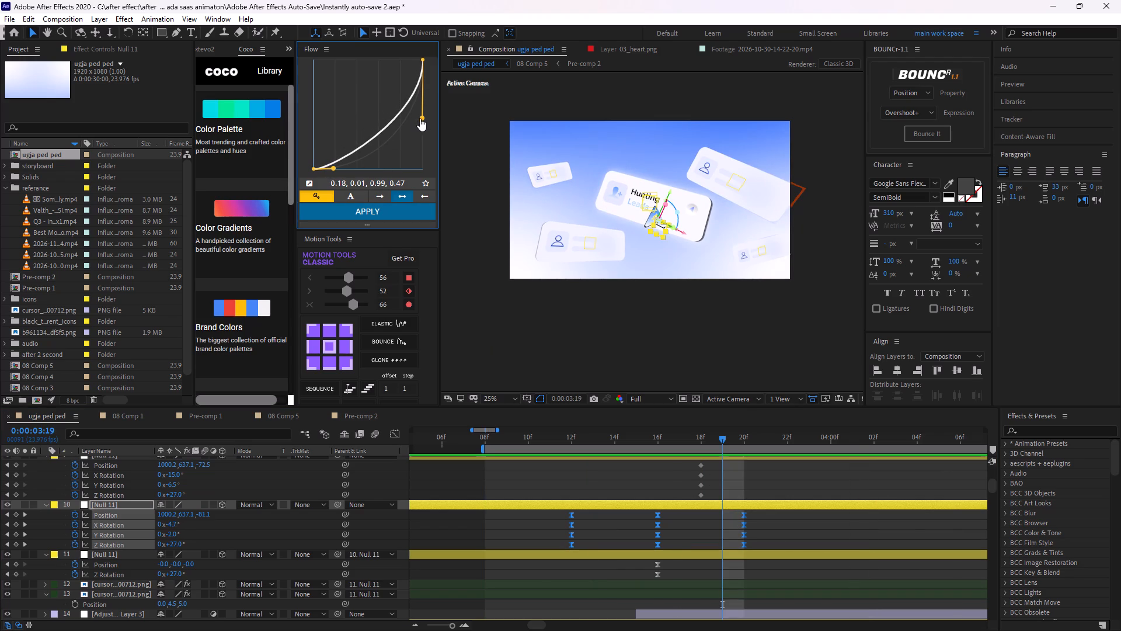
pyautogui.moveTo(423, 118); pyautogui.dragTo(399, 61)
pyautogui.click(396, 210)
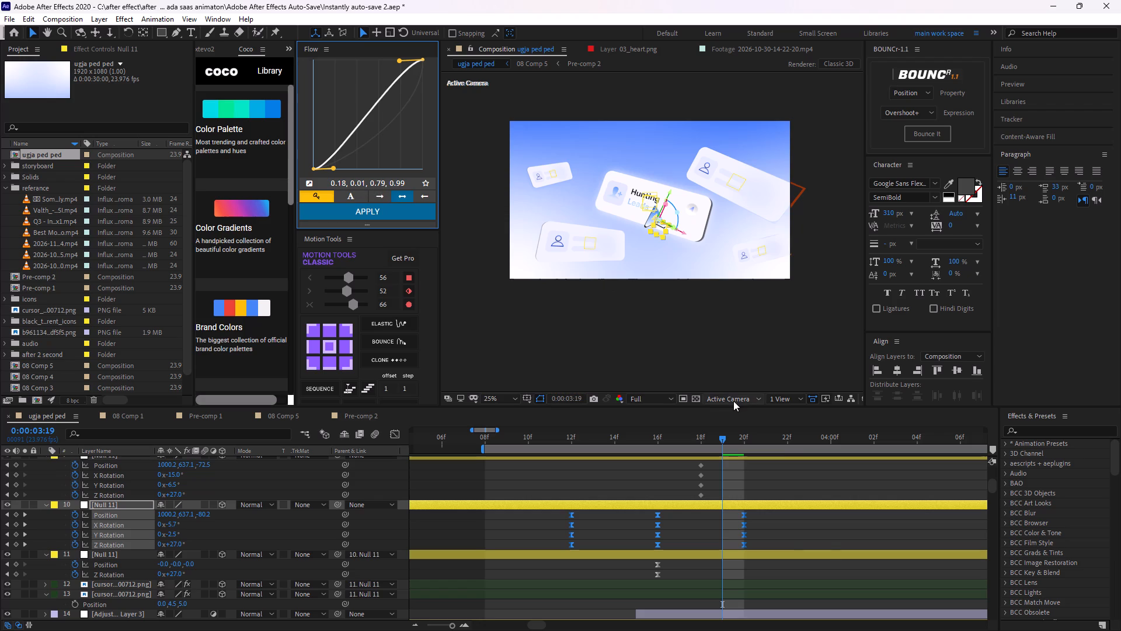
# Preview and scrub the cursor's click with the Flow easing, and examine the speed graph of layer 10's Position and Rotation keyframes.
pyautogui.press('space')
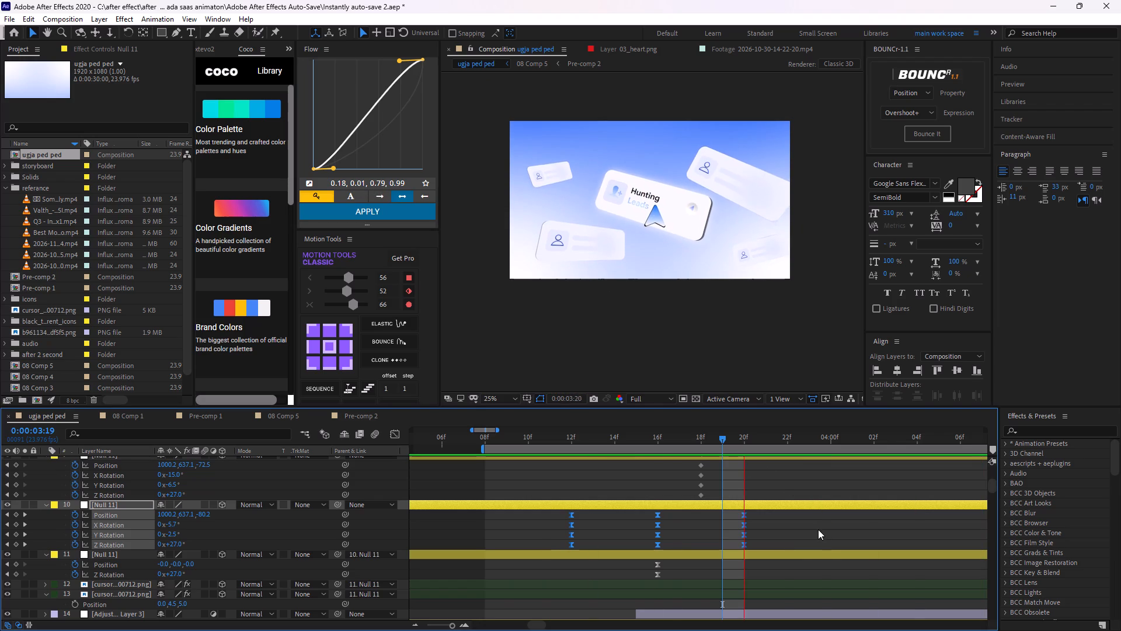
pyautogui.press('space')
pyautogui.moveTo(963, 441); pyautogui.dragTo(643, 532)
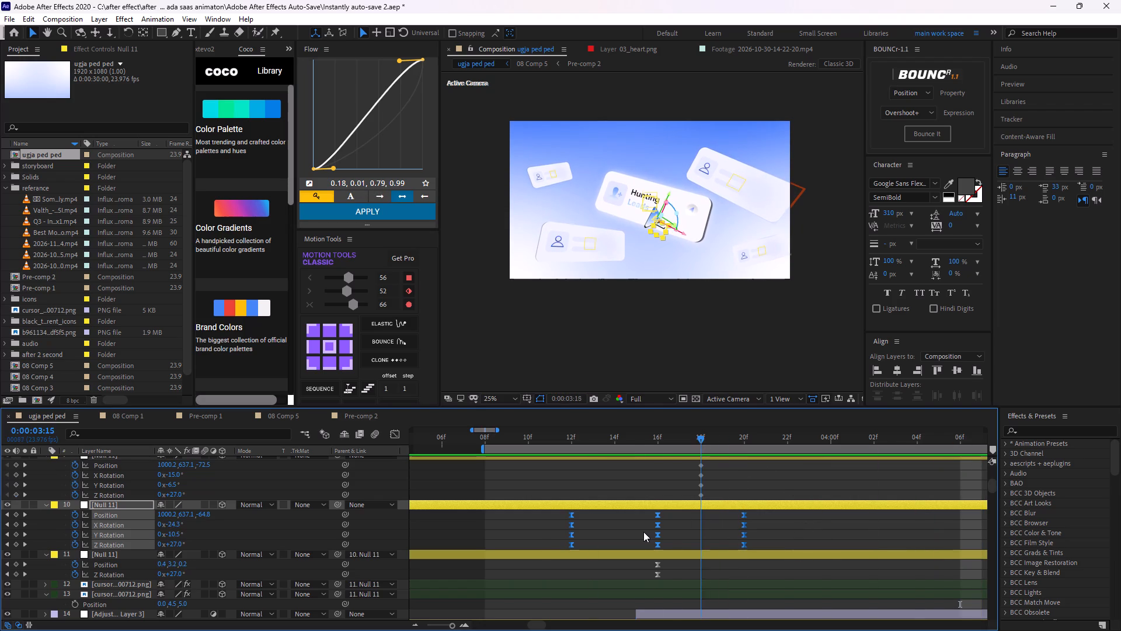
pyautogui.moveTo(643, 532); pyautogui.dragTo(657, 534)
pyautogui.click(677, 534)
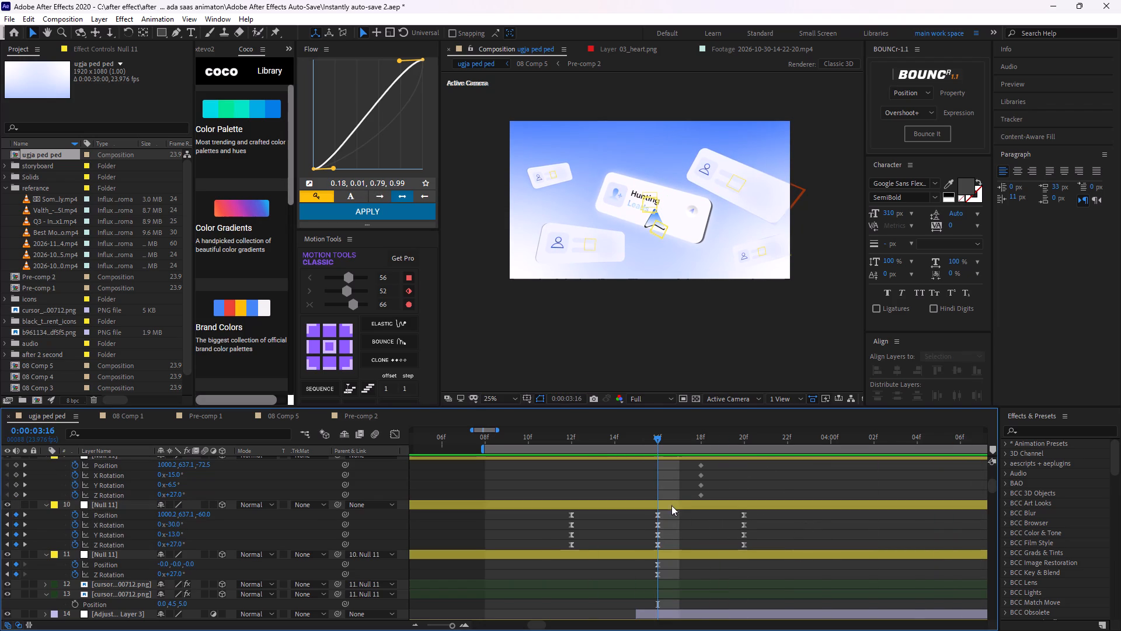
pyautogui.moveTo(661, 443); pyautogui.dragTo(591, 474)
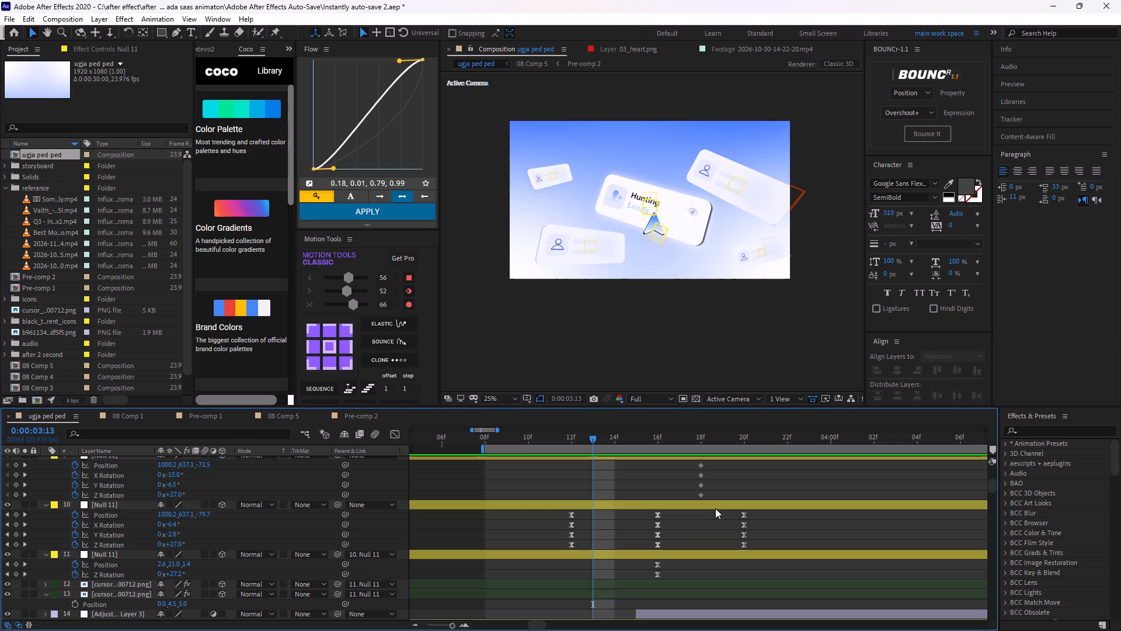
pyautogui.moveTo(757, 515); pyautogui.dragTo(527, 552)
pyautogui.click(399, 429)
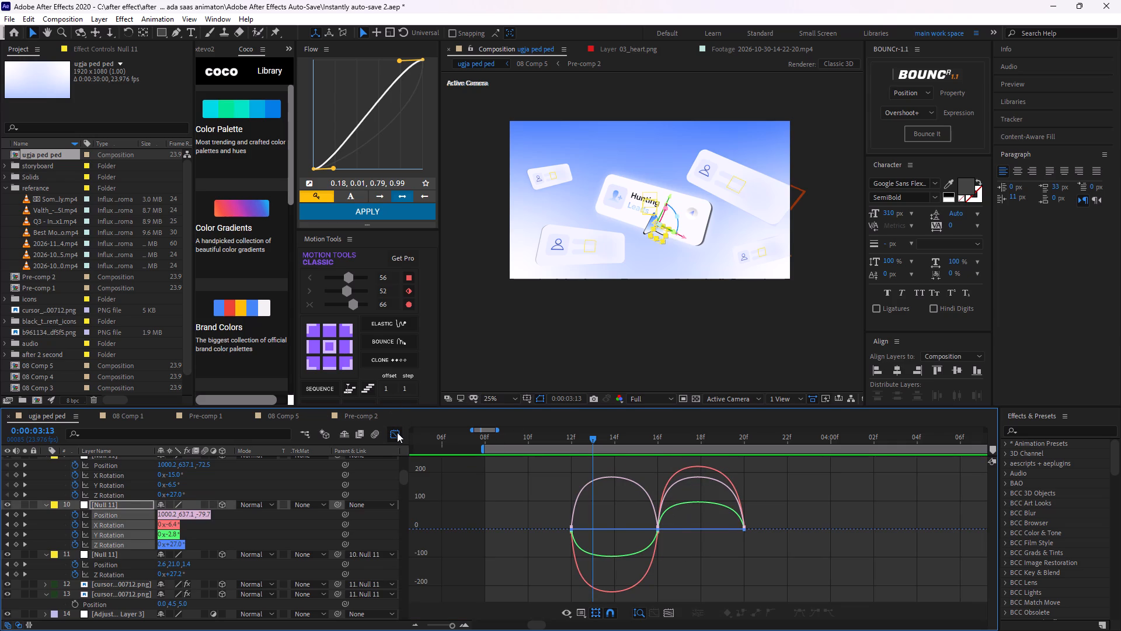
pyautogui.click(397, 432)
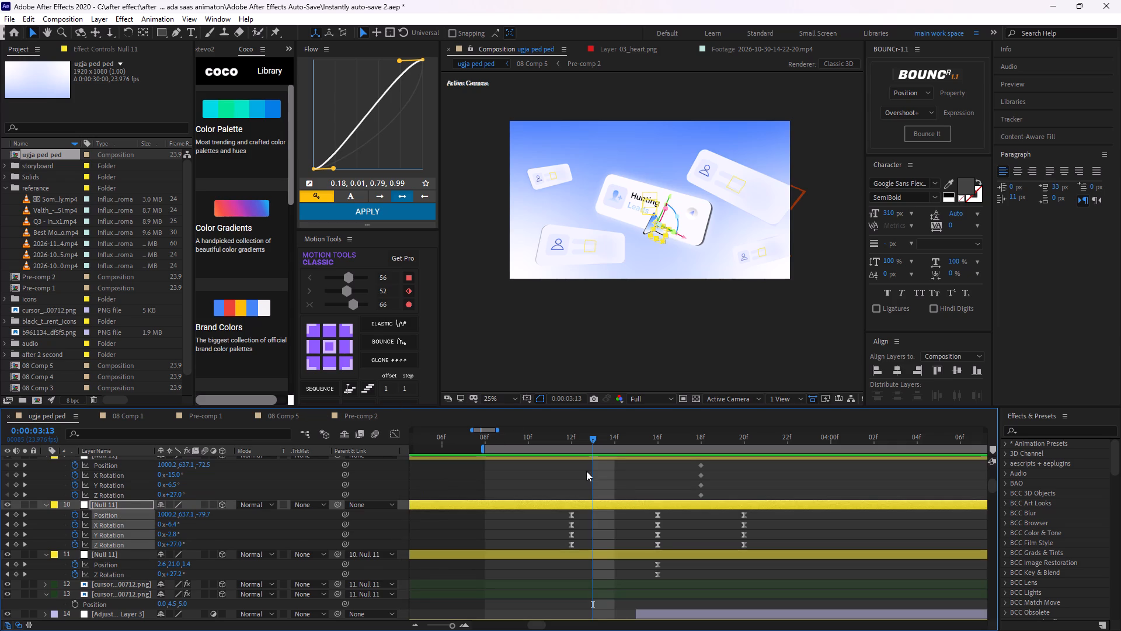
pyautogui.press('space')
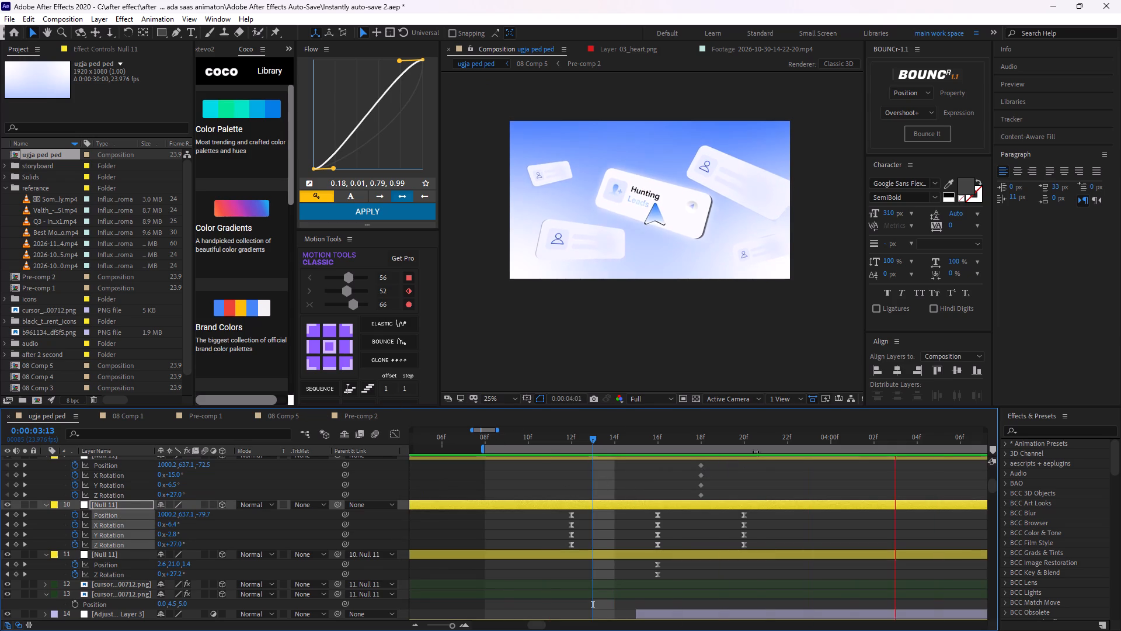
pyautogui.press('space')
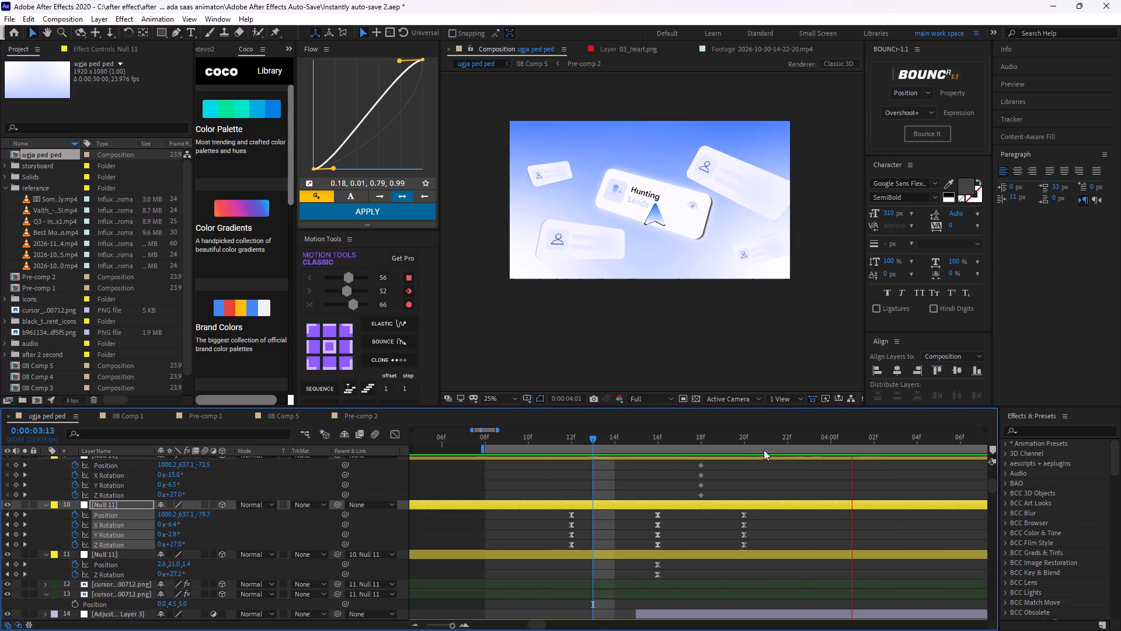
# Set the work area's start to about 0:00:02:11 and preview the cursor's approach together with its click.
pyautogui.moveTo(851, 437); pyautogui.dragTo(546, 473)
pyautogui.keyDown('alt'); pyautogui.scroll(-1, 546, 473); pyautogui.keyUp('alt')
pyautogui.moveTo(514, 452); pyautogui.dragTo(969, 487)
pyautogui.moveTo(953, 487); pyautogui.dragTo(454, 457, button='middle')
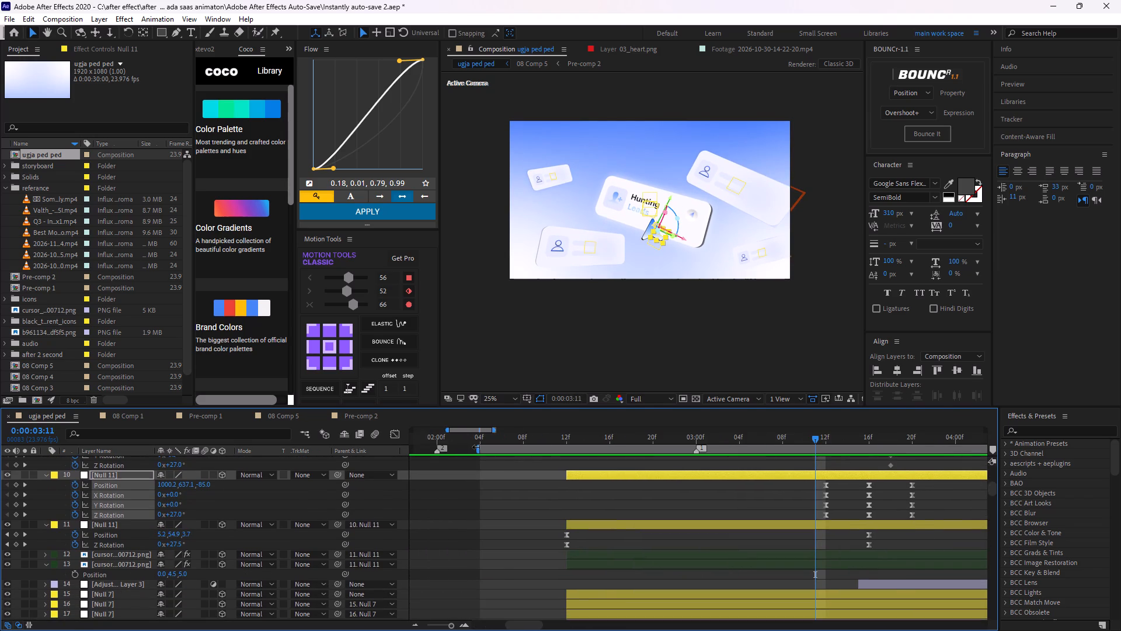
pyautogui.moveTo(479, 447); pyautogui.dragTo(549, 459)
pyautogui.press('space')
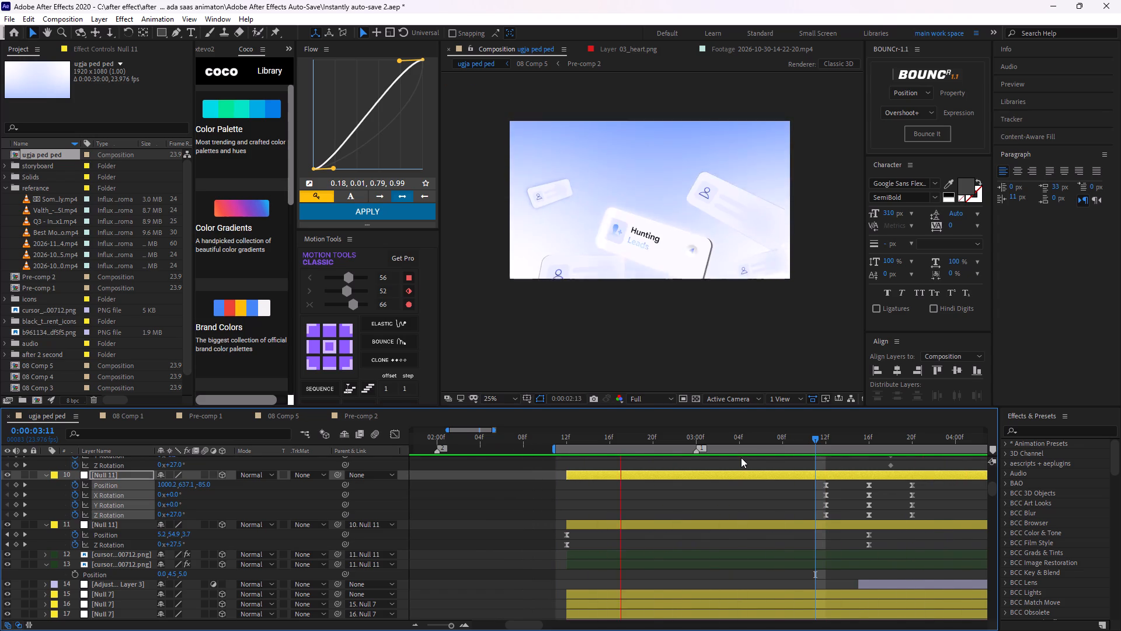
pyautogui.press('space')
# Apply Easy Ease to all of layer 10's Position and Rotation keyframes from 3:12 to 3:20.
pyautogui.moveTo(863, 526); pyautogui.dragTo(683, 526, button='middle')
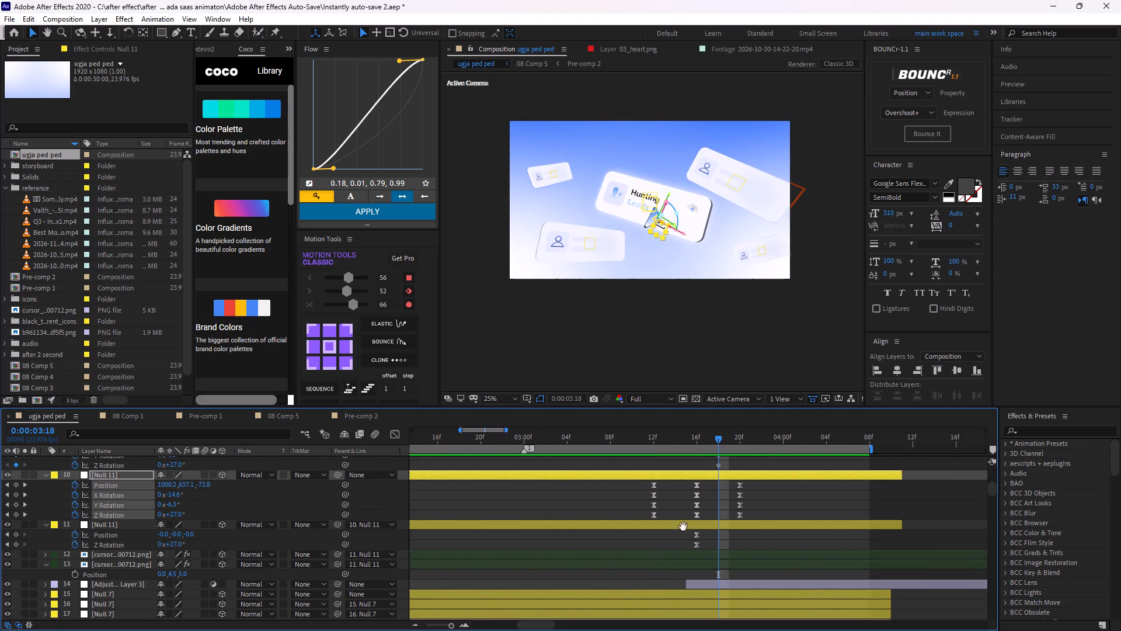
pyautogui.moveTo(683, 526); pyautogui.dragTo(673, 526, button='middle')
pyautogui.moveTo(741, 480); pyautogui.dragTo(589, 515)
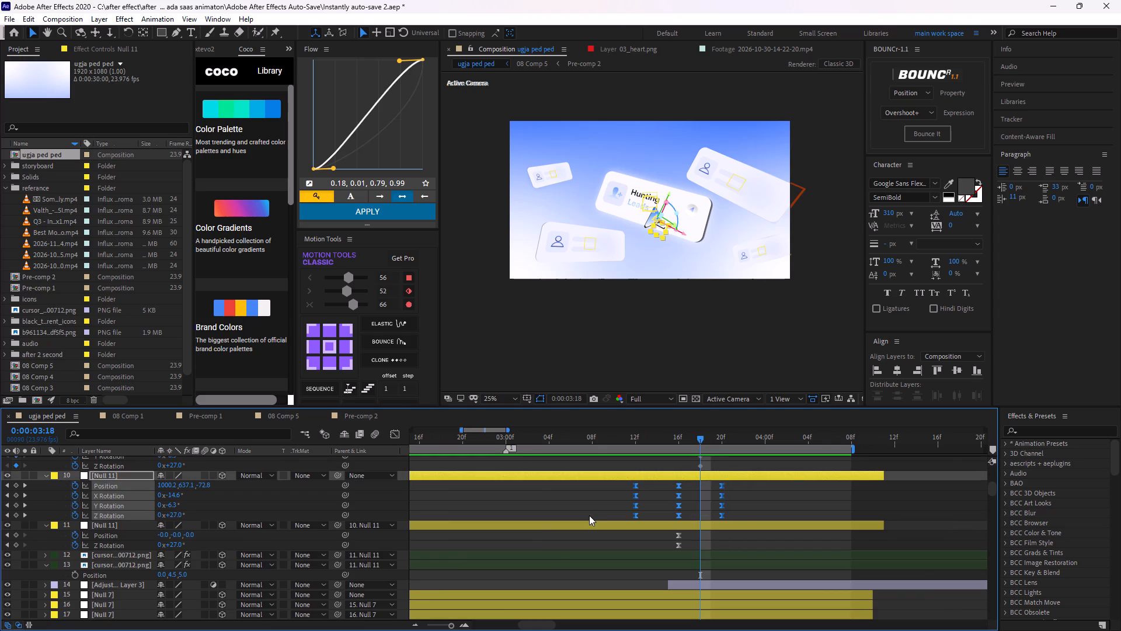
pyautogui.press('F9')
# Preview the cursor's approach and click with the new easing.
pyautogui.press('space')
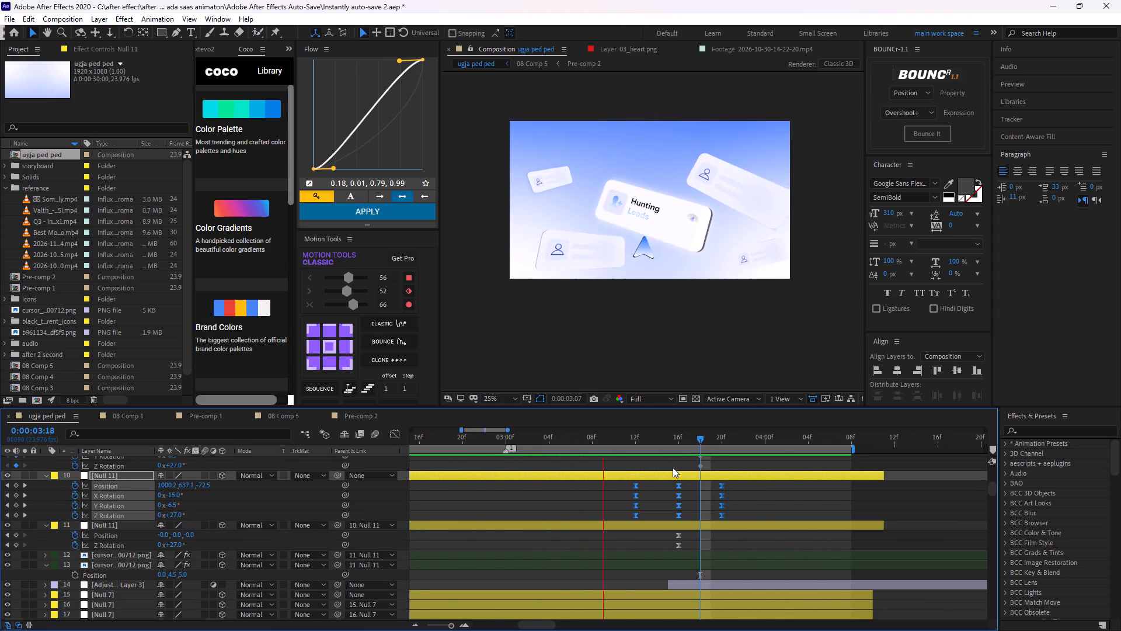
pyautogui.press('space')
pyautogui.click(768, 493)
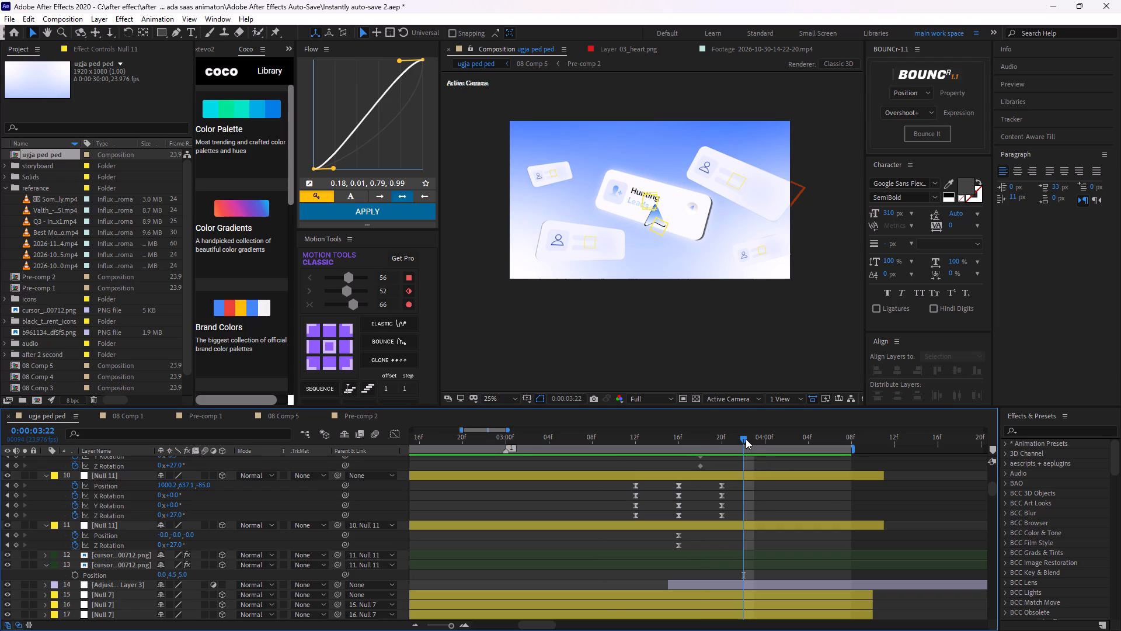
# Set layer 10's X Rotation keyframe at 0:00:03:16 to -45°, trying other tilts on the enlarged cursor first.
pyautogui.moveTo(746, 439); pyautogui.dragTo(683, 488)
pyautogui.keyDown('alt'); pyautogui.scroll(2, 683, 488); pyautogui.keyUp('alt')
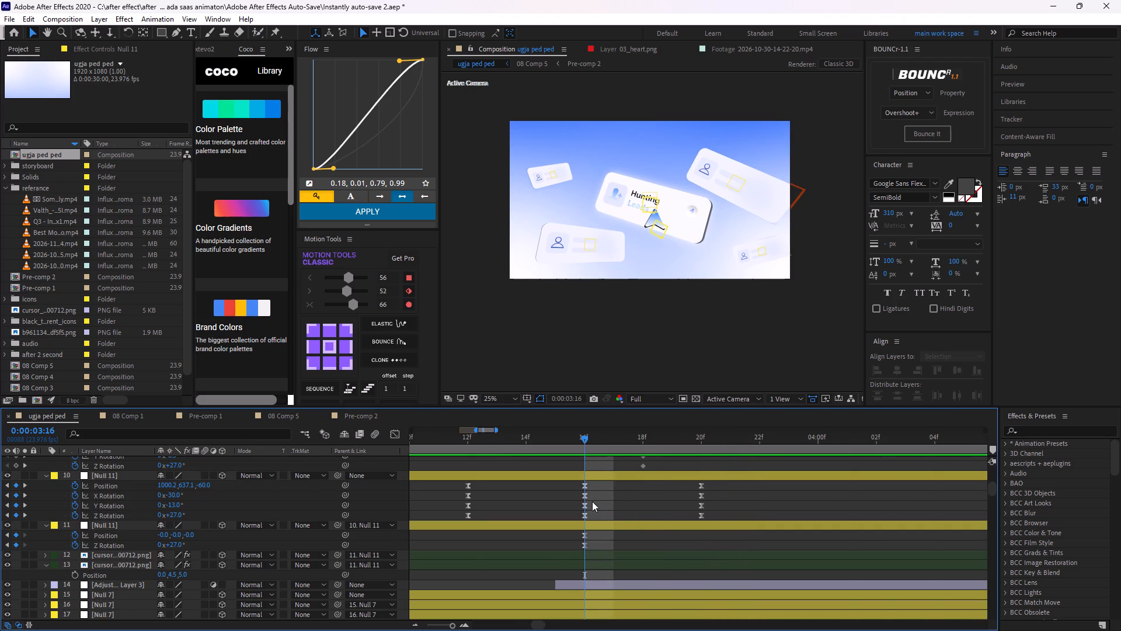
pyautogui.click(586, 498)
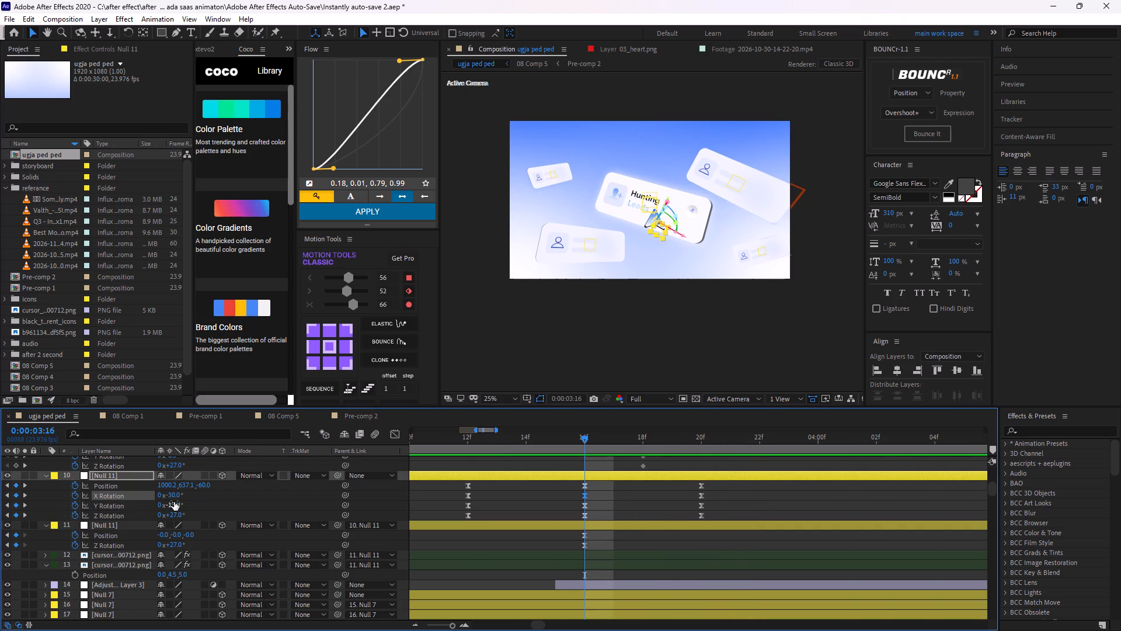
pyautogui.click(175, 497)
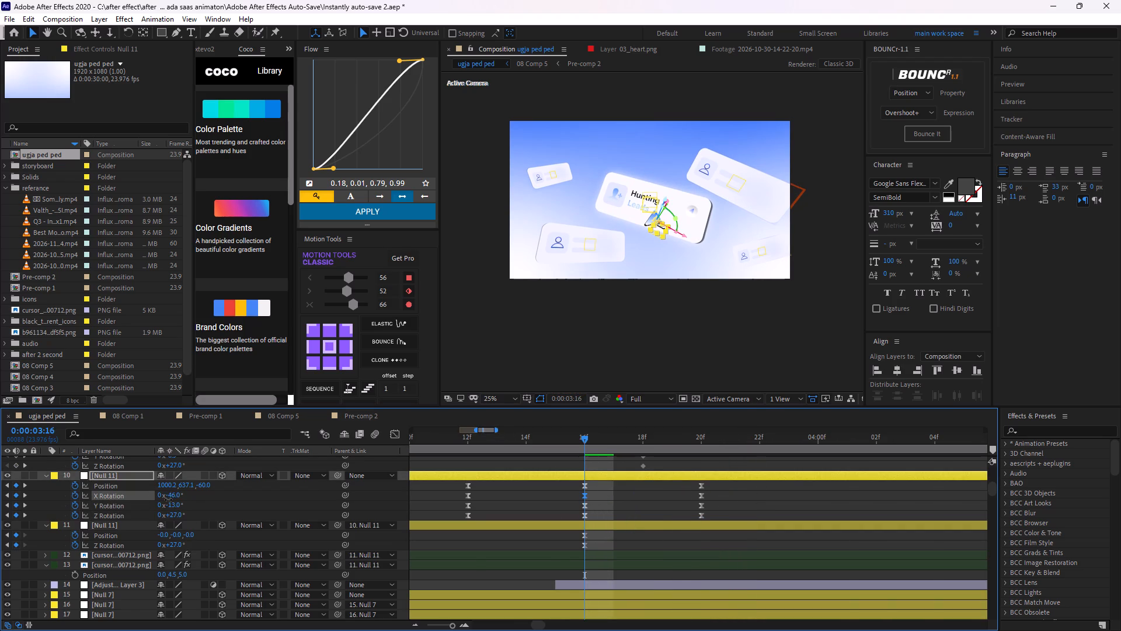
pyautogui.scroll(2, 670, 212)
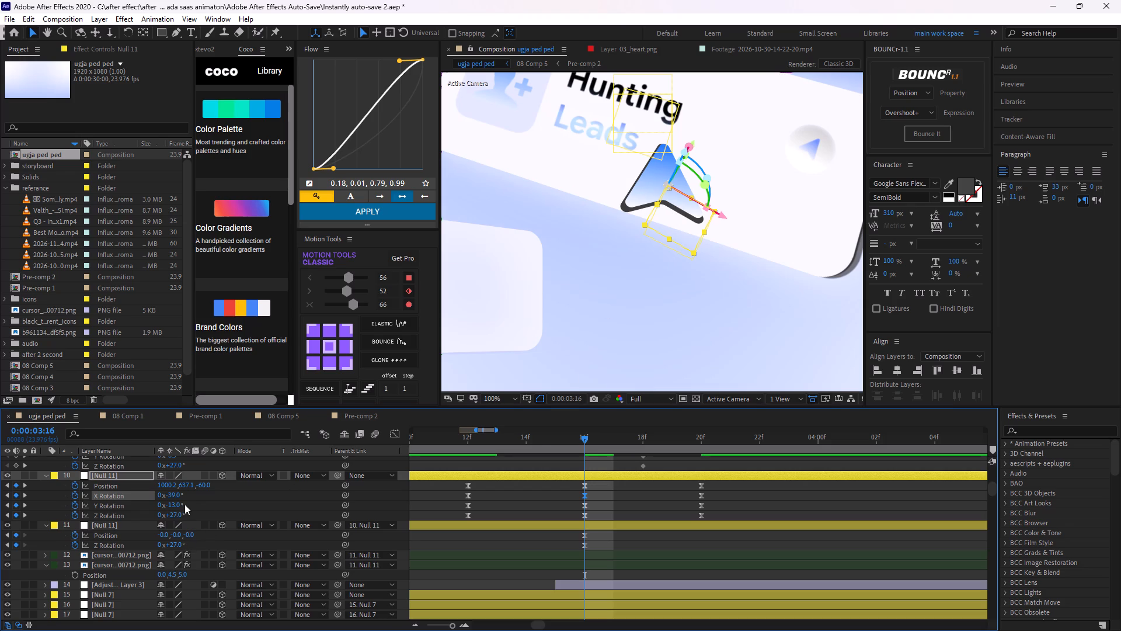
pyautogui.moveTo(177, 497); pyautogui.dragTo(182, 502)
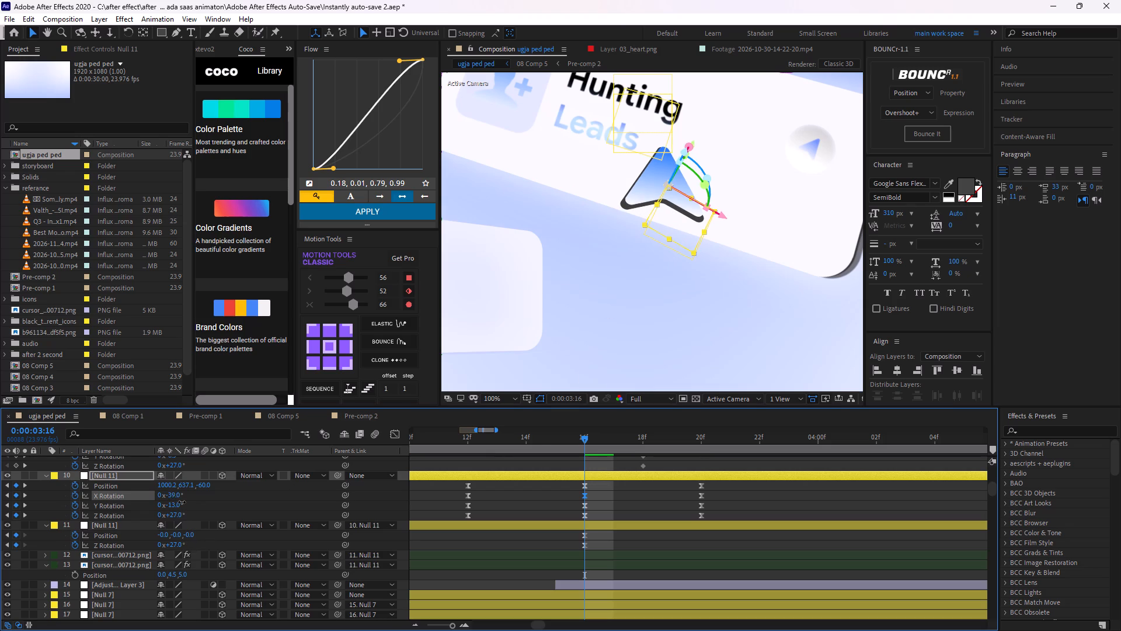
pyautogui.moveTo(182, 502); pyautogui.dragTo(179, 504)
pyautogui.click(178, 494)
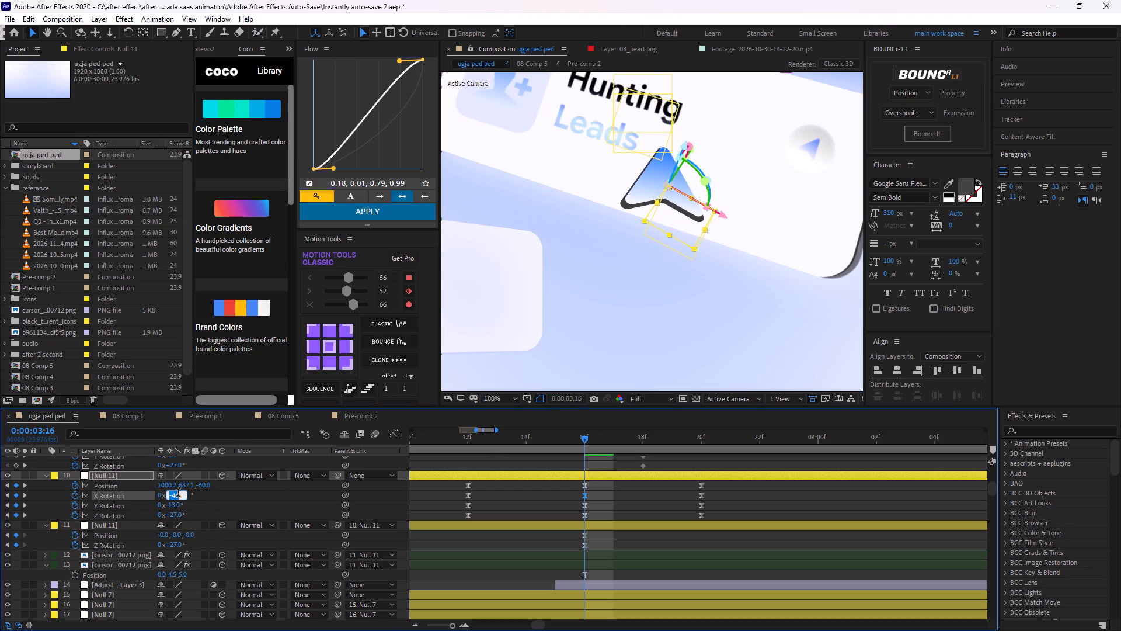
pyautogui.write('-45')
pyautogui.press('Return')
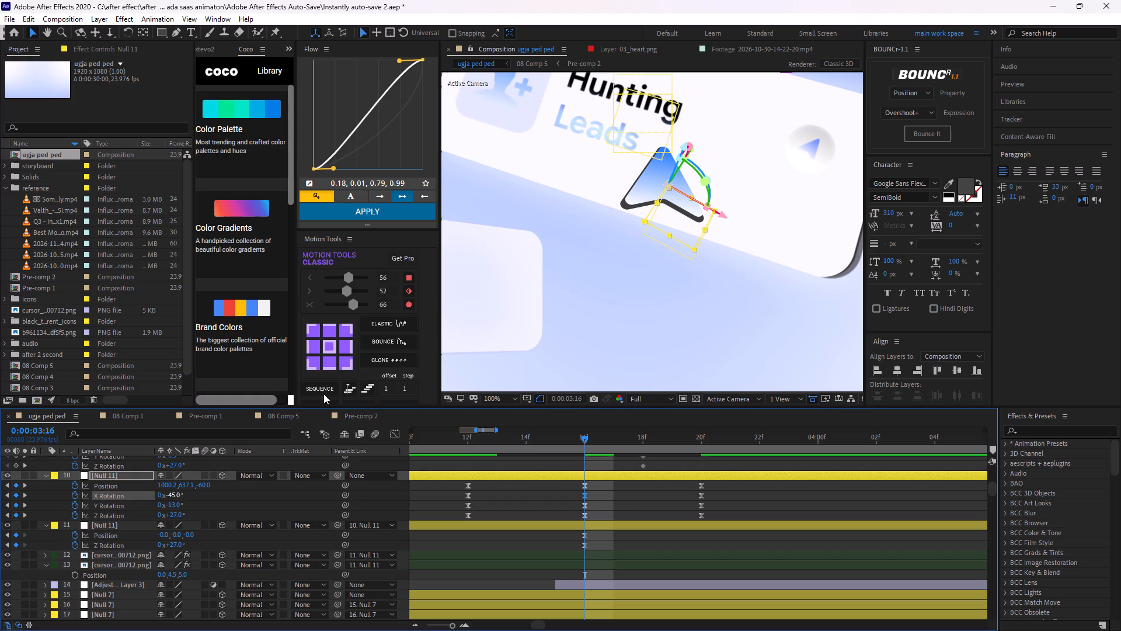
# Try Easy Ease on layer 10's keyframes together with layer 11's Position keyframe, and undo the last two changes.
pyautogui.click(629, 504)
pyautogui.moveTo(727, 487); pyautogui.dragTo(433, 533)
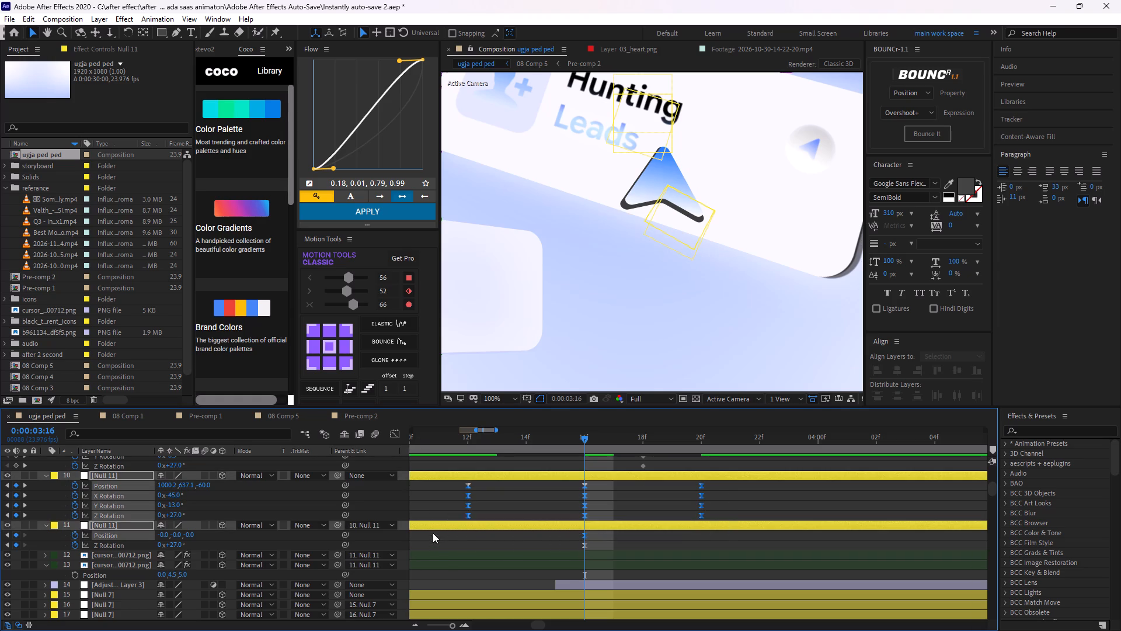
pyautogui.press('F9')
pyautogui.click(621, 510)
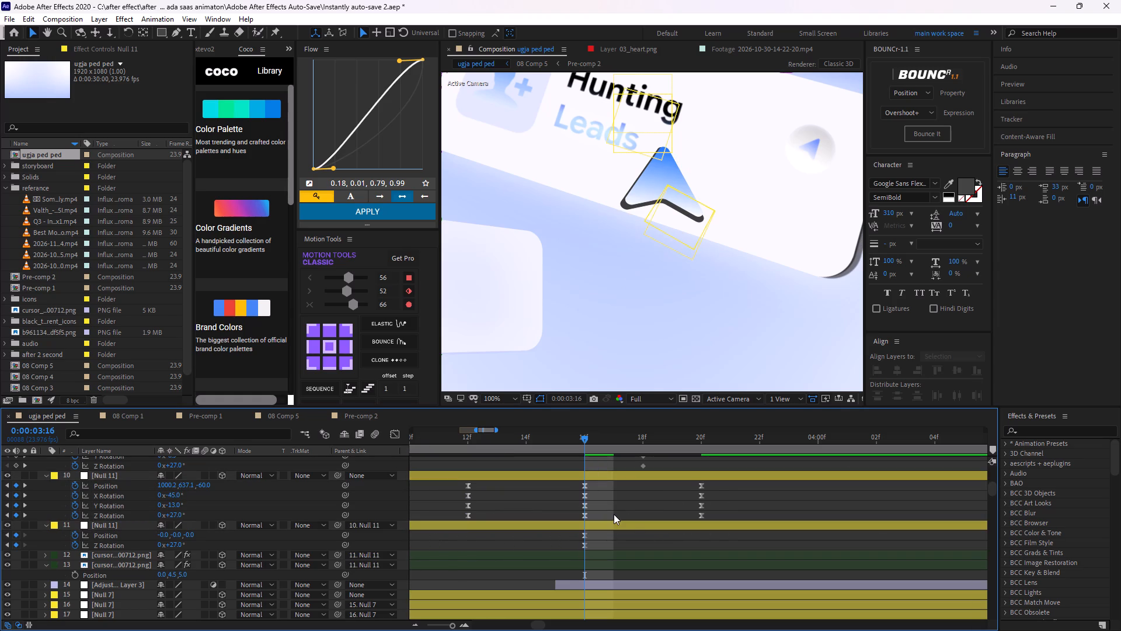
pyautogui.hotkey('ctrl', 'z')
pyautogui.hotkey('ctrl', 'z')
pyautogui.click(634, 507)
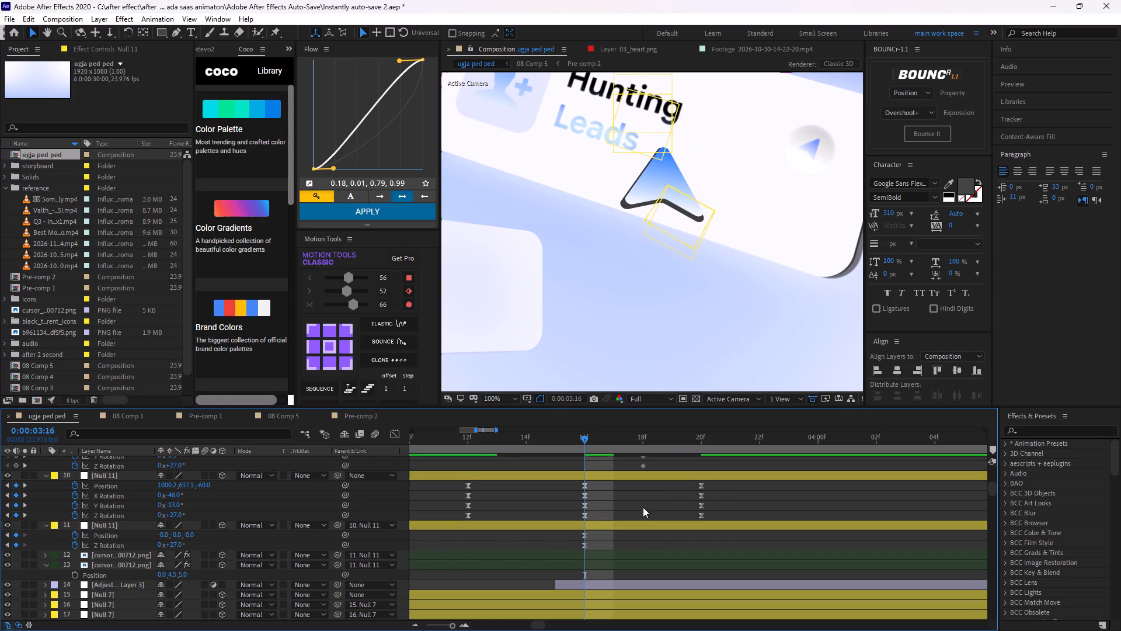
# Set layer 10's X Rotation keyframe at 0:00:03:16 to -45° again.
pyautogui.moveTo(727, 487); pyautogui.dragTo(457, 521)
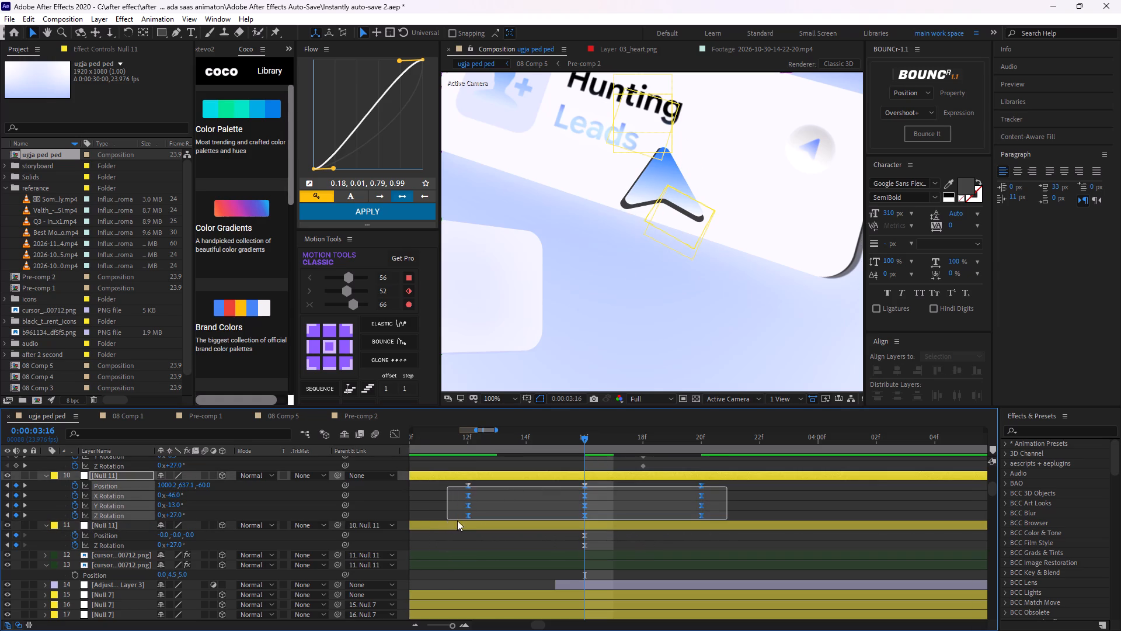
pyautogui.moveTo(457, 521); pyautogui.dragTo(485, 496)
pyautogui.click(523, 500)
pyautogui.doubleClick(579, 494)
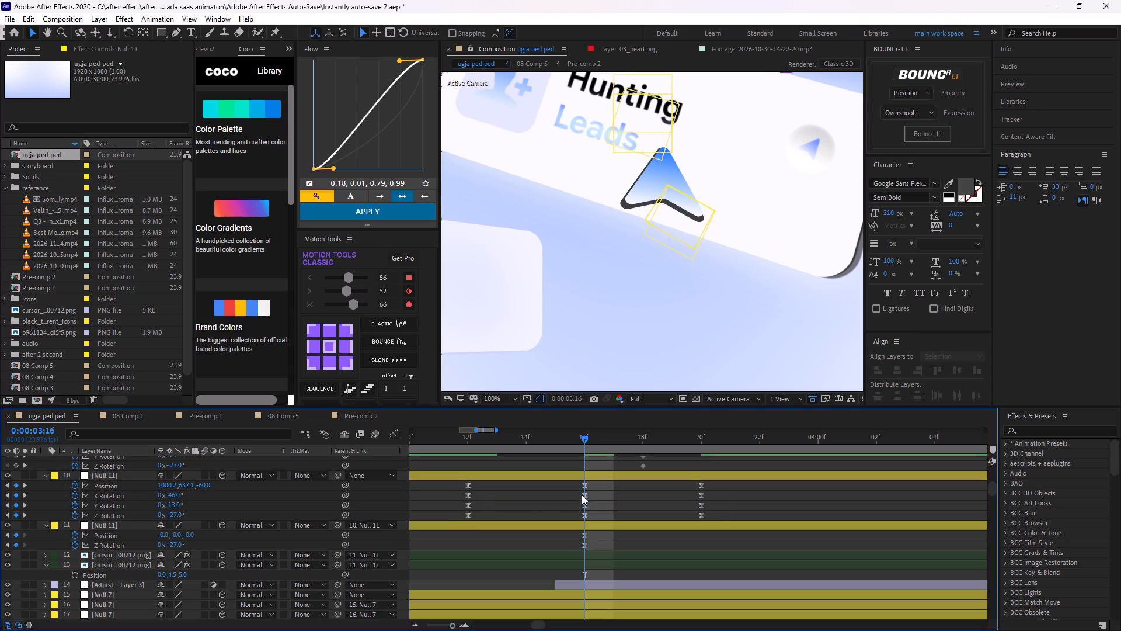
pyautogui.click(582, 495)
pyautogui.click(584, 496)
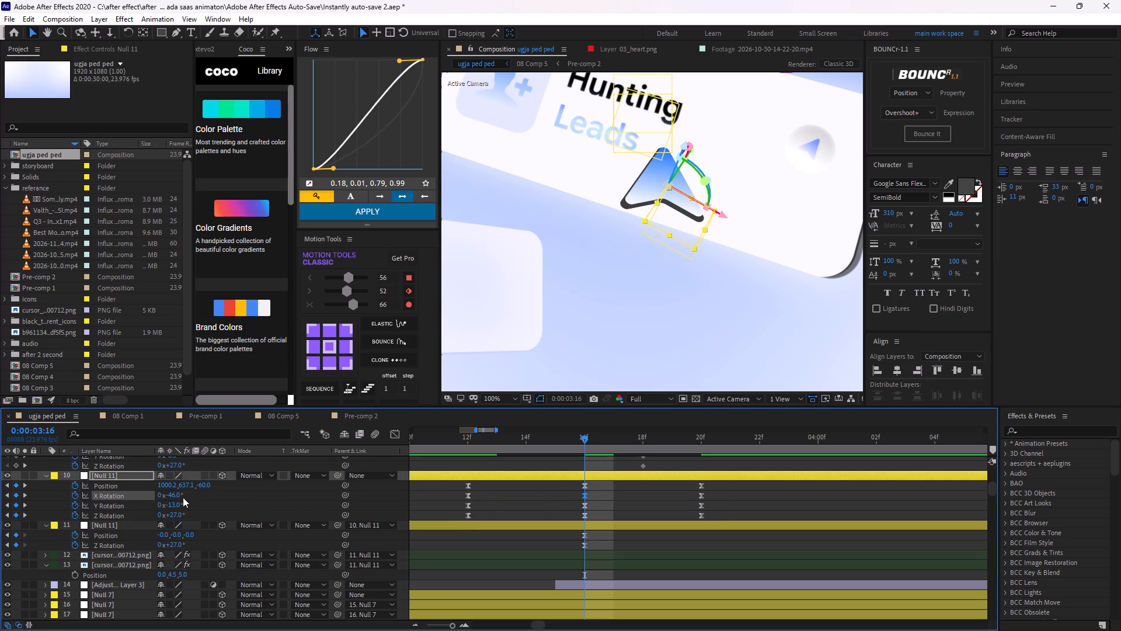
pyautogui.click(183, 498)
pyautogui.click(174, 495)
pyautogui.write('-45')
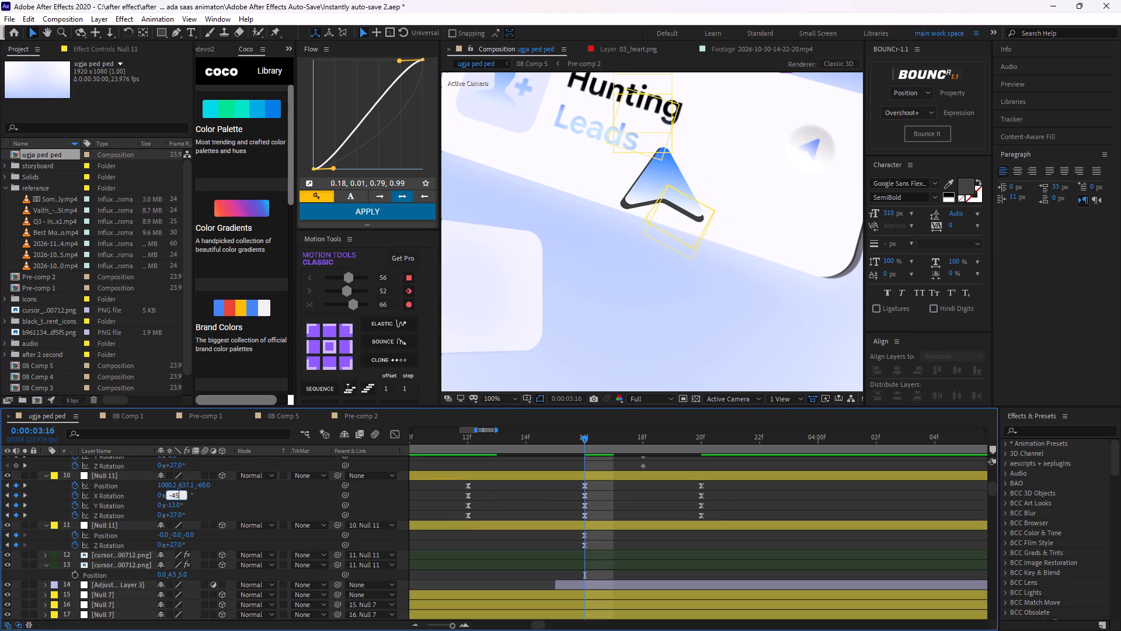
pyautogui.press('Return')
# Apply Easy Ease to layer 10's Position and X, Y and Z Rotation keyframes from 3:12 to 3:20.
pyautogui.click(555, 504)
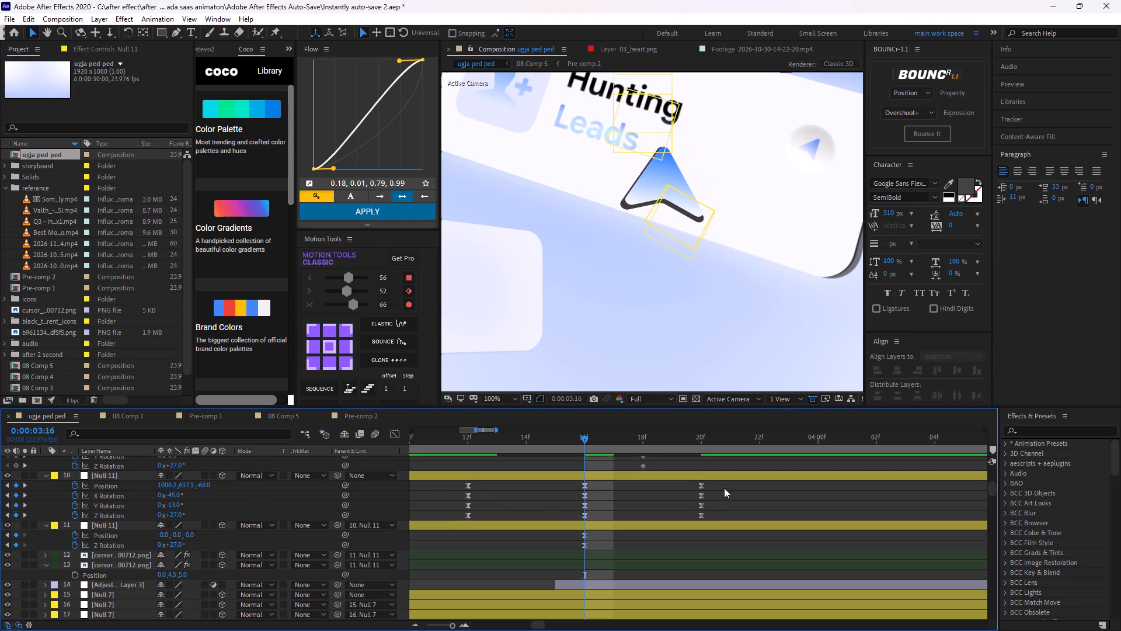
pyautogui.moveTo(726, 485); pyautogui.dragTo(443, 519)
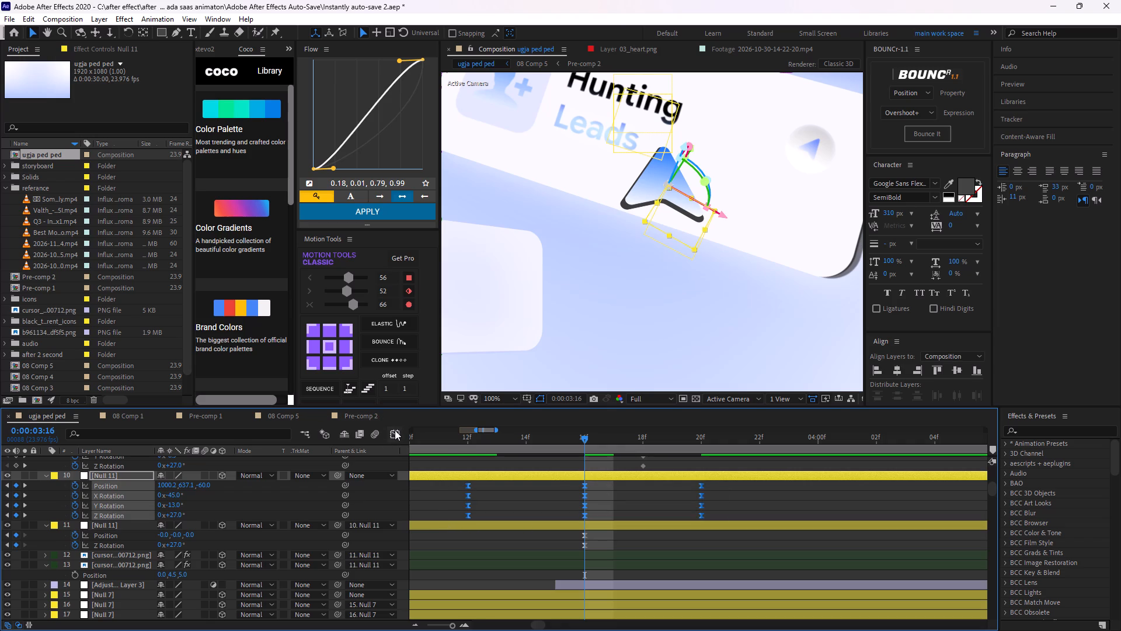
pyautogui.press('F9')
pyautogui.click(555, 504)
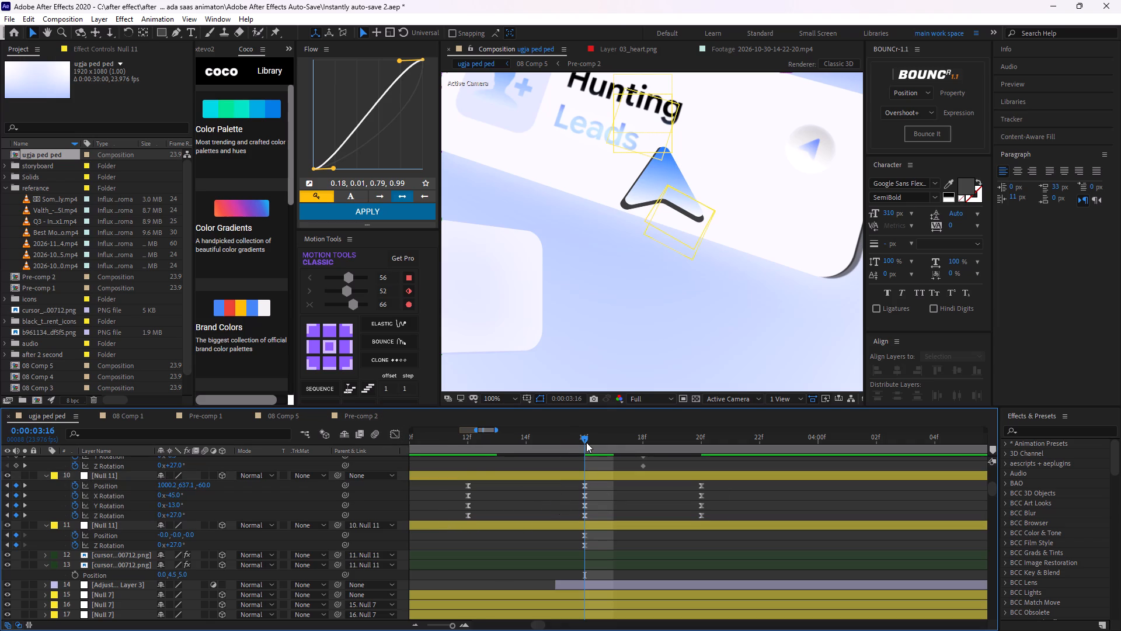
# Preview the cursor's click from about 0:00:03:10, close up and with the whole frame in view.
pyautogui.moveTo(586, 442); pyautogui.dragTo(462, 459)
pyautogui.press('space')
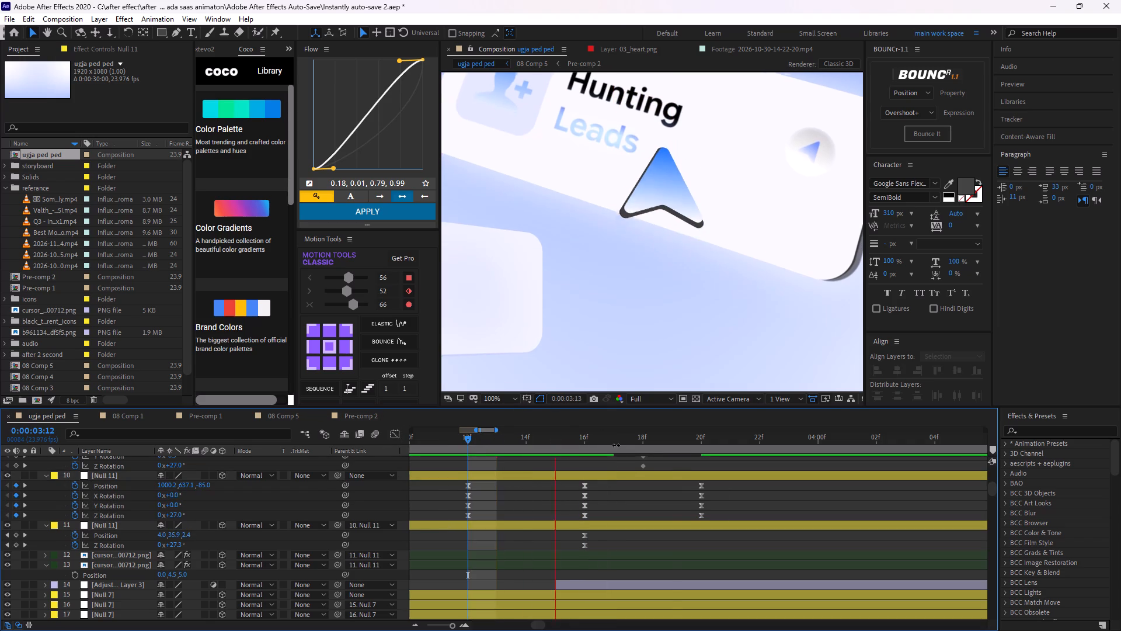
pyautogui.press('space')
pyautogui.scroll(-2, 725, 223)
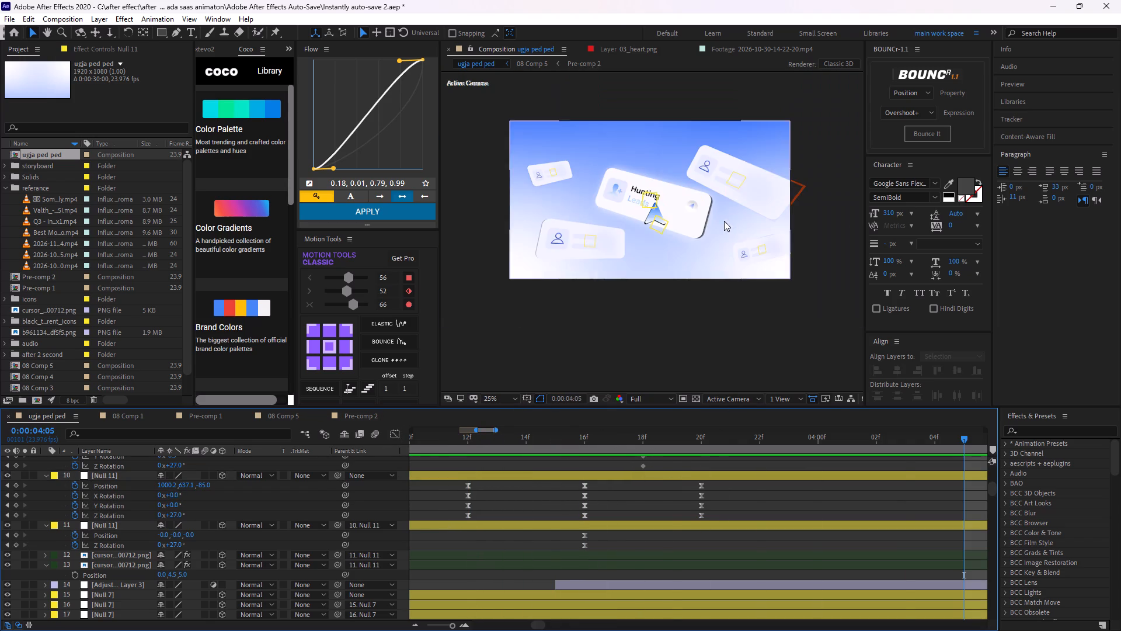
pyautogui.press('space')
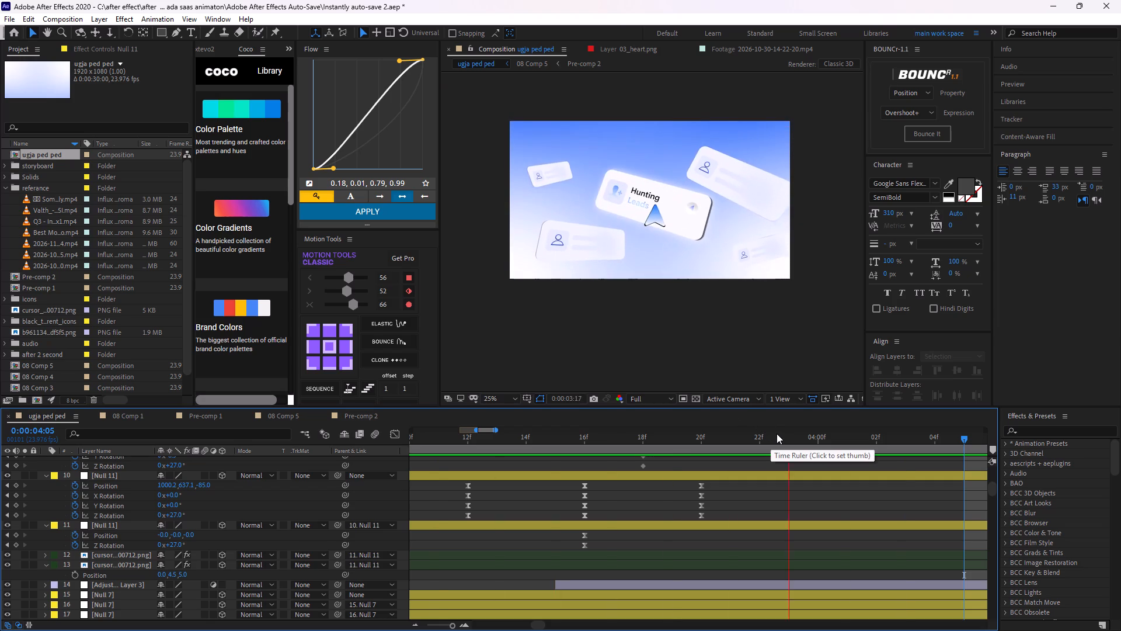
pyautogui.press('space')
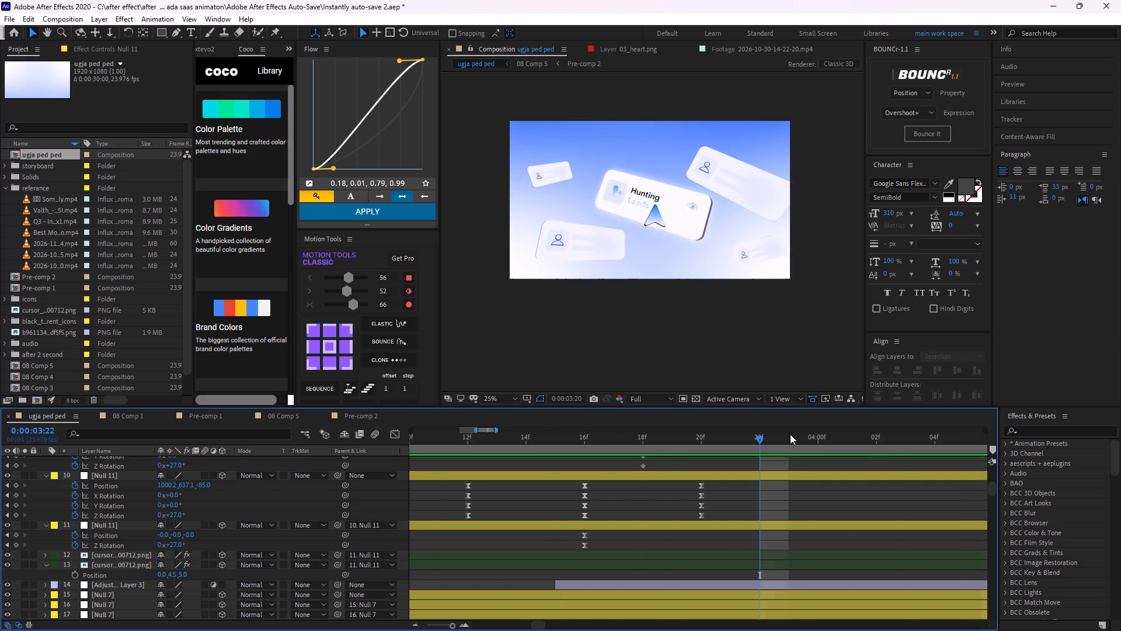
pyautogui.moveTo(763, 439); pyautogui.dragTo(459, 441)
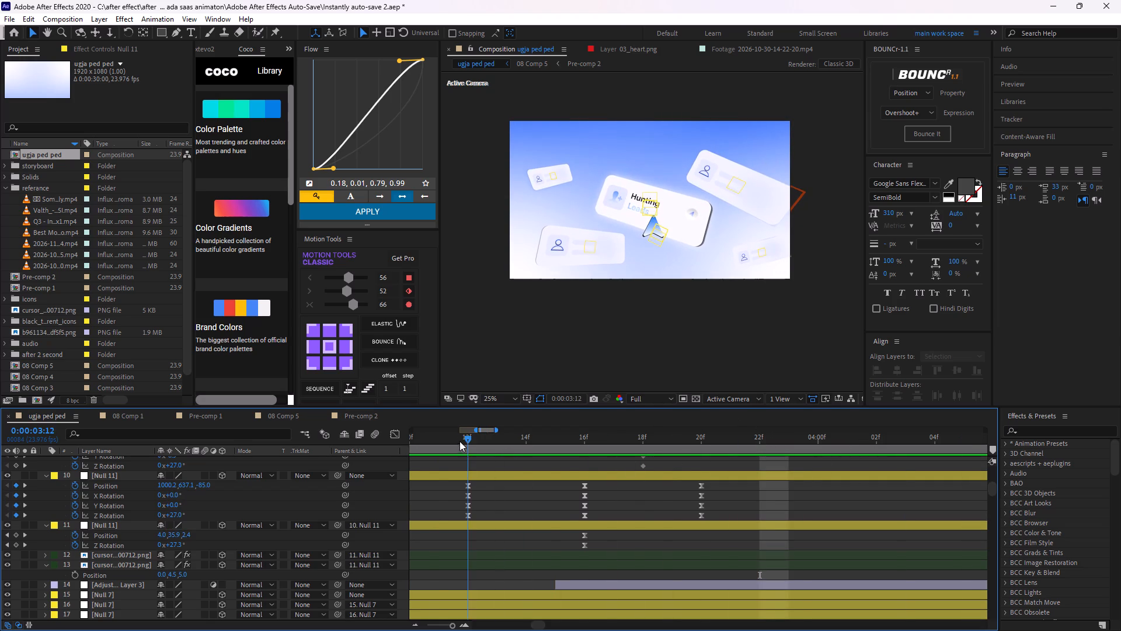
pyautogui.moveTo(459, 441); pyautogui.dragTo(512, 401)
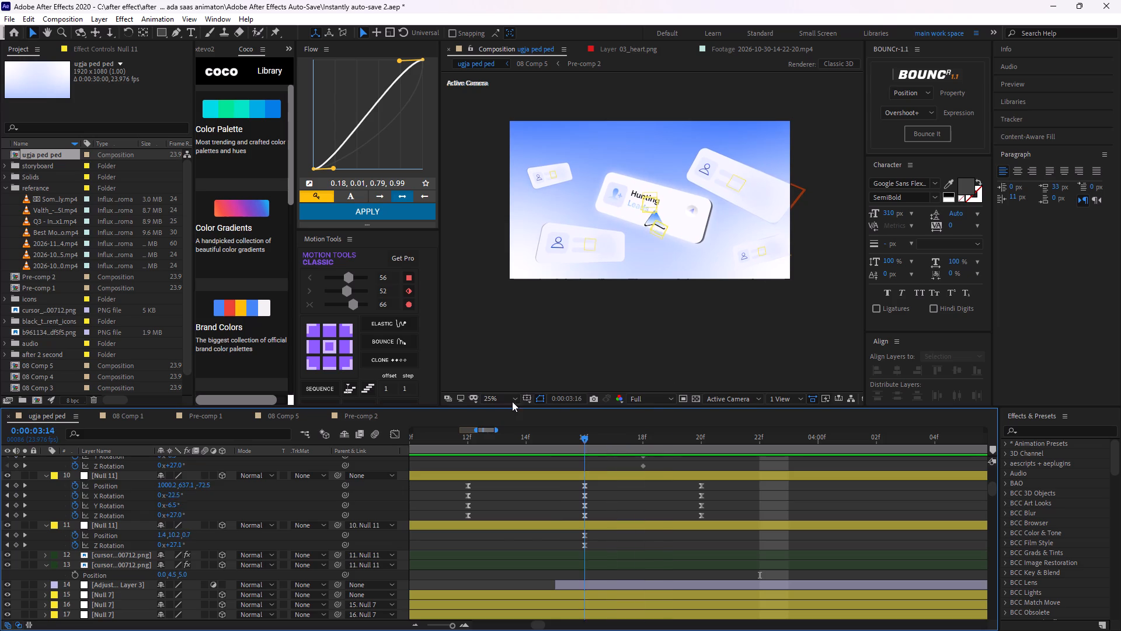
pyautogui.moveTo(512, 401); pyautogui.dragTo(425, 436)
pyautogui.press('space')
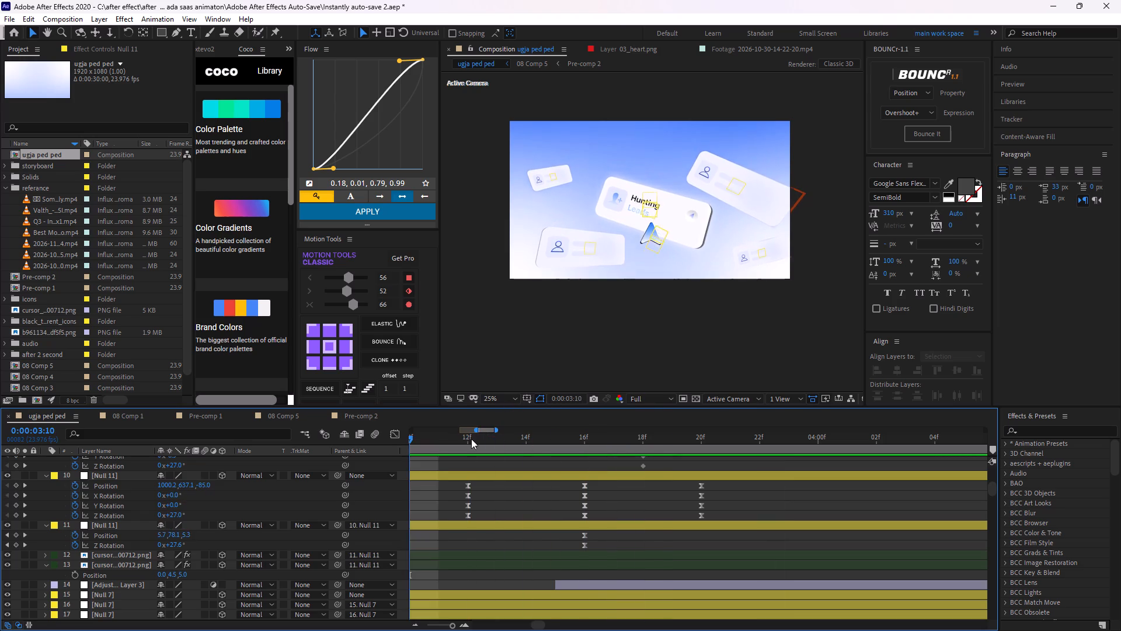
pyautogui.press('space')
pyautogui.click(824, 479)
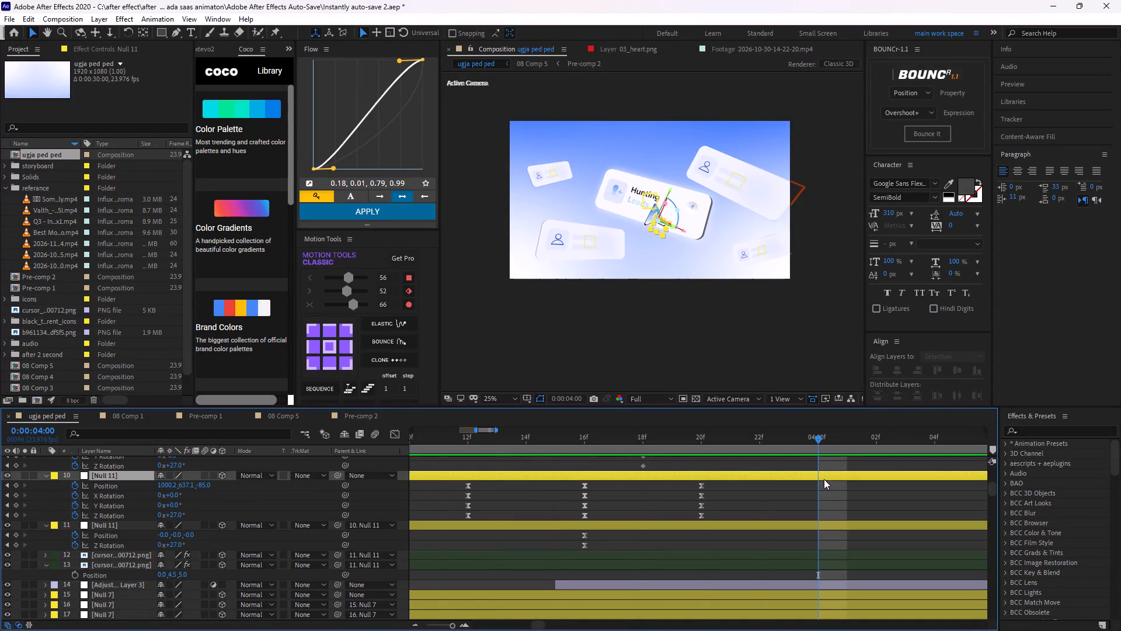
# Save the project.
pyautogui.hotkey('ctrl', 's')
# Switch to the Brave browser and watch the ripple effect tutorial's plugin method section from 0:32 for the BCC Ripple Dissolve setup.
pyautogui.hotkey('alt', 'Tab')
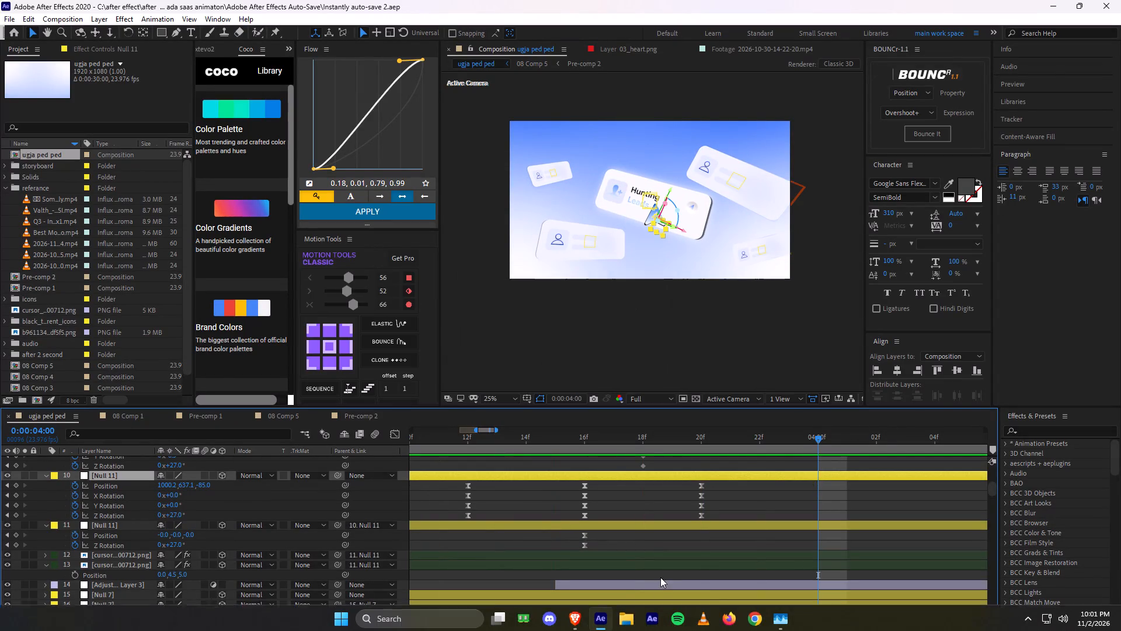
pyautogui.click(663, 320)
pyautogui.click(619, 262)
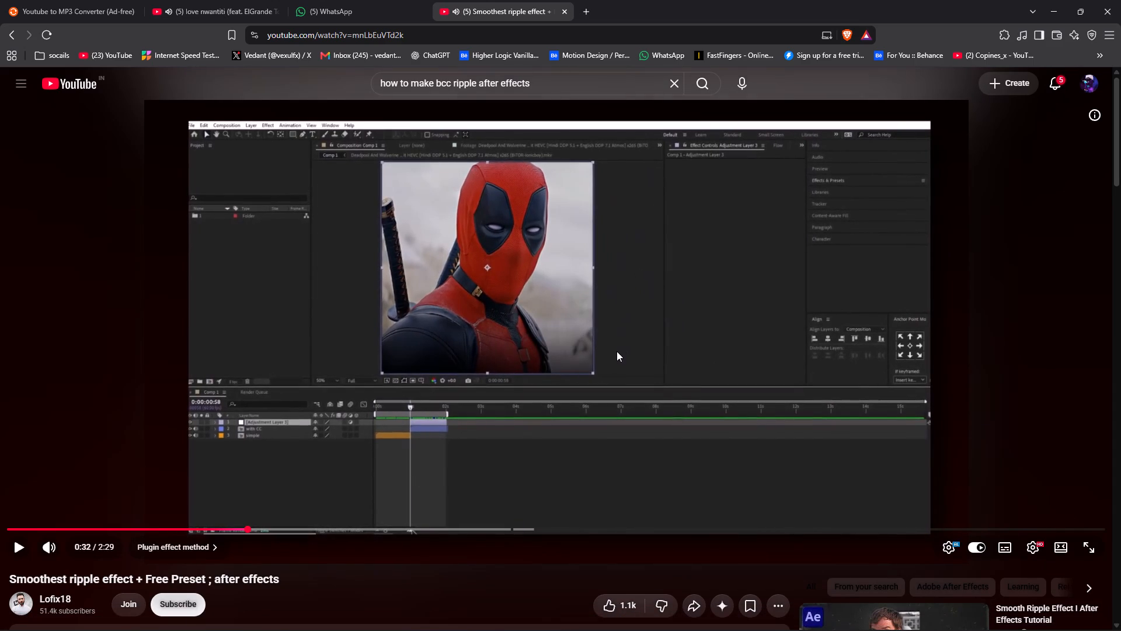
pyautogui.click(489, 264)
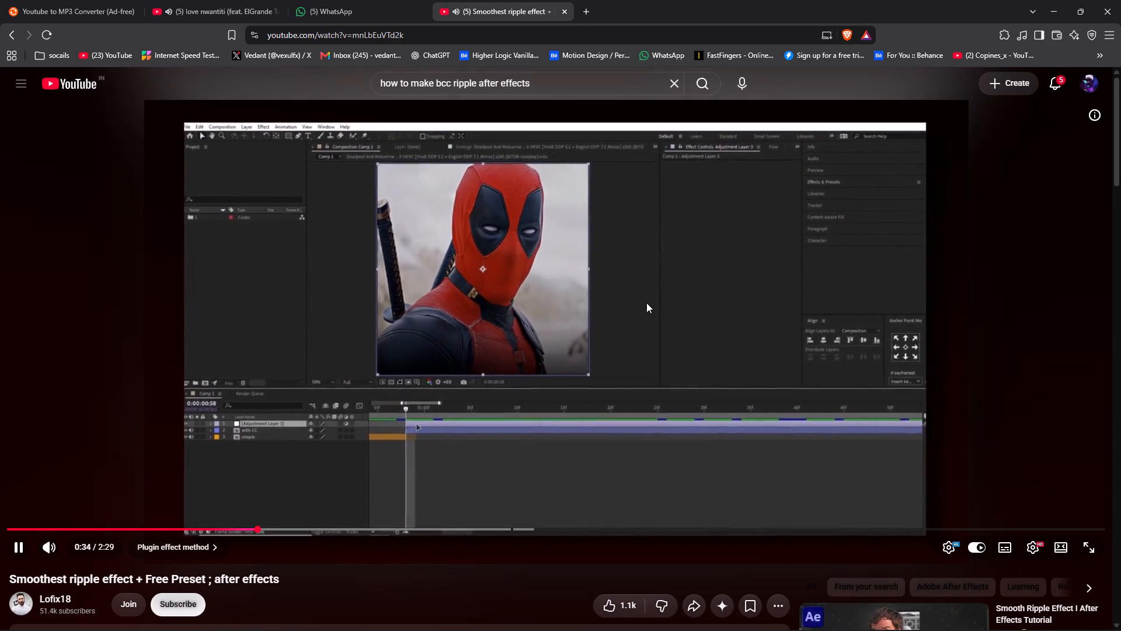
pyautogui.click(646, 303)
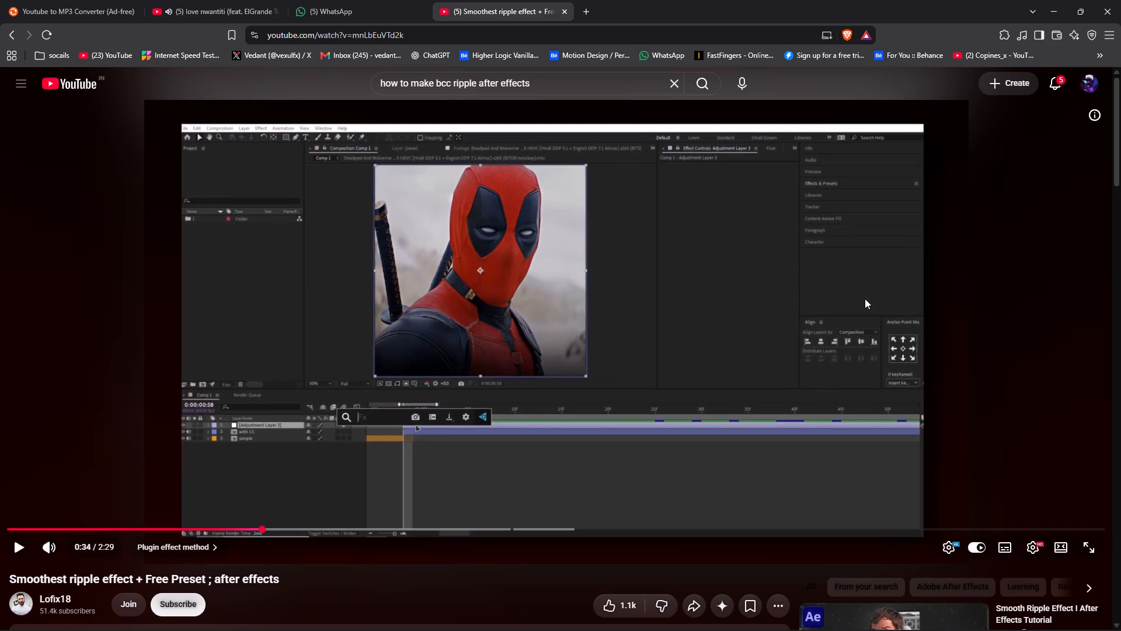
pyautogui.click(518, 254)
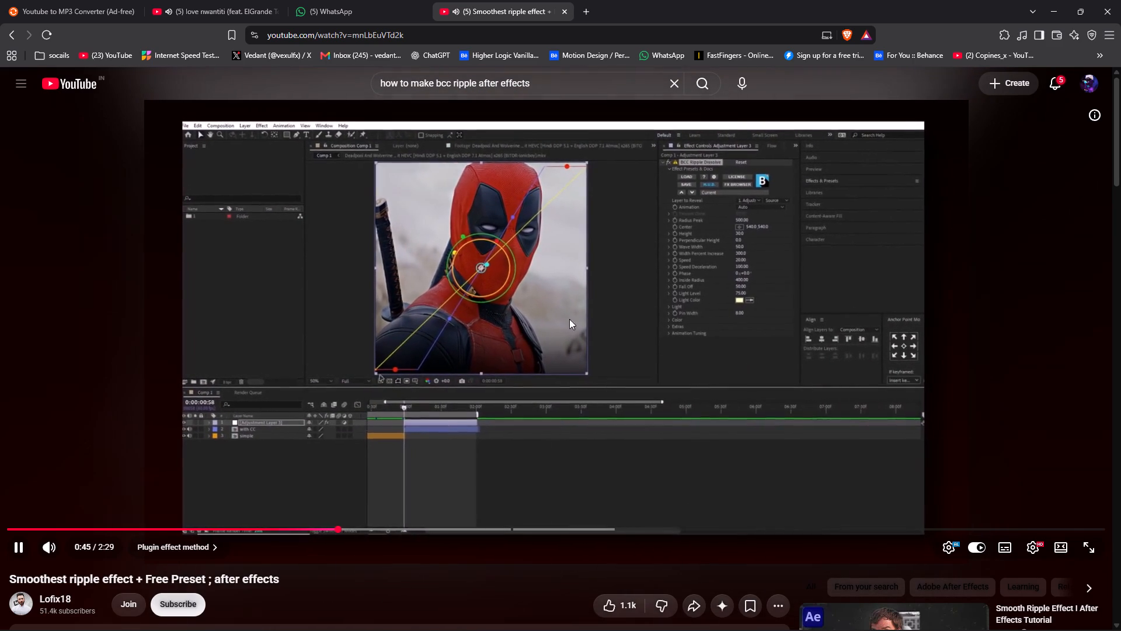
# Read through the tutorial's expanded description and its comments.
pyautogui.scroll(-1, 371, 449)
pyautogui.scroll(-2, 280, 456)
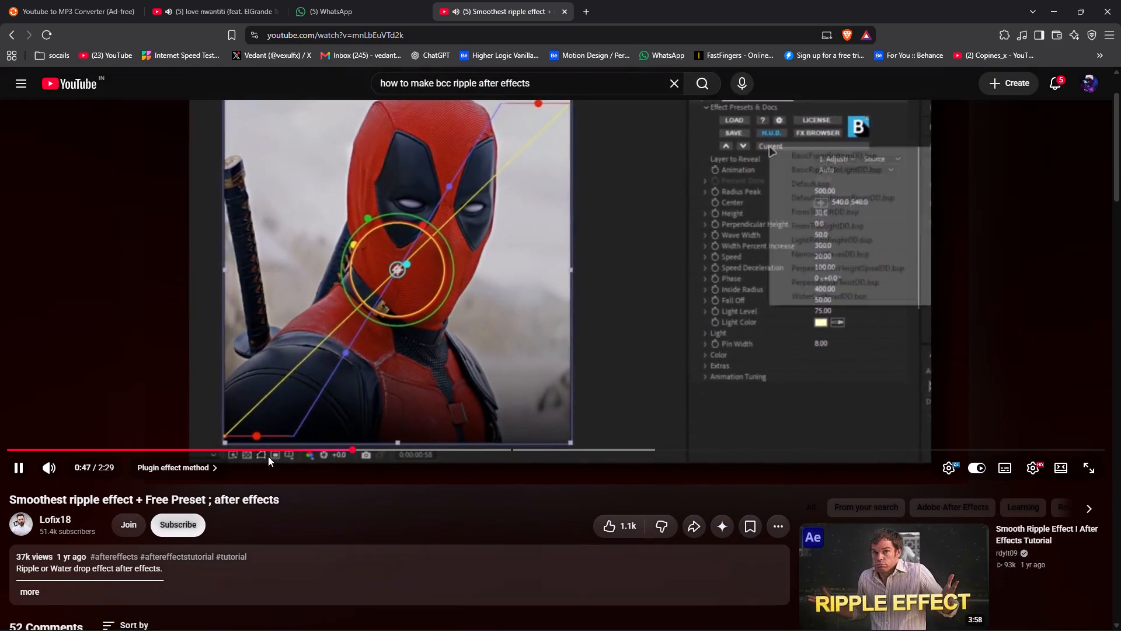
pyautogui.scroll(-2, 268, 456)
pyautogui.click(29, 278)
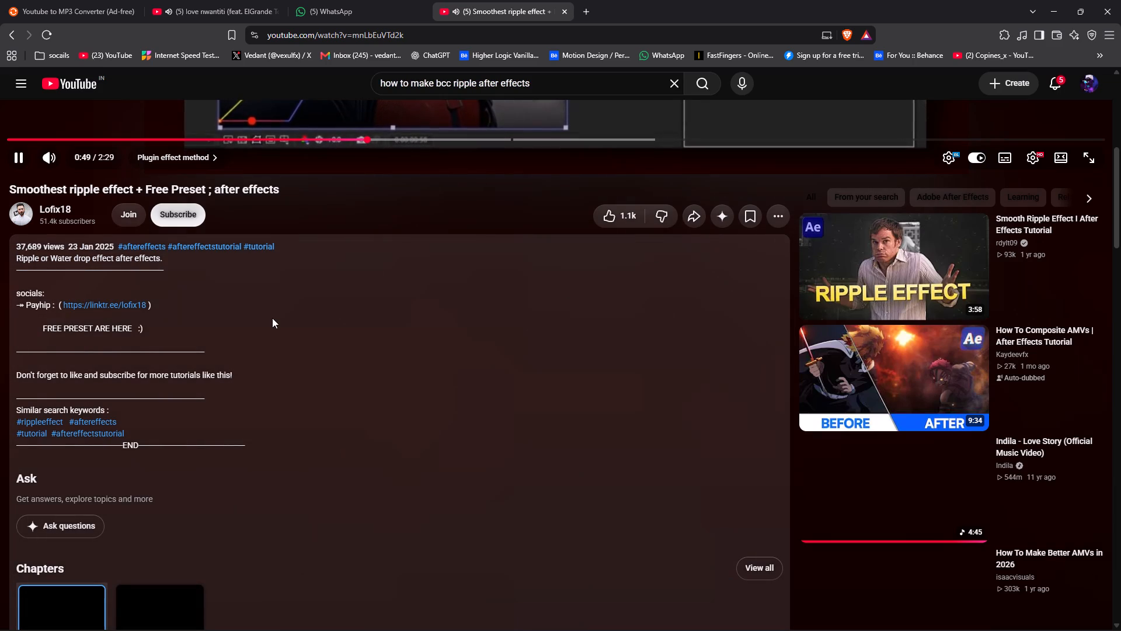
pyautogui.scroll(-9, 482, 335)
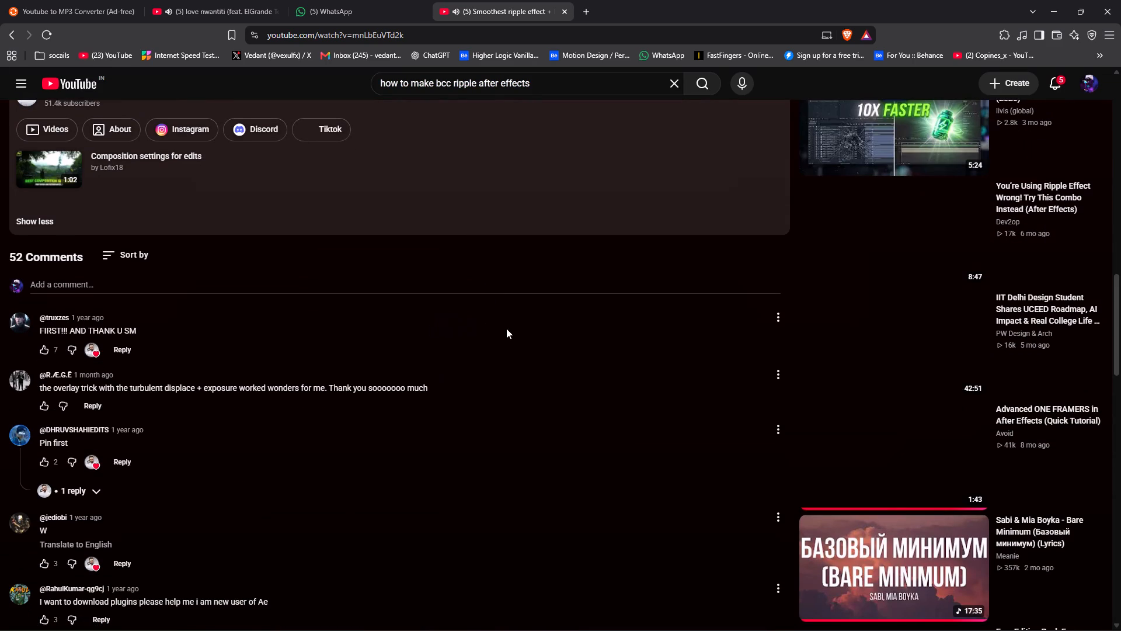
pyautogui.scroll(15, 518, 312)
# Rewatch the tutorial from about 0:49 to 0:56, examining the BCC Ripple Dissolve preset and its ease curve adjustment.
pyautogui.click(556, 355)
pyautogui.click(593, 365)
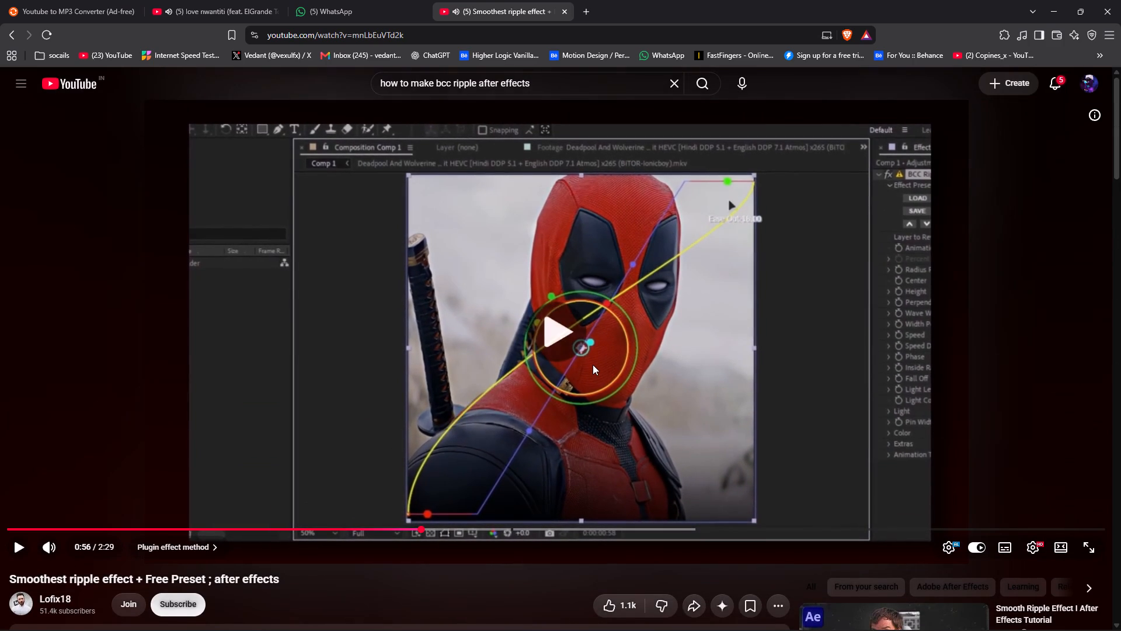
pyautogui.click(583, 384)
pyautogui.click(583, 384)
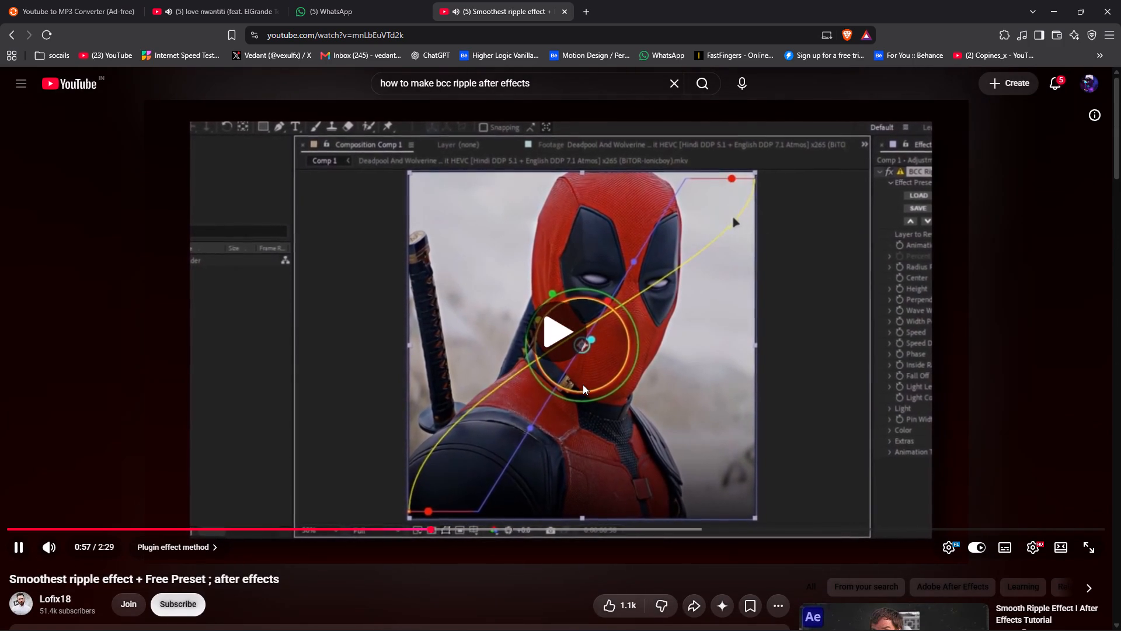
pyautogui.click(583, 384)
pyautogui.moveTo(438, 531); pyautogui.dragTo(374, 529)
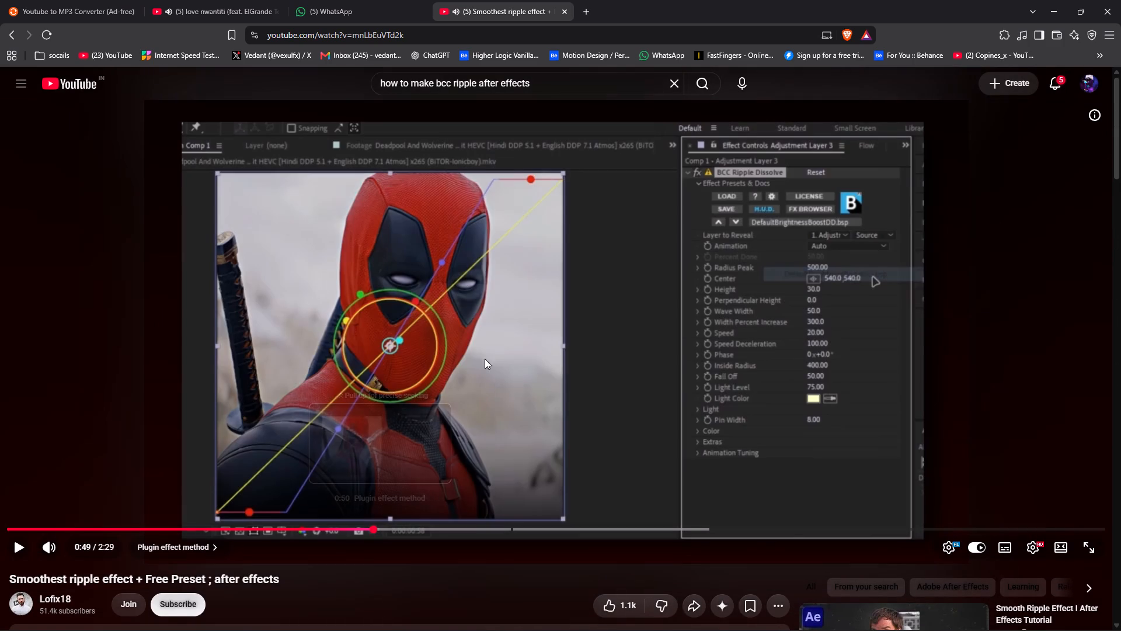
pyautogui.click(482, 351)
pyautogui.click(503, 318)
pyautogui.click(498, 300)
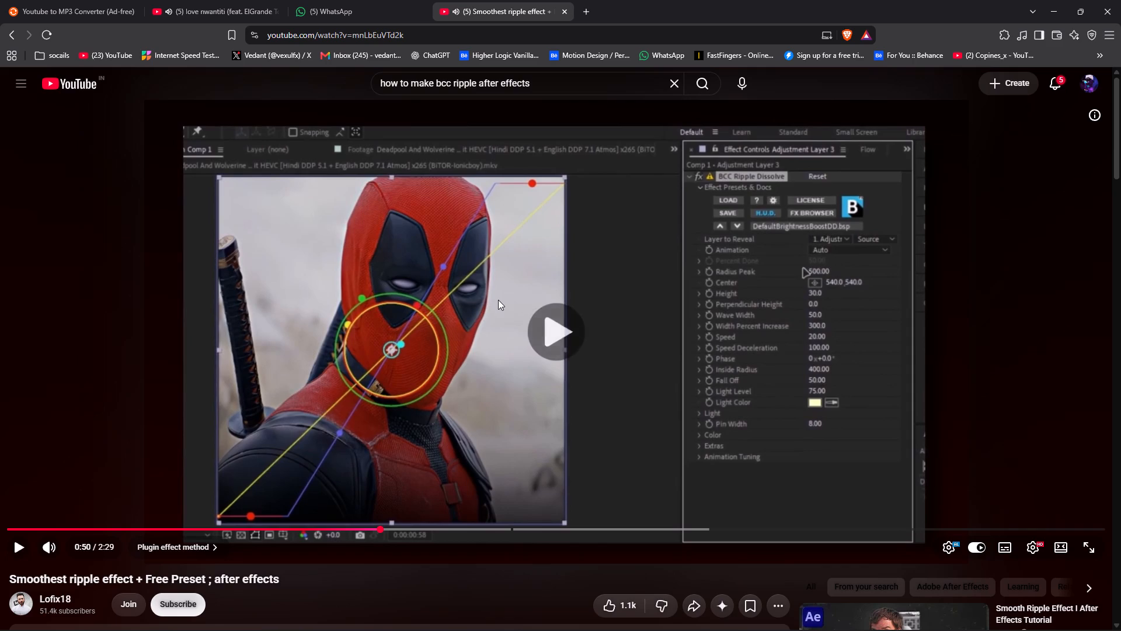
pyautogui.click(498, 300)
pyautogui.click(525, 305)
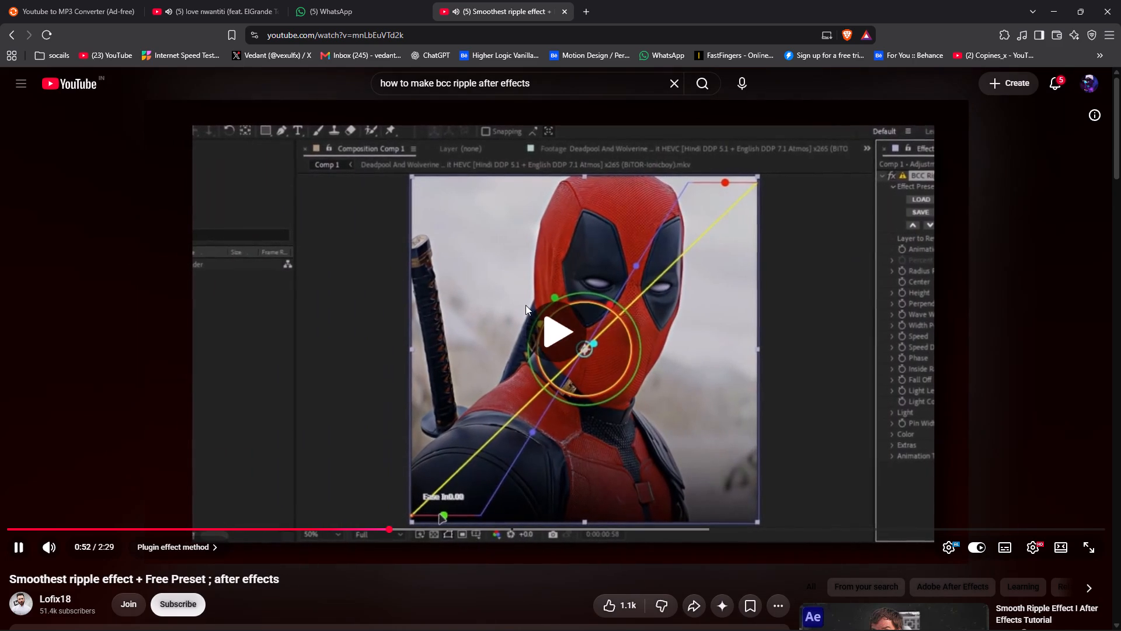
pyautogui.click(525, 305)
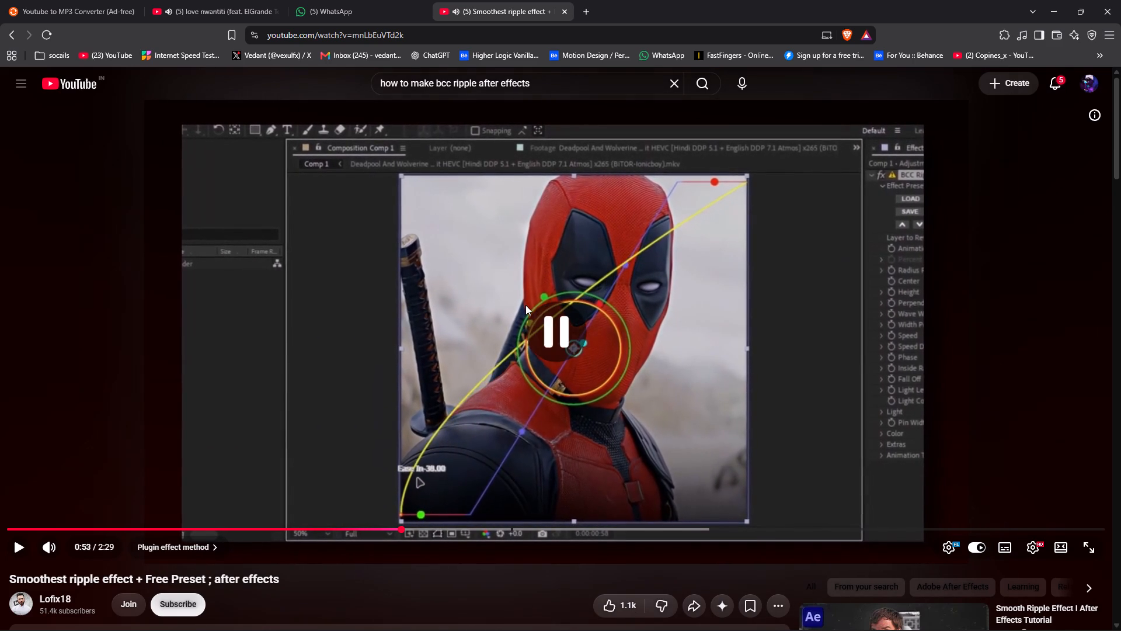
pyautogui.click(525, 305)
pyautogui.click(525, 305)
pyautogui.click(525, 305)
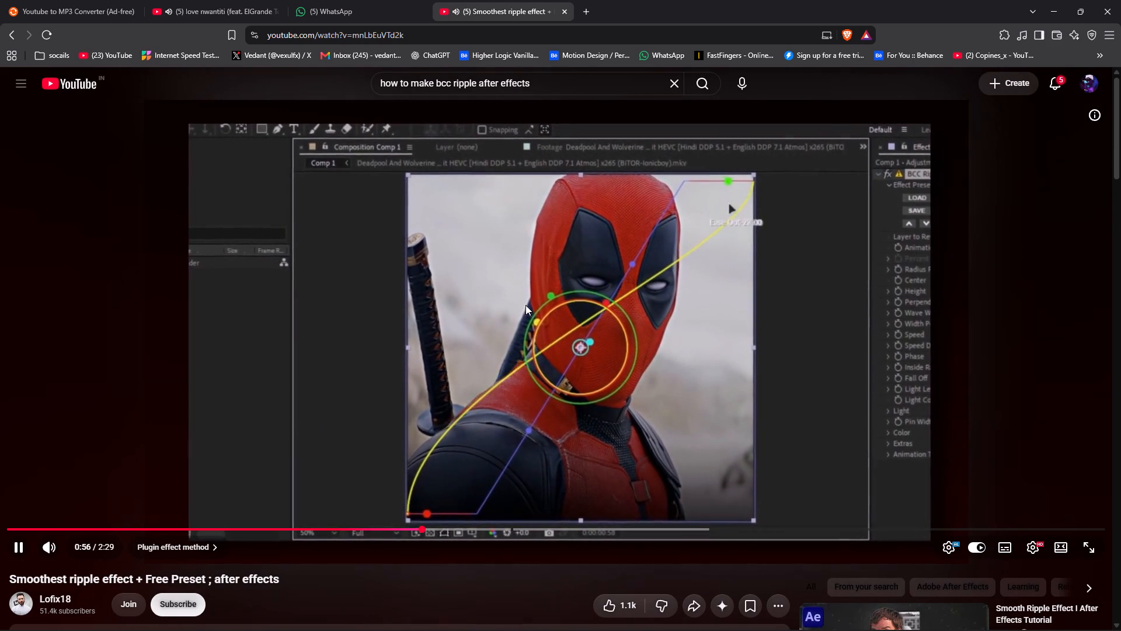
pyautogui.click(525, 305)
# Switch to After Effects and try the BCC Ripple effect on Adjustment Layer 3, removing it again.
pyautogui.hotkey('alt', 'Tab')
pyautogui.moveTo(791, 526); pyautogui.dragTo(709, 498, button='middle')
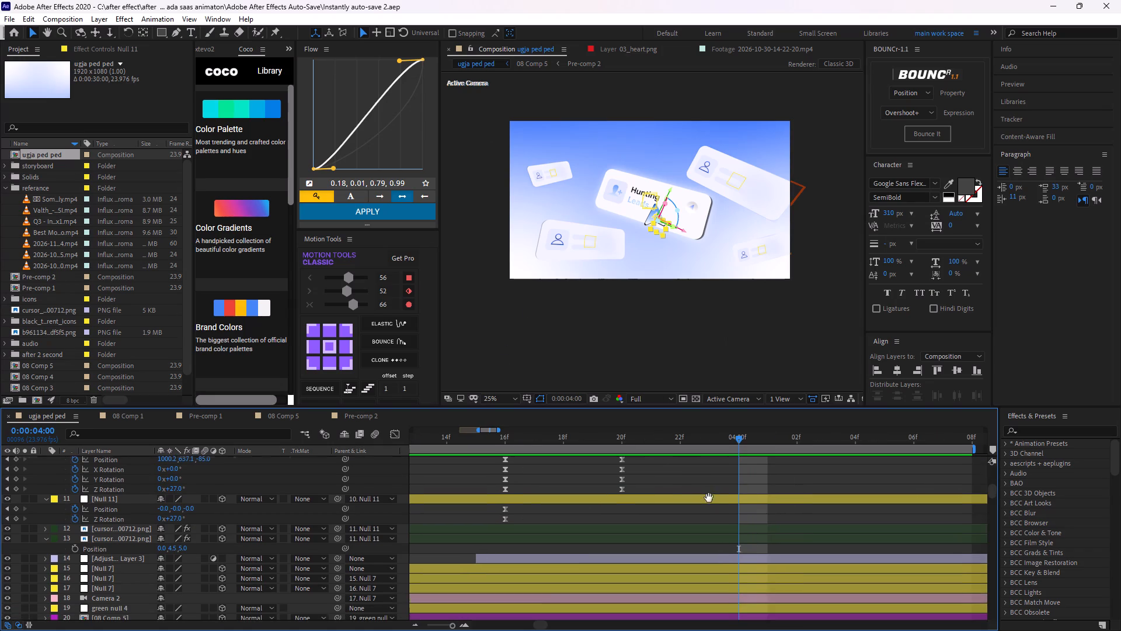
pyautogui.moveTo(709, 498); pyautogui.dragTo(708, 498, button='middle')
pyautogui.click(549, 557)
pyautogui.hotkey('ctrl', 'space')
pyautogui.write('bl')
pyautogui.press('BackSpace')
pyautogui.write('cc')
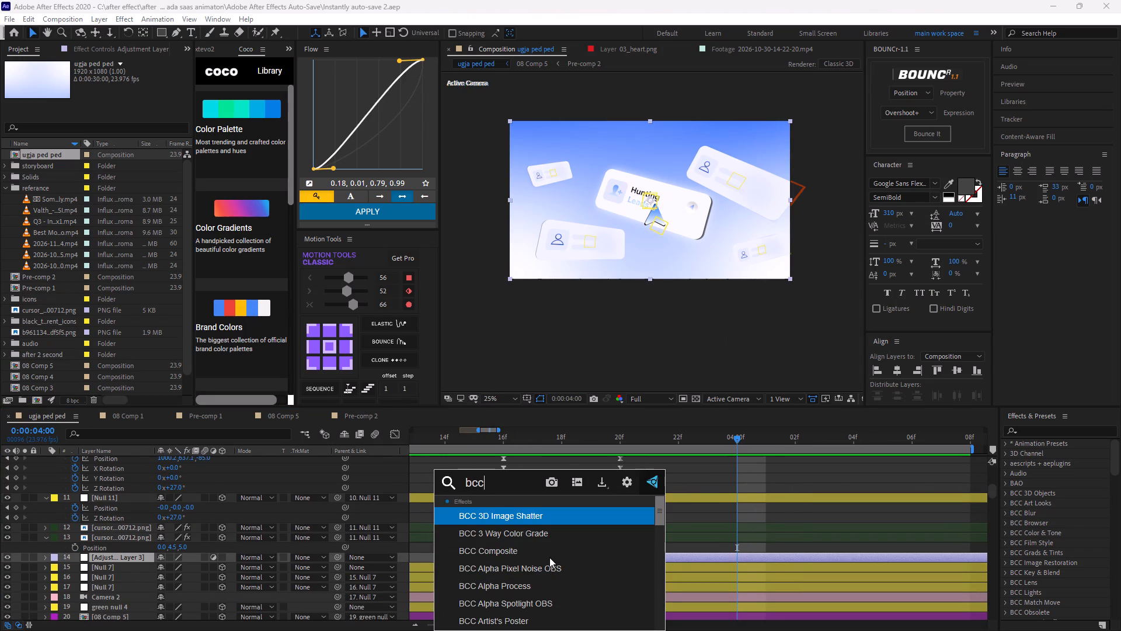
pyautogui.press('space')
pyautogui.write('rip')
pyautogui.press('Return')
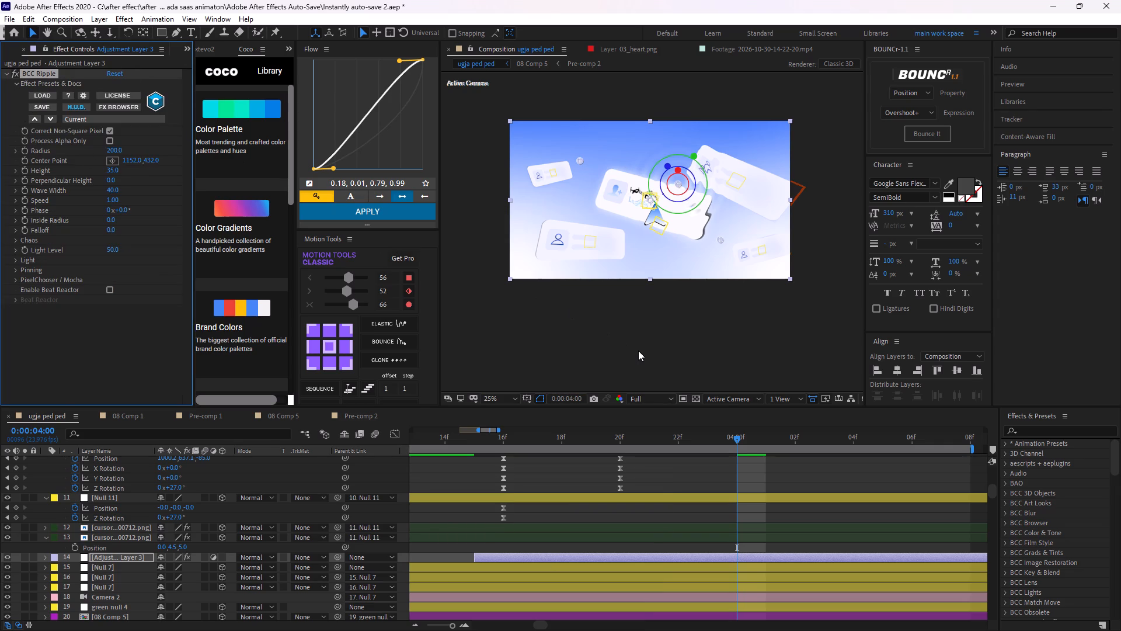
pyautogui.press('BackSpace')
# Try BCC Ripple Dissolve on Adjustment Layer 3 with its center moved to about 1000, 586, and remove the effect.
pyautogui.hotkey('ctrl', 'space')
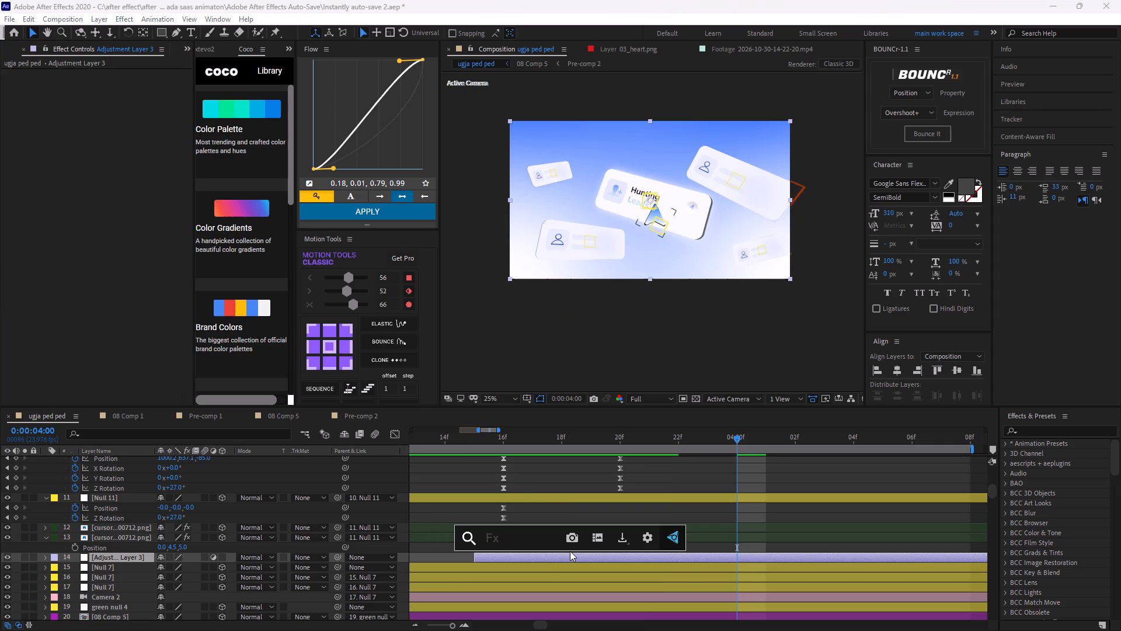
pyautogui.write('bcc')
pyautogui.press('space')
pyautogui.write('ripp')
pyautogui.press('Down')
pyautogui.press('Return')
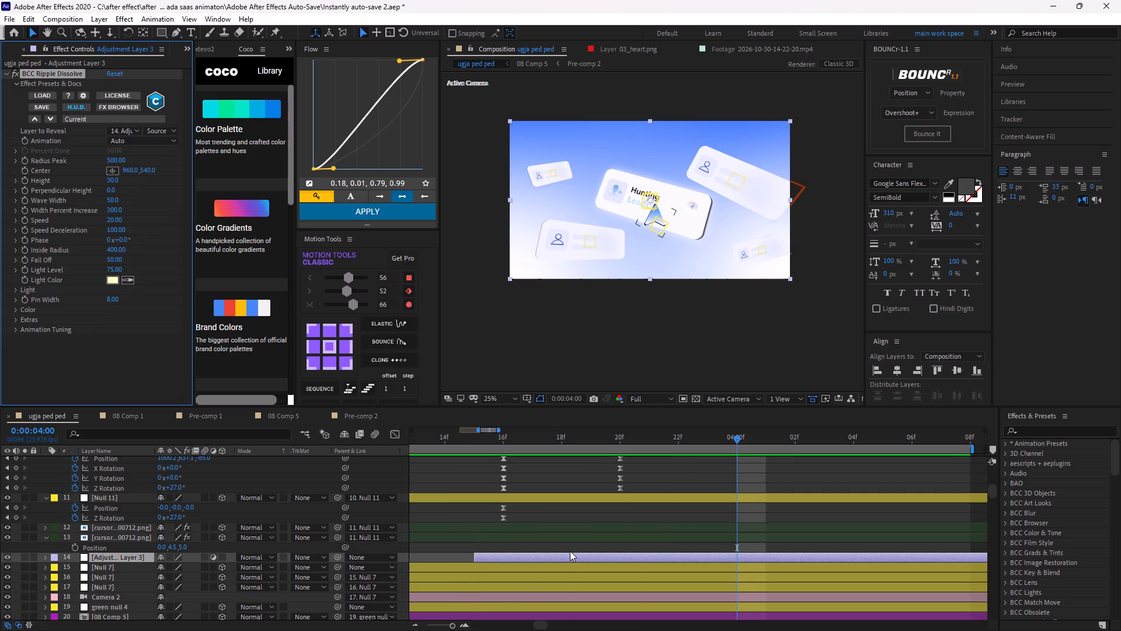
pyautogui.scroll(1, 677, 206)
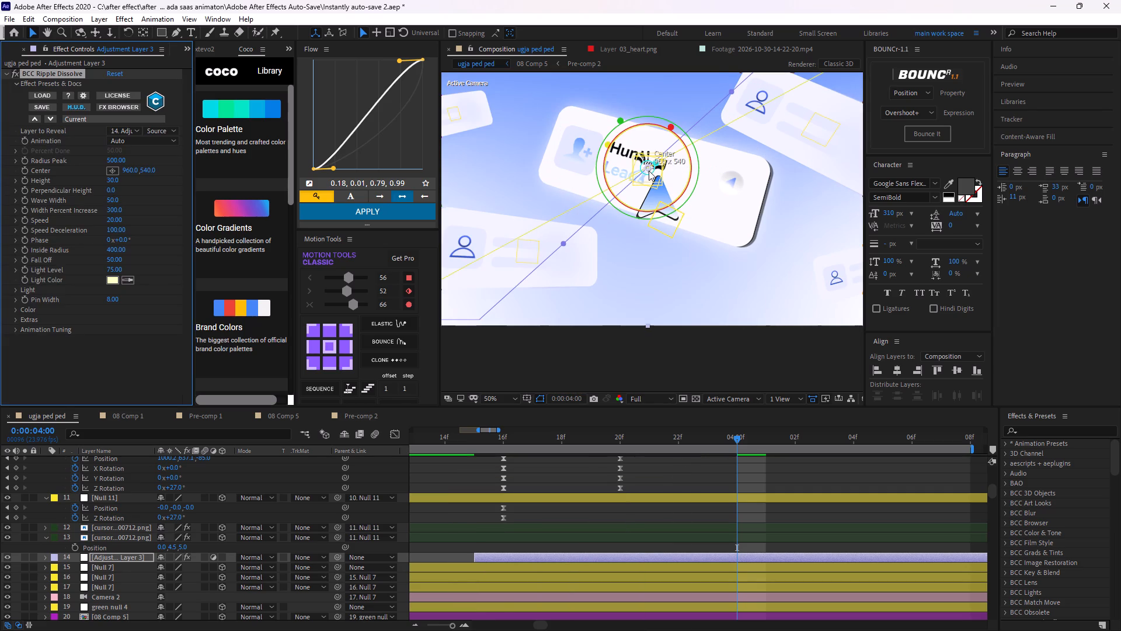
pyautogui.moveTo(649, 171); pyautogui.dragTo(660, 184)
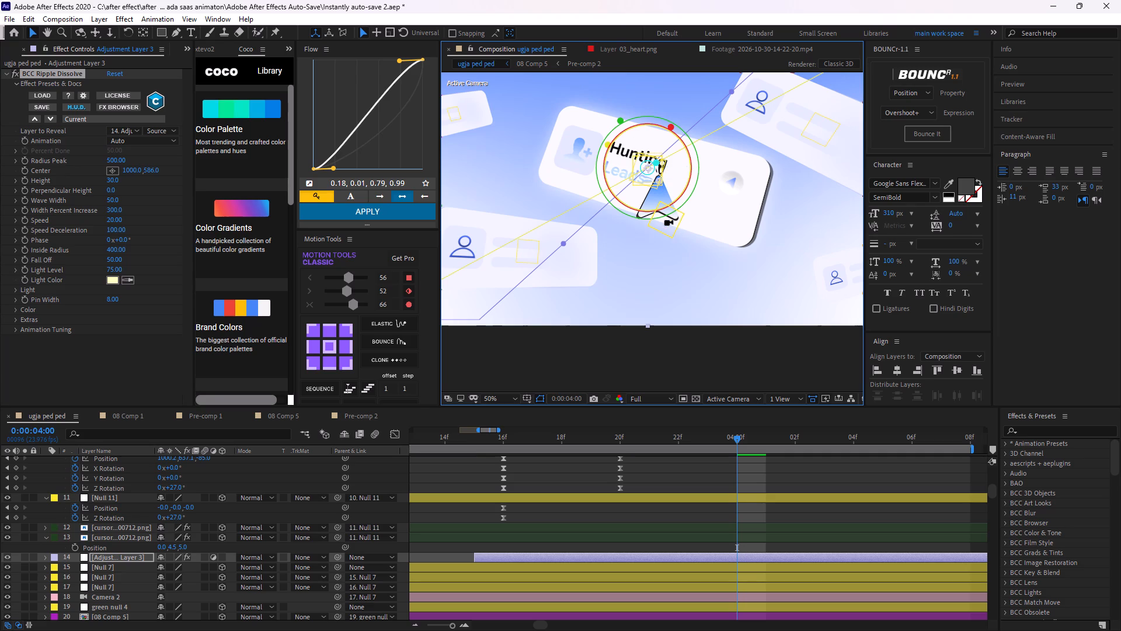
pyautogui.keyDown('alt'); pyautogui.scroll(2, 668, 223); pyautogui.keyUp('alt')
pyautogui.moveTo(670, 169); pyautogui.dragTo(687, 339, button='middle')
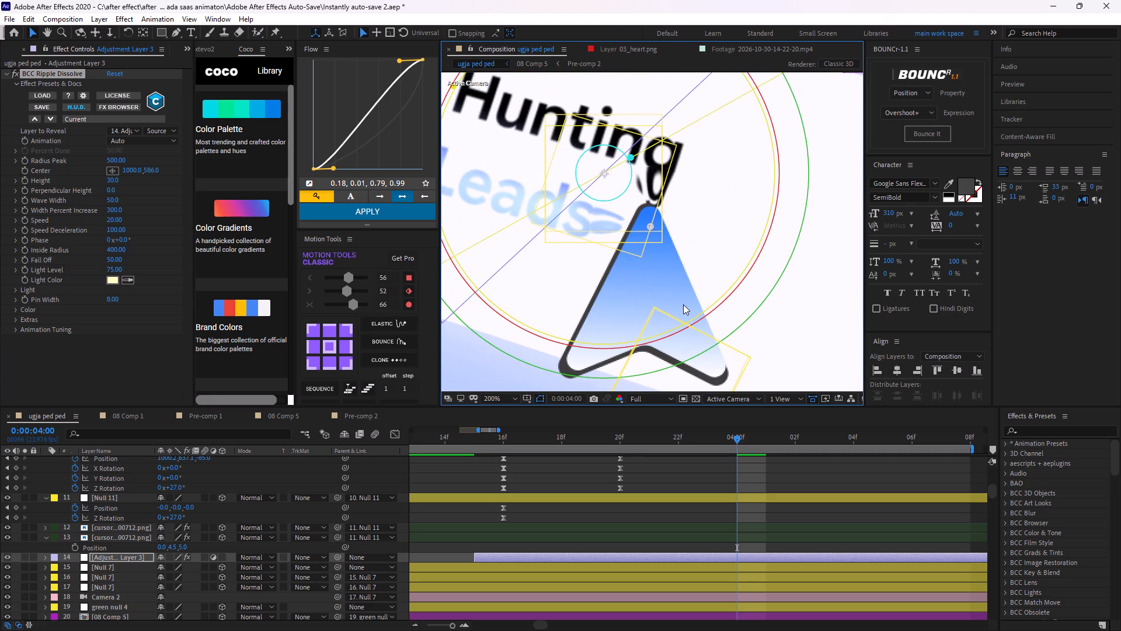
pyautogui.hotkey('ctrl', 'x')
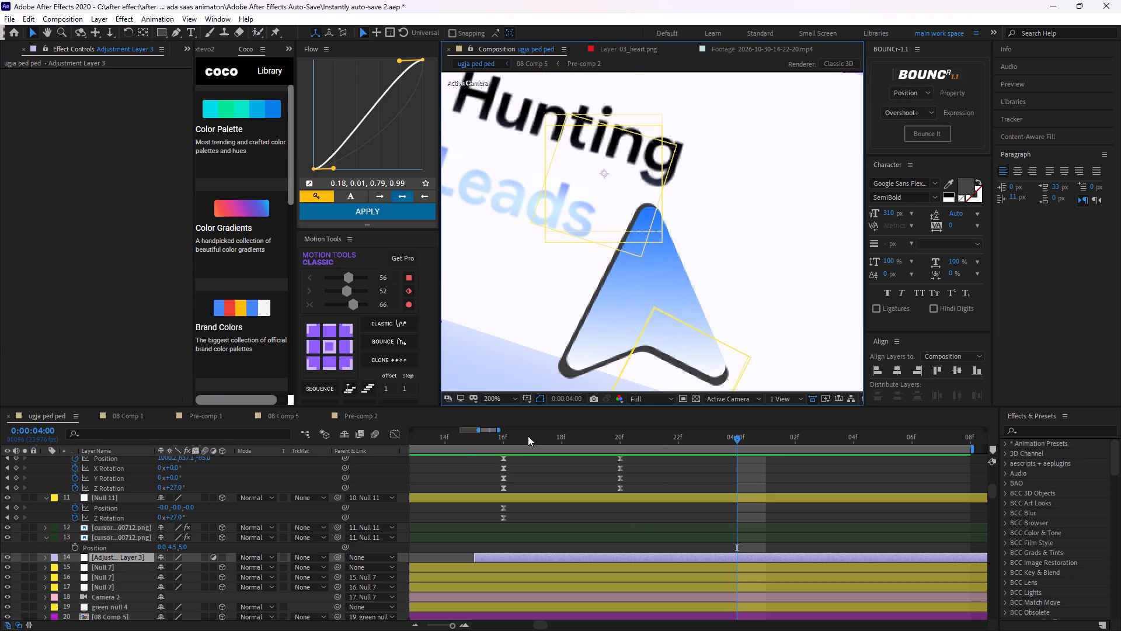
# Apply the BCC Ripple Dissolve effect to Adjustment Layer 3.
pyautogui.hotkey('ctrl', 'space')
pyautogui.write('bc')
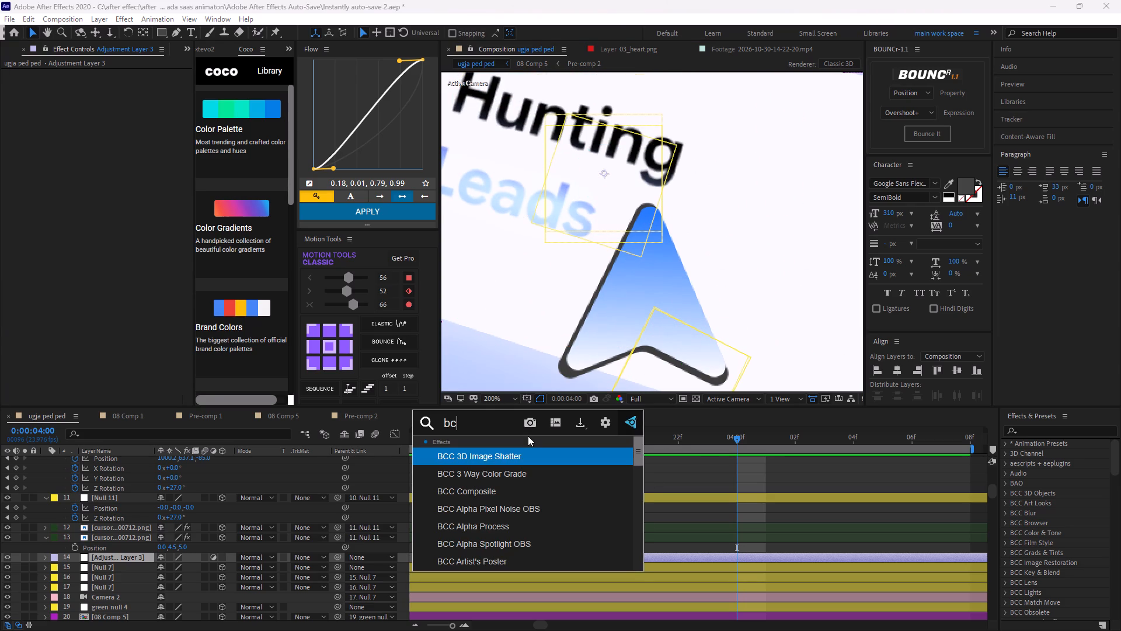
pyautogui.write('c')
pyautogui.press('space')
pyautogui.write('ripp')
pyautogui.press('Down')
pyautogui.press('Return')
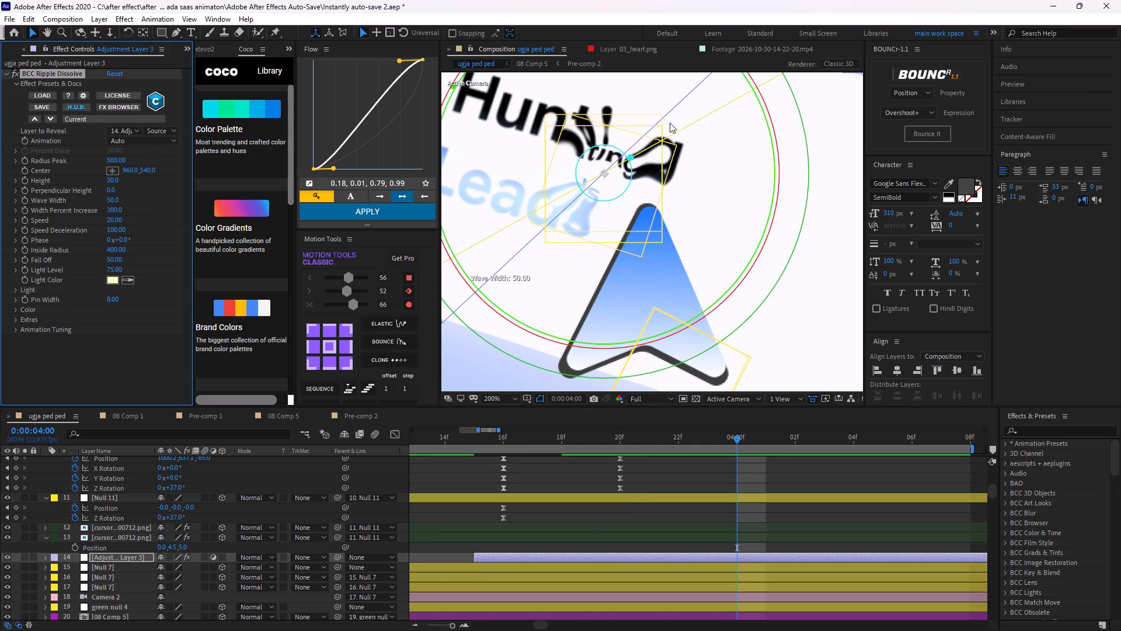
# Move the ripple's center onto the cursor's tip, at about 999, 574.
pyautogui.moveTo(604, 173); pyautogui.dragTo(649, 213)
pyautogui.moveTo(605, 174); pyautogui.dragTo(639, 200)
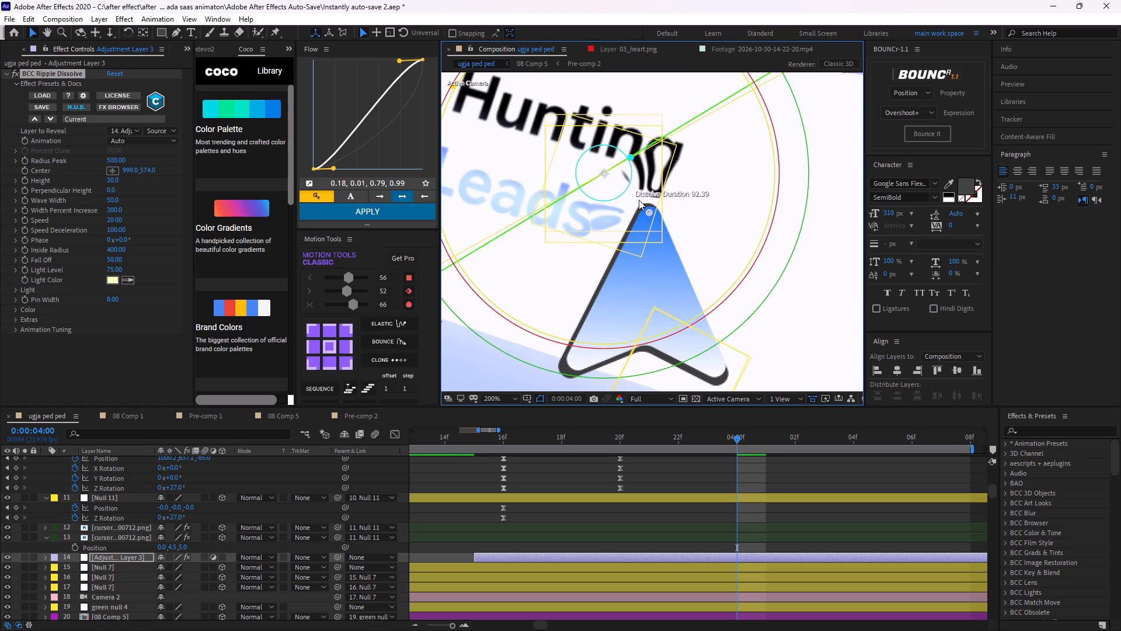
pyautogui.moveTo(639, 200); pyautogui.dragTo(652, 212)
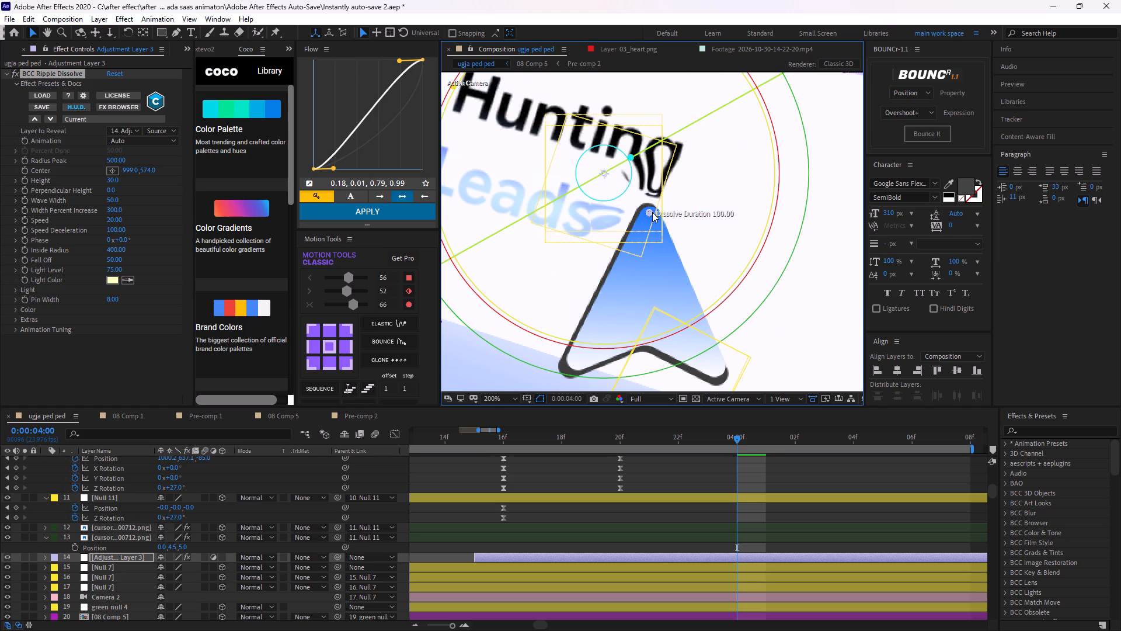
pyautogui.moveTo(652, 212); pyautogui.dragTo(645, 210)
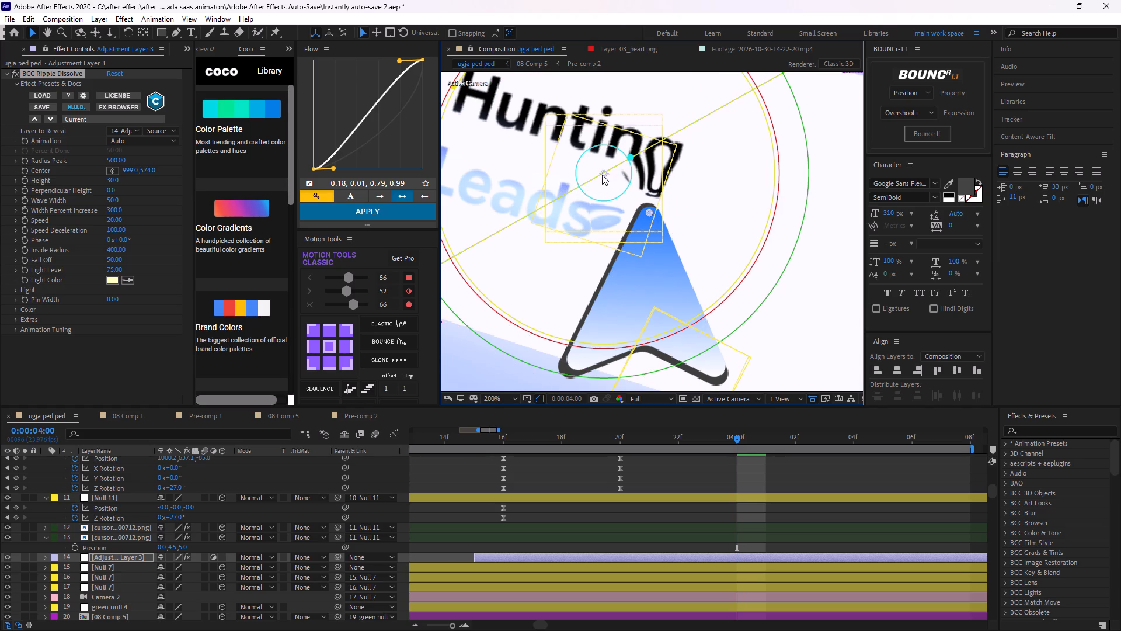
pyautogui.moveTo(601, 173); pyautogui.dragTo(612, 184)
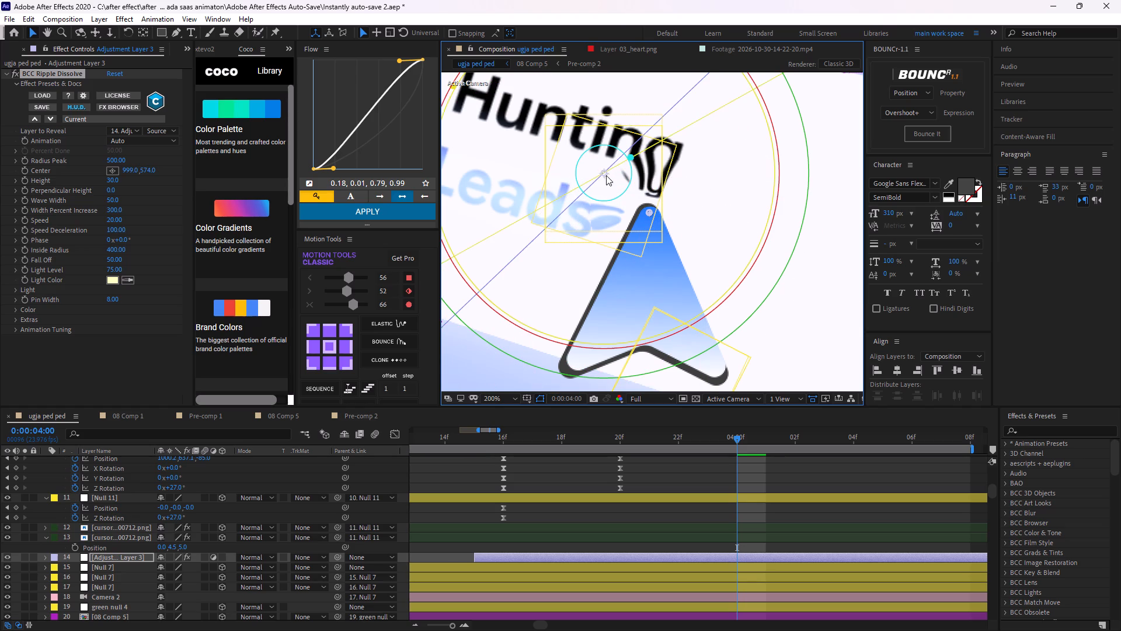
pyautogui.doubleClick(606, 175)
pyautogui.tripleClick(604, 172)
pyautogui.doubleClick(604, 172)
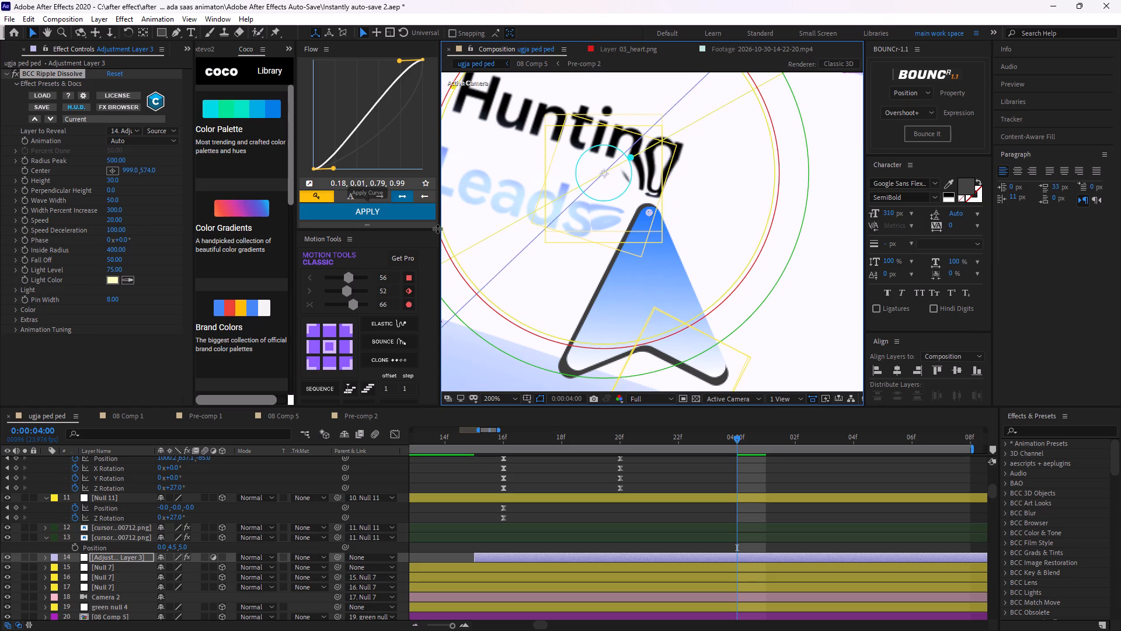
pyautogui.keyDown('alt'); pyautogui.scroll(-1, 608, 246); pyautogui.keyUp('alt')
pyautogui.keyDown('alt'); pyautogui.scroll(-1, 655, 233); pyautogui.keyUp('alt')
pyautogui.press('v')
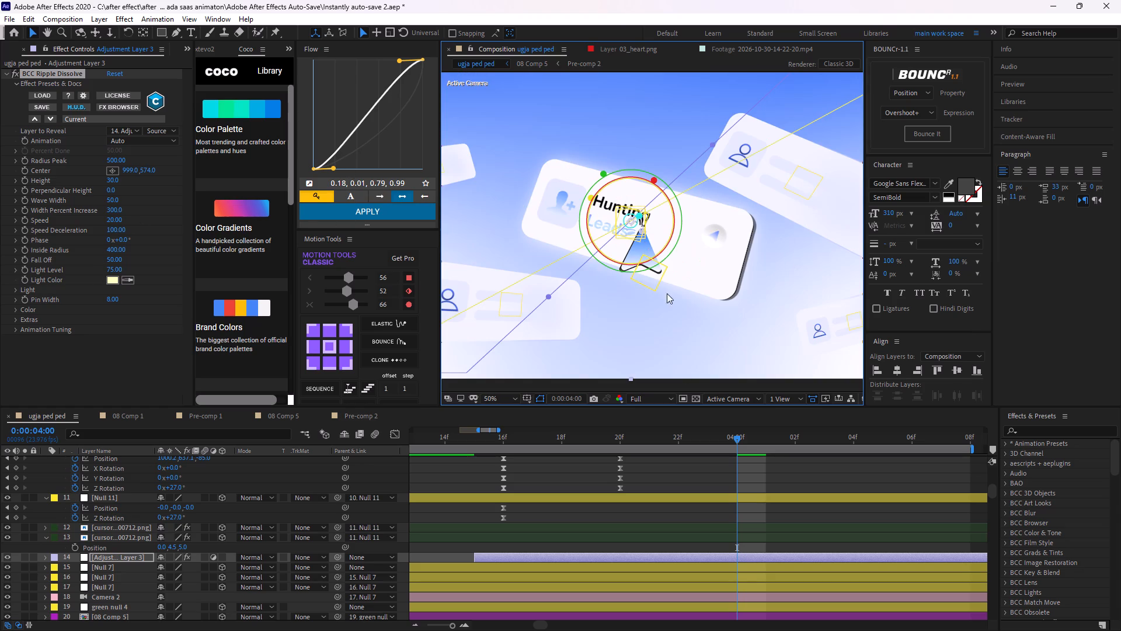
# Switch to the Brave browser, watch the ripple tutorial from 0:56 to about 1:21, and return to After Effects.
pyautogui.hotkey('alt', 'Tab')
pyautogui.click(578, 300)
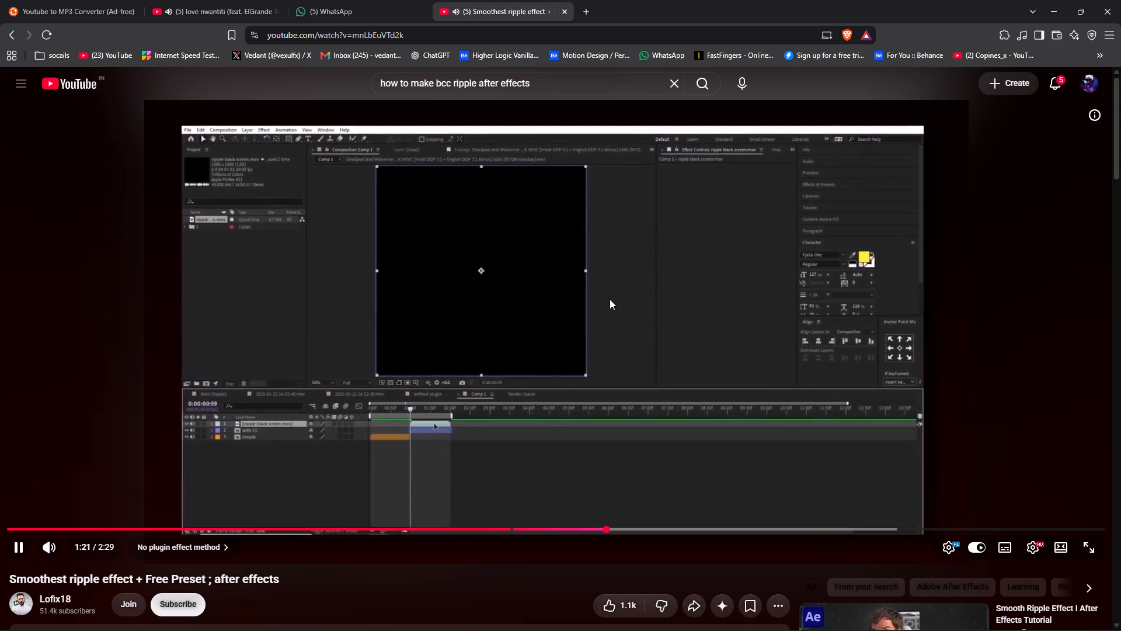
pyautogui.click(583, 294)
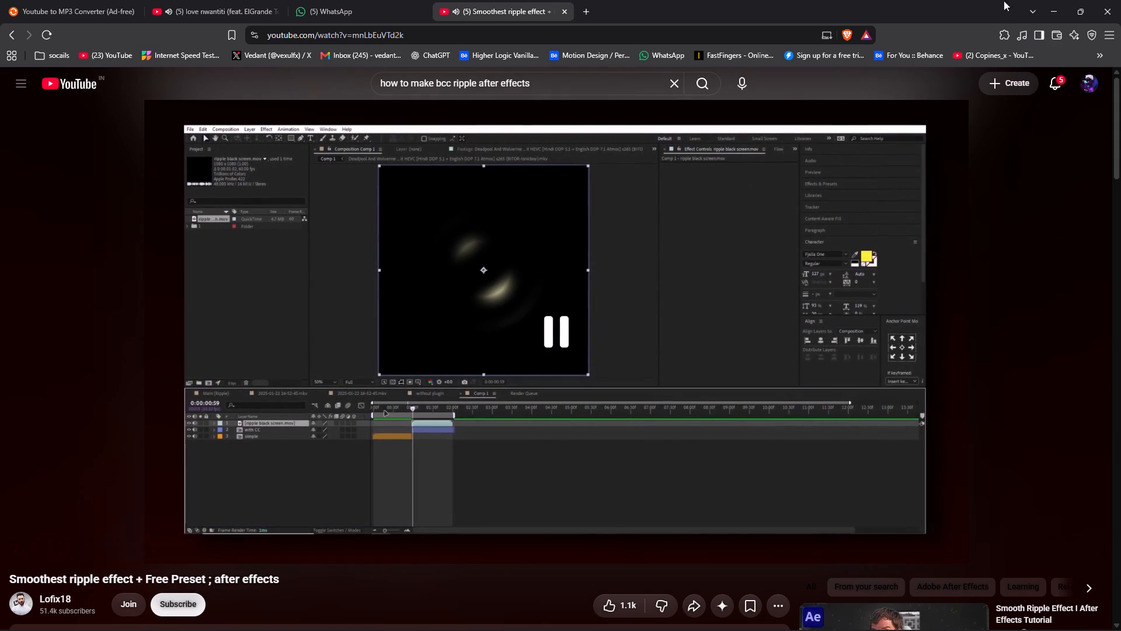
pyautogui.click(1066, 0)
# Preview the ripple at the cursor click, starting from 0:00:03:14.
pyautogui.moveTo(740, 443); pyautogui.dragTo(708, 444)
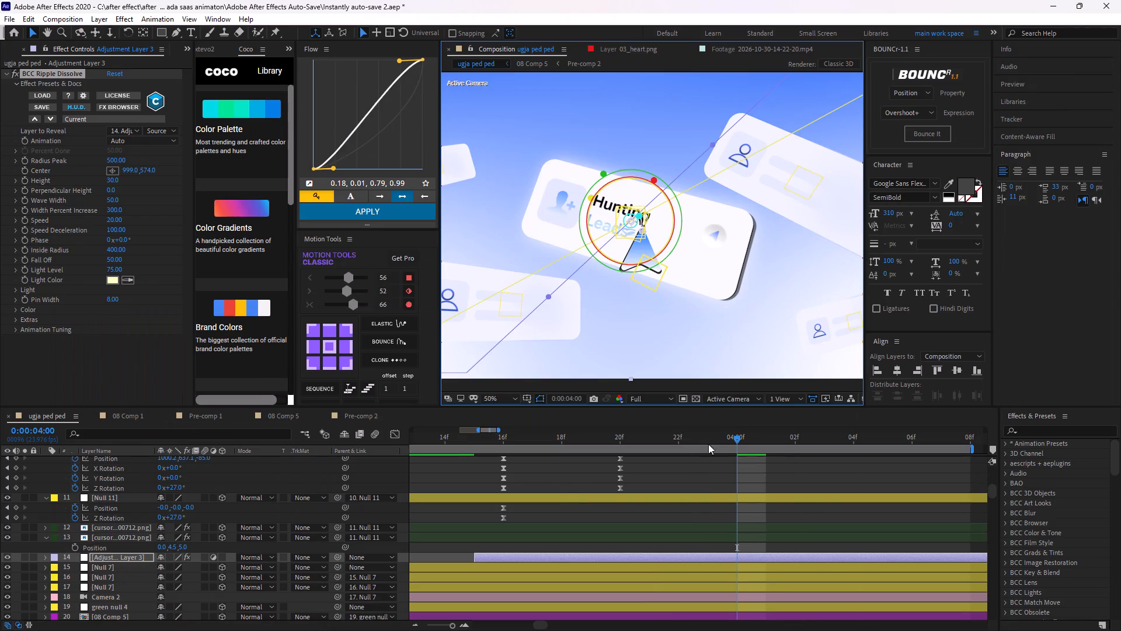
pyautogui.moveTo(708, 444); pyautogui.dragTo(453, 474)
pyautogui.scroll(-1, 666, 226)
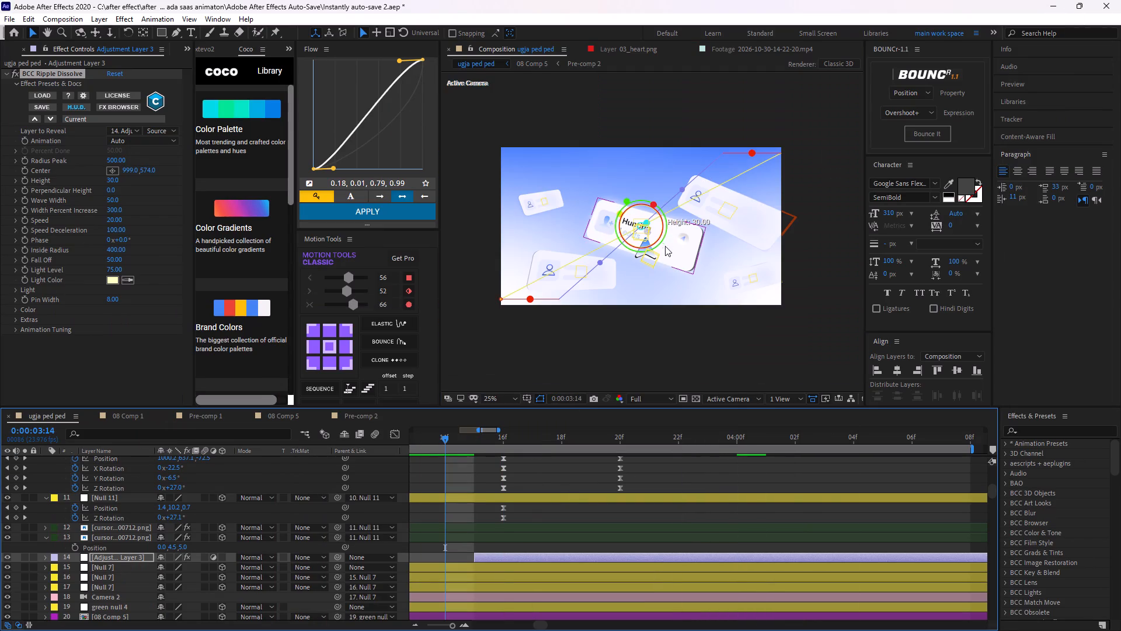
pyautogui.moveTo(662, 249); pyautogui.dragTo(626, 192, button='middle')
pyautogui.scroll(2, 620, 199)
pyautogui.moveTo(618, 199); pyautogui.dragTo(774, 293, button='middle')
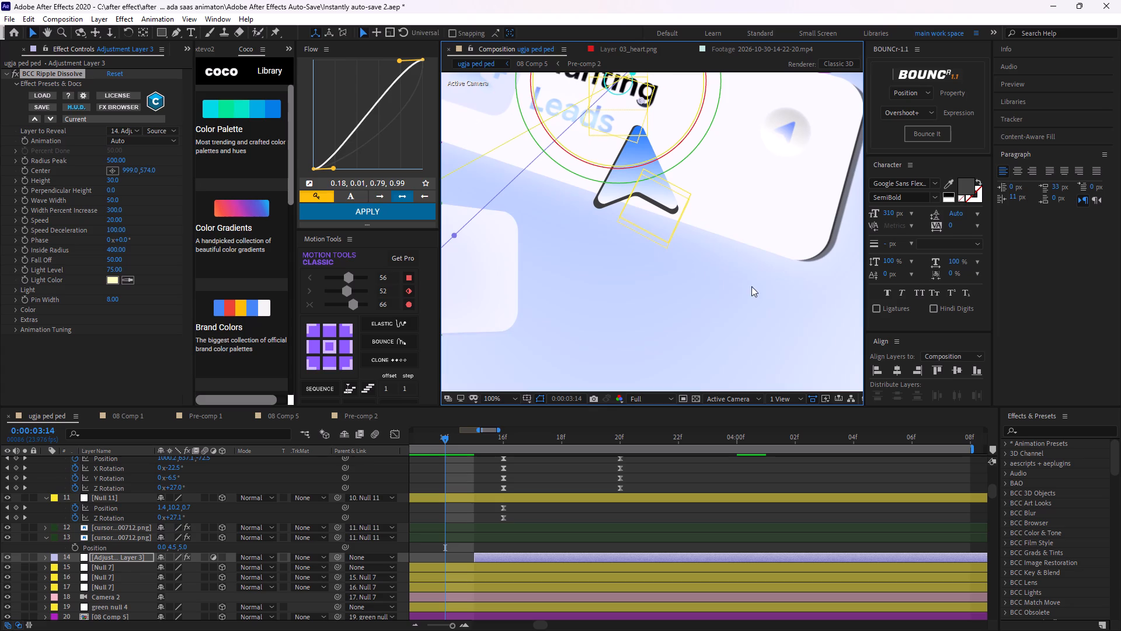
pyautogui.moveTo(751, 286); pyautogui.dragTo(735, 283, button='middle')
pyautogui.press('space')
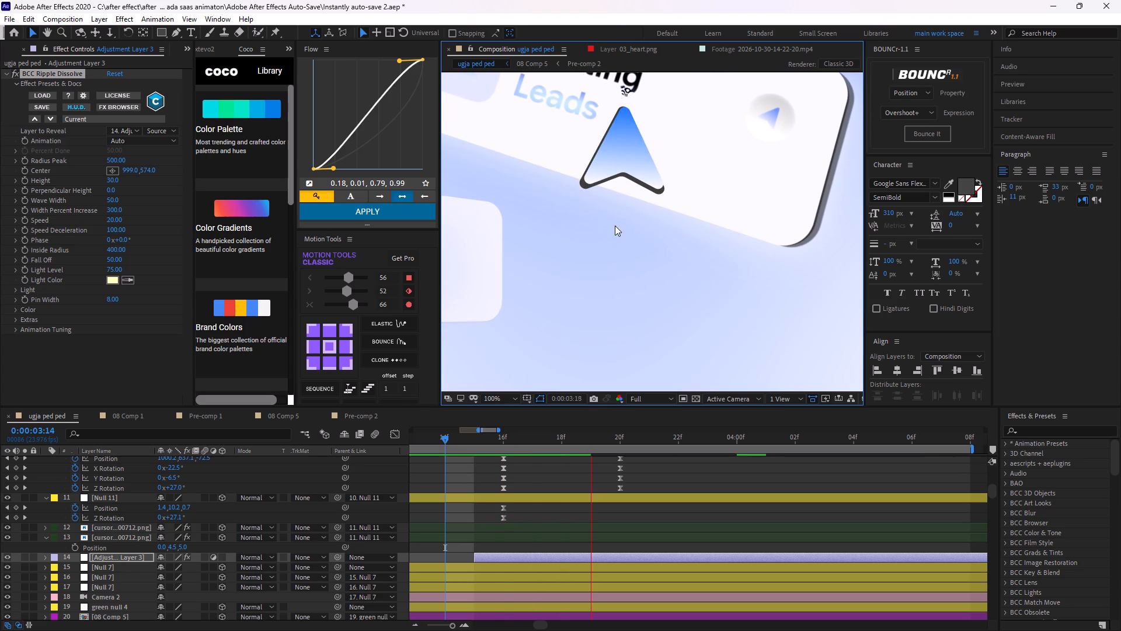
pyautogui.press('space')
# Reshape the ripple to a radius peak of about 678, wave width of about 35.4 and height of about 25.9.
pyautogui.scroll(-2, 647, 164)
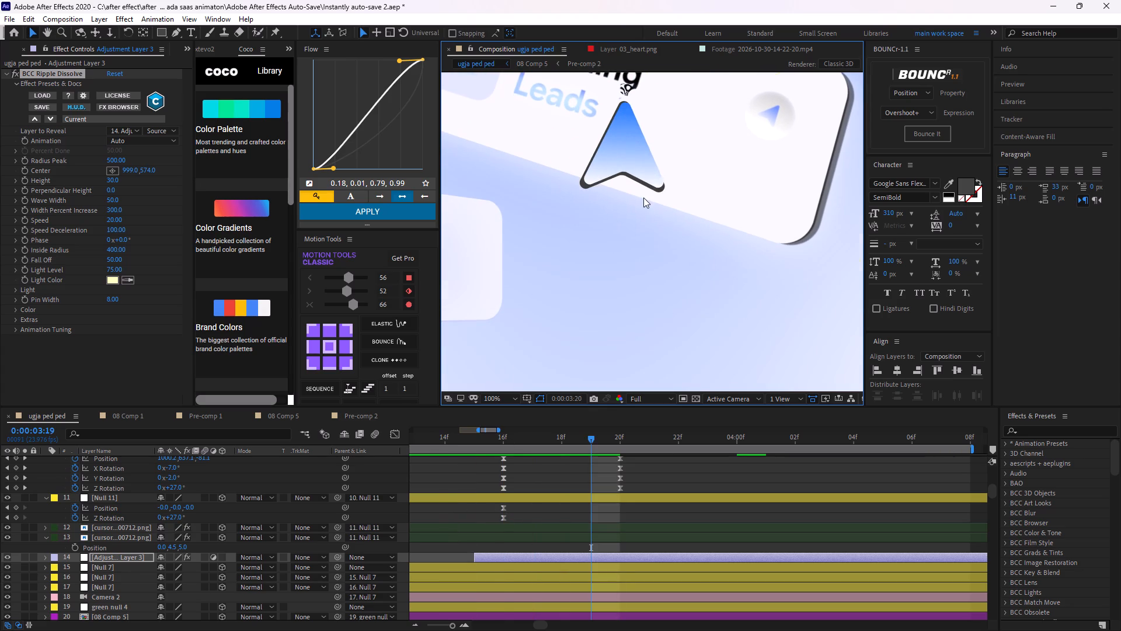
pyautogui.scroll(-1, 643, 197)
pyautogui.scroll(1, 656, 213)
pyautogui.moveTo(656, 213); pyautogui.dragTo(697, 228, button='middle')
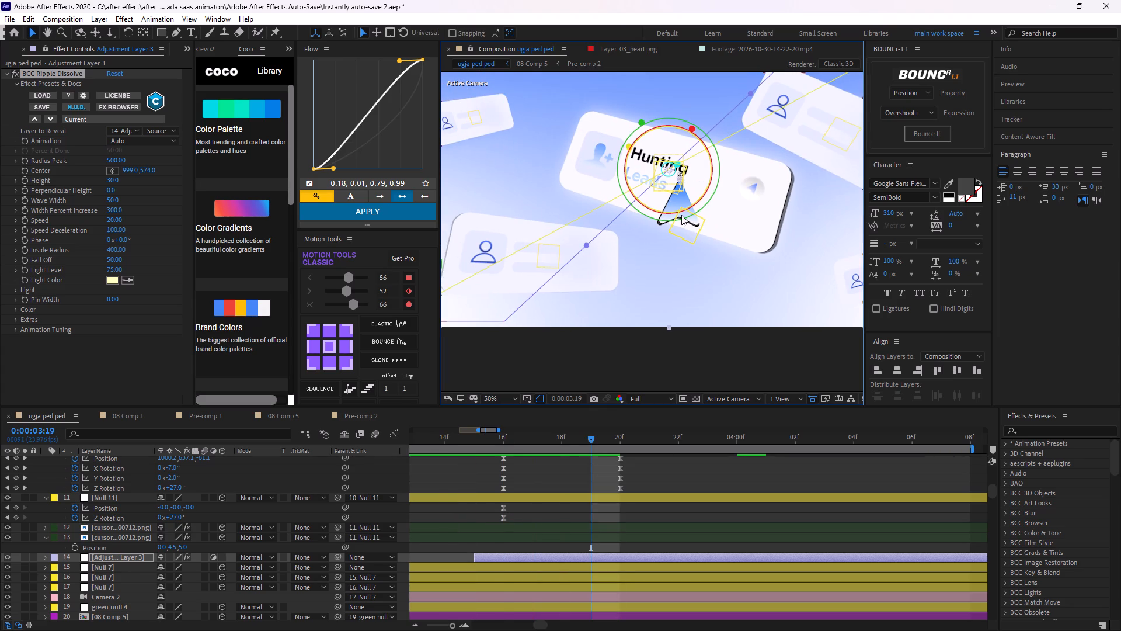
pyautogui.moveTo(680, 212); pyautogui.dragTo(652, 217, button='middle')
pyautogui.scroll(1, 706, 223)
pyautogui.scroll(-1, 706, 219)
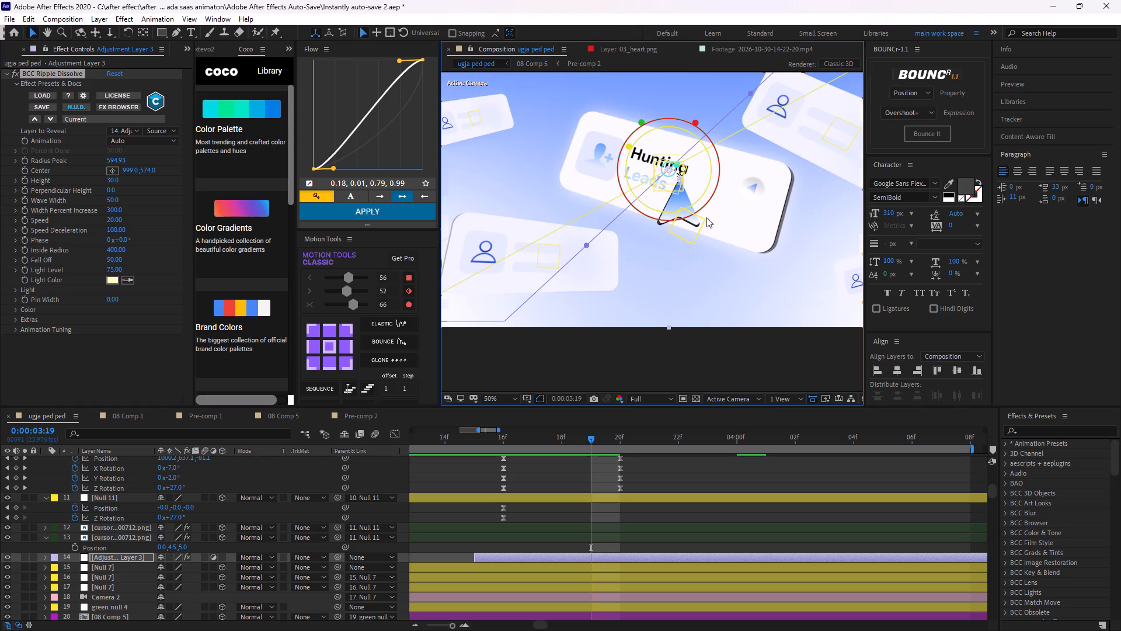
pyautogui.moveTo(715, 202); pyautogui.dragTo(628, 220, button='middle')
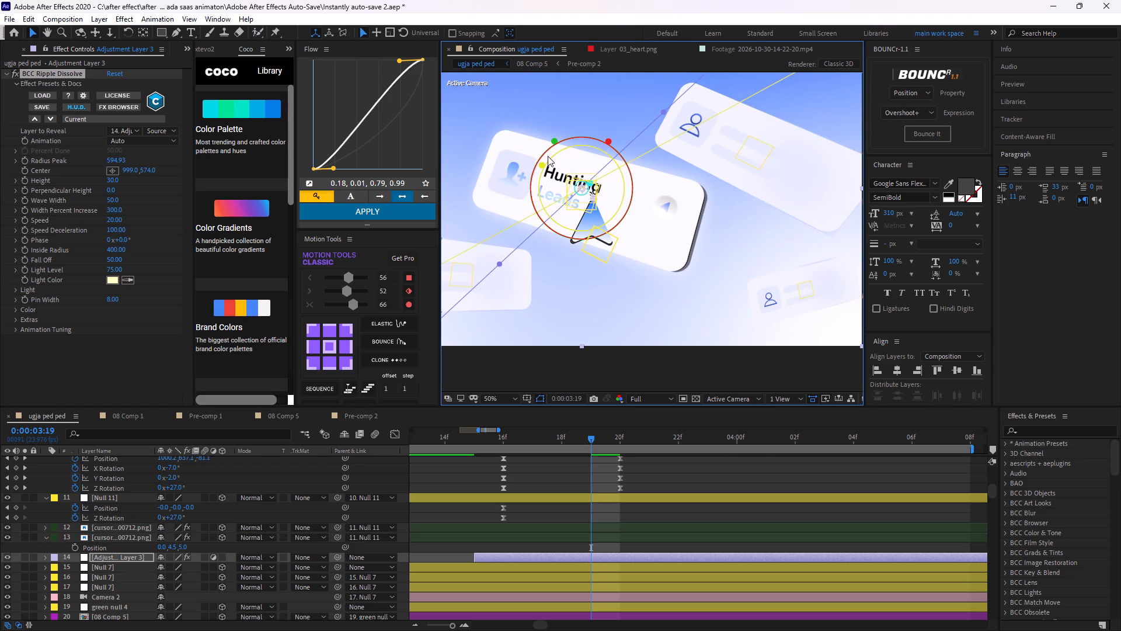
pyautogui.moveTo(539, 165); pyautogui.dragTo(548, 175)
pyautogui.moveTo(610, 141); pyautogui.dragTo(613, 140)
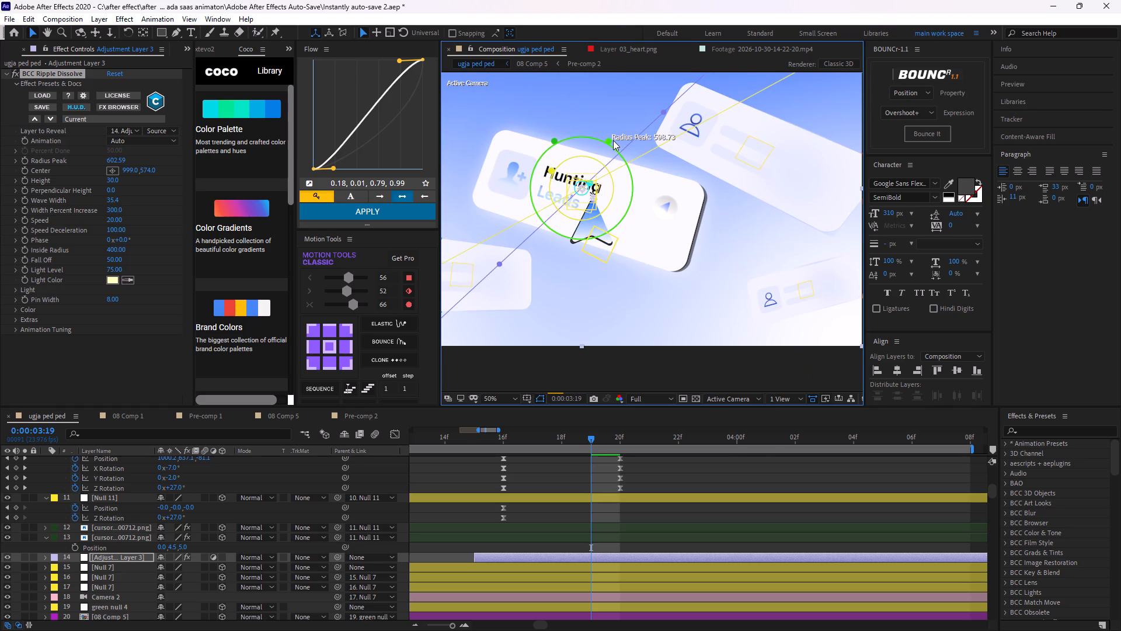
pyautogui.moveTo(613, 140); pyautogui.dragTo(624, 134)
pyautogui.moveTo(556, 140); pyautogui.dragTo(566, 152)
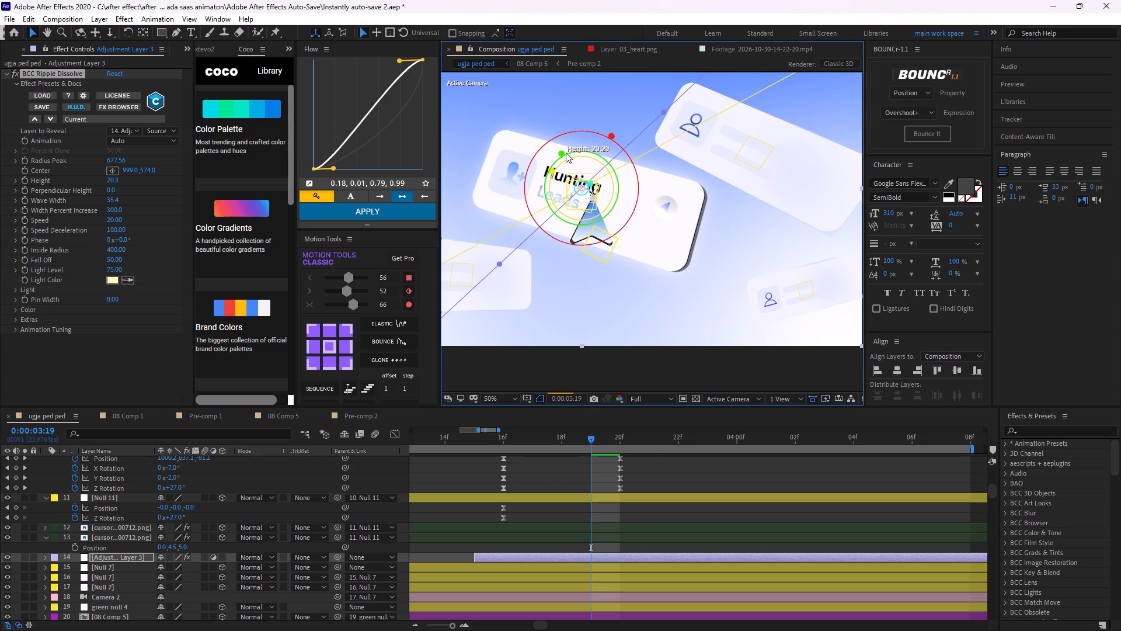
pyautogui.moveTo(566, 152); pyautogui.dragTo(563, 143)
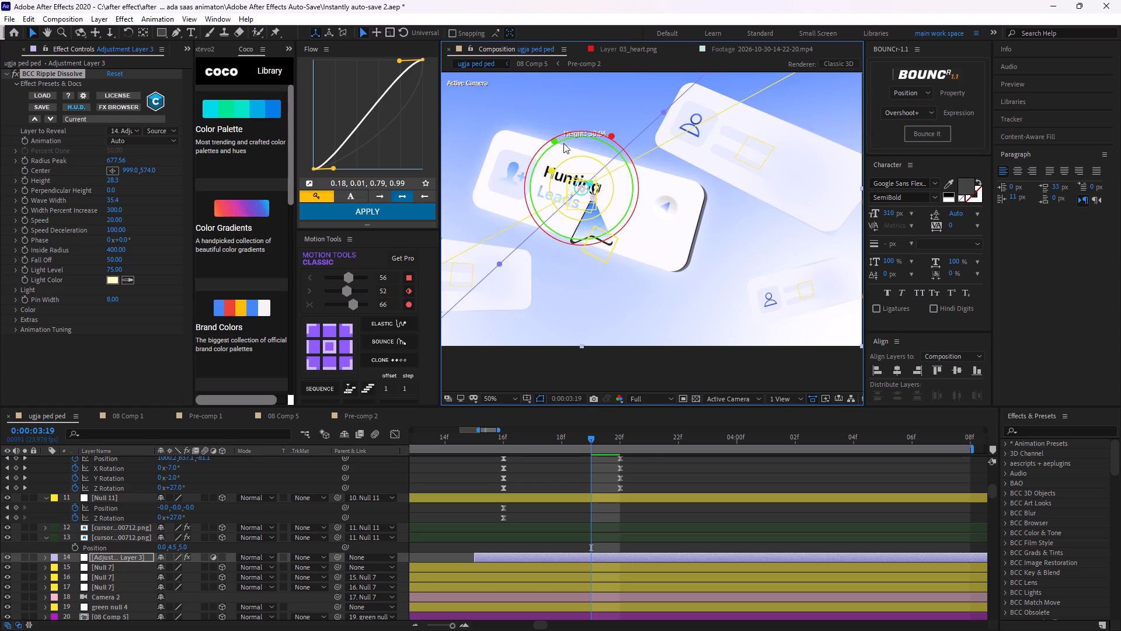
pyautogui.moveTo(563, 143); pyautogui.dragTo(564, 144)
# Adjust the start of the ripple dissolve's ease curve, giving Ease In a negative value.
pyautogui.scroll(-1, 640, 179)
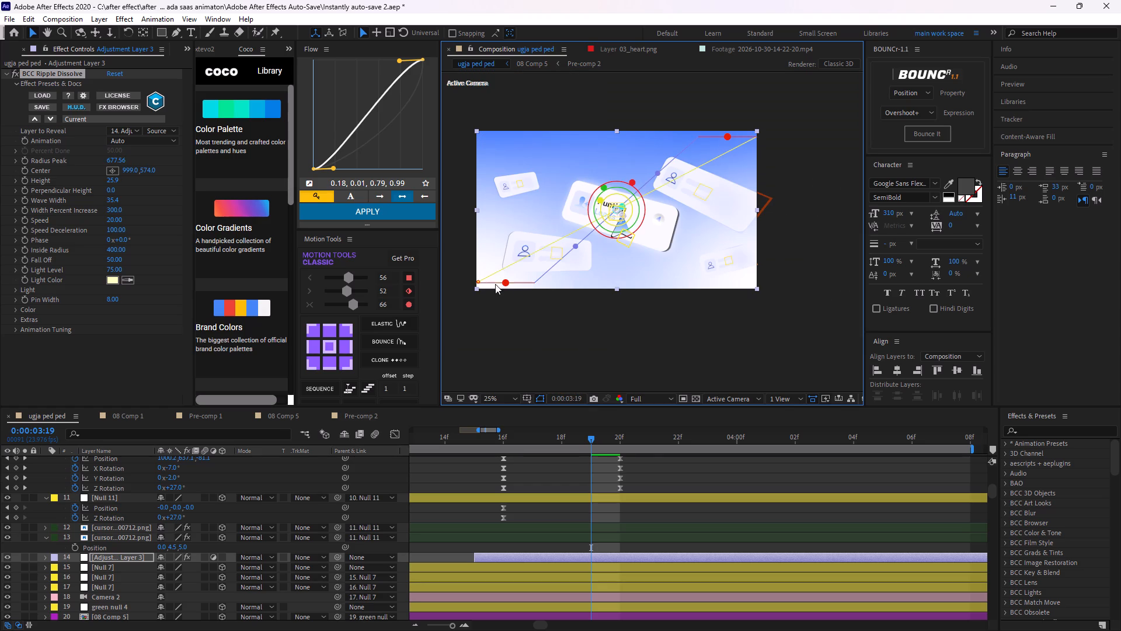
pyautogui.moveTo(508, 281); pyautogui.dragTo(490, 244)
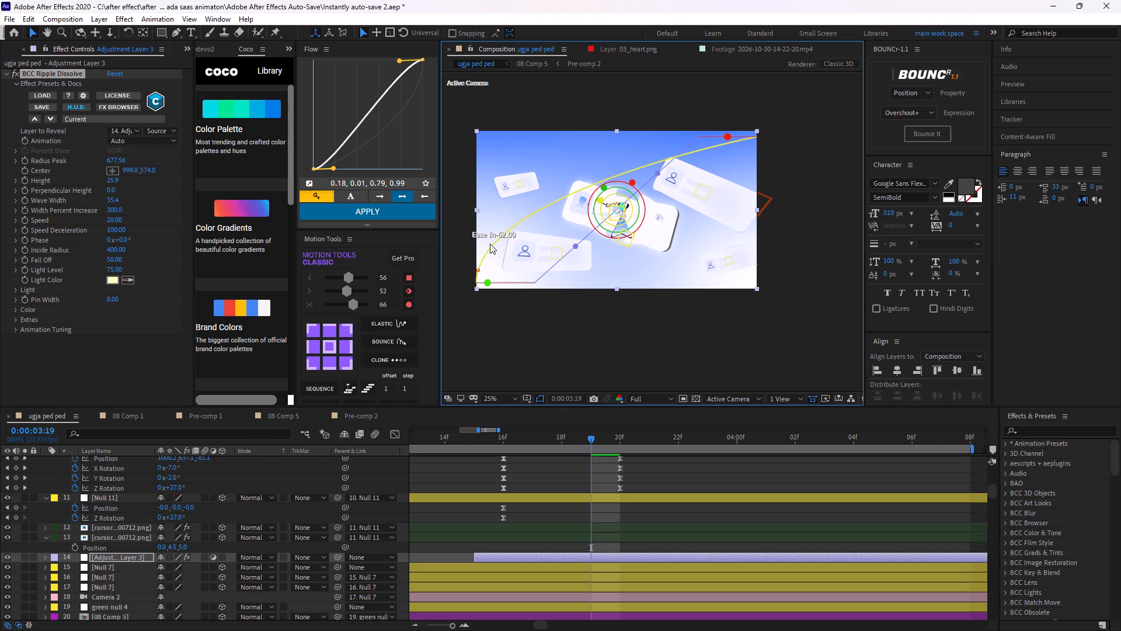
pyautogui.moveTo(490, 244); pyautogui.dragTo(494, 251)
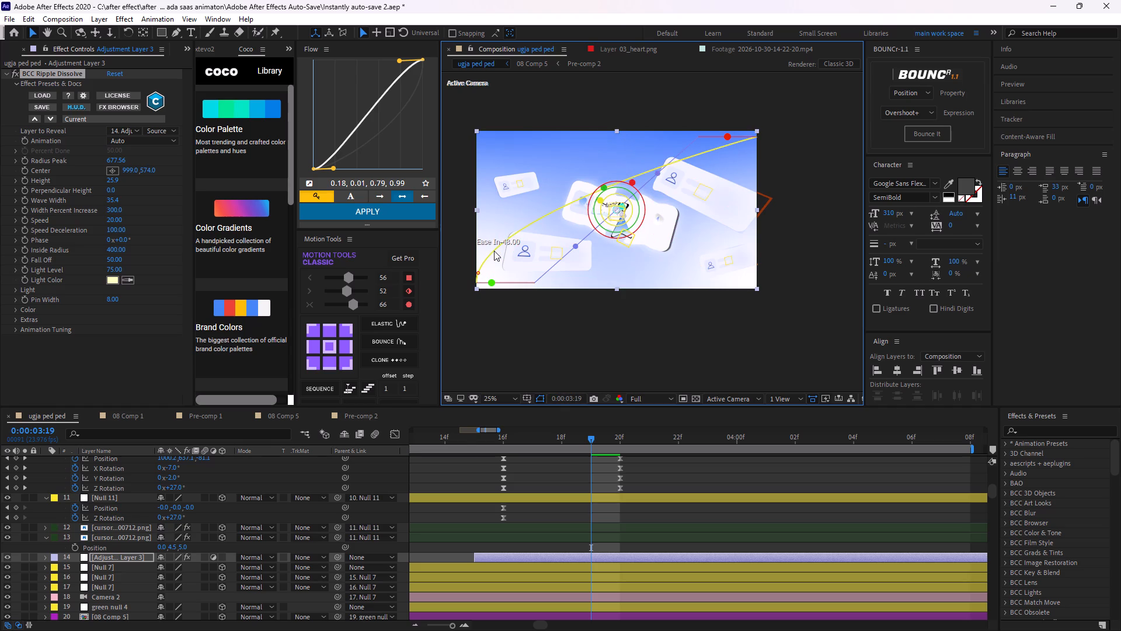
pyautogui.moveTo(494, 251); pyautogui.dragTo(497, 257)
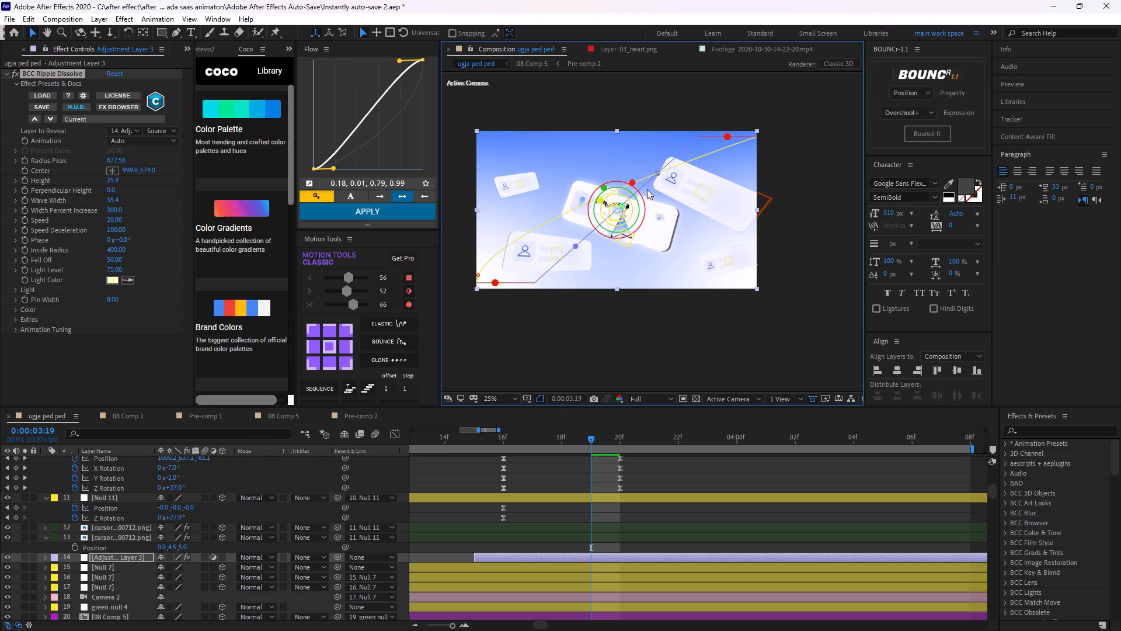
# Adjust the end of the ripple dissolve's ease curve, giving Ease Out a value of about -32.
pyautogui.scroll(1, 657, 198)
pyautogui.moveTo(656, 201); pyautogui.dragTo(602, 233, button='middle')
pyautogui.scroll(-1, 600, 232)
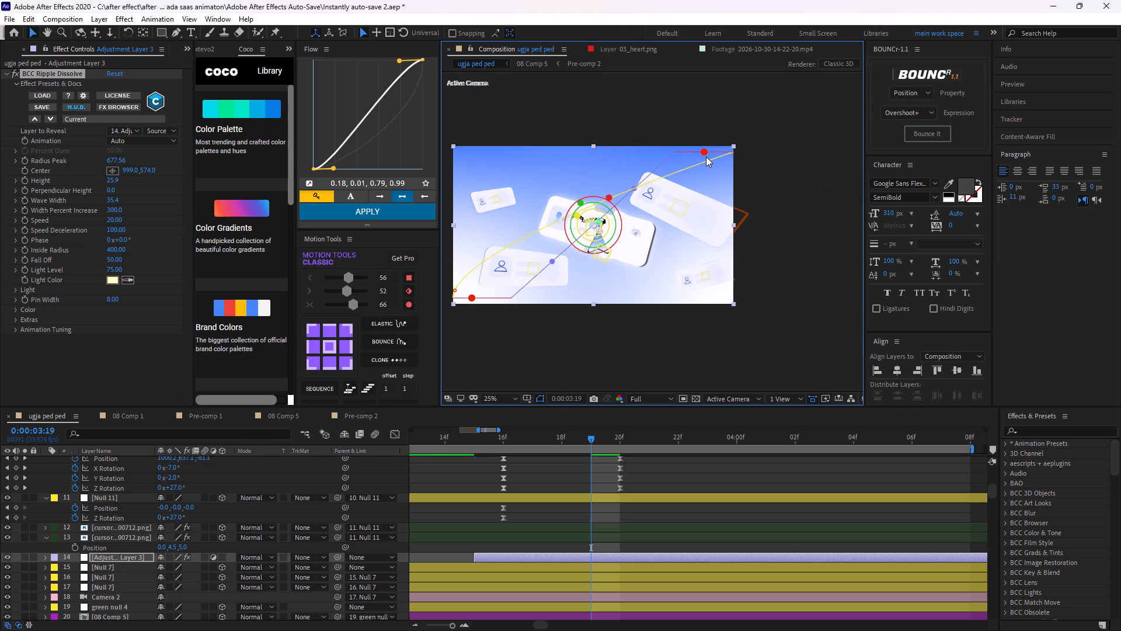
pyautogui.moveTo(704, 154); pyautogui.dragTo(725, 181)
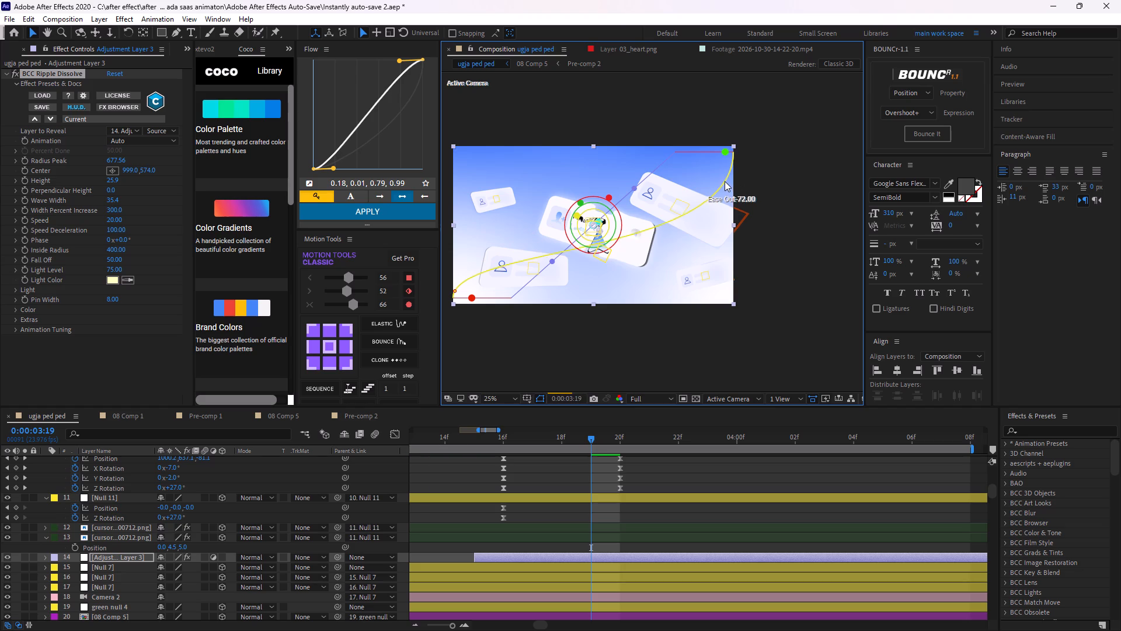
pyautogui.moveTo(725, 181); pyautogui.dragTo(715, 160)
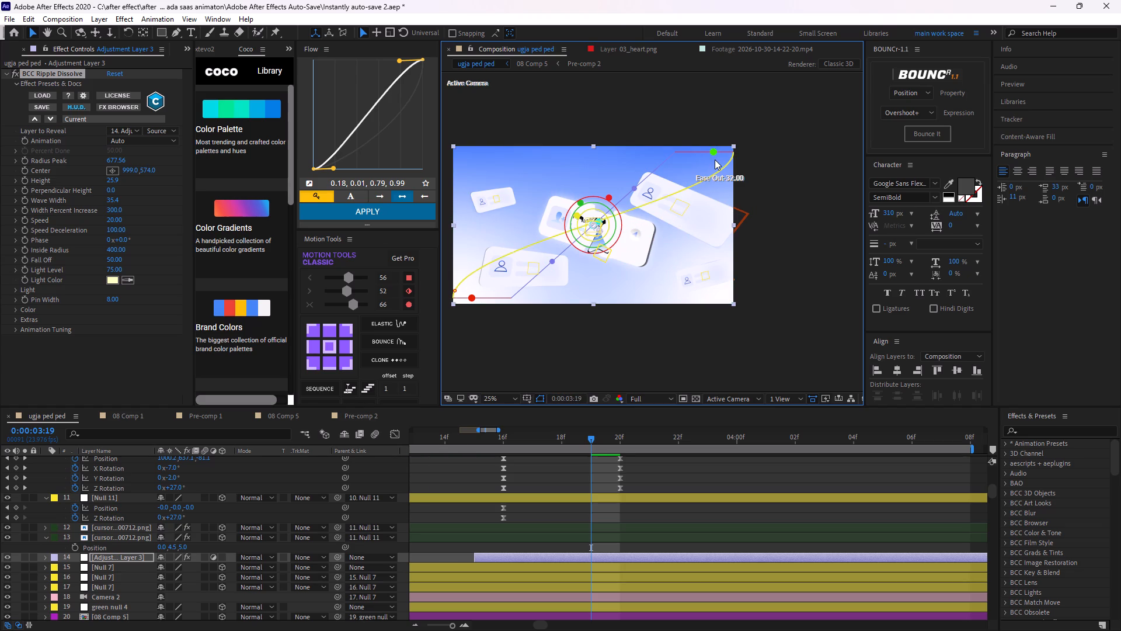
pyautogui.moveTo(715, 160); pyautogui.dragTo(714, 160)
# Preview the ripple at the cursor click on the adjustment layer, starting from 0:00:03:16.
pyautogui.moveTo(589, 440); pyautogui.dragTo(469, 439)
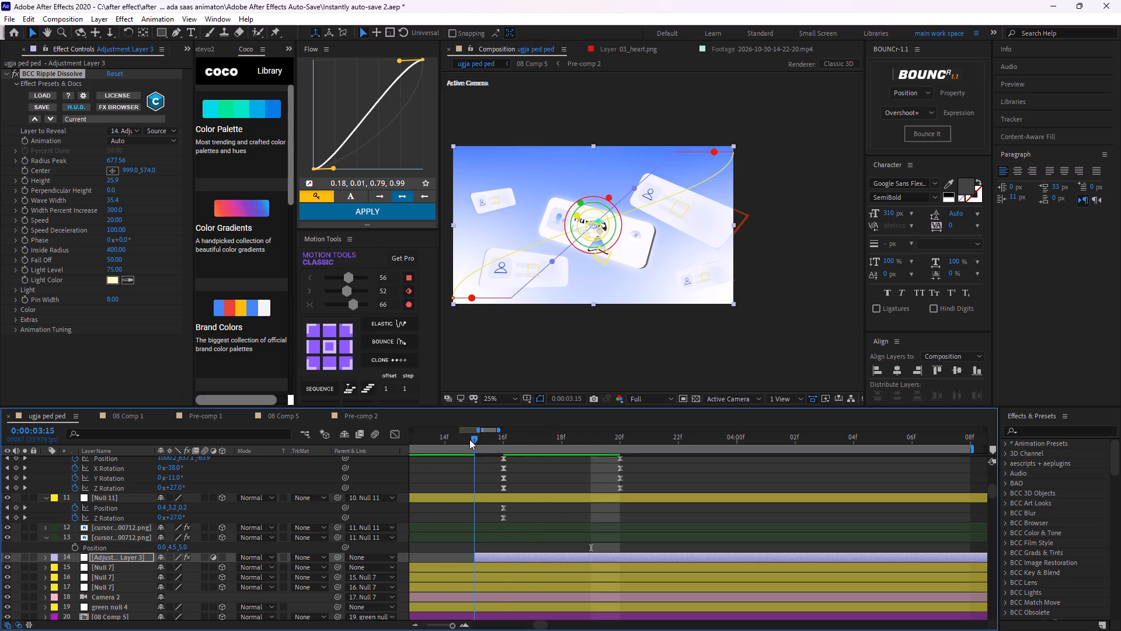
pyautogui.moveTo(469, 439); pyautogui.dragTo(497, 448)
pyautogui.click(507, 556)
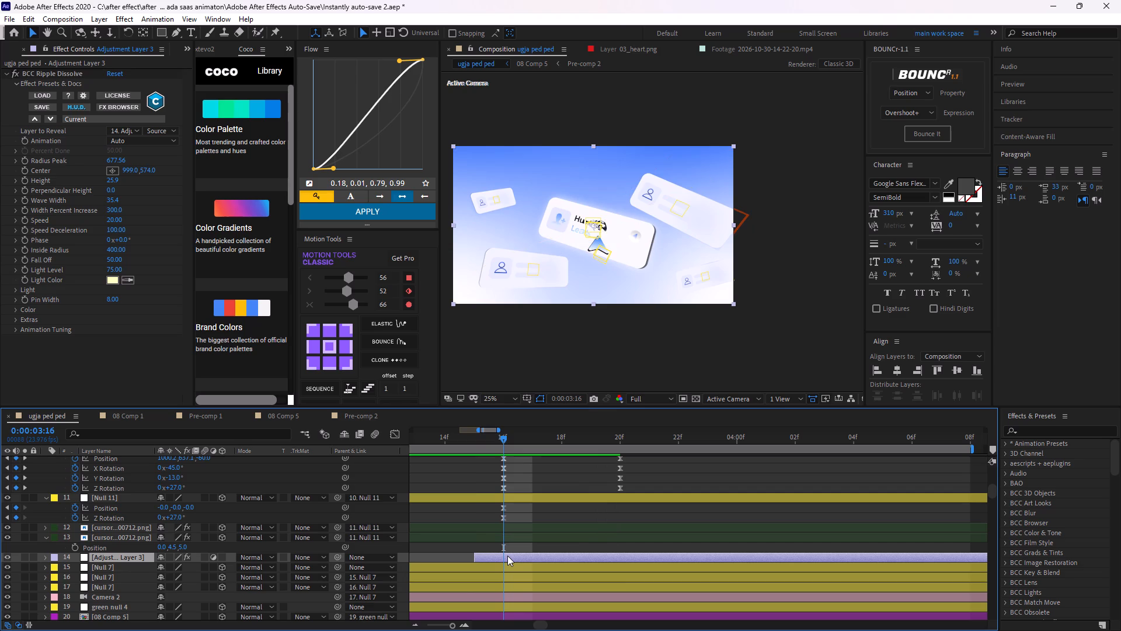
pyautogui.press('u')
pyautogui.press('space')
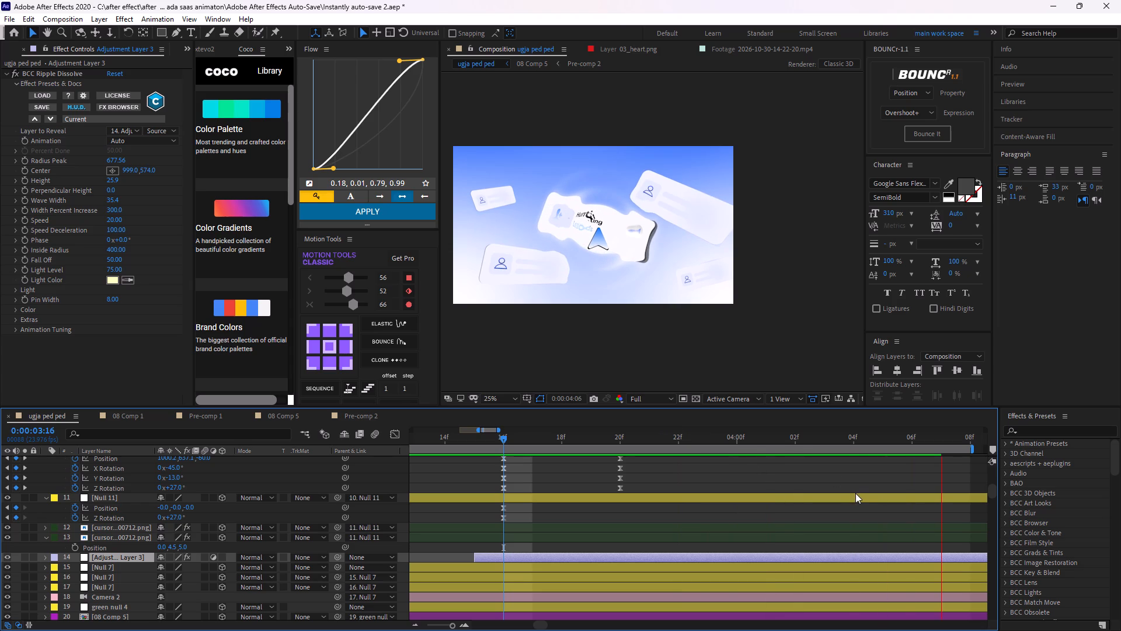
pyautogui.press('space')
pyautogui.press('space')
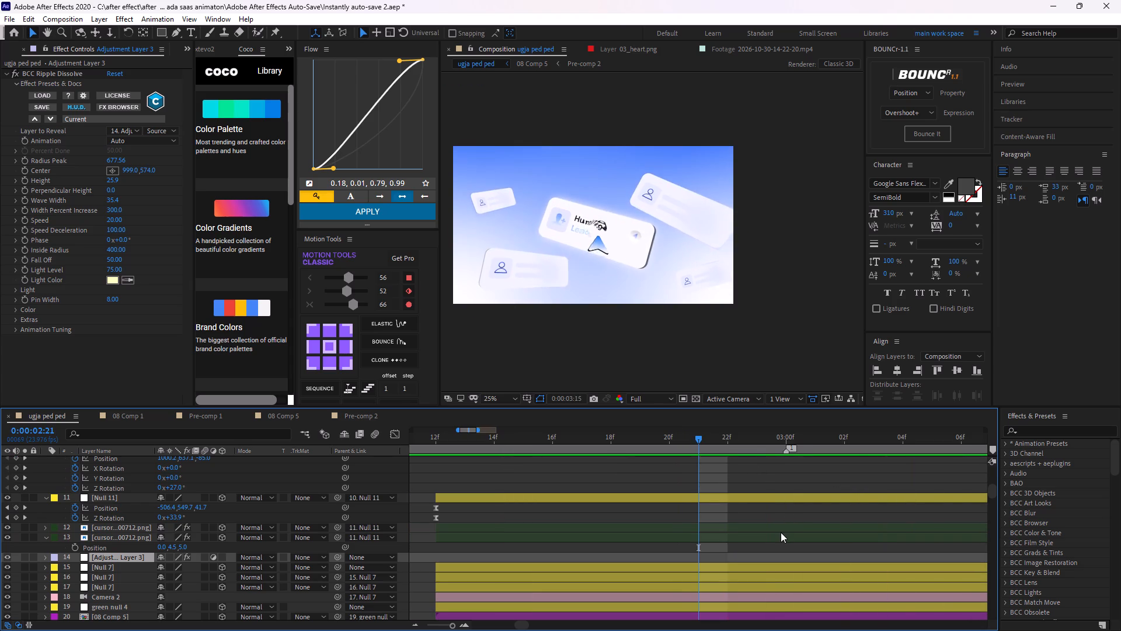
pyautogui.press('space')
# Extend the end of the composition's work area to about 0:00:06:00.
pyautogui.keyDown('alt'); pyautogui.scroll(-1, 735, 526); pyautogui.keyUp('alt')
pyautogui.moveTo(915, 487); pyautogui.dragTo(859, 487, button='middle')
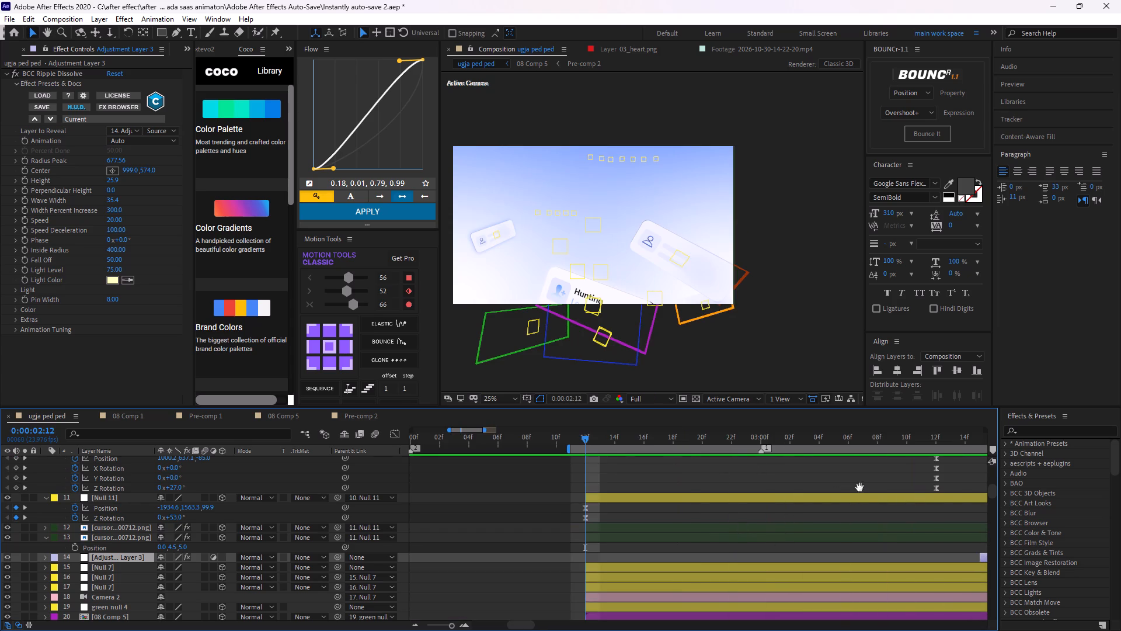
pyautogui.moveTo(859, 487); pyautogui.dragTo(666, 481, button='middle')
pyautogui.keyDown('alt'); pyautogui.scroll(-1, 670, 481); pyautogui.keyUp('alt')
pyautogui.moveTo(826, 446); pyautogui.dragTo(965, 461)
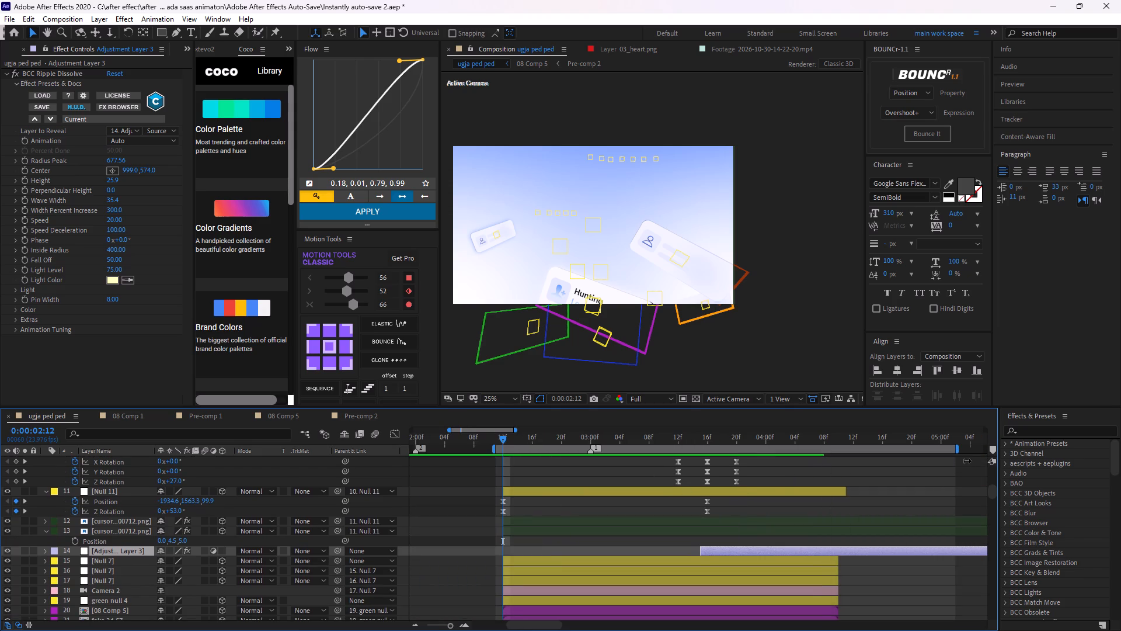
pyautogui.moveTo(965, 461); pyautogui.dragTo(680, 460)
pyautogui.keyDown('alt'); pyautogui.moveTo(507, 498); pyautogui.dragTo(719, 463, button='middle'); pyautogui.keyUp('alt')
pyautogui.keyDown('alt'); pyautogui.scroll(-1, 622, 468); pyautogui.keyUp('alt')
# Play the cursor click and ripple from 0:00:02:12, then replay from about 0:00:03:02 and, at closer zoom, from 0:00:03:09.
pyautogui.press('space')
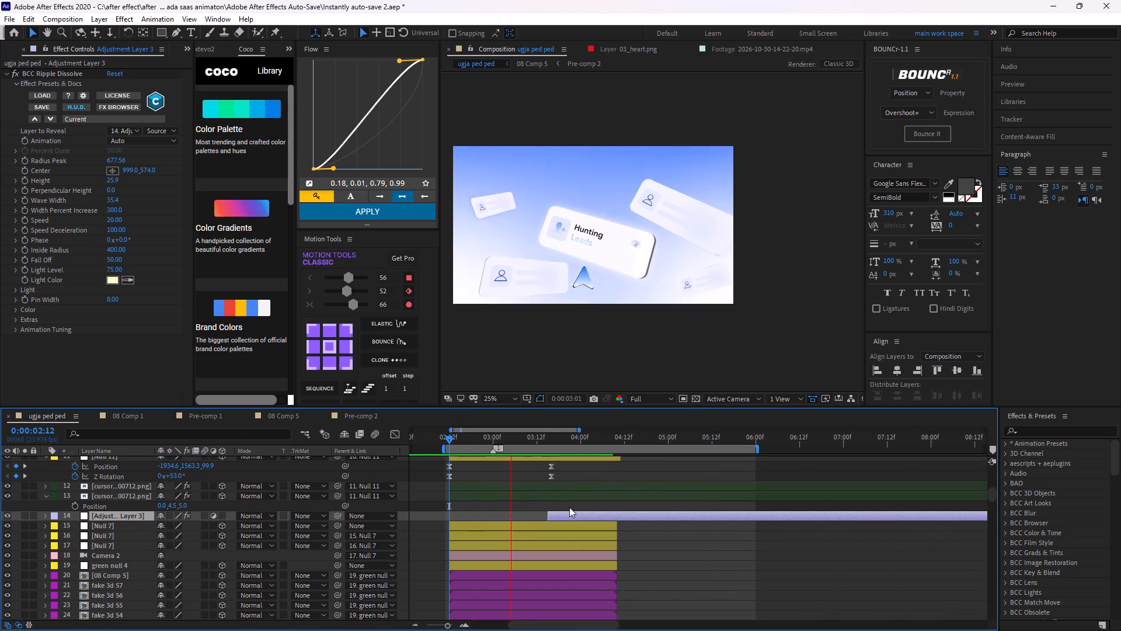
pyautogui.press('space')
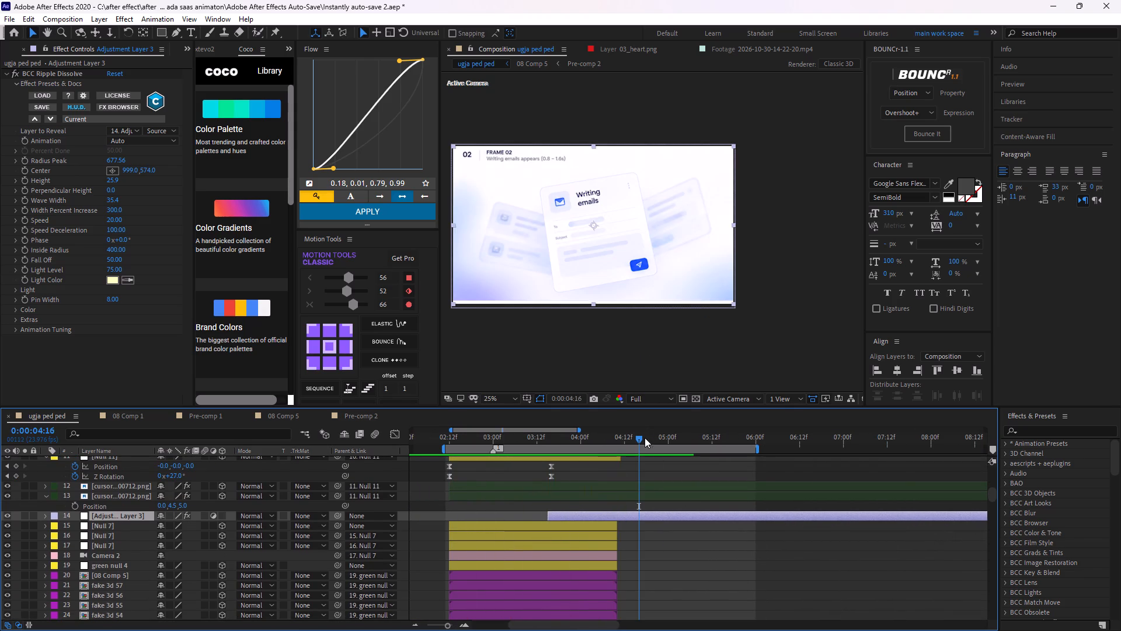
pyautogui.moveTo(644, 439); pyautogui.dragTo(499, 450)
pyautogui.press('space')
pyautogui.press('space')
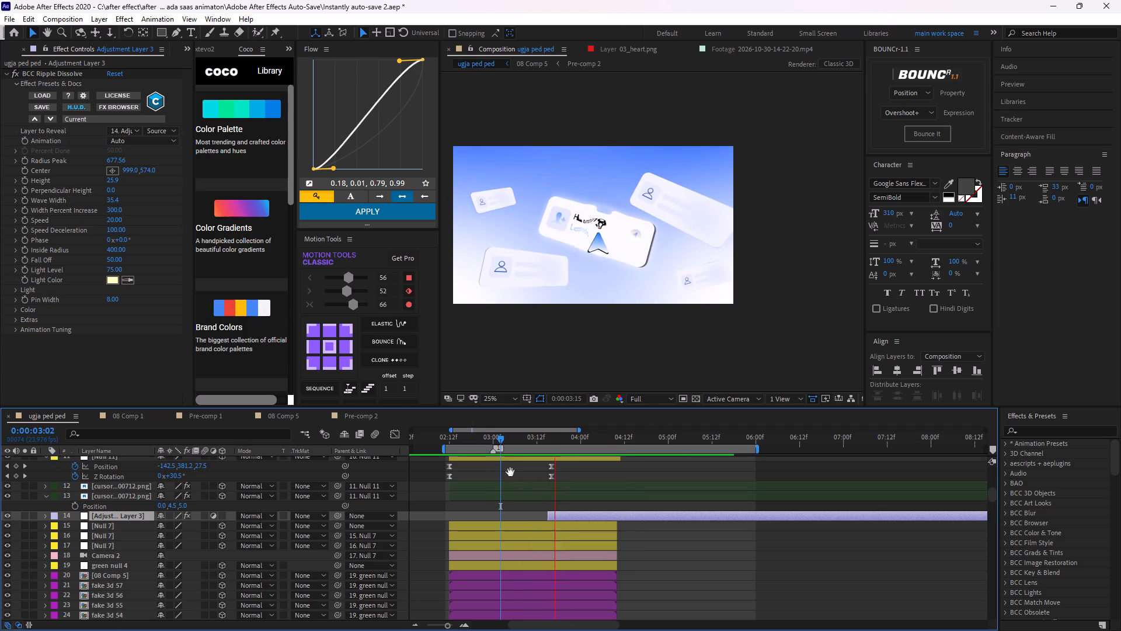
pyautogui.press('space')
pyautogui.press('space')
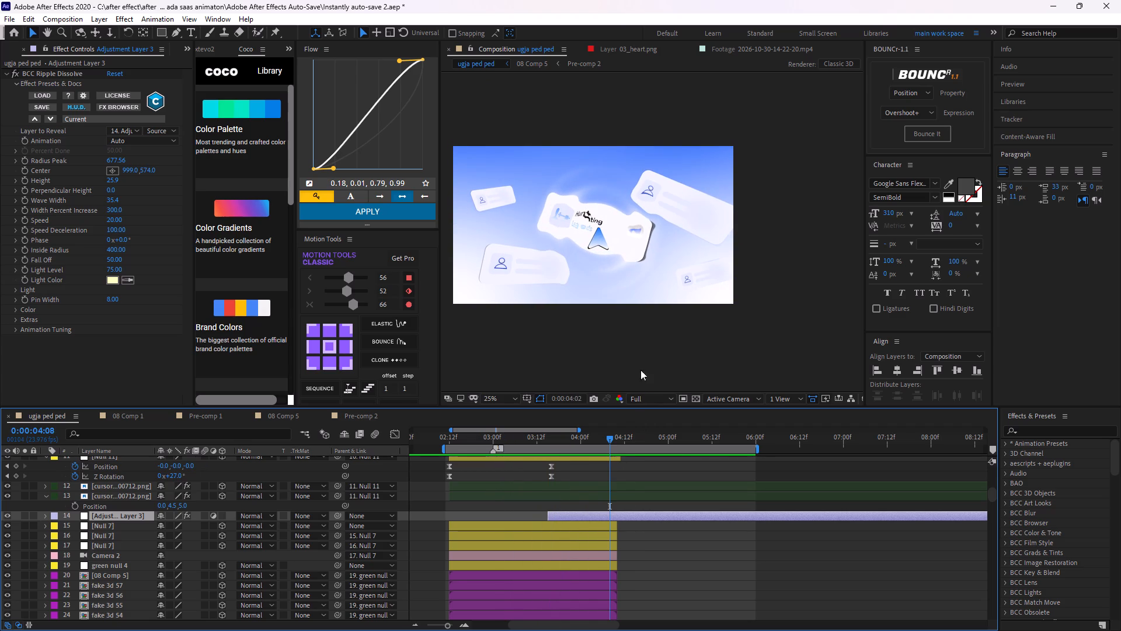
pyautogui.scroll(1, 613, 214)
pyautogui.press('space')
pyautogui.press('space')
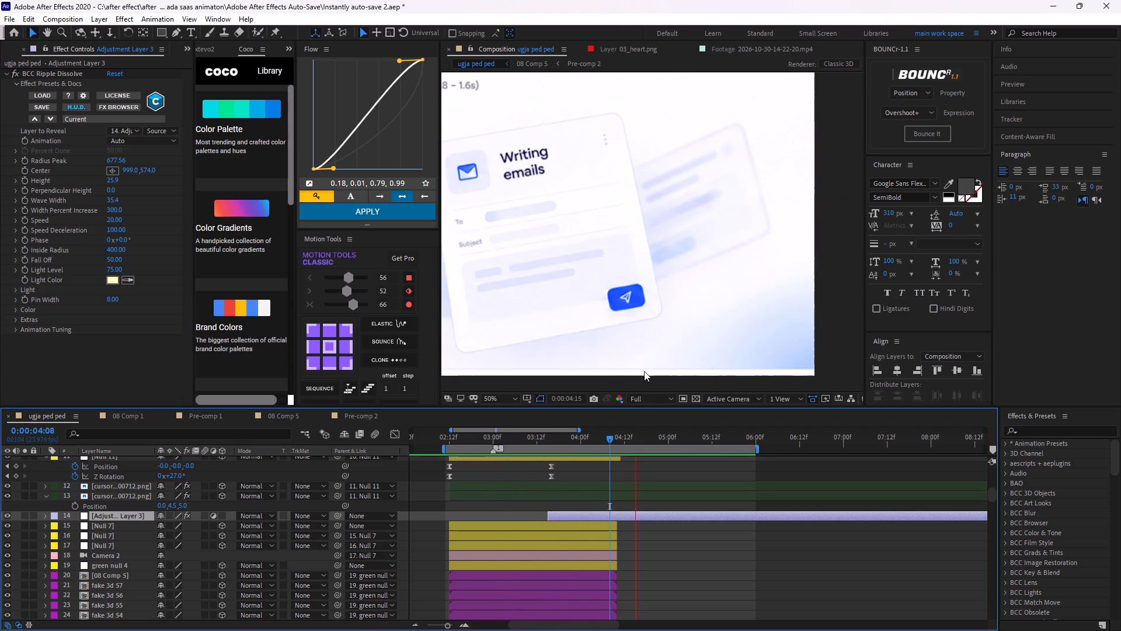
pyautogui.moveTo(640, 441); pyautogui.dragTo(535, 469)
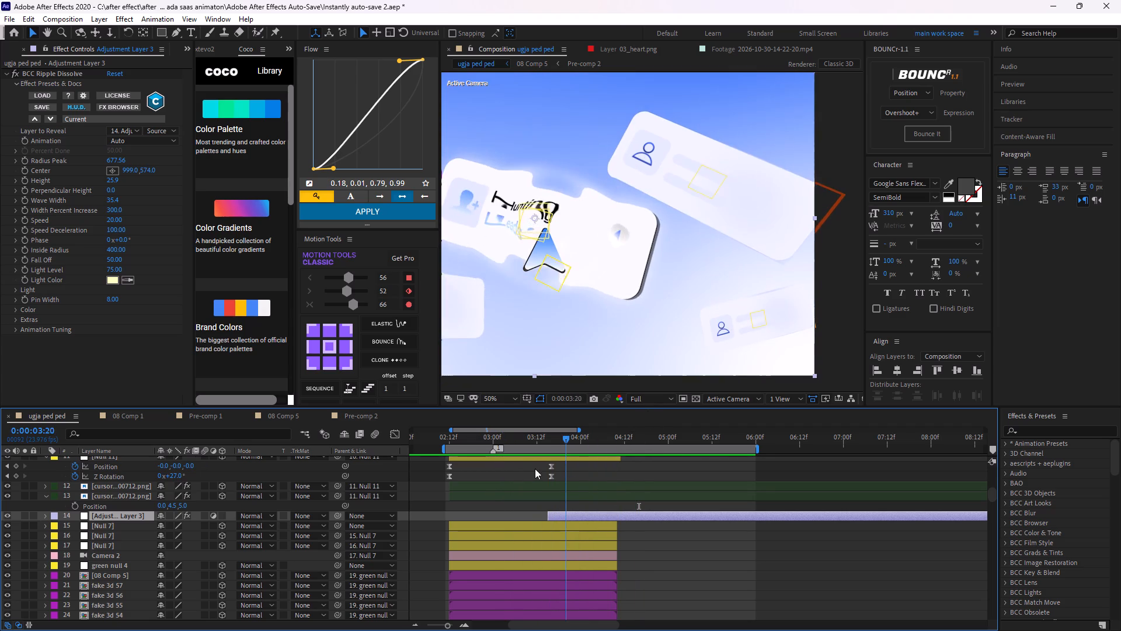
pyautogui.moveTo(535, 469); pyautogui.dragTo(528, 469)
pyautogui.press('space')
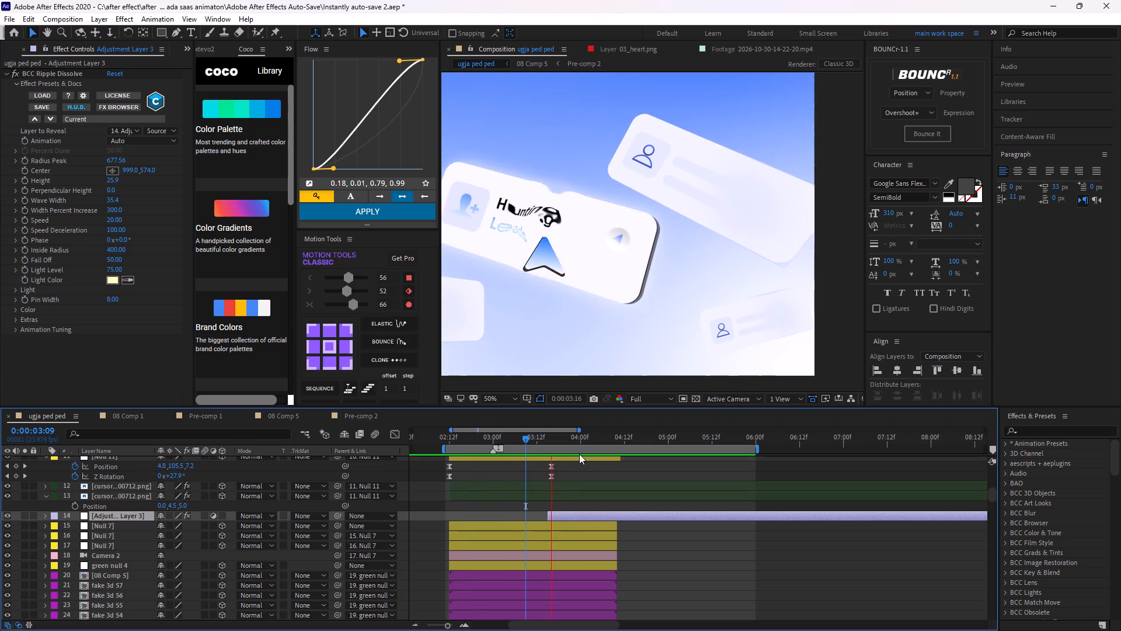
pyautogui.press('space')
pyautogui.scroll(-1, 582, 243)
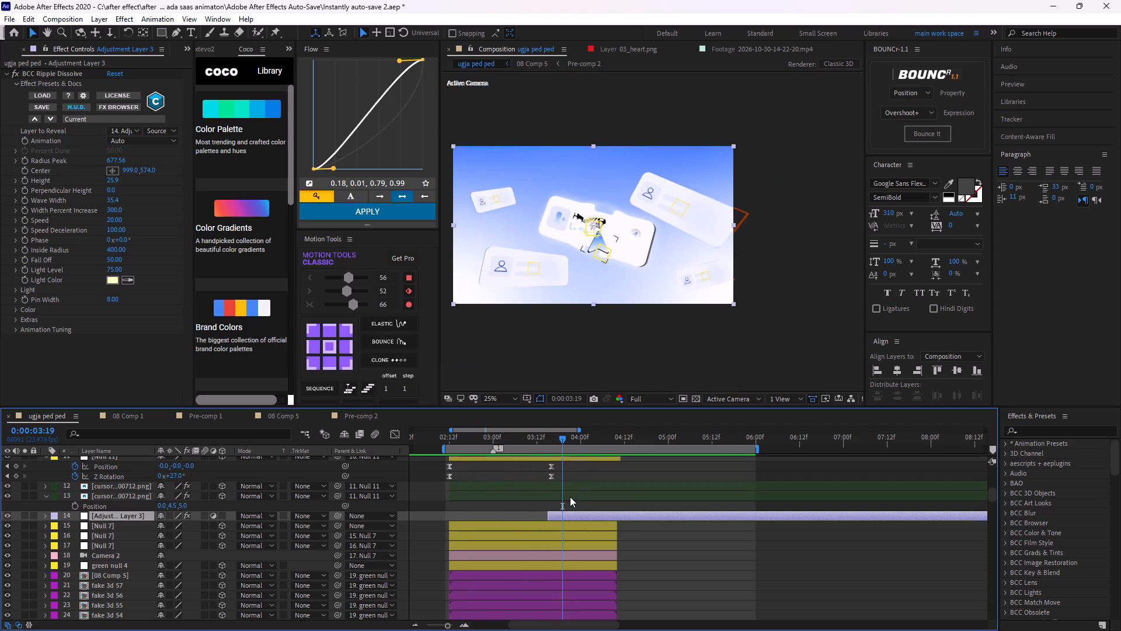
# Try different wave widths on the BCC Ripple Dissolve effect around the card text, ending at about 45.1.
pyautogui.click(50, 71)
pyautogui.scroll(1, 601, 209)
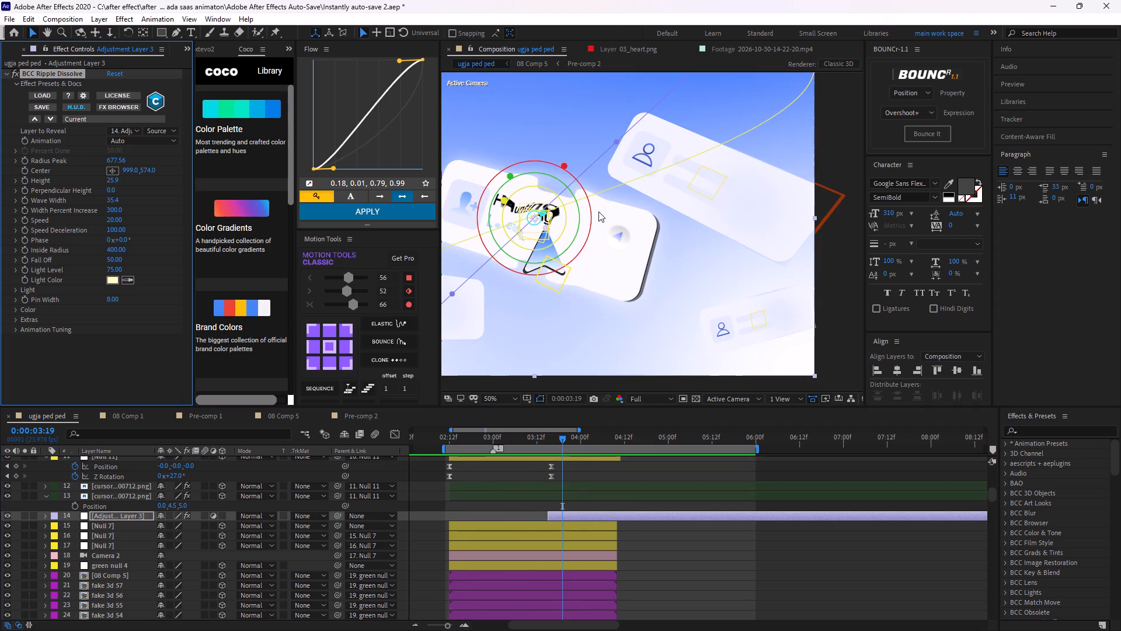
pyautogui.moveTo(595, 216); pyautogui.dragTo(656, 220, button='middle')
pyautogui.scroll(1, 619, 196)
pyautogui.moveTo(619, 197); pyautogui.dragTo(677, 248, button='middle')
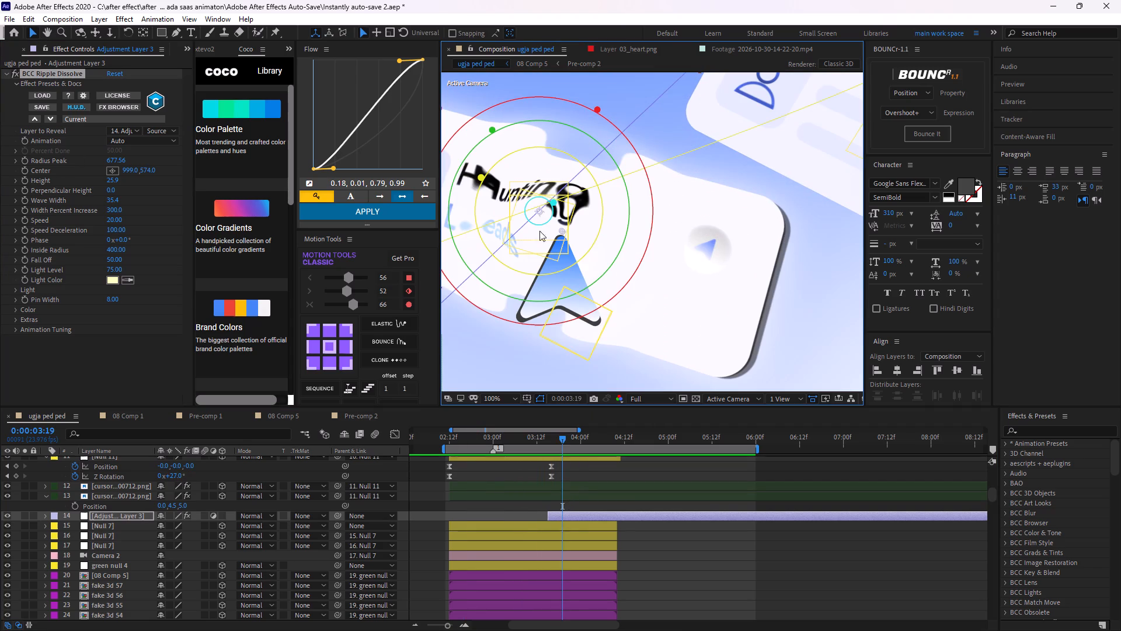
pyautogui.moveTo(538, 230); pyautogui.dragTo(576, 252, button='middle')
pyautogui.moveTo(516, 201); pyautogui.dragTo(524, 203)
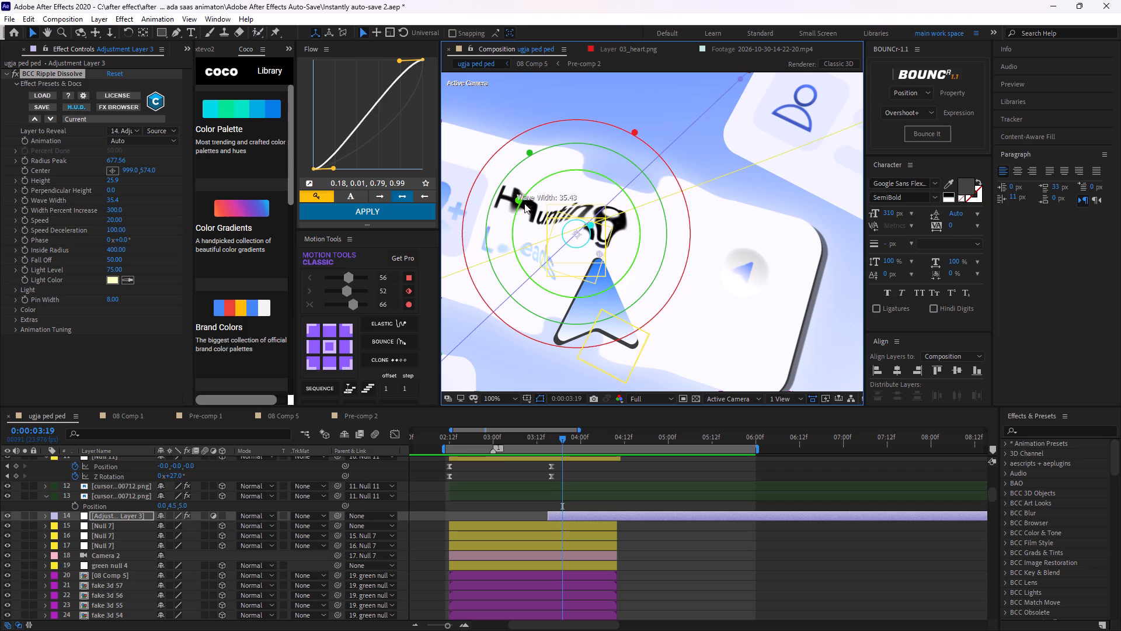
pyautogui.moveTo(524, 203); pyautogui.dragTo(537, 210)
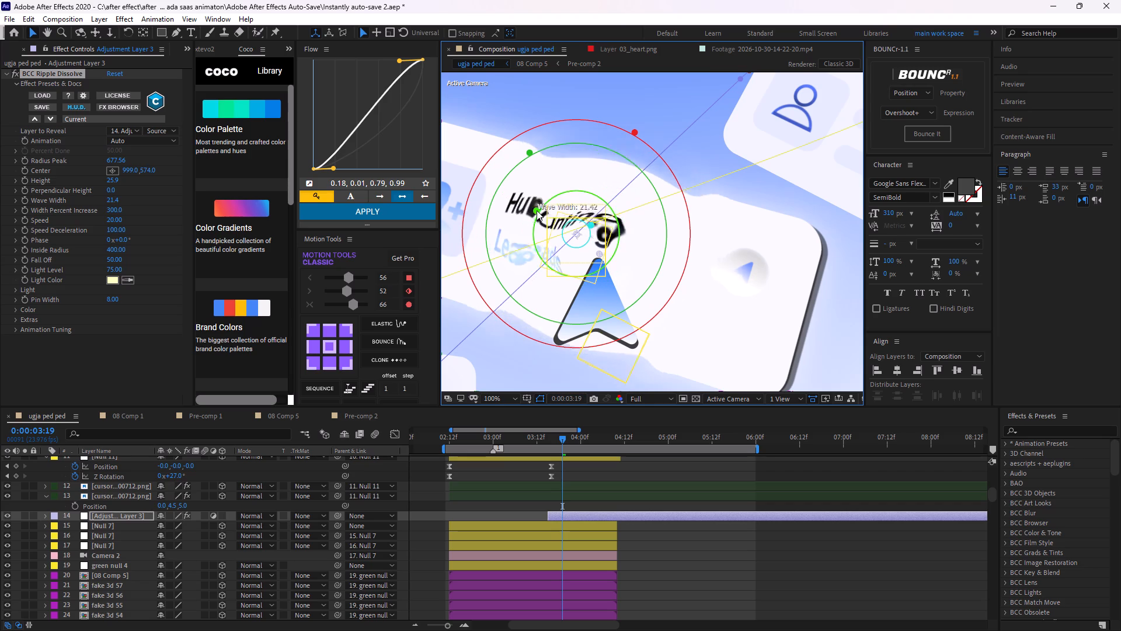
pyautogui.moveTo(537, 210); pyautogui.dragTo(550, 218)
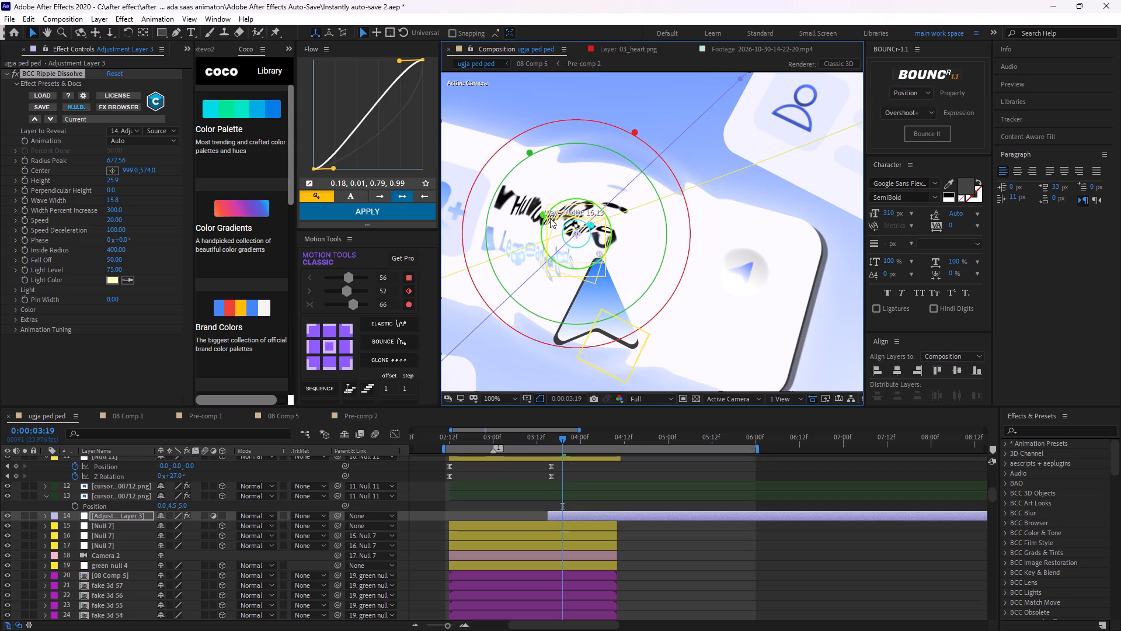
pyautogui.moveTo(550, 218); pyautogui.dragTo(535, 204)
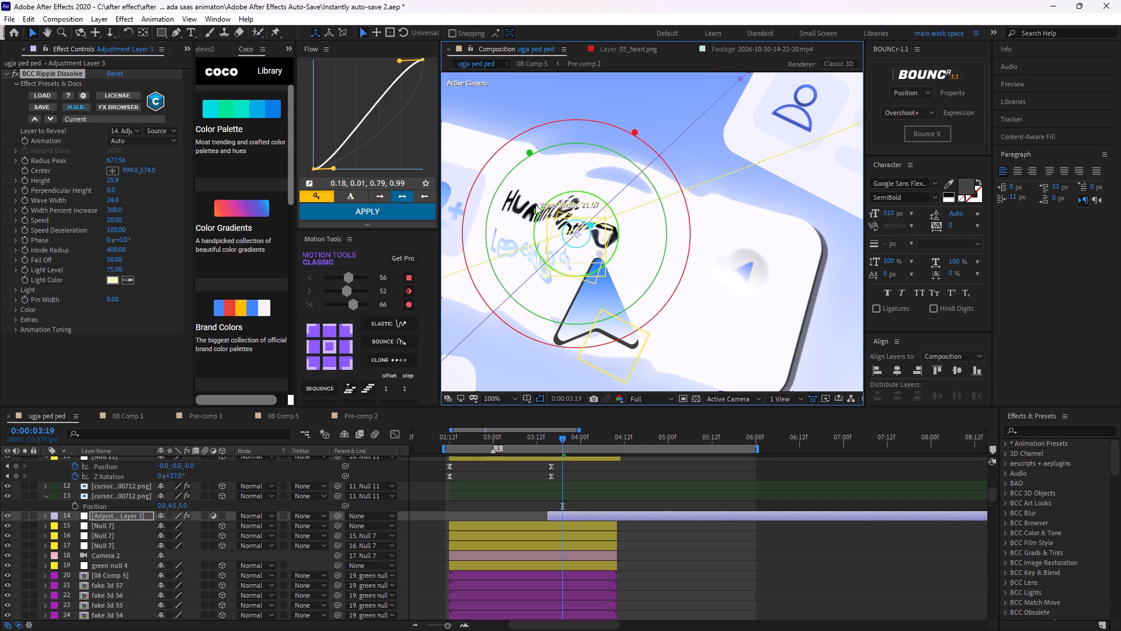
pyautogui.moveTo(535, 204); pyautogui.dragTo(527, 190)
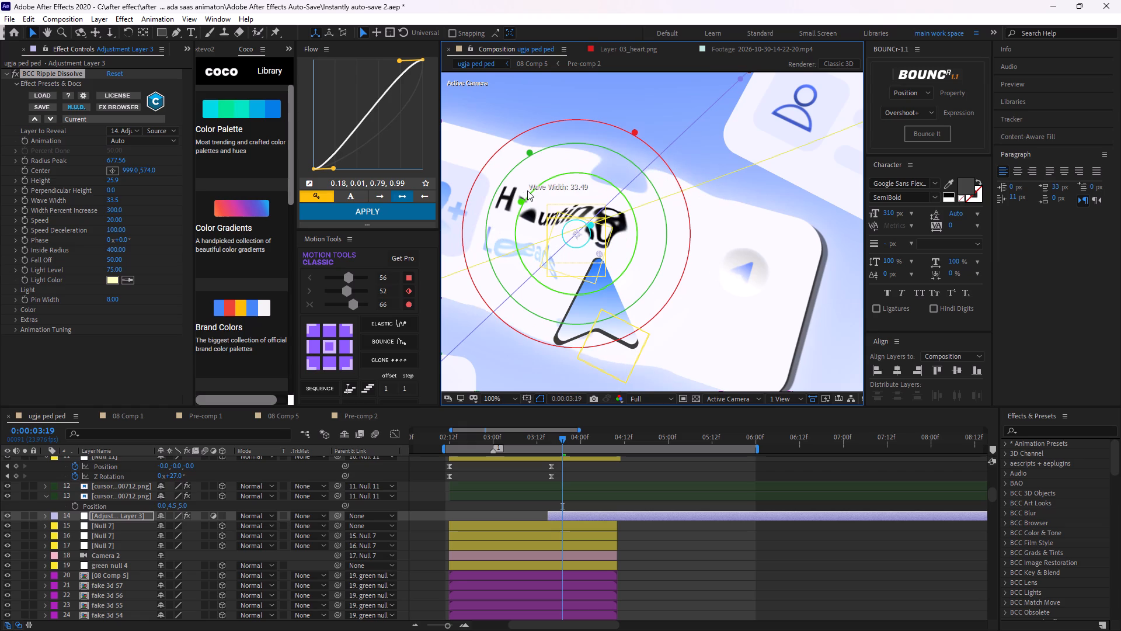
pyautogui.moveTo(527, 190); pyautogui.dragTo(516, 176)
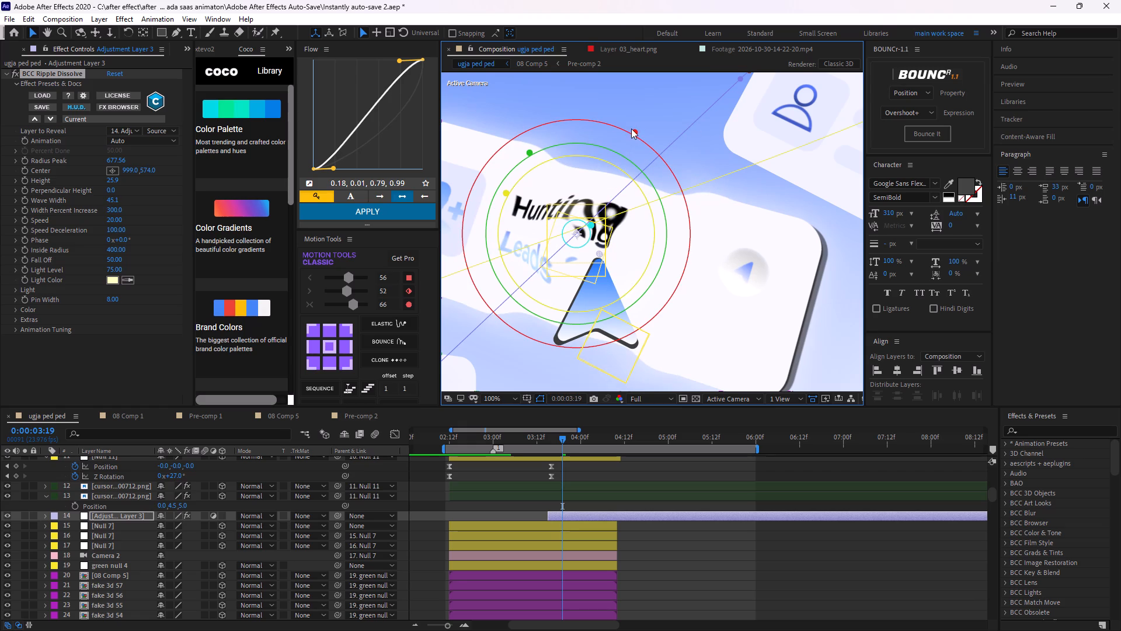
# Enlarge the ripple to a Radius Peak of about 1860 and a Height of about 59.1.
pyautogui.moveTo(631, 129); pyautogui.dragTo(652, 107)
pyautogui.moveTo(632, 136); pyautogui.dragTo(659, 119)
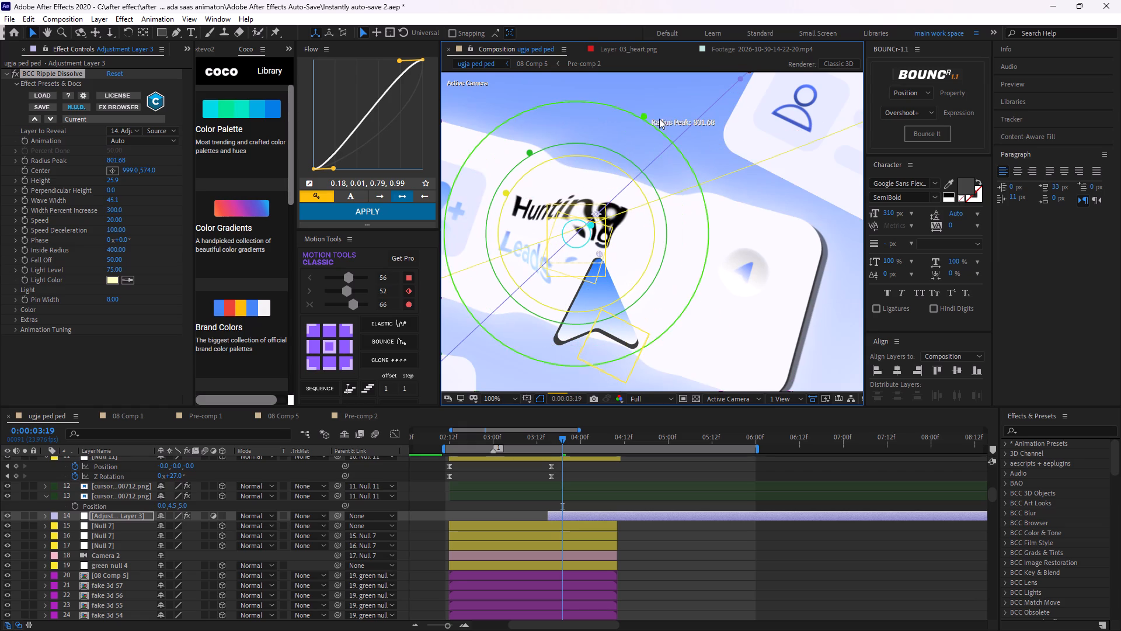
pyautogui.moveTo(659, 119); pyautogui.dragTo(707, 86)
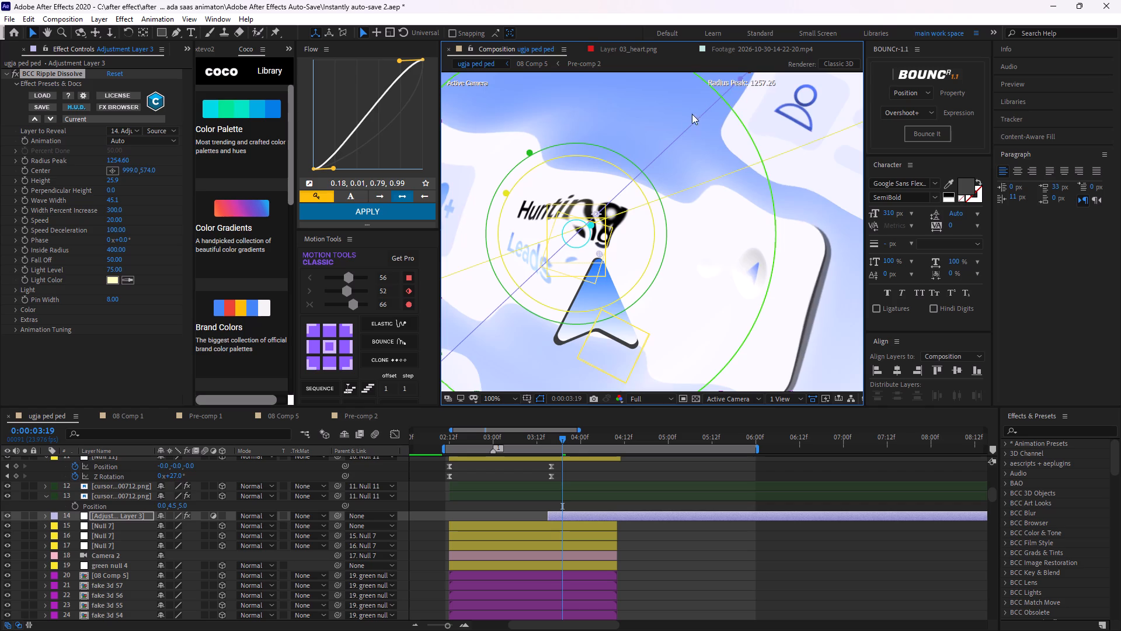
pyautogui.scroll(-2, 688, 130)
pyautogui.moveTo(659, 186); pyautogui.dragTo(680, 172)
pyautogui.moveTo(621, 210); pyautogui.dragTo(608, 186)
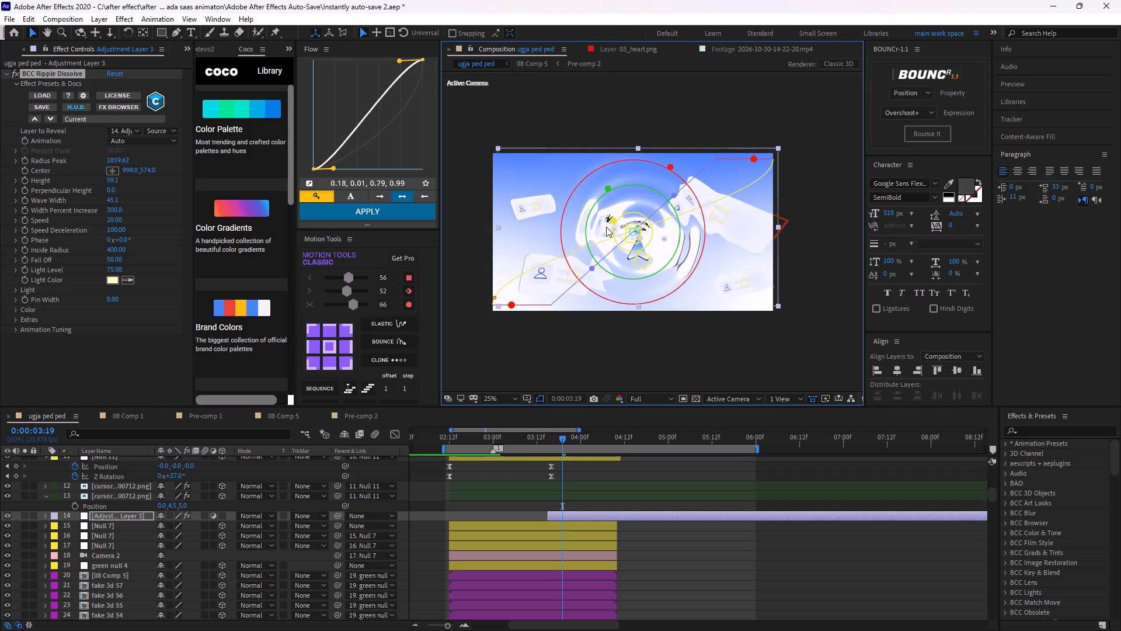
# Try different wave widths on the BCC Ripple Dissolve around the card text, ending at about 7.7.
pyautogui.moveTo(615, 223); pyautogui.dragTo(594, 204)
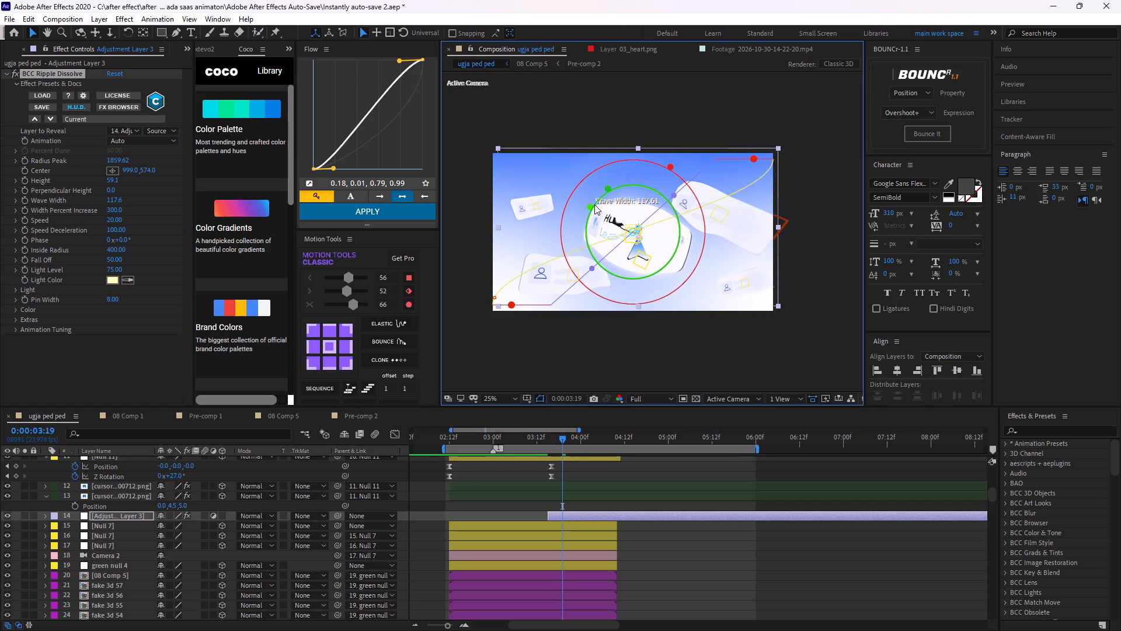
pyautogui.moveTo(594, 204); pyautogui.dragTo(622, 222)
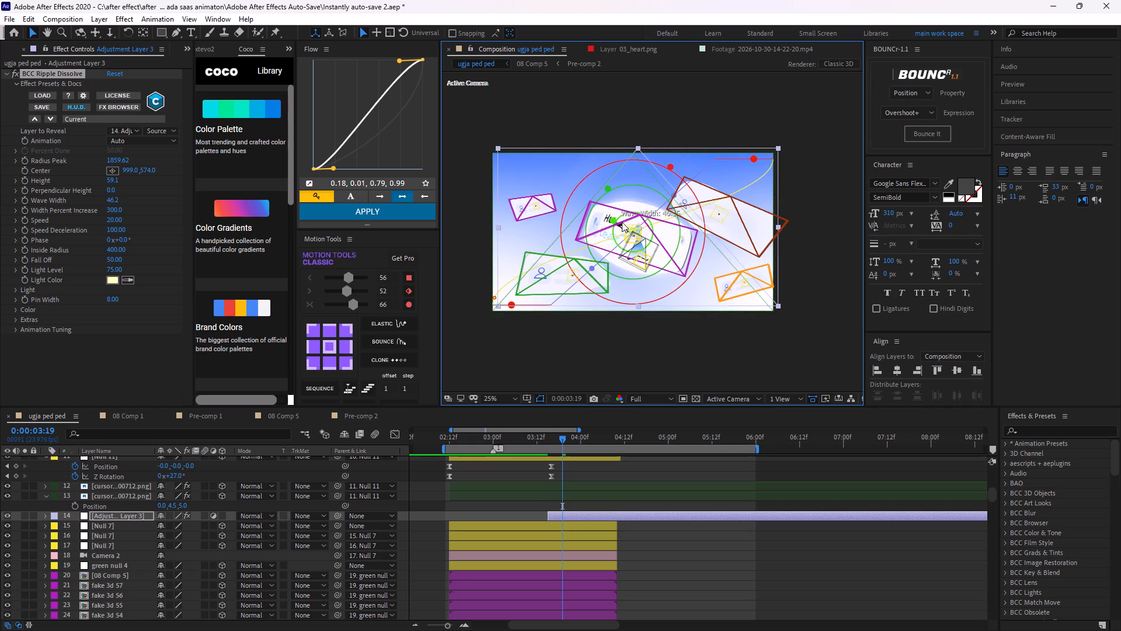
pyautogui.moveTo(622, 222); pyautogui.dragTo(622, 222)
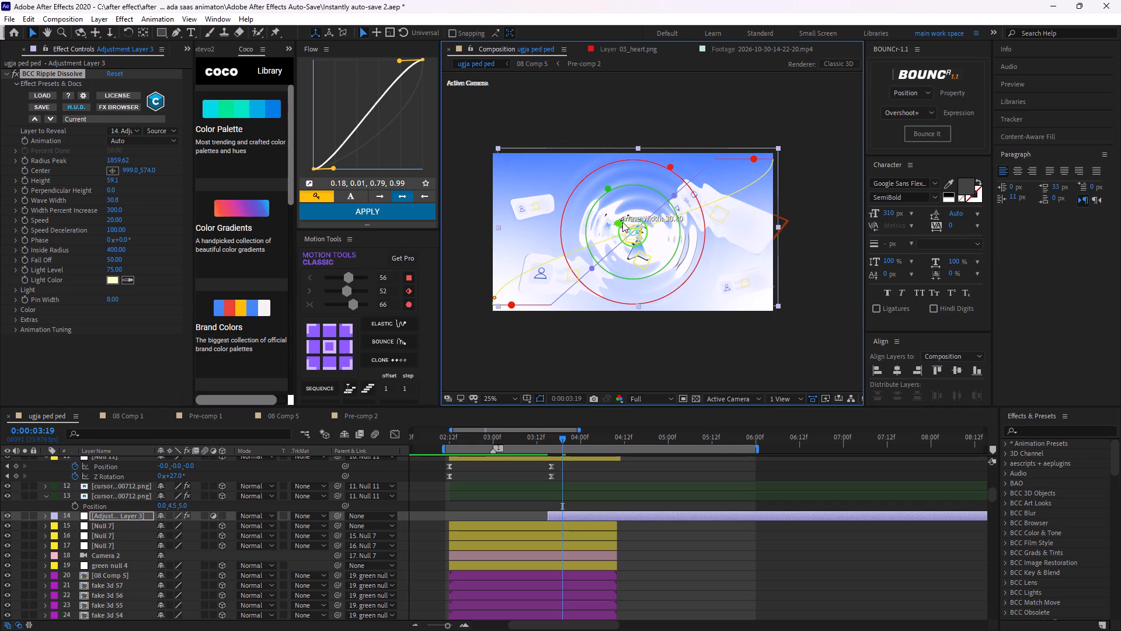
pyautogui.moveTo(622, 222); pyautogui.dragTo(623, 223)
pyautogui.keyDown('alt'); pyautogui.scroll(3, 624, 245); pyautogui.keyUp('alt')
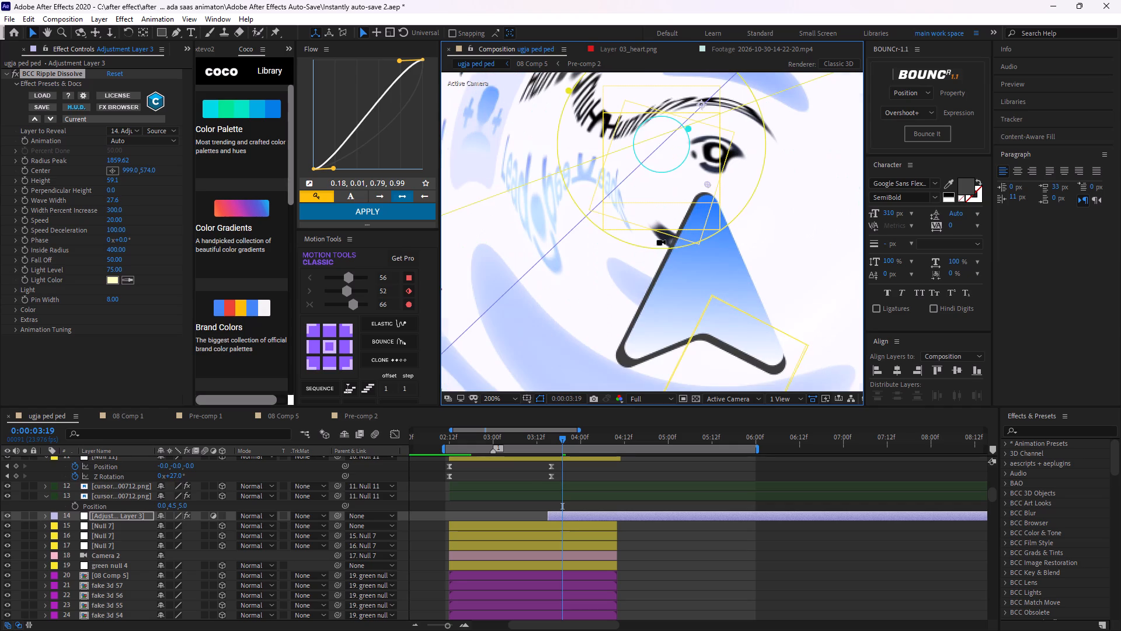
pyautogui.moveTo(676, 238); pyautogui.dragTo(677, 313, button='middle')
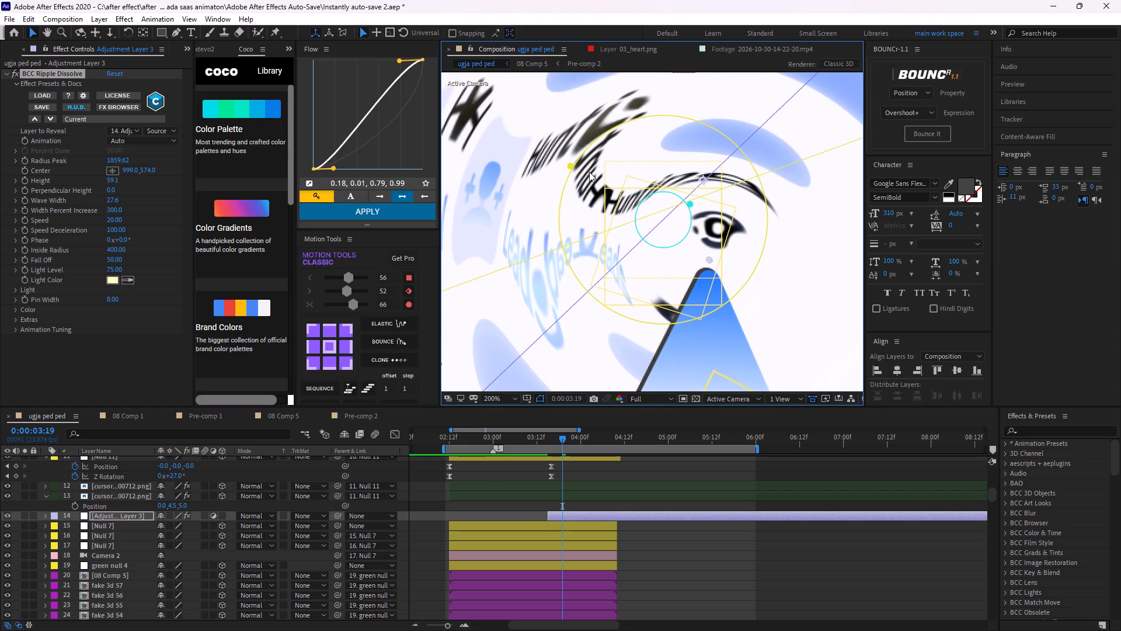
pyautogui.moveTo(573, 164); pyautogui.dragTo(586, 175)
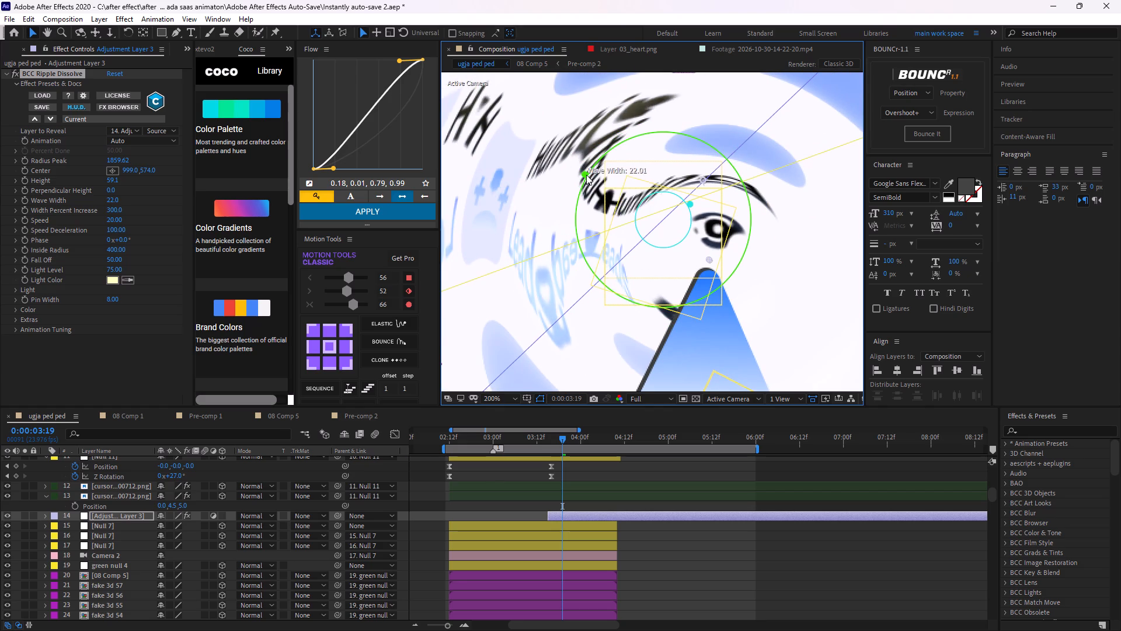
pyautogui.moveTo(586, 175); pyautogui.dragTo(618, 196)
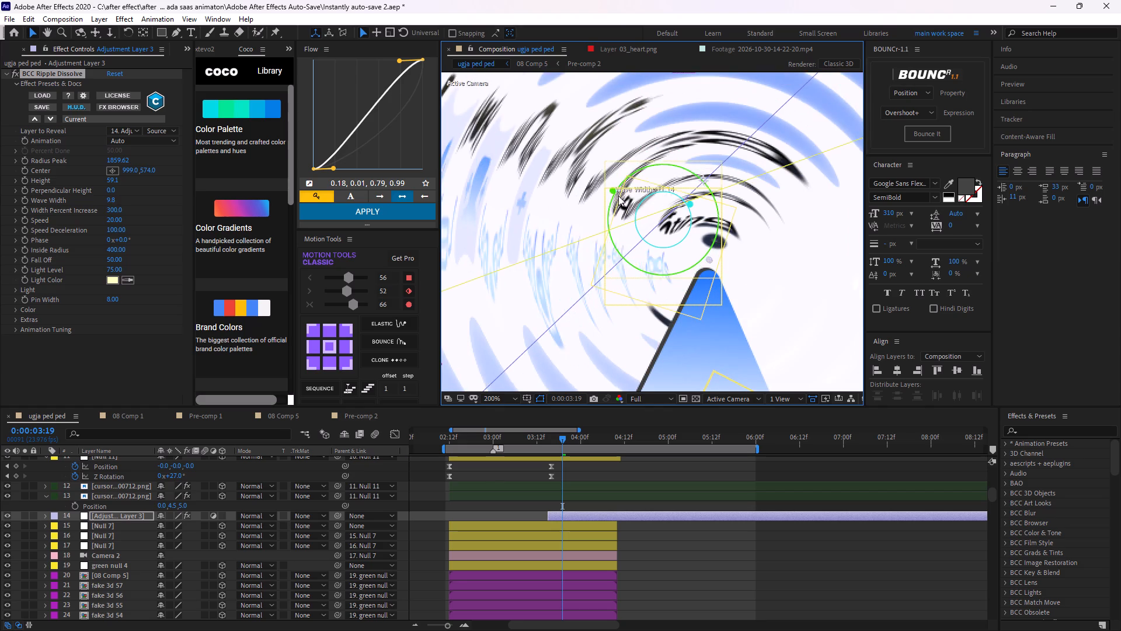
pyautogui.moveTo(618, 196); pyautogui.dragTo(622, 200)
# Adjust the ripple's Perpendicular Height at the centre of the effect to about 0.8.
pyautogui.scroll(-1, 678, 213)
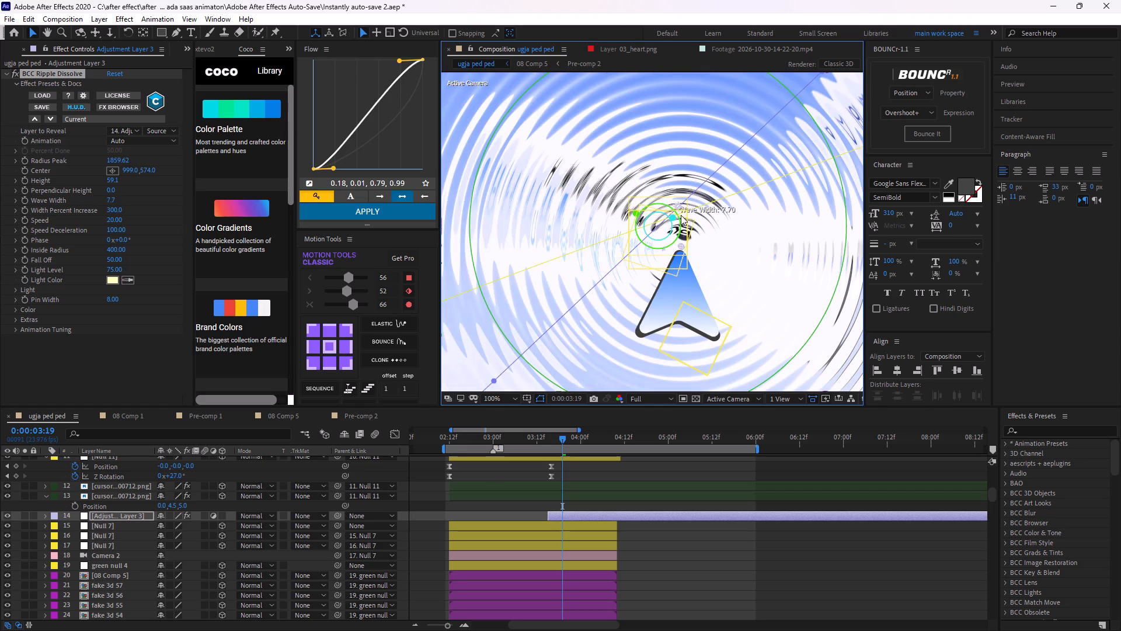
pyautogui.scroll(-2, 756, 227)
pyautogui.scroll(1, 732, 232)
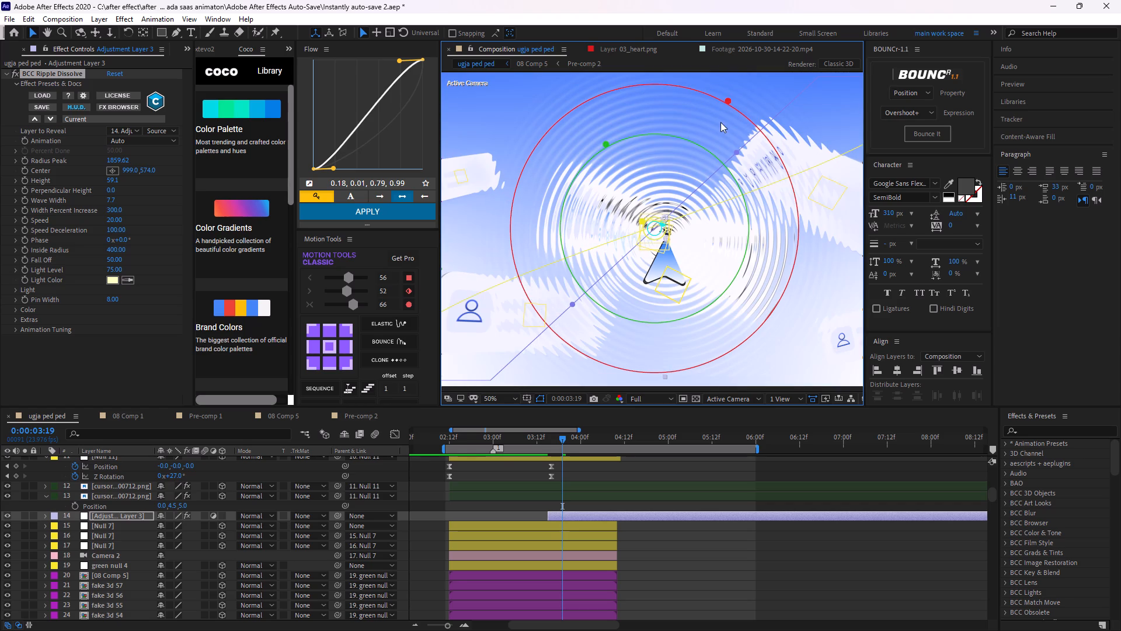
pyautogui.keyDown('alt'); pyautogui.scroll(1, 653, 202); pyautogui.keyUp('alt')
pyautogui.keyDown('alt'); pyautogui.scroll(1, 680, 250); pyautogui.keyUp('alt')
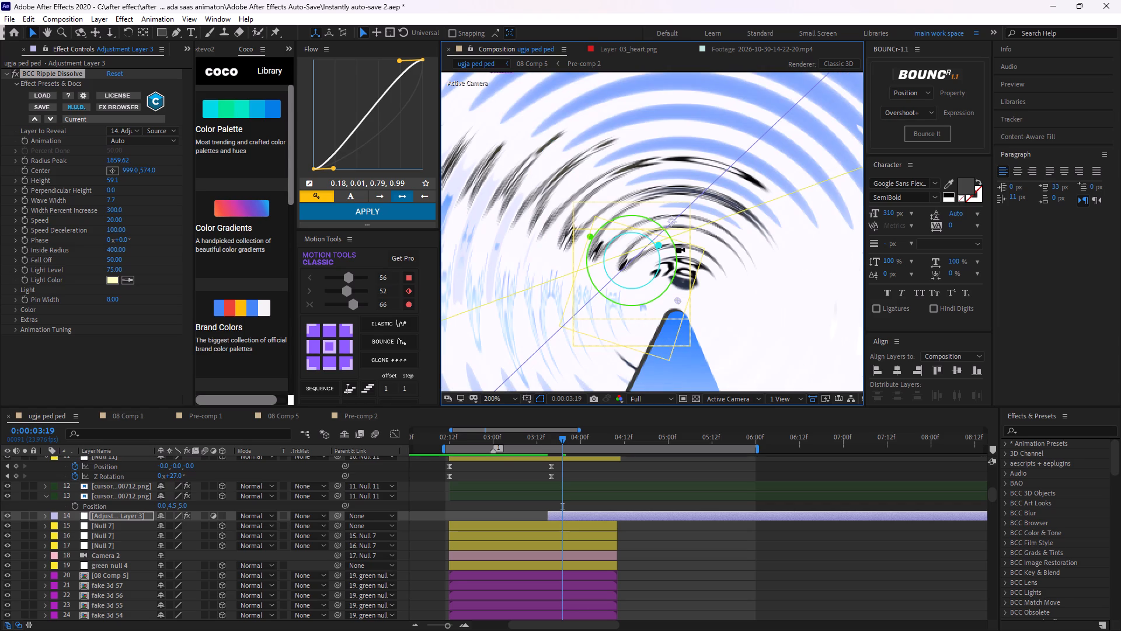
pyautogui.moveTo(660, 244); pyautogui.dragTo(643, 249)
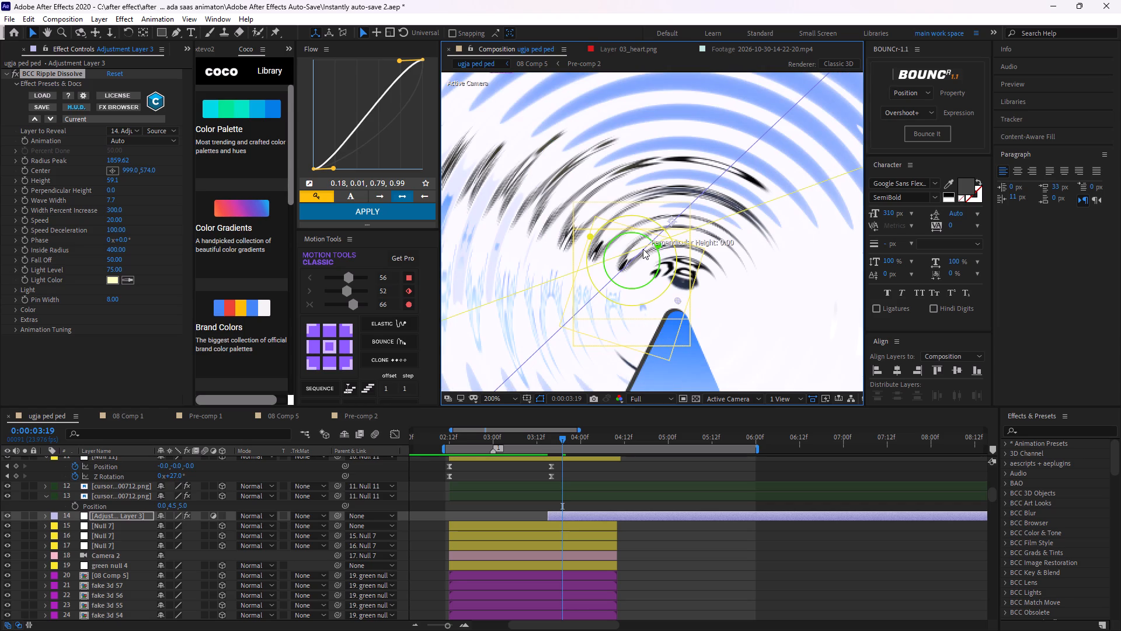
pyautogui.moveTo(643, 249); pyautogui.dragTo(669, 241)
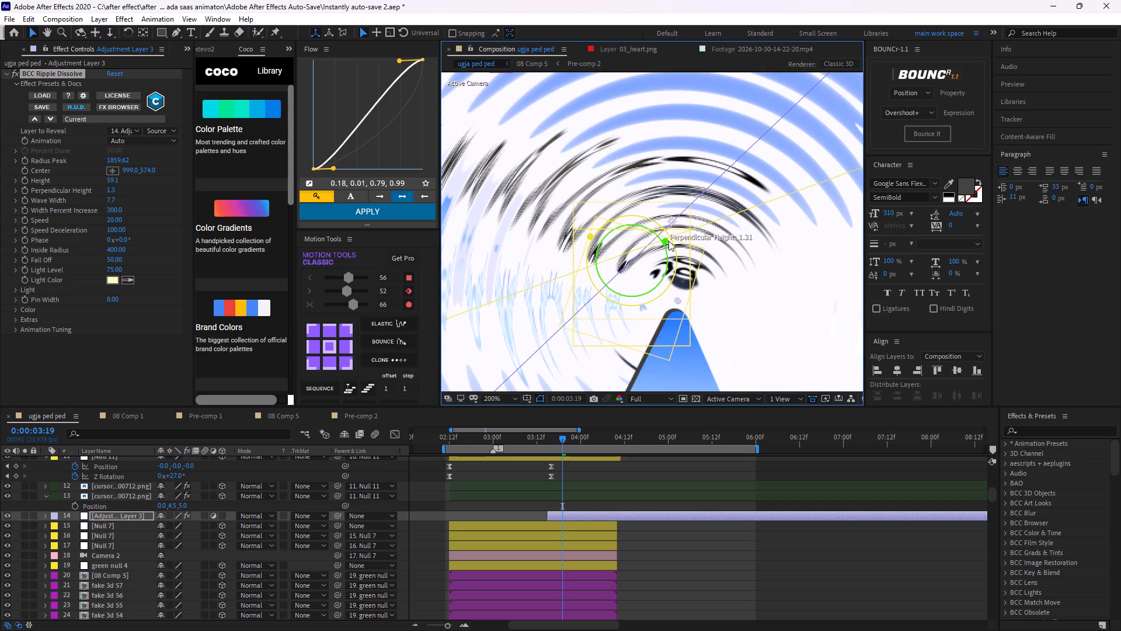
pyautogui.moveTo(669, 241); pyautogui.dragTo(665, 241)
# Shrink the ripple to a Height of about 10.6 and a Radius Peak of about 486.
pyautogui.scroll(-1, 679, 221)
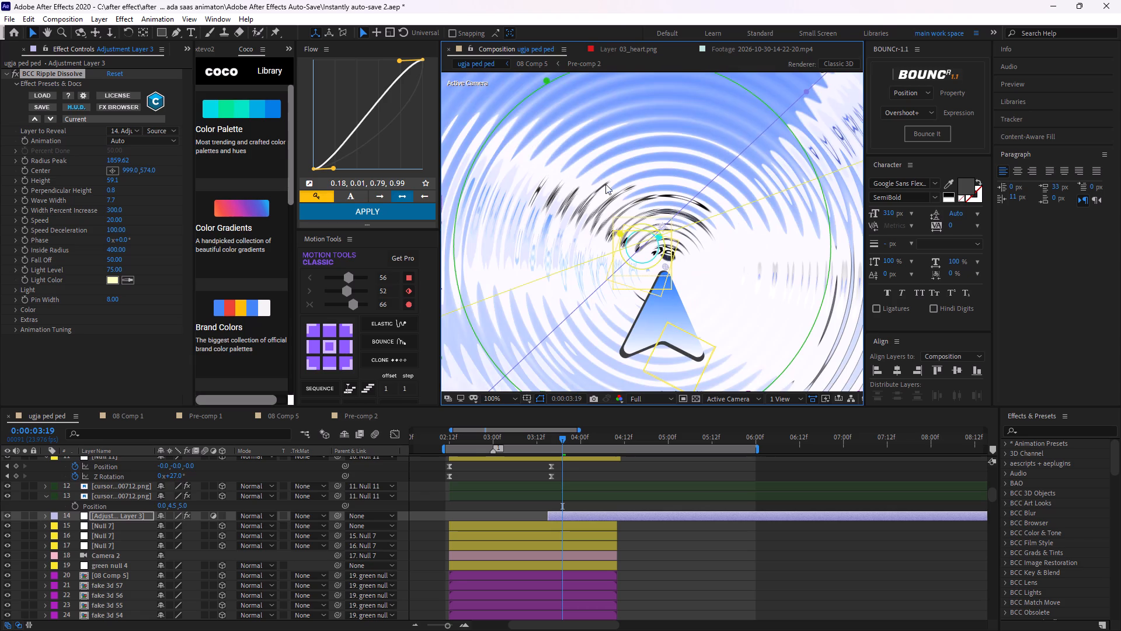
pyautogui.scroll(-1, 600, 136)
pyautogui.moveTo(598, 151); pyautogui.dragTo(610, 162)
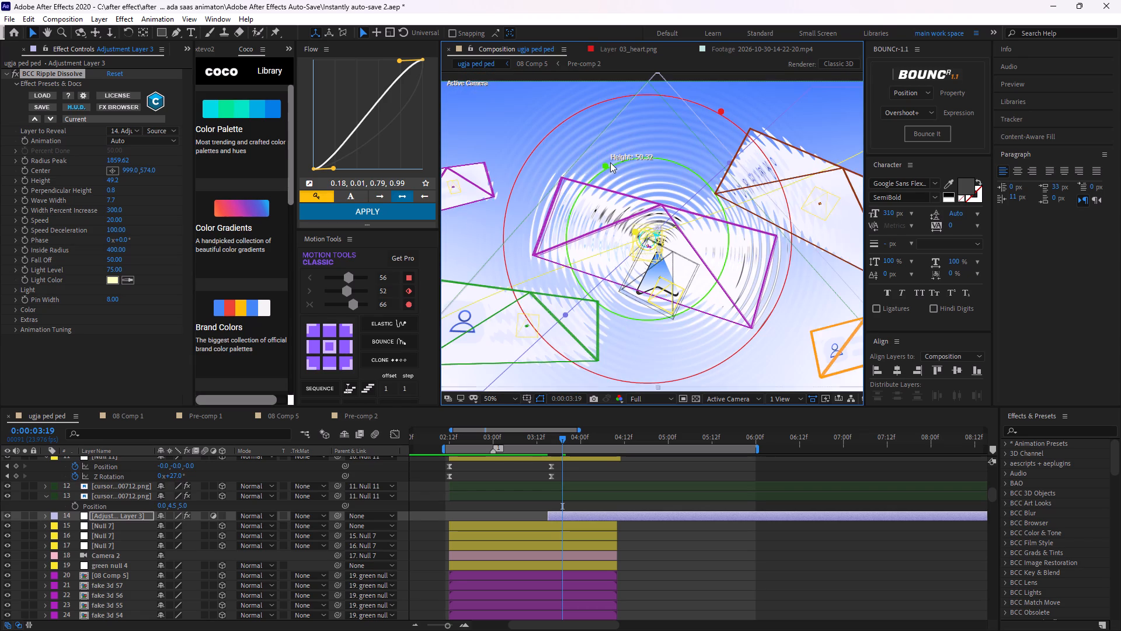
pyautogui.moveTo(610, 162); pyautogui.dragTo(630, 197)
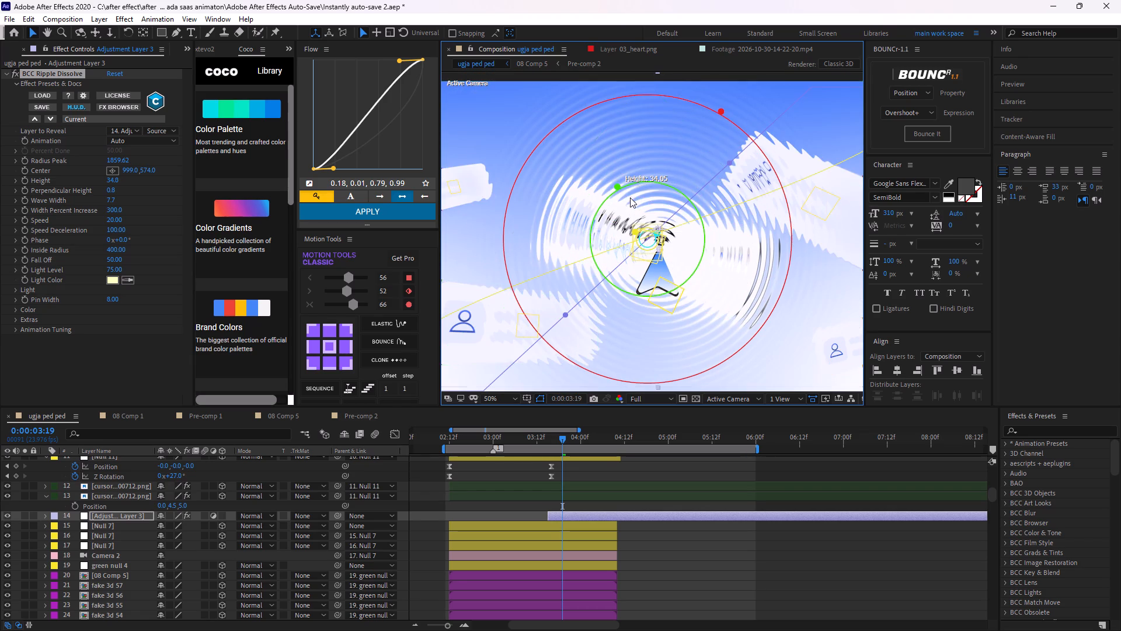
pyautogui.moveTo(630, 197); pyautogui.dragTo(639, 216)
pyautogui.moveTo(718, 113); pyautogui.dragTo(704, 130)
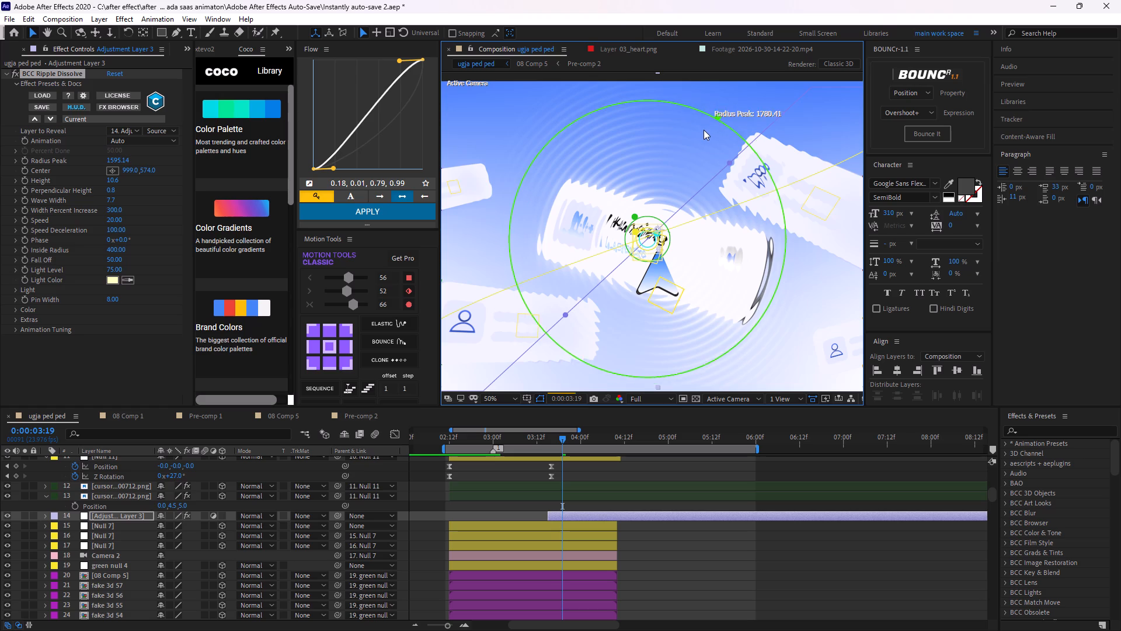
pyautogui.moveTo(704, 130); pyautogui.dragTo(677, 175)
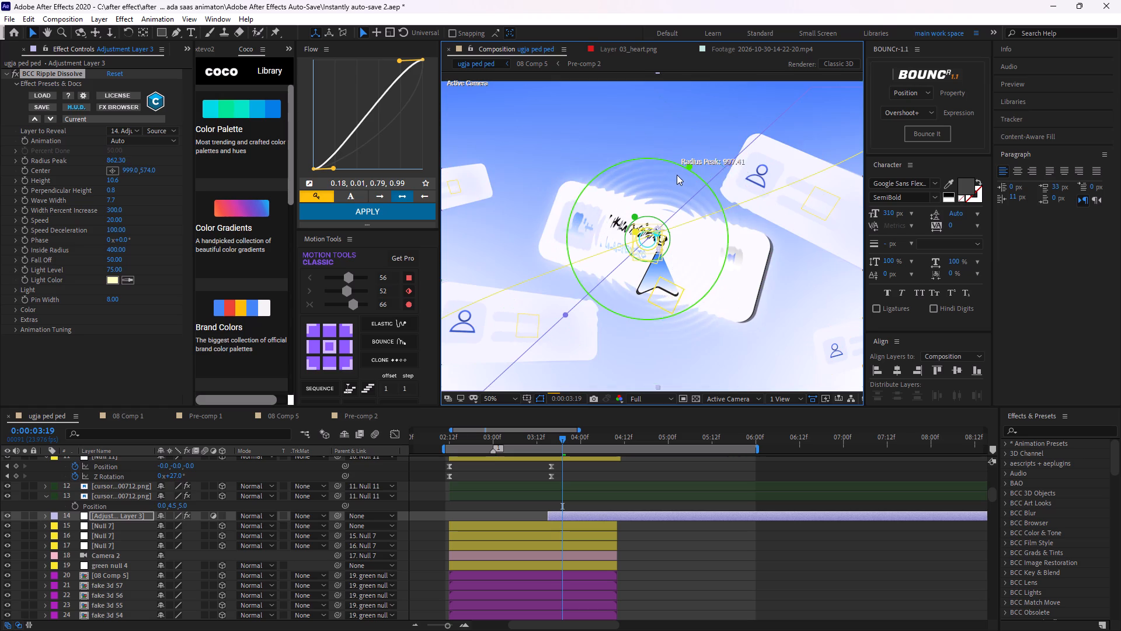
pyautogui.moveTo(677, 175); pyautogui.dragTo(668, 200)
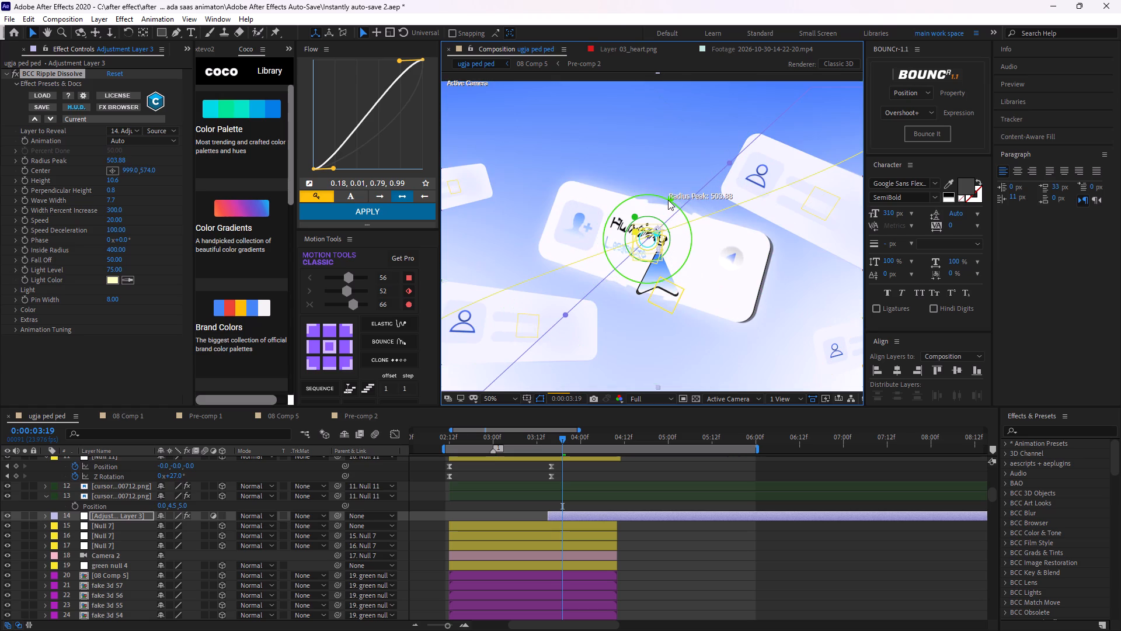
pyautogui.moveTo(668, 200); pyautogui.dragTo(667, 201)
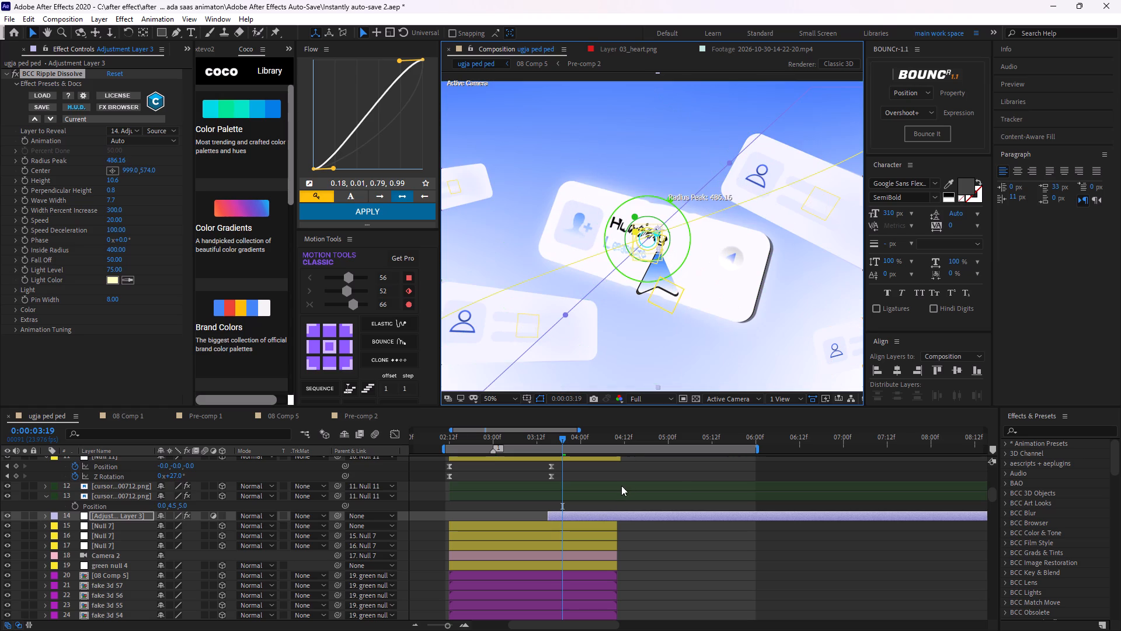
# Play the cursor click and ripple from 0:00:03:11 to about 0:00:03:23.
pyautogui.click(676, 478)
pyautogui.moveTo(561, 439); pyautogui.dragTo(531, 451)
pyautogui.press('space')
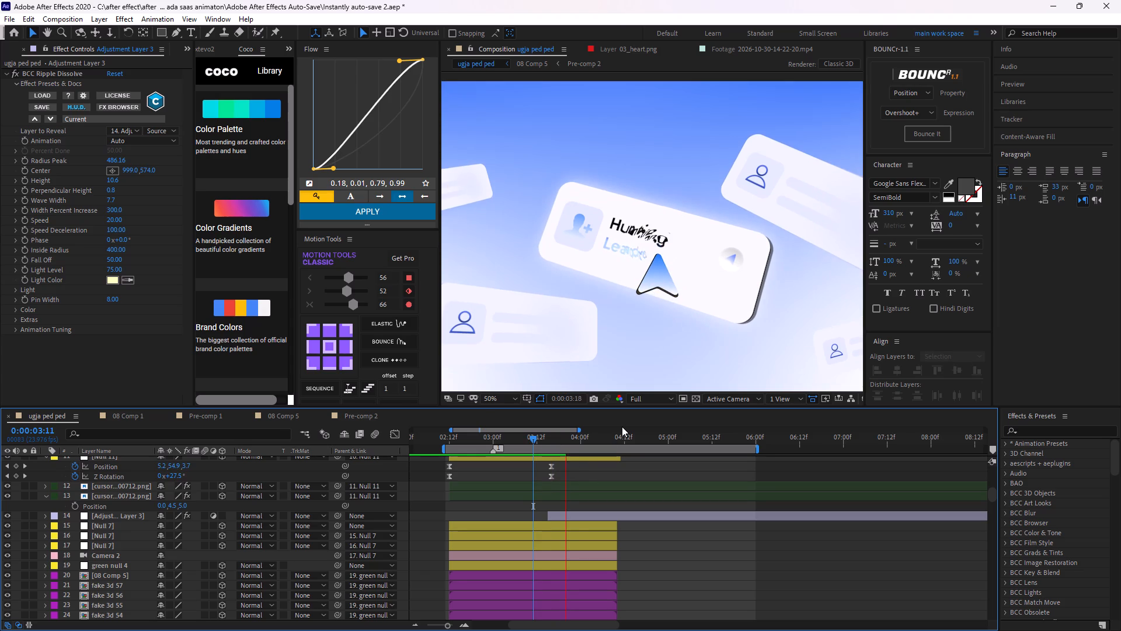
pyautogui.press('space')
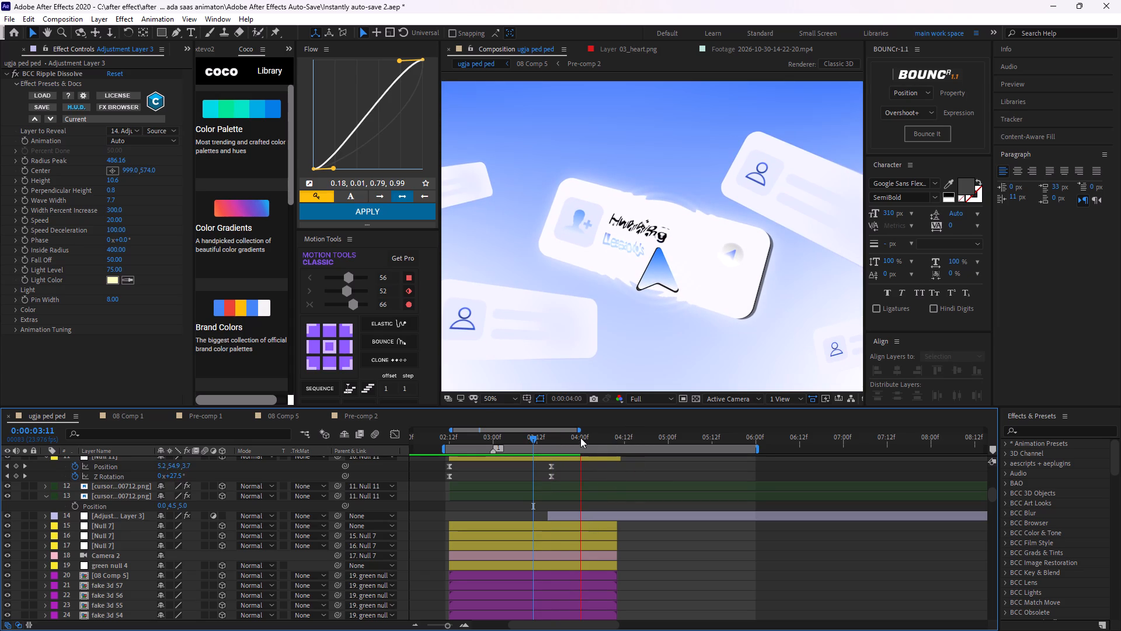
# Reselect the BCC Ripple Dissolve on Adjustment Layer 3 and try different ripple heights, ending at about 6.2.
pyautogui.click(587, 519)
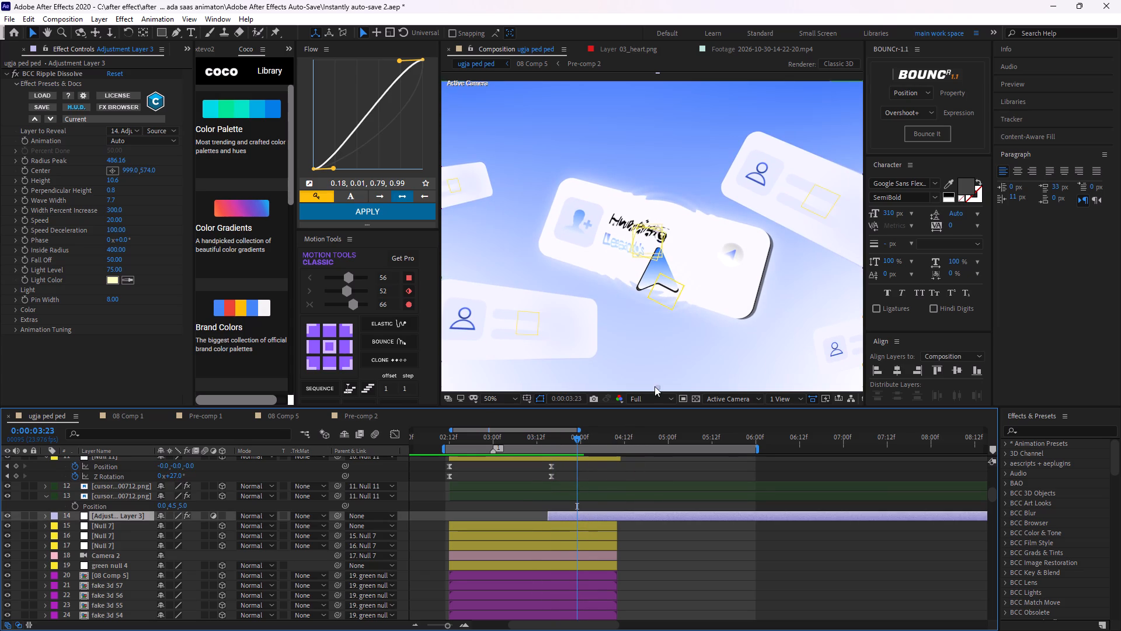
pyautogui.click(53, 75)
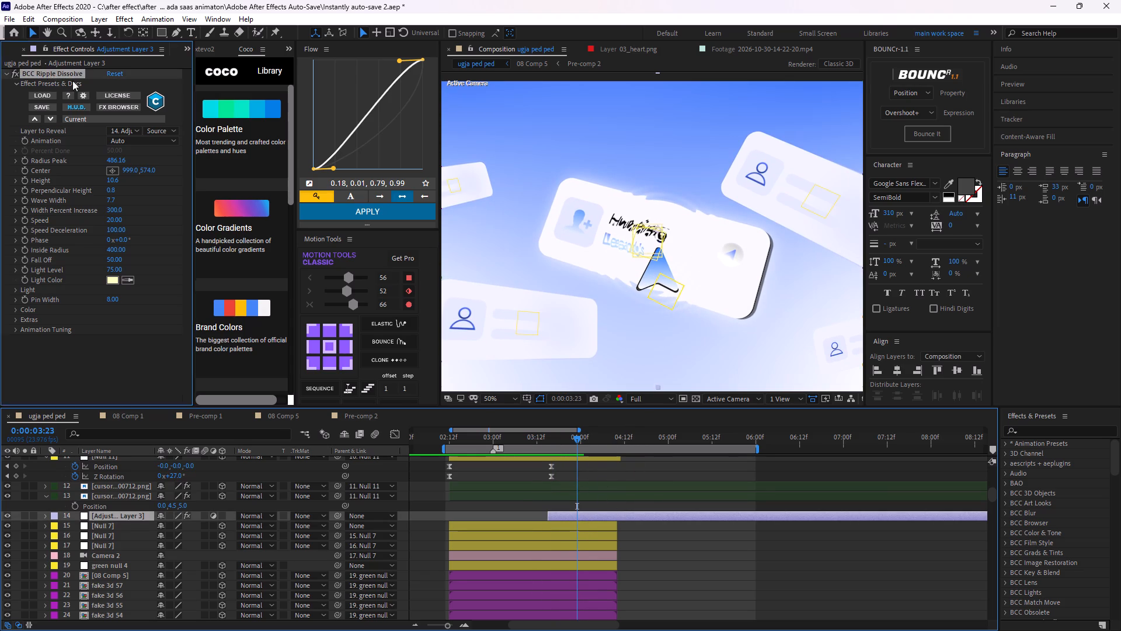
pyautogui.scroll(1, 722, 202)
pyautogui.moveTo(619, 206); pyautogui.dragTo(611, 195)
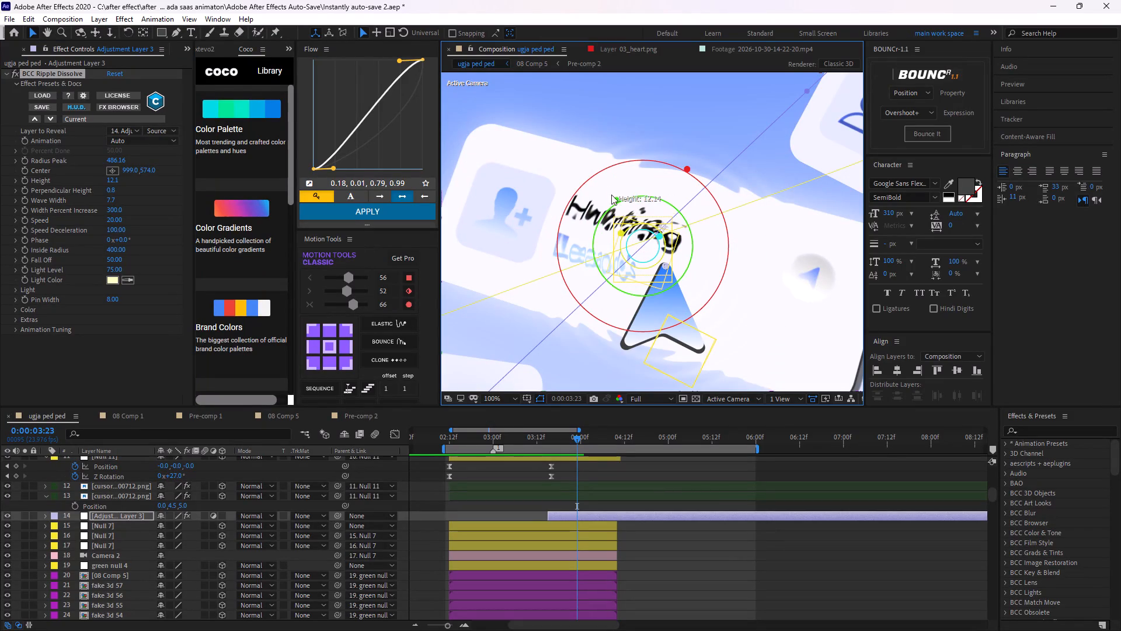
pyautogui.moveTo(611, 195); pyautogui.dragTo(607, 144)
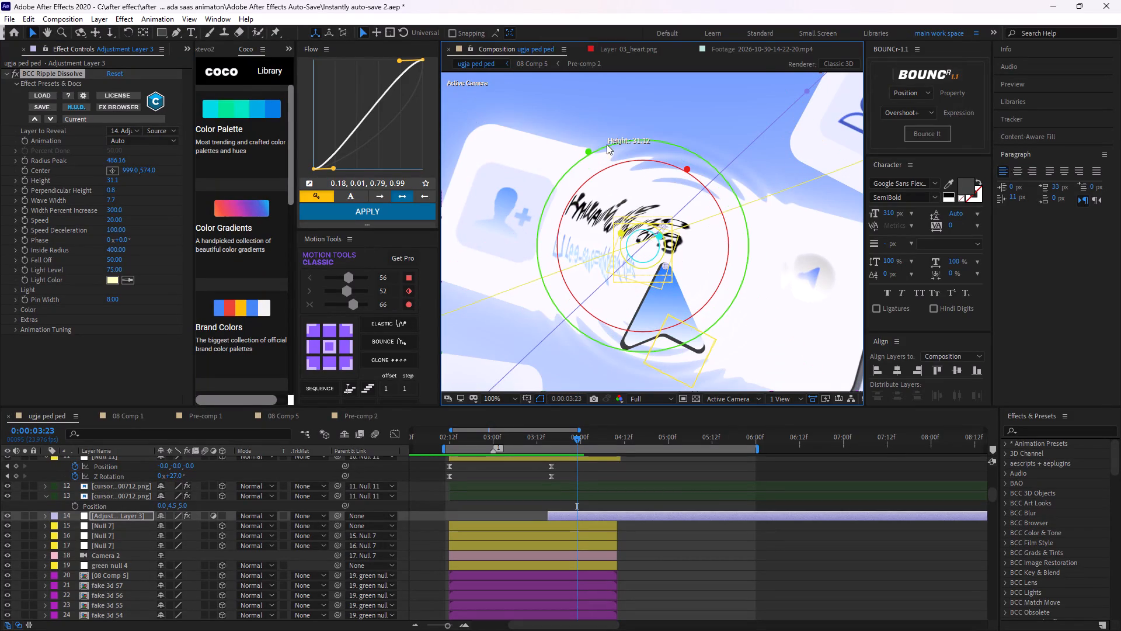
pyautogui.moveTo(607, 144); pyautogui.dragTo(635, 194)
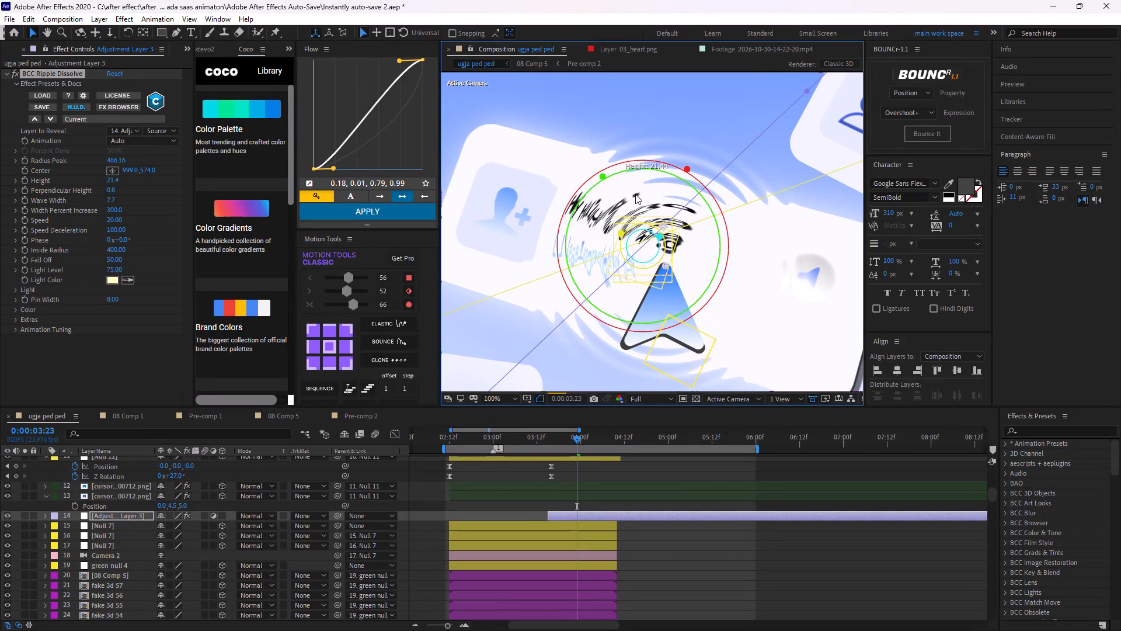
pyautogui.moveTo(635, 194); pyautogui.dragTo(638, 213)
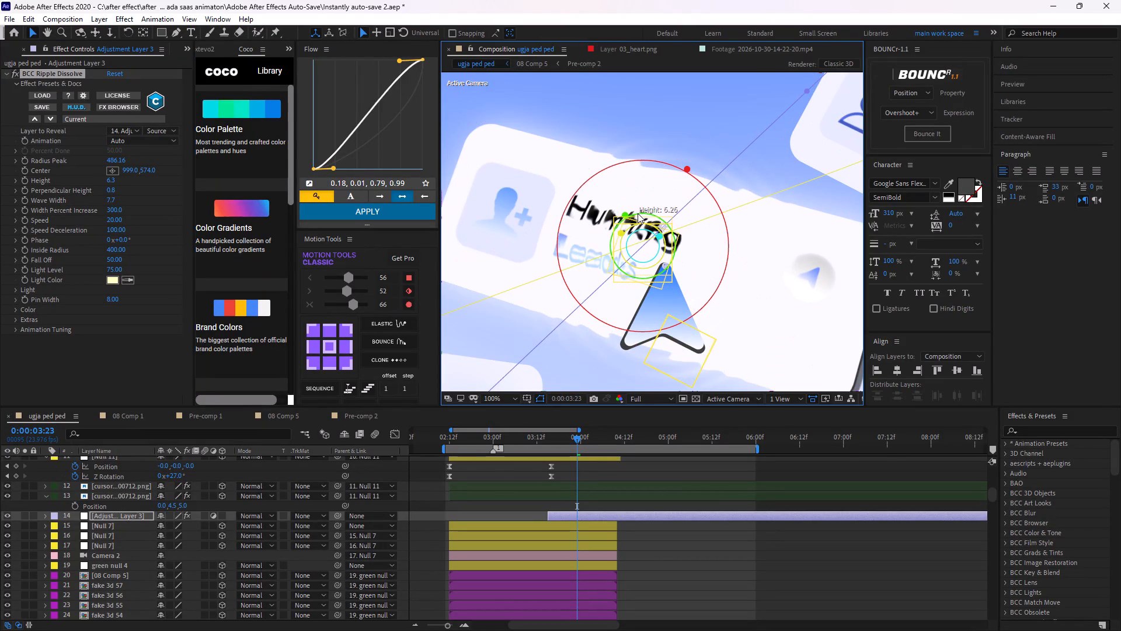
pyautogui.moveTo(638, 213); pyautogui.dragTo(638, 213)
# Try narrower and wider waves around the card text, ending at a Wave Width of about 36.4.
pyautogui.moveTo(621, 232); pyautogui.dragTo(627, 237)
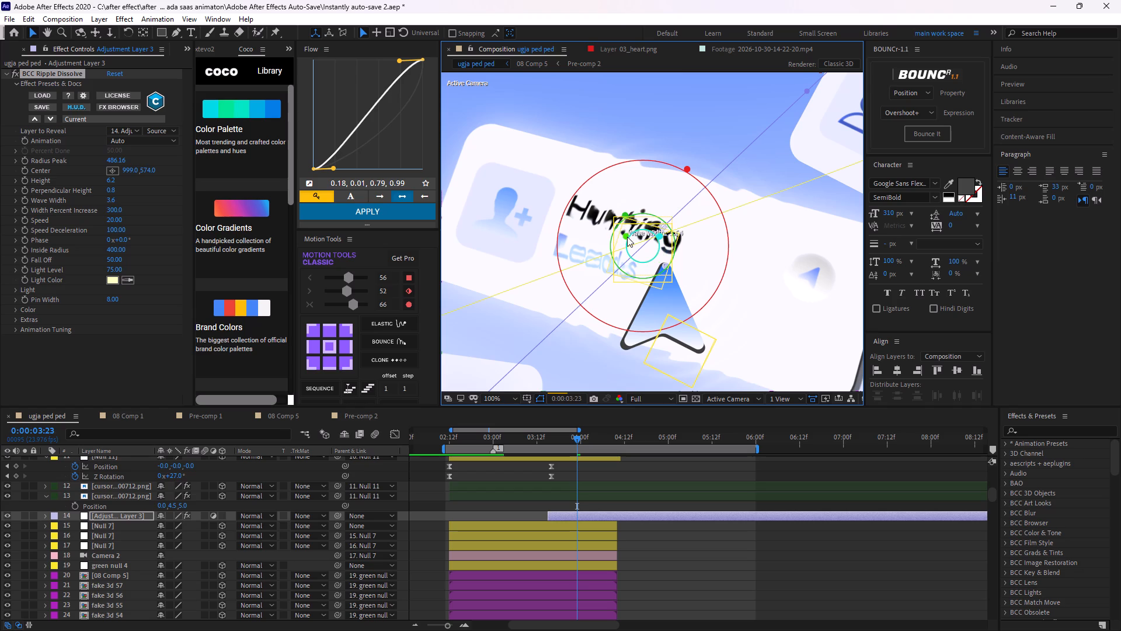
pyautogui.moveTo(627, 237); pyautogui.dragTo(638, 245)
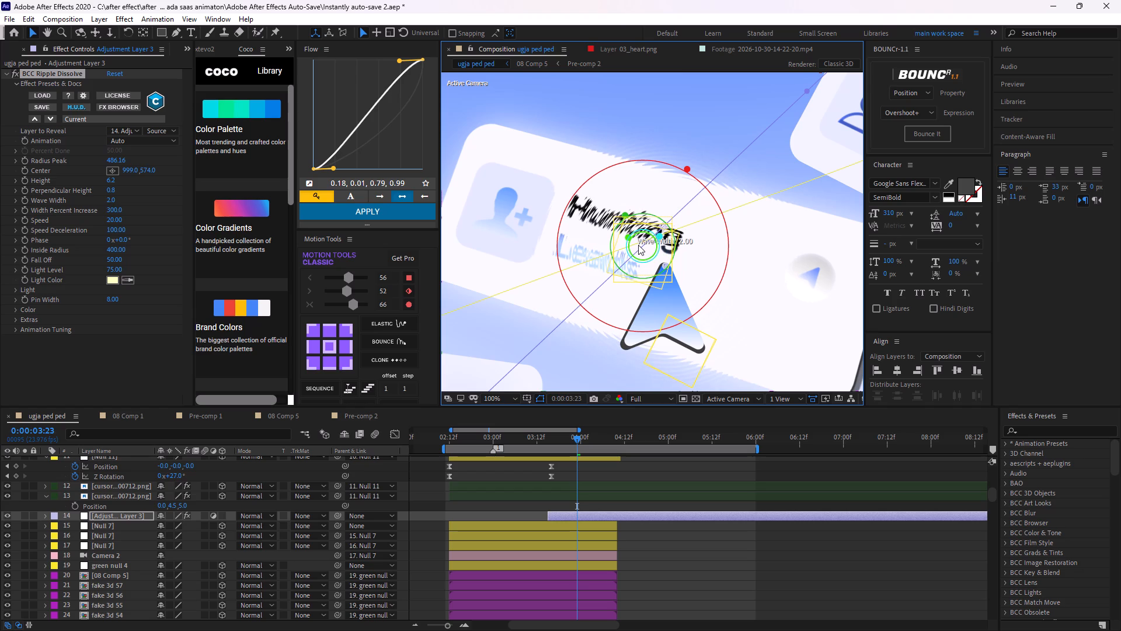
pyautogui.moveTo(638, 245); pyautogui.dragTo(607, 191)
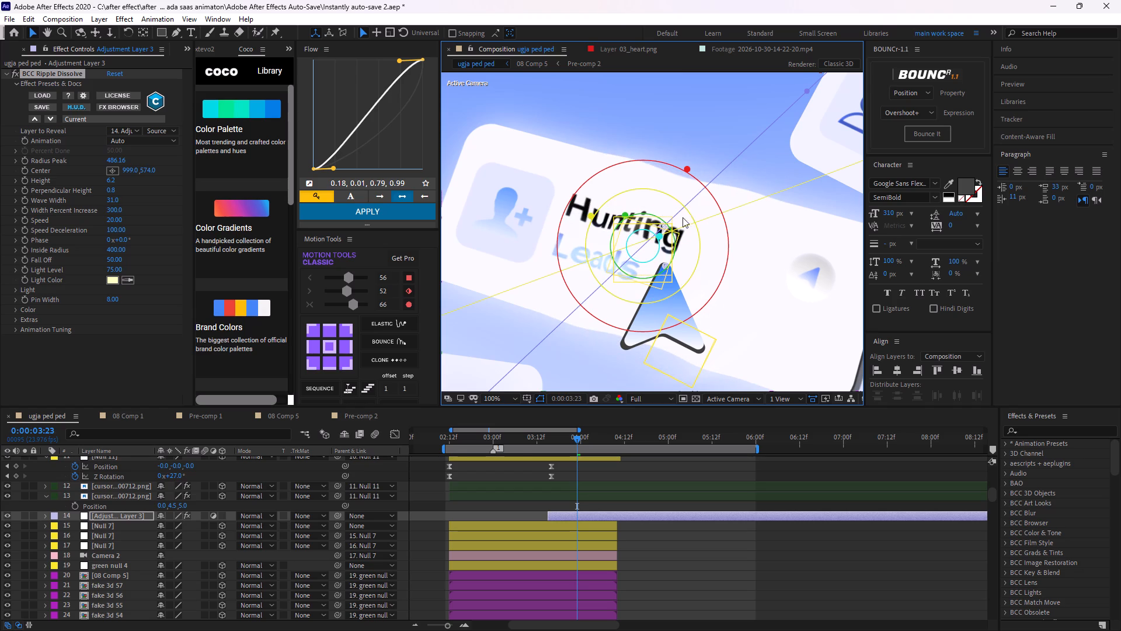
pyautogui.moveTo(590, 220); pyautogui.dragTo(579, 214)
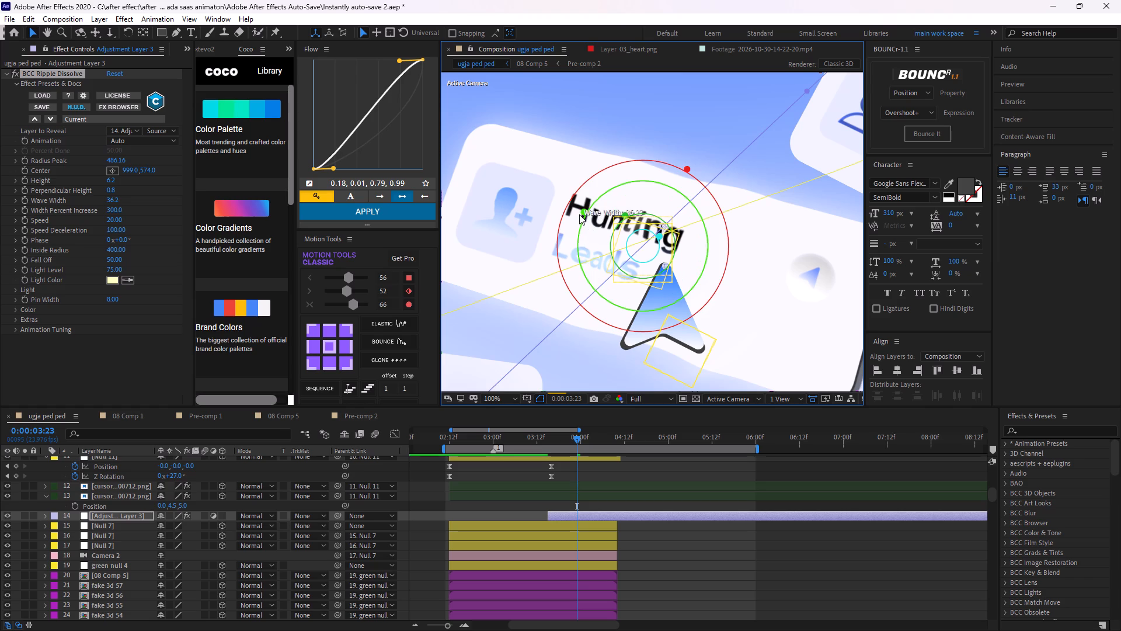
pyautogui.moveTo(579, 214); pyautogui.dragTo(583, 214)
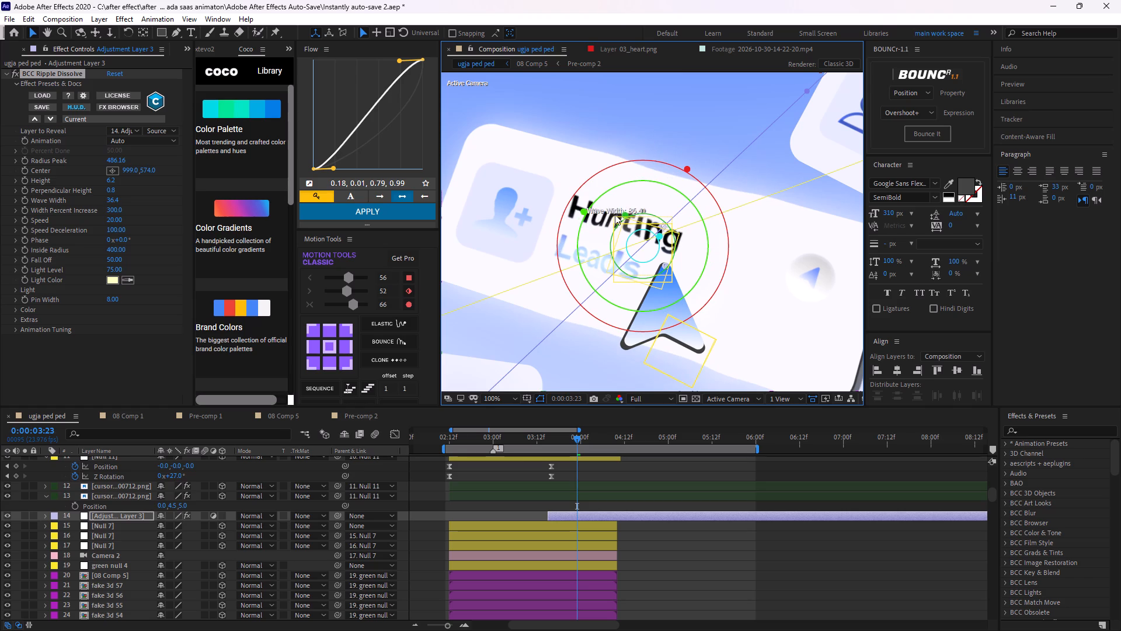
# Enlarge the ripple's Radius Peak to about 812.
pyautogui.moveTo(687, 168); pyautogui.dragTo(720, 134)
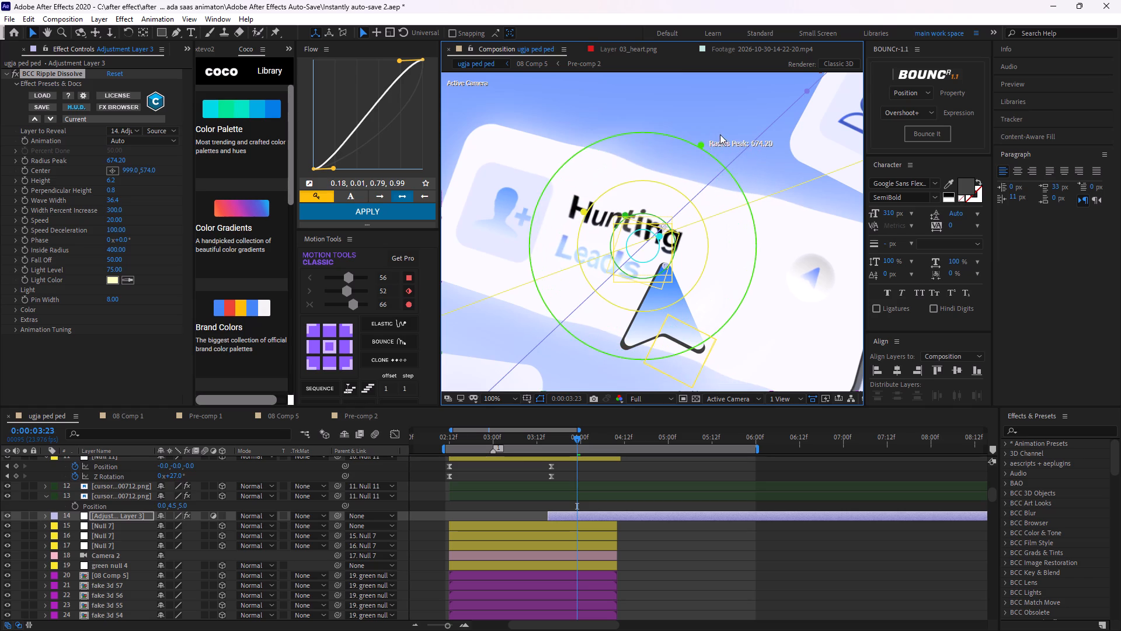
pyautogui.moveTo(720, 134); pyautogui.dragTo(723, 131)
# Play the cursor click and ripple from 0:00:03:08.
pyautogui.scroll(-1, 712, 181)
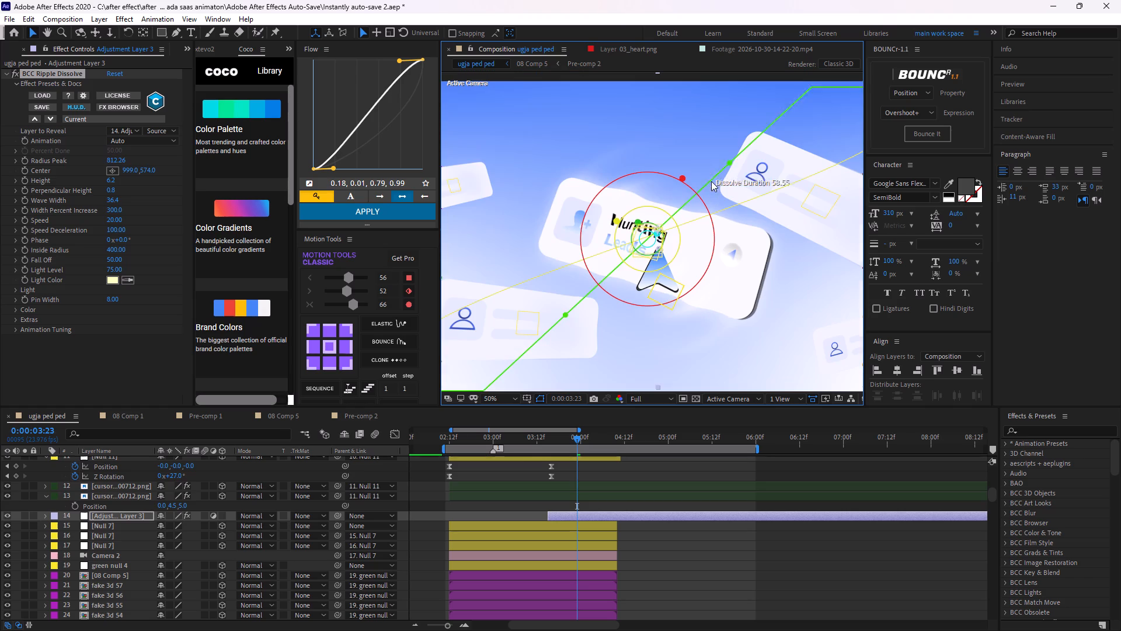
pyautogui.click(601, 481)
pyautogui.moveTo(578, 435); pyautogui.dragTo(561, 446)
pyautogui.moveTo(562, 435); pyautogui.dragTo(521, 425)
pyautogui.press('space')
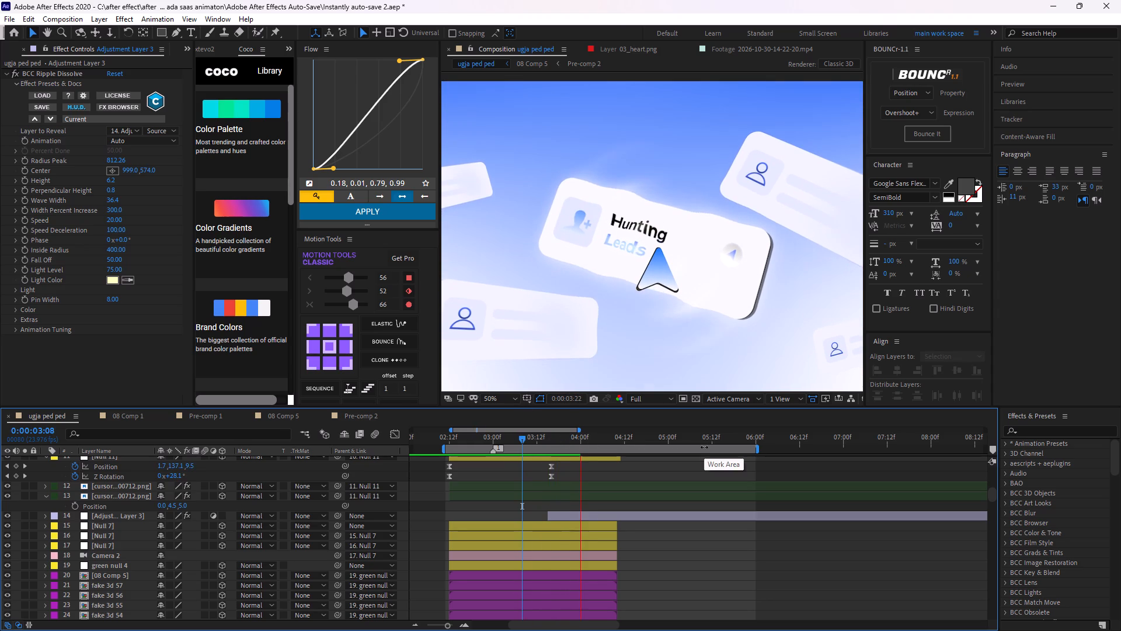
# Replay the cursor click and ripple from 0:00:03:08 and 0:00:03:02 to check the ripple's speed and timing.
pyautogui.press('space')
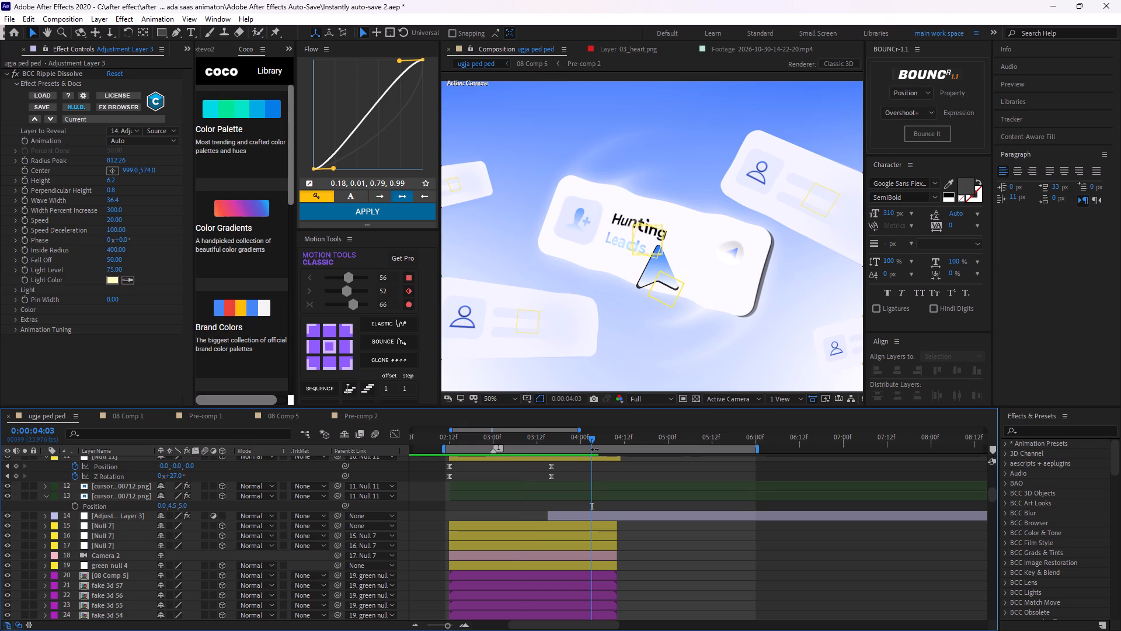
pyautogui.moveTo(596, 434); pyautogui.dragTo(523, 456)
pyautogui.press('space')
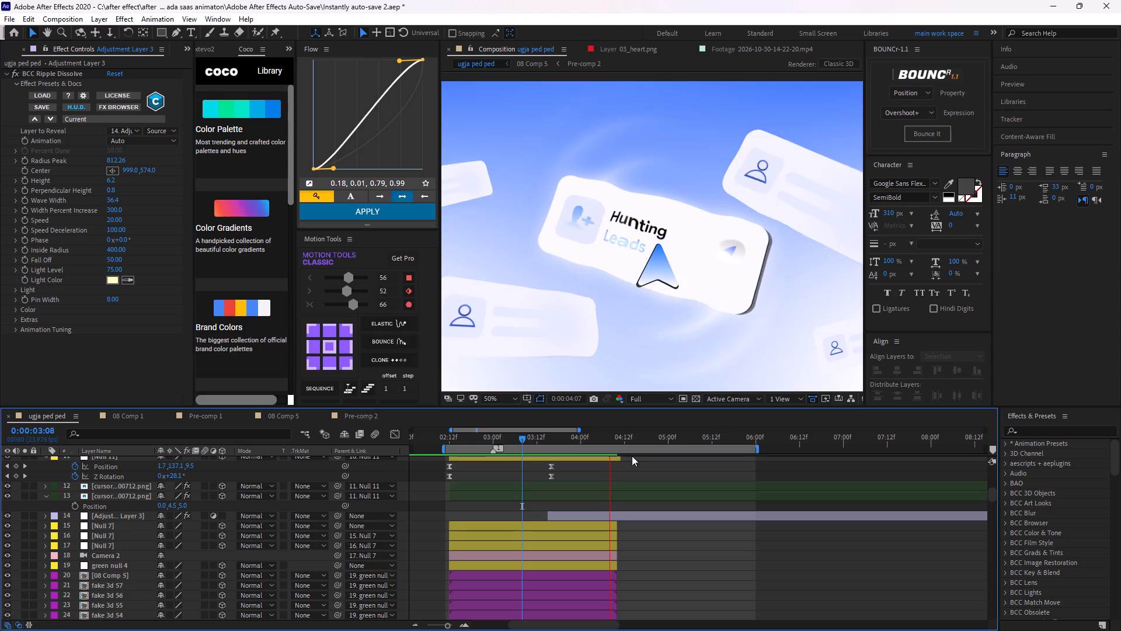
pyautogui.press('space')
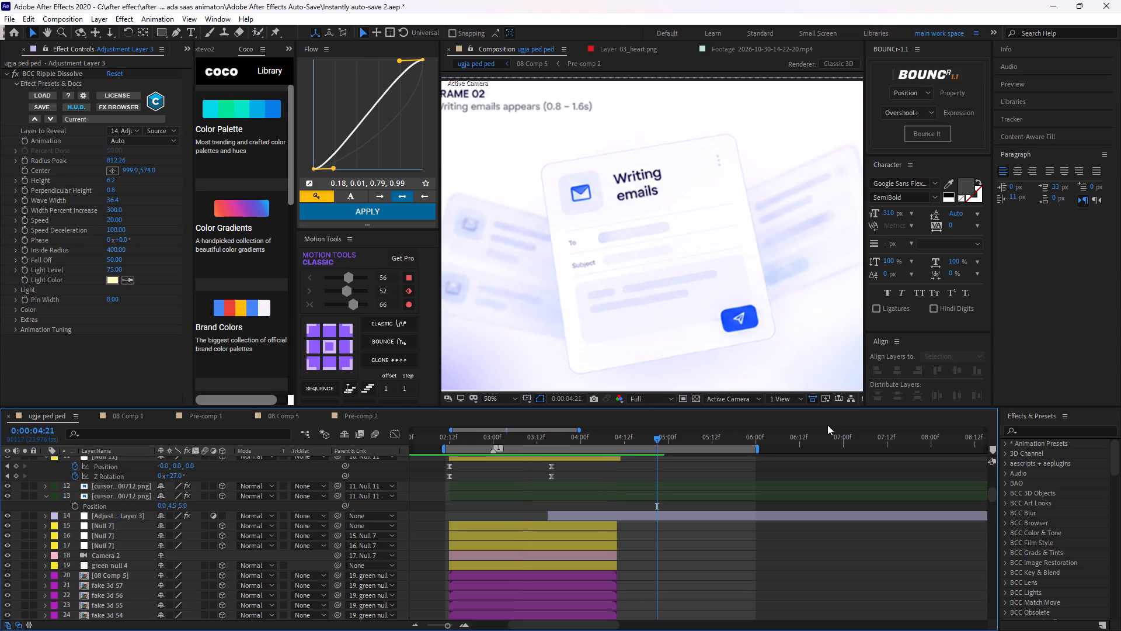
pyautogui.moveTo(659, 438); pyautogui.dragTo(500, 462)
pyautogui.press('space')
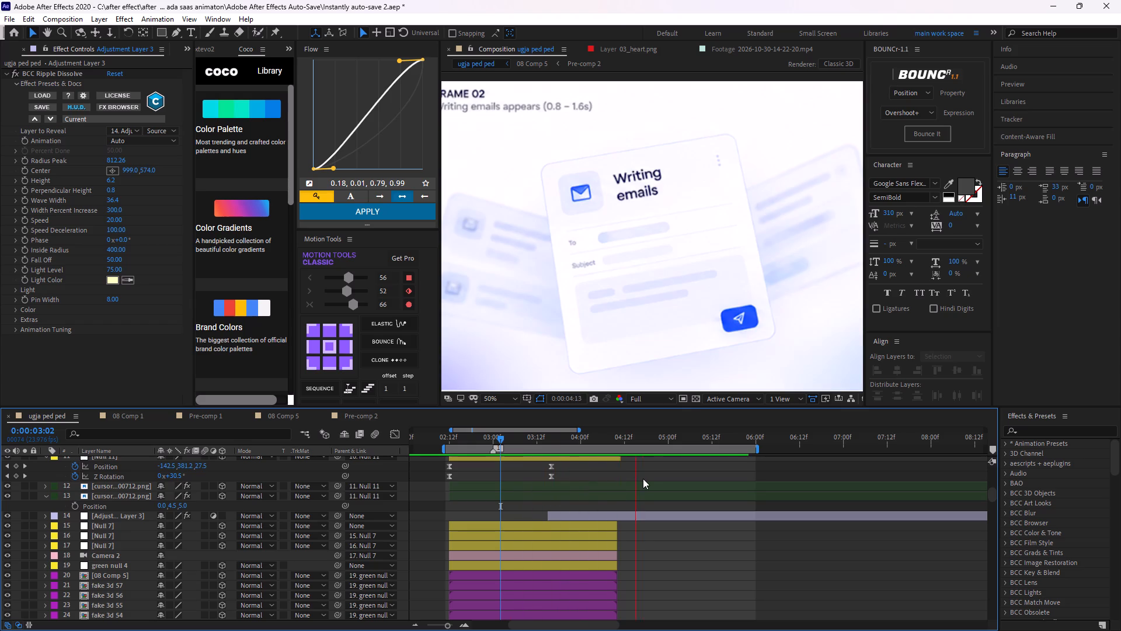
pyautogui.press('space')
pyautogui.moveTo(658, 442); pyautogui.dragTo(570, 464)
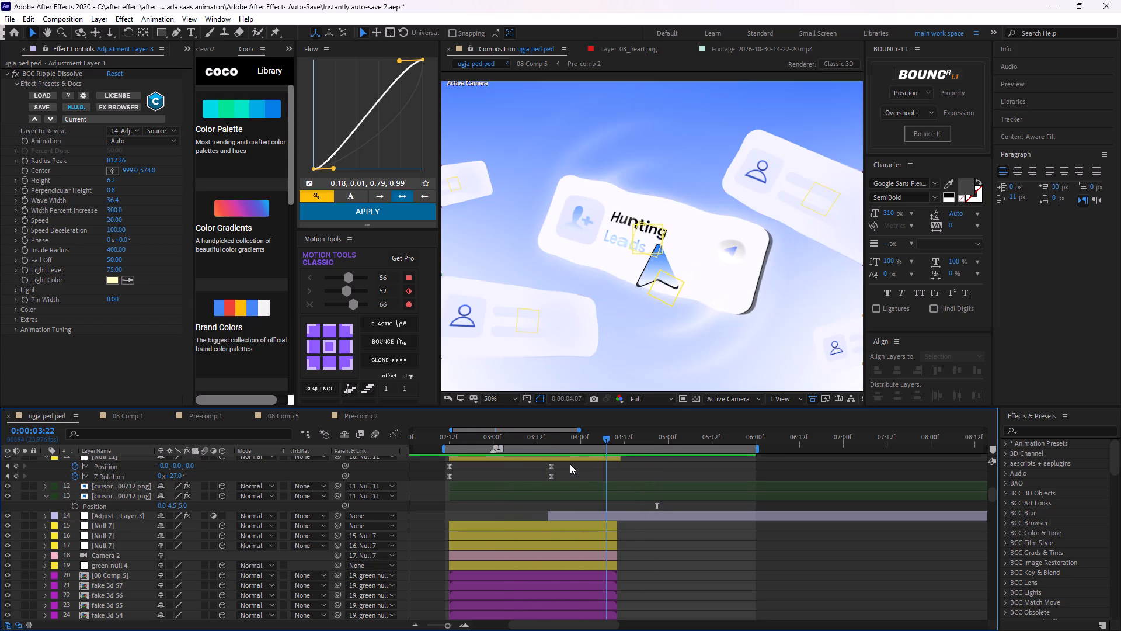
pyautogui.moveTo(570, 464); pyautogui.dragTo(582, 470)
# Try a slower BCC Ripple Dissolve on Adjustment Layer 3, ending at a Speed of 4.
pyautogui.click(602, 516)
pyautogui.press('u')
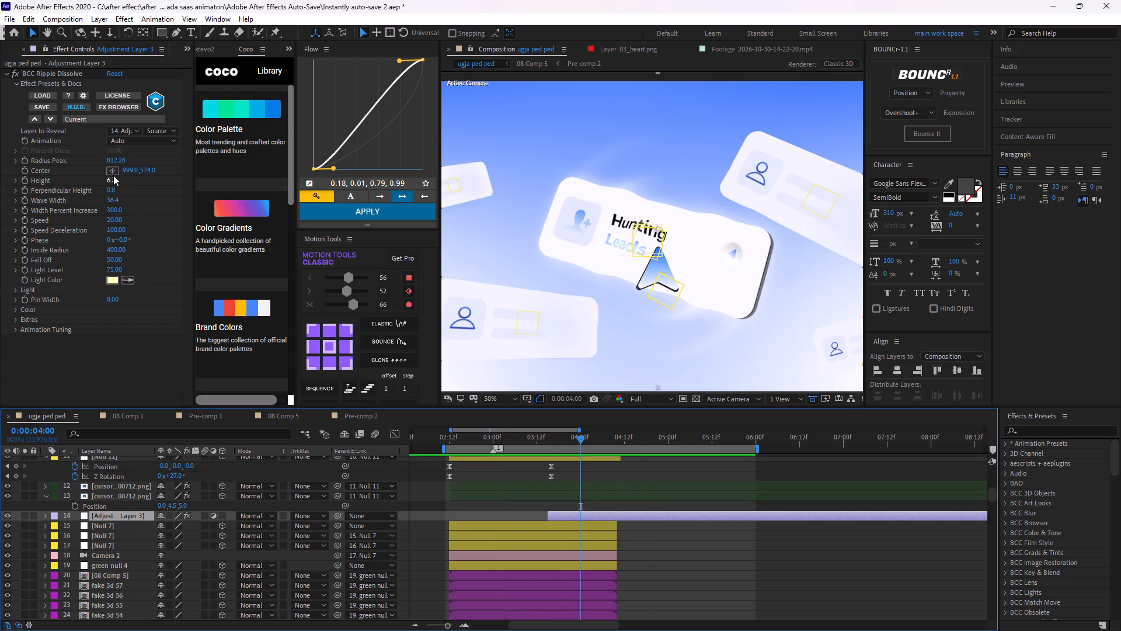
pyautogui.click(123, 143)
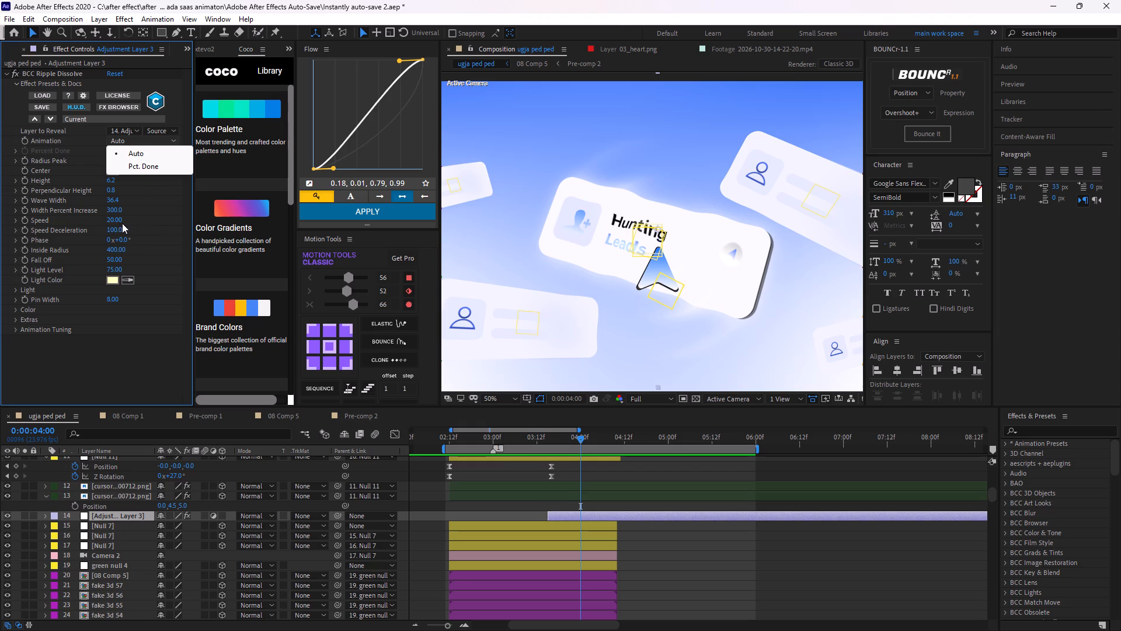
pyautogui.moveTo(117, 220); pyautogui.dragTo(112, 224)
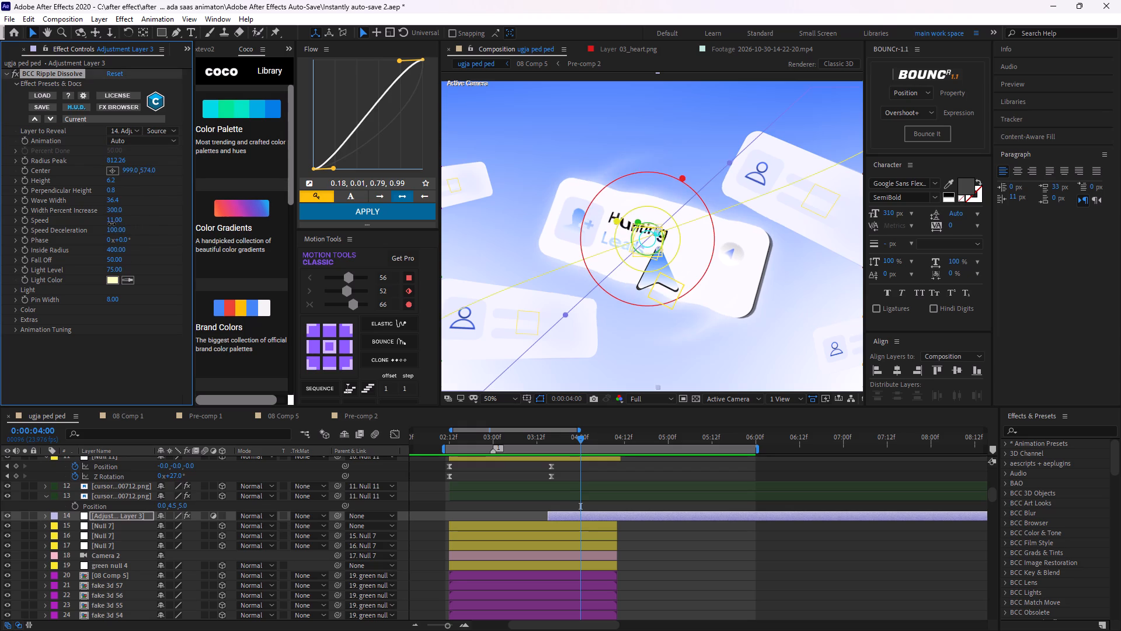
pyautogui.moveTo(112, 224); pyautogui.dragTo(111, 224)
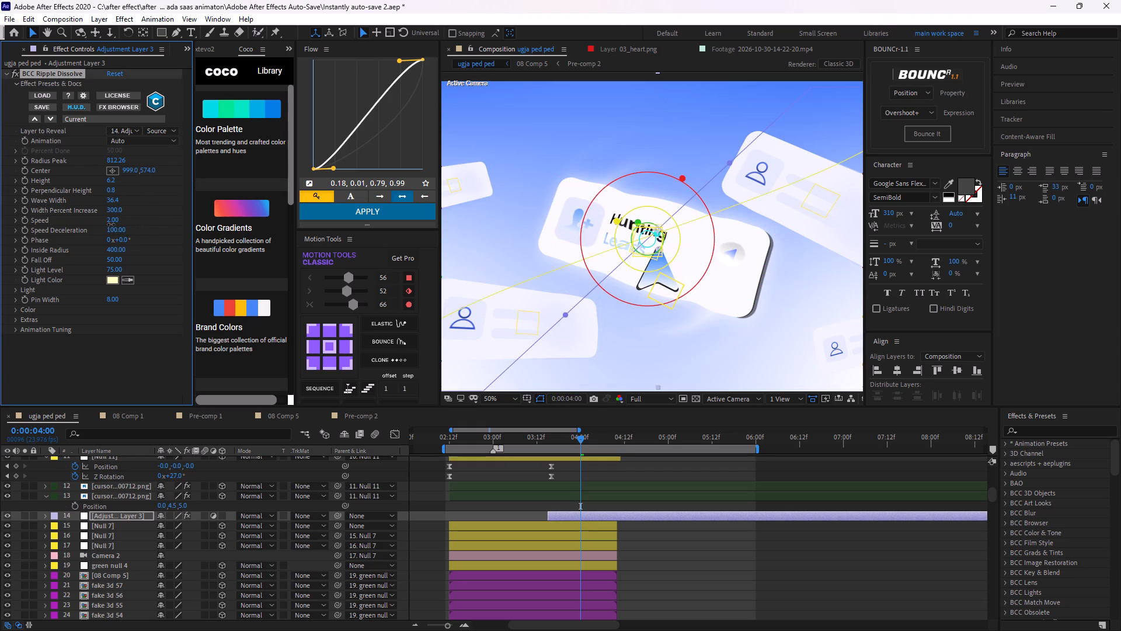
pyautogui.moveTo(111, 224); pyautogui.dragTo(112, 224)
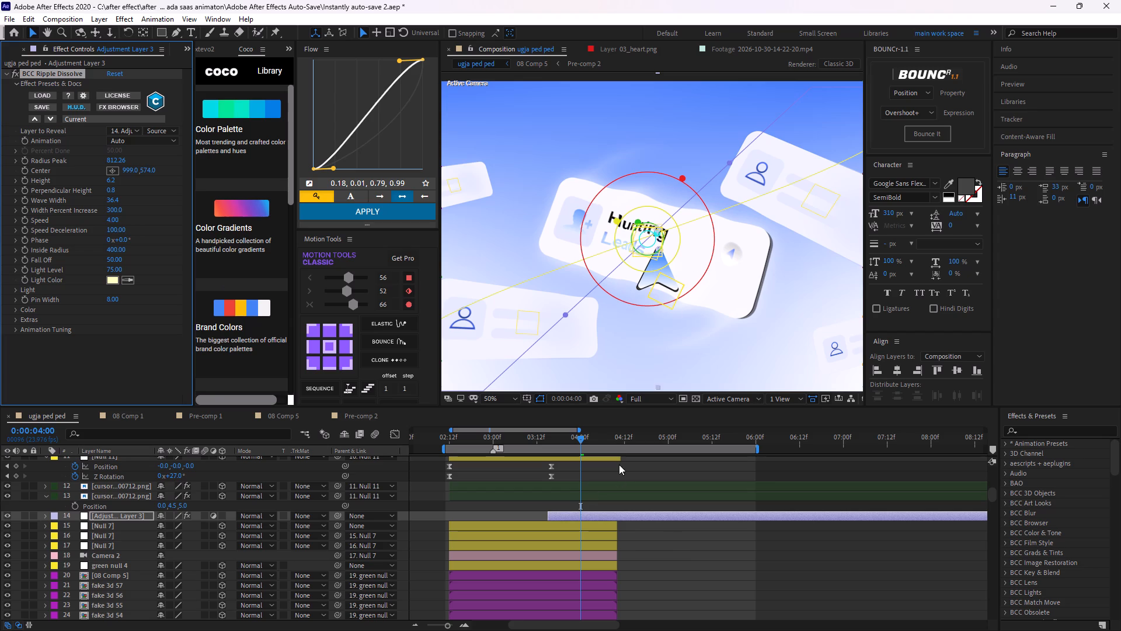
# Scrub and play the slowed ripple from around 0:00:03:04 up to the Writing emails frame.
pyautogui.moveTo(583, 441); pyautogui.dragTo(614, 449)
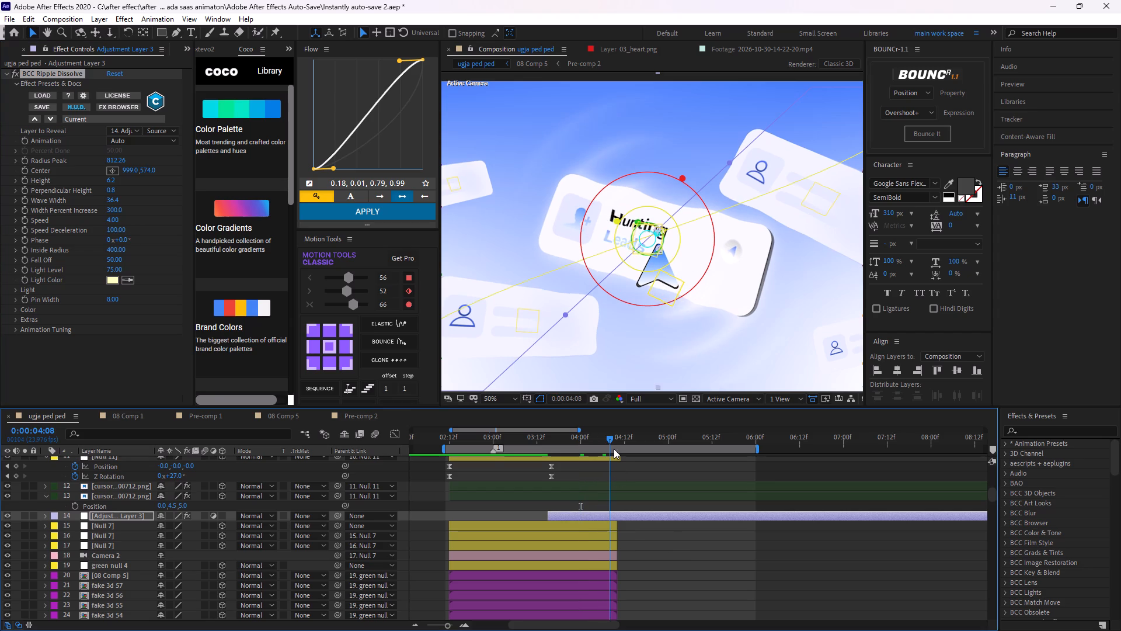
pyautogui.moveTo(614, 449); pyautogui.dragTo(621, 450)
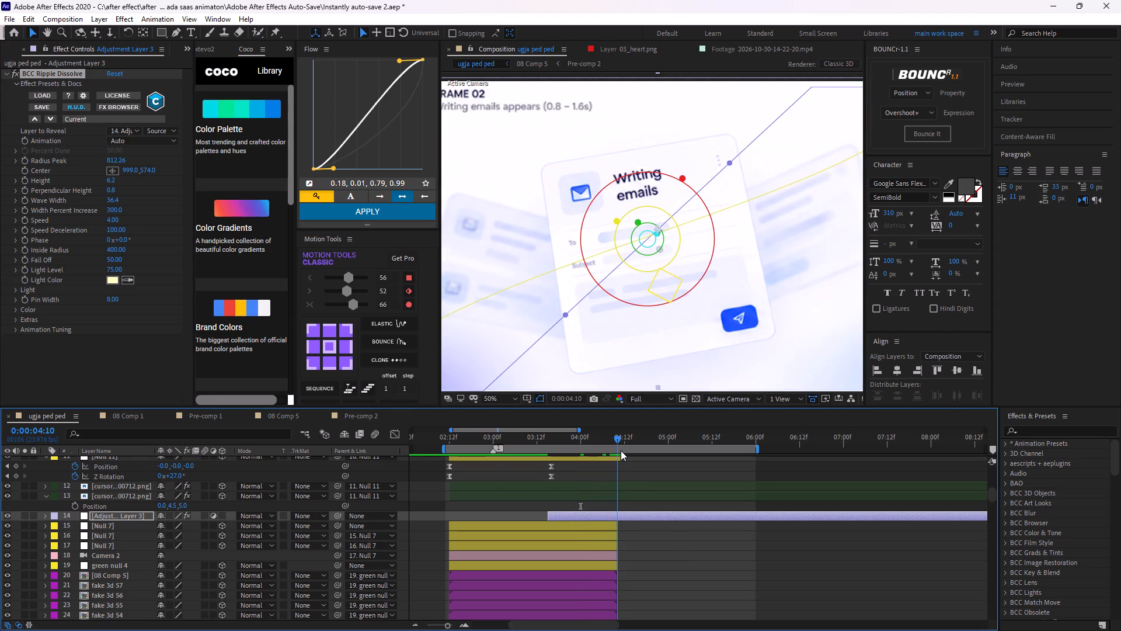
pyautogui.moveTo(621, 450); pyautogui.dragTo(510, 448)
pyautogui.press('space')
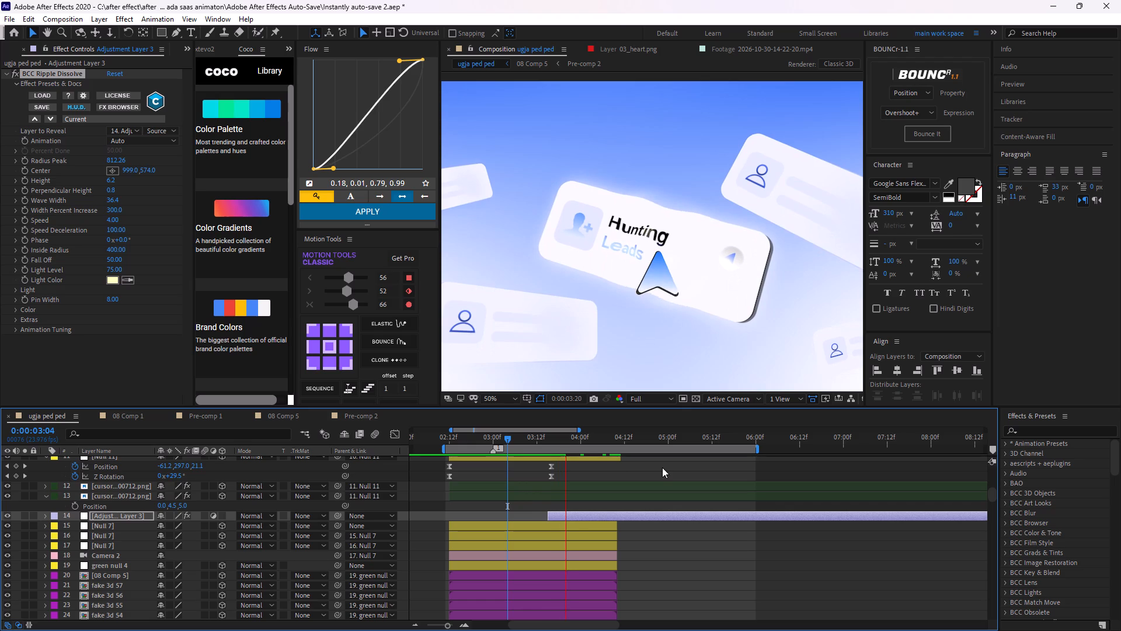
pyautogui.press('space')
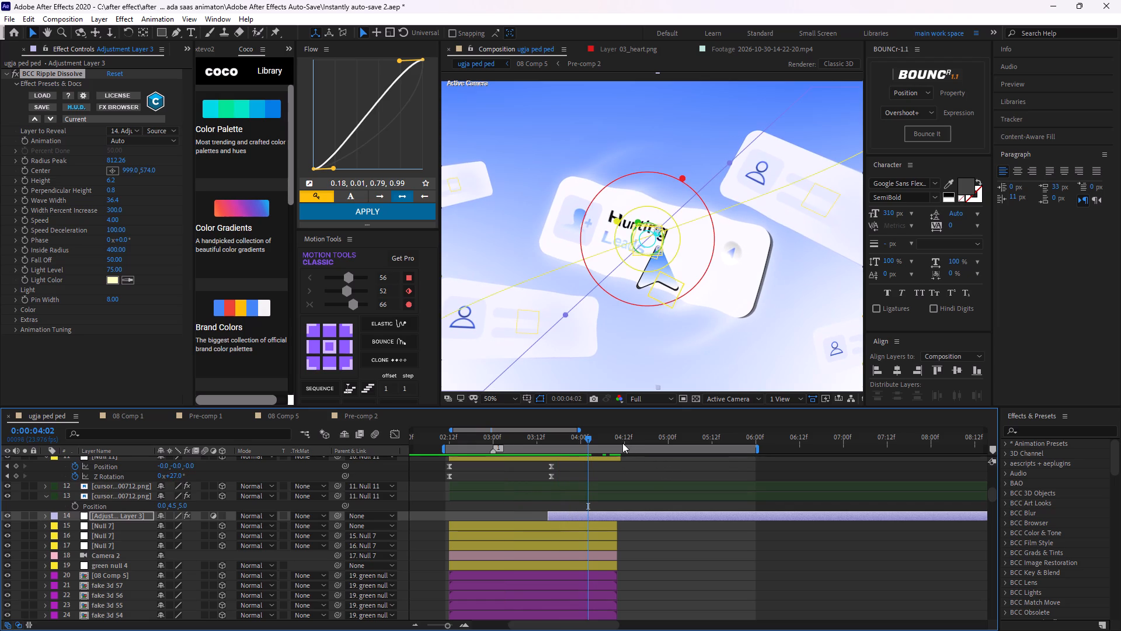
pyautogui.moveTo(590, 437); pyautogui.dragTo(513, 431)
pyautogui.press('space')
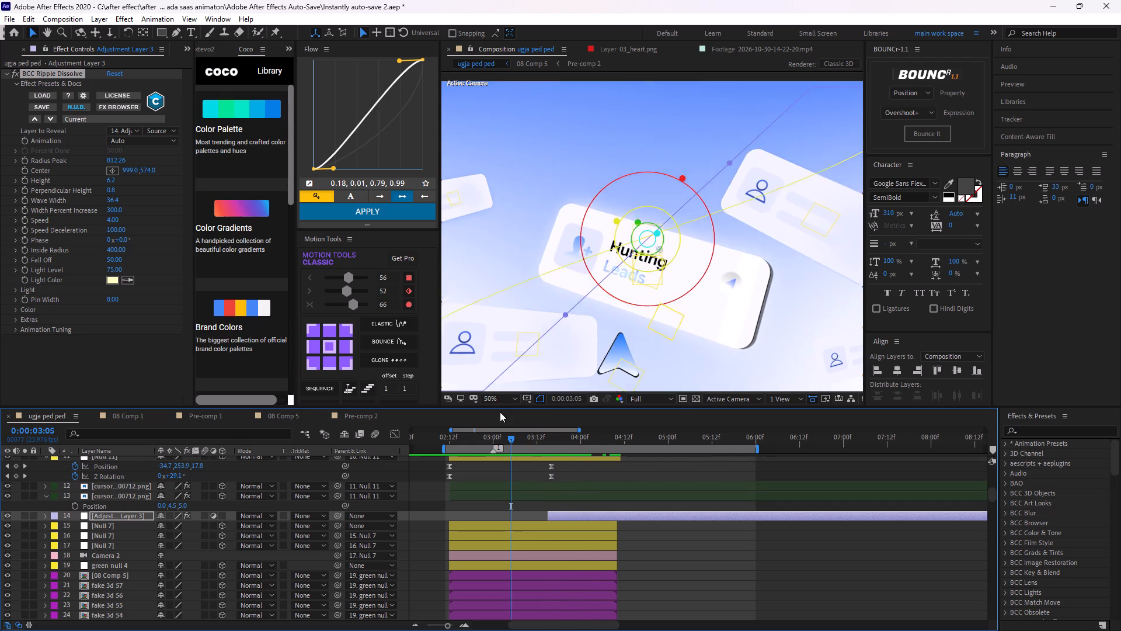
pyautogui.press('space')
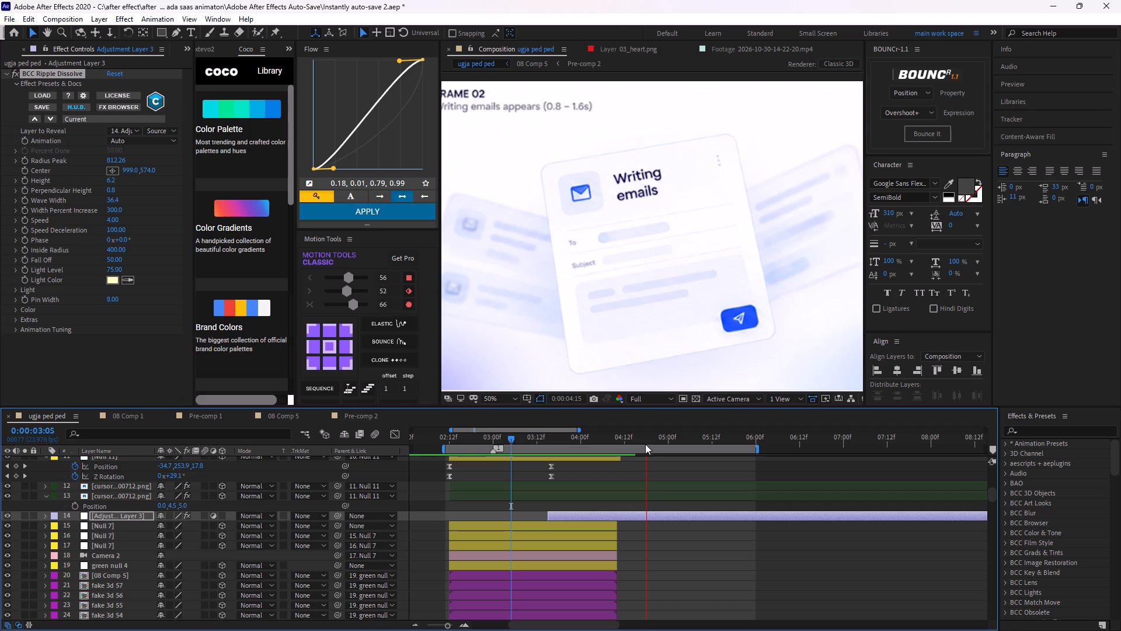
pyautogui.moveTo(652, 440); pyautogui.dragTo(595, 460)
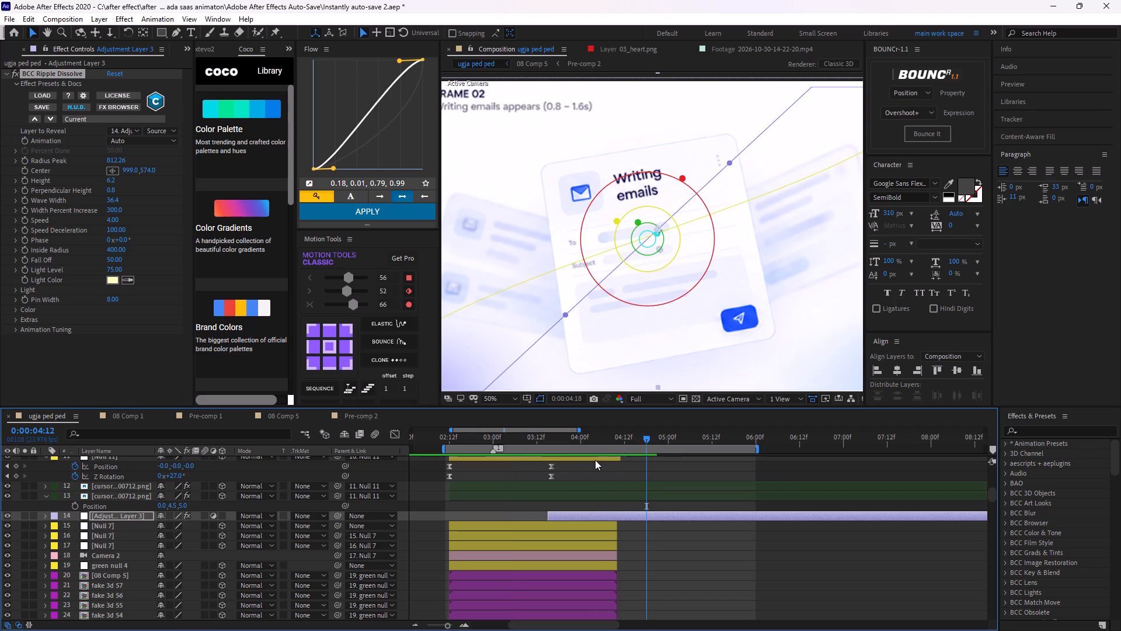
pyautogui.moveTo(595, 460); pyautogui.dragTo(531, 463)
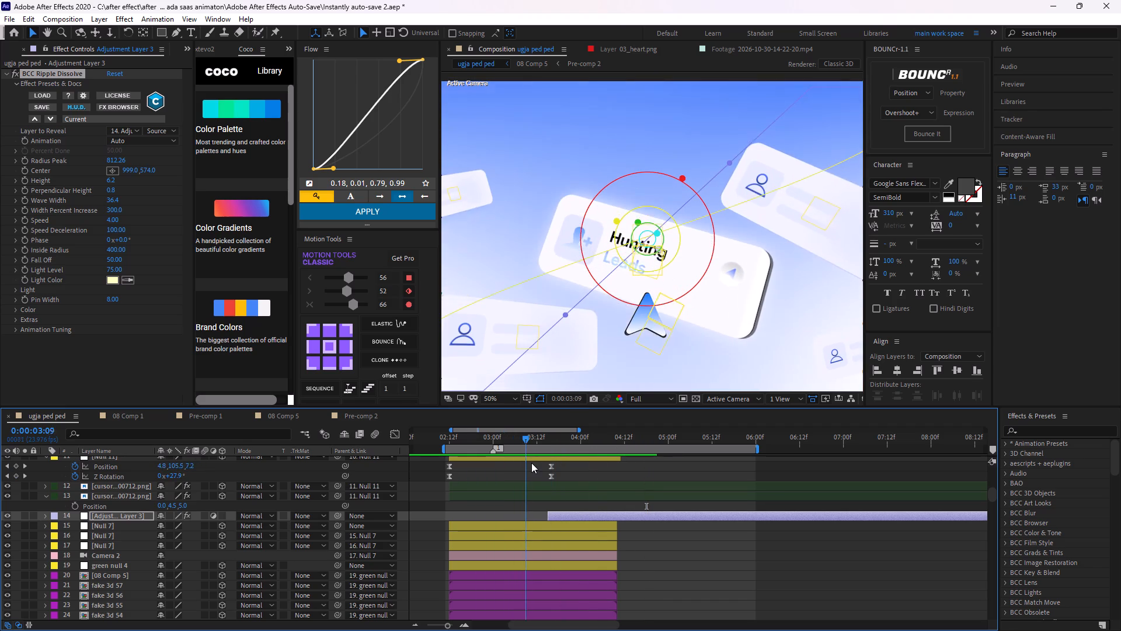
pyautogui.moveTo(531, 463); pyautogui.dragTo(544, 466)
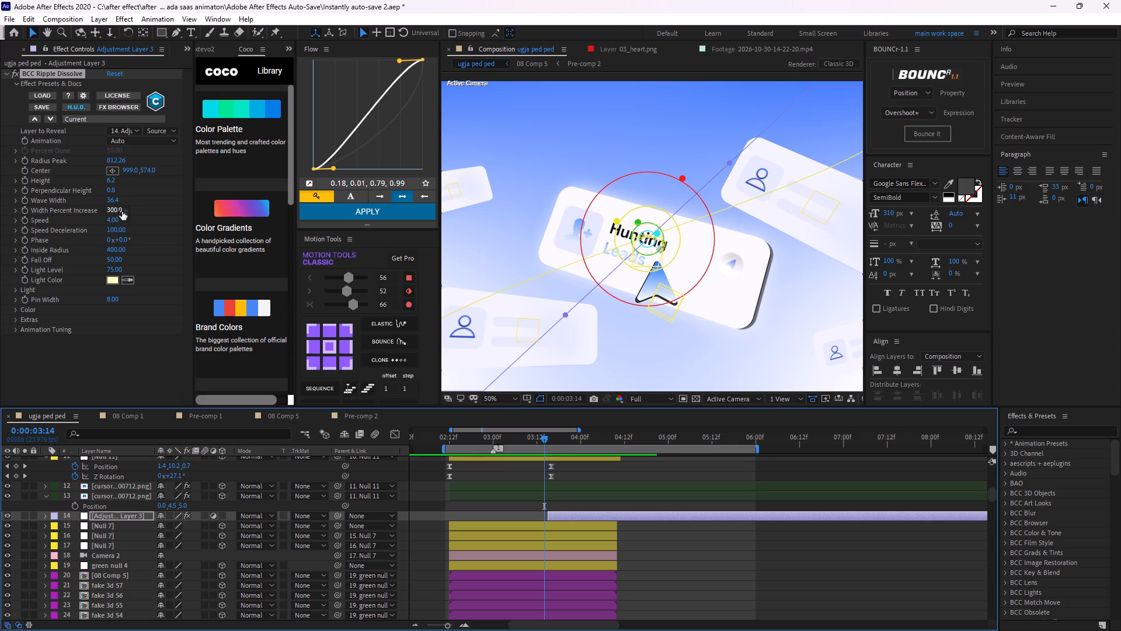
# Raise the ripple's Speed to 21 and preview the cursor click with it.
pyautogui.moveTo(113, 219); pyautogui.dragTo(127, 223)
pyautogui.press('space')
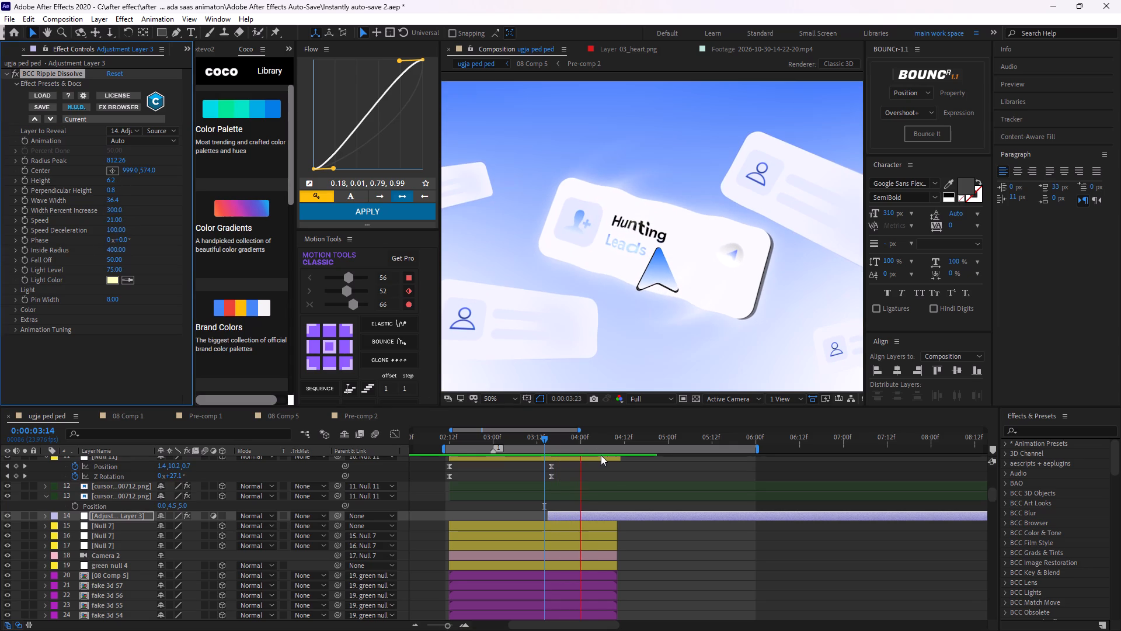
pyautogui.press('space')
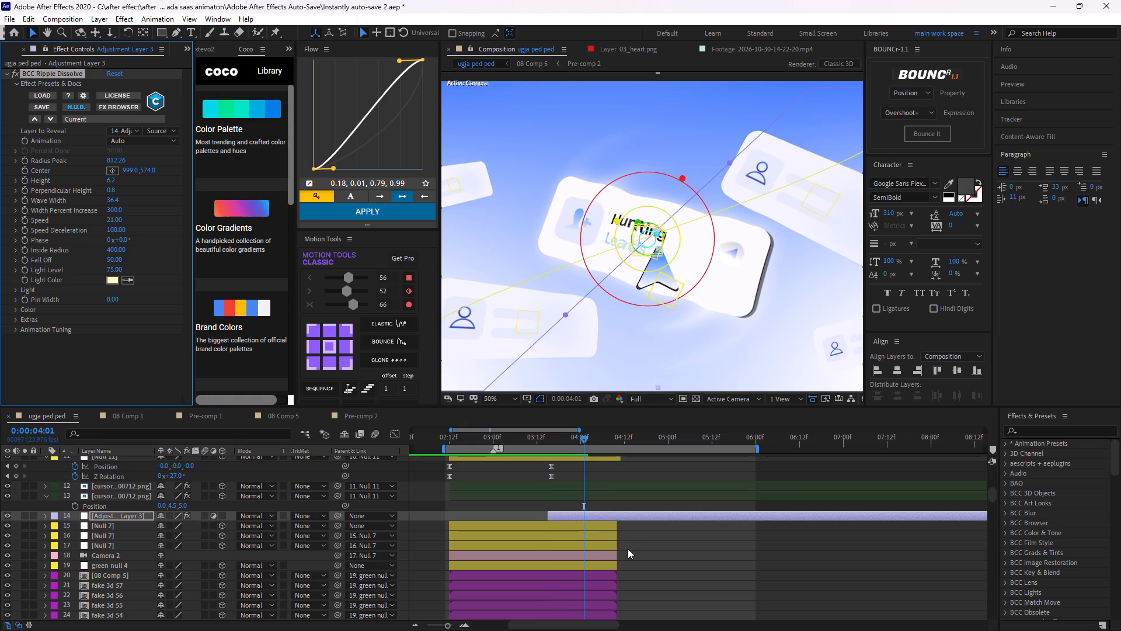
pyautogui.click(643, 546)
pyautogui.moveTo(583, 435); pyautogui.dragTo(532, 451)
pyautogui.press('space')
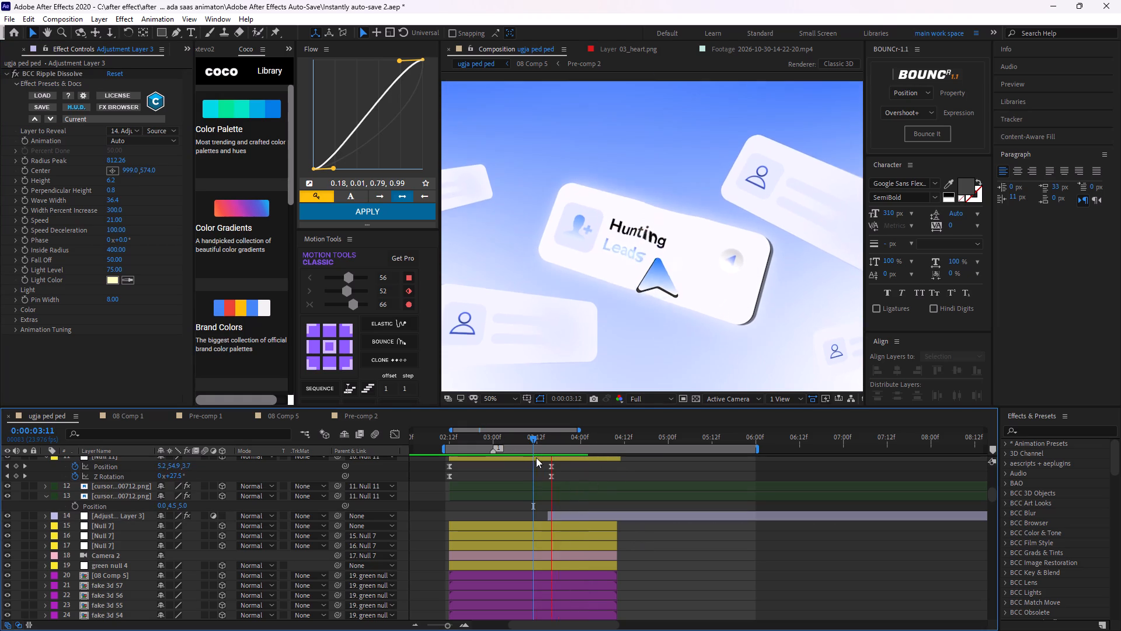
pyautogui.press('space')
# Split Adjustment Layer 3 at 0:00:04:10, where the Hunting Leads scene ends, and delete the remainder after the cut.
pyautogui.moveTo(596, 436); pyautogui.dragTo(610, 441)
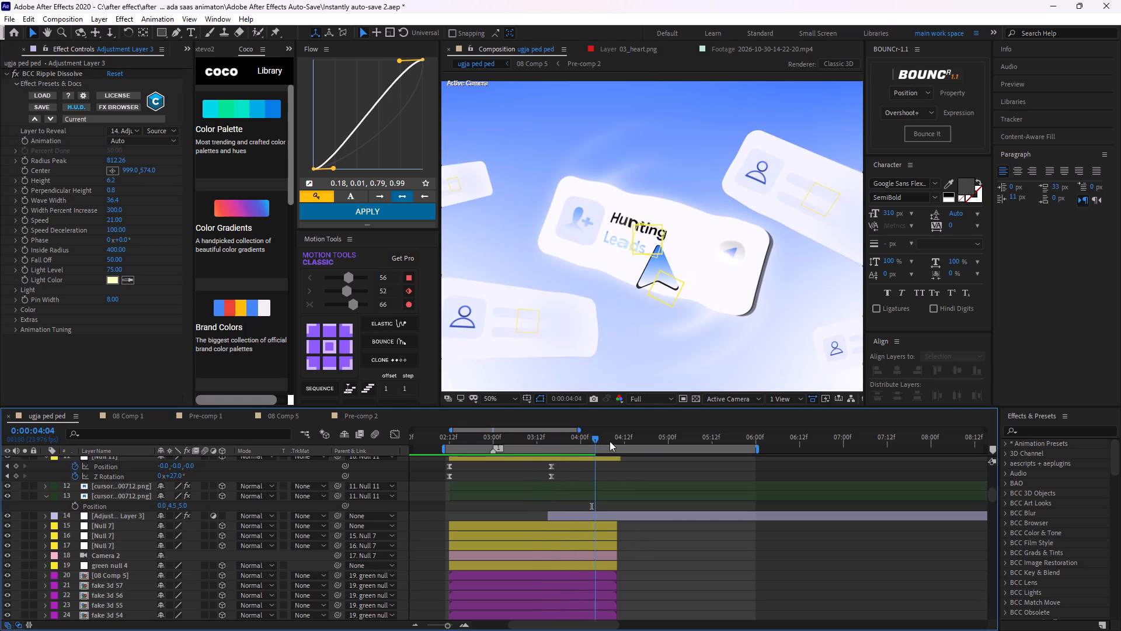
pyautogui.moveTo(610, 441); pyautogui.dragTo(615, 462)
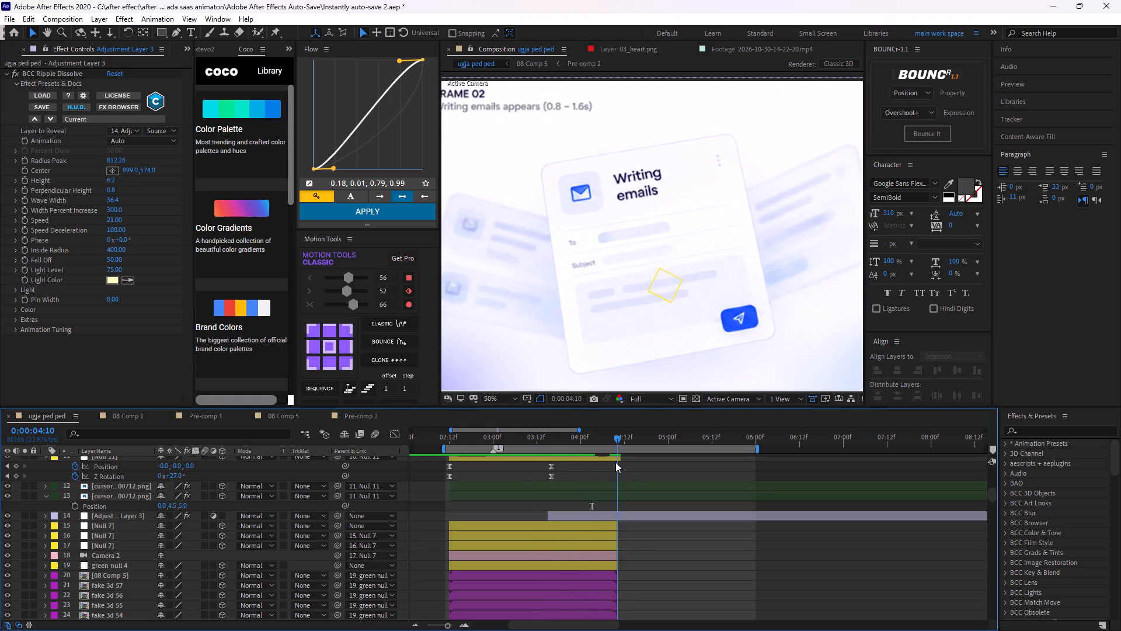
pyautogui.moveTo(615, 462); pyautogui.dragTo(617, 477)
pyautogui.click(619, 515)
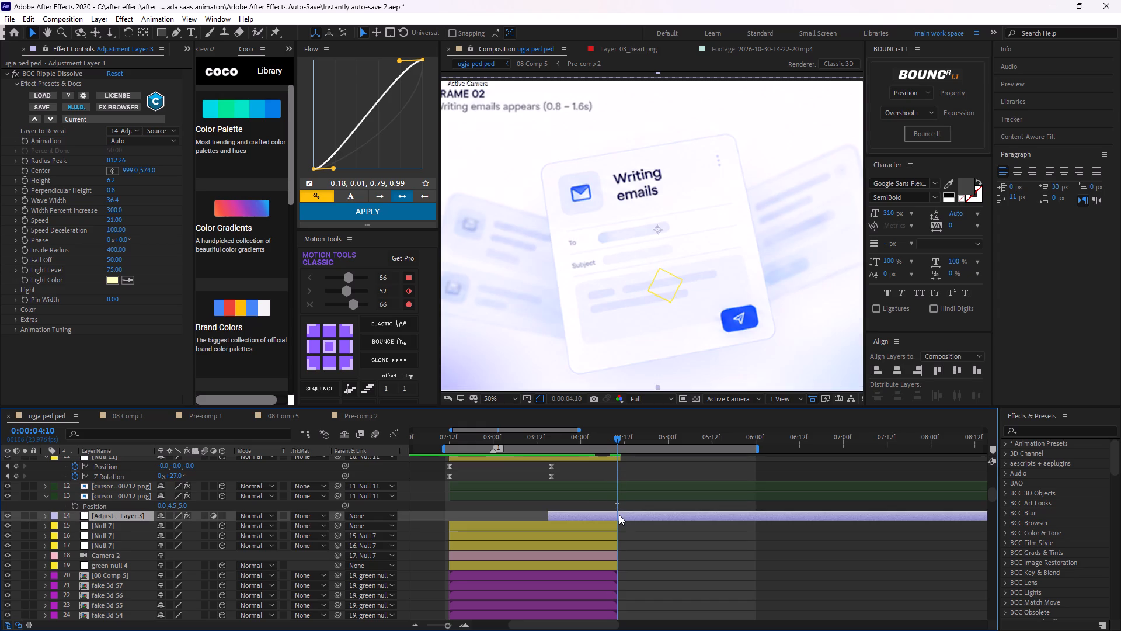
pyautogui.hotkey('ctrl', 'shift', 'd')
pyautogui.press('BackSpace')
# Play the cursor click from 0:00:03:09 through the cut to check the shortened ripple layer.
pyautogui.moveTo(615, 440); pyautogui.dragTo(591, 446)
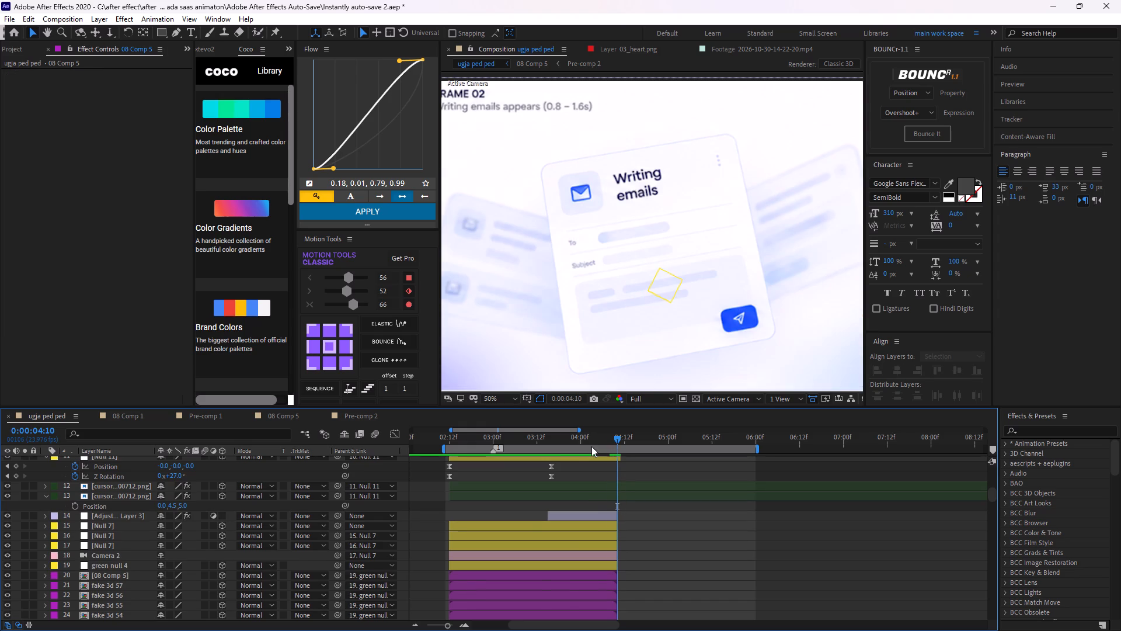
pyautogui.moveTo(591, 446); pyautogui.dragTo(525, 459)
pyautogui.press('space')
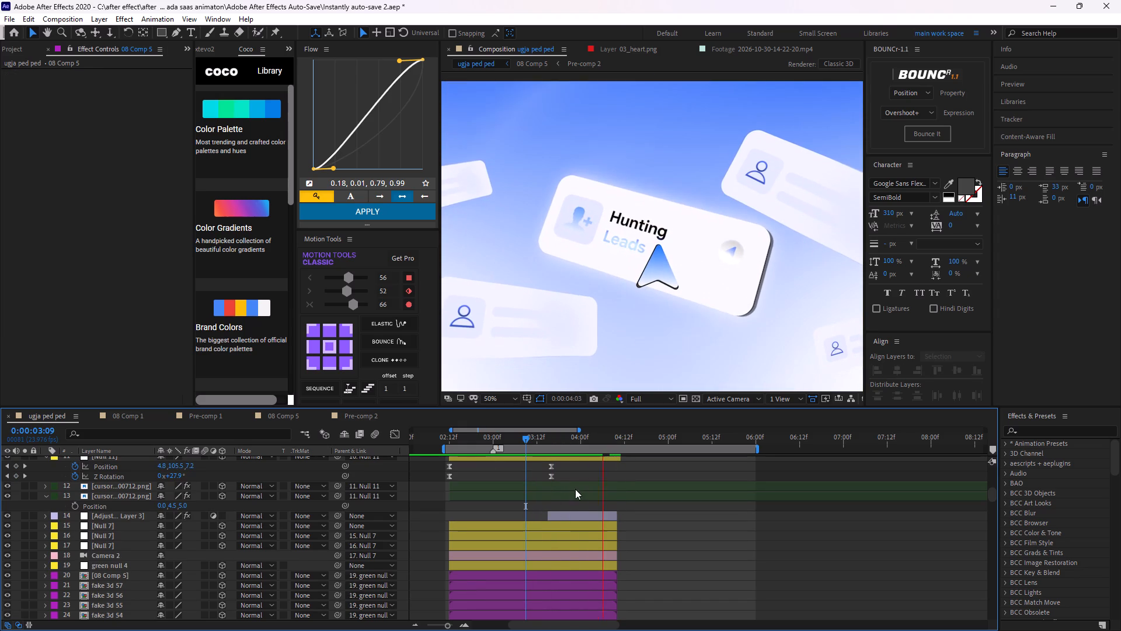
pyautogui.press('space')
pyautogui.moveTo(605, 435); pyautogui.dragTo(594, 443)
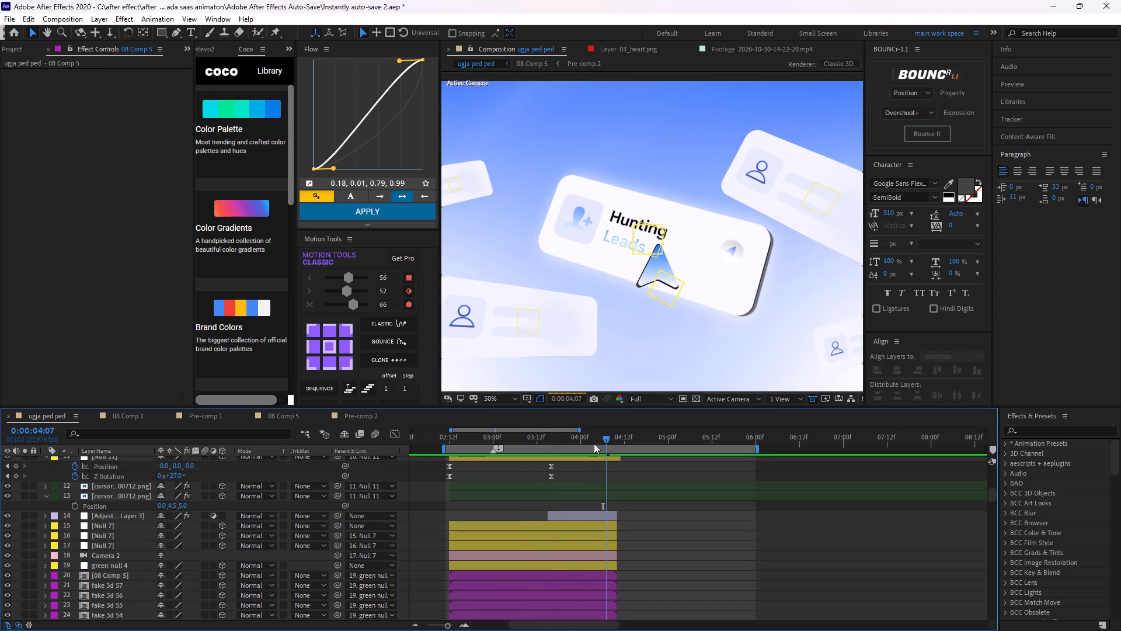
pyautogui.moveTo(594, 443); pyautogui.dragTo(548, 444)
pyautogui.press('space')
pyautogui.press('space')
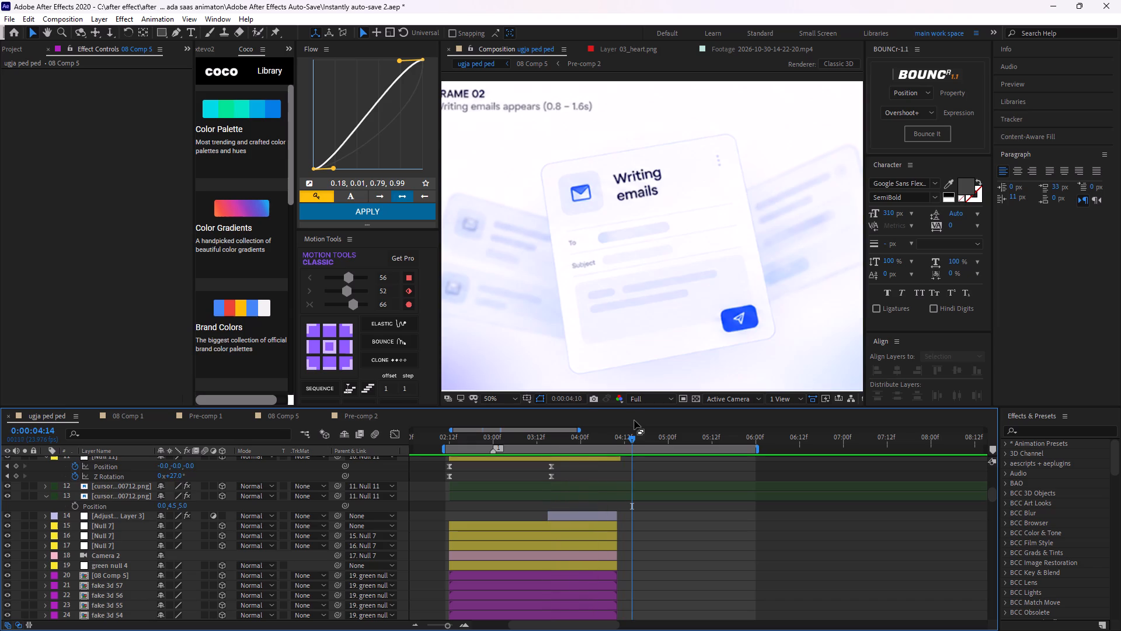
# Review the ripple on Adjustment Layer 3 across the whole frame, playing from 0:00:03:18 and scrubbing through the click.
pyautogui.moveTo(636, 435); pyautogui.dragTo(547, 444)
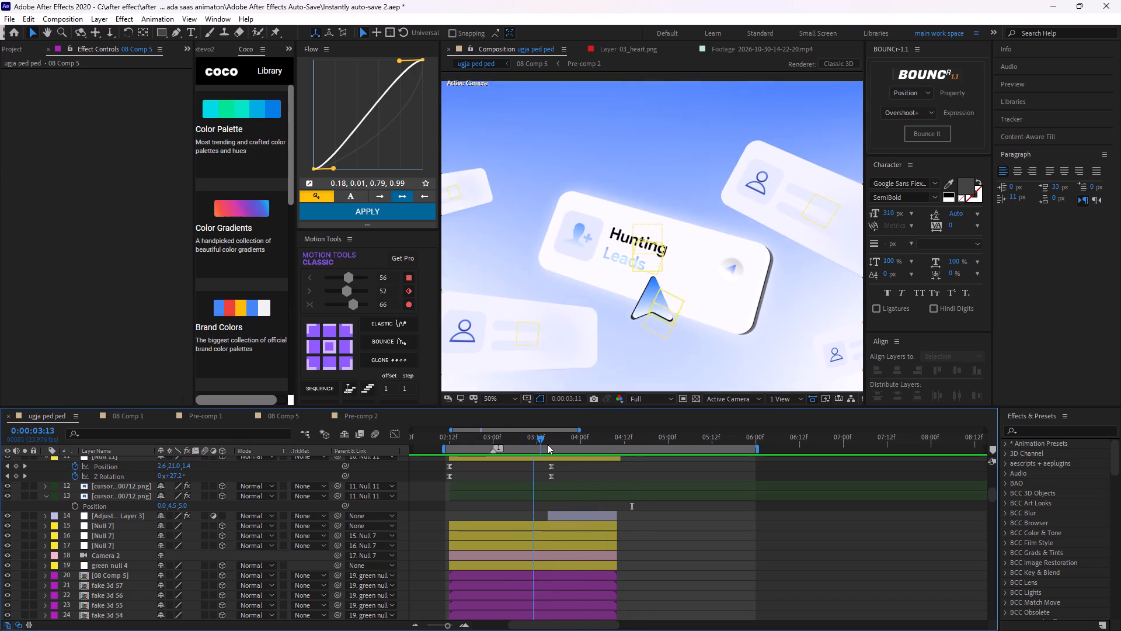
pyautogui.moveTo(547, 444); pyautogui.dragTo(559, 445)
pyautogui.click(562, 514)
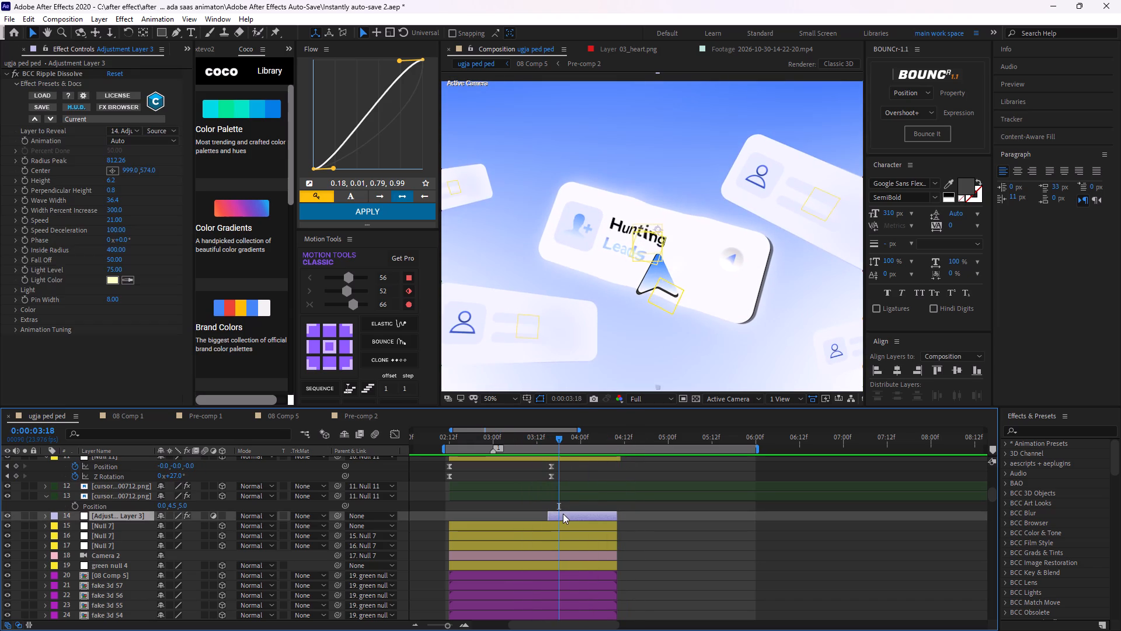
pyautogui.scroll(-2, 670, 187)
pyautogui.scroll(1, 674, 220)
pyautogui.press('space')
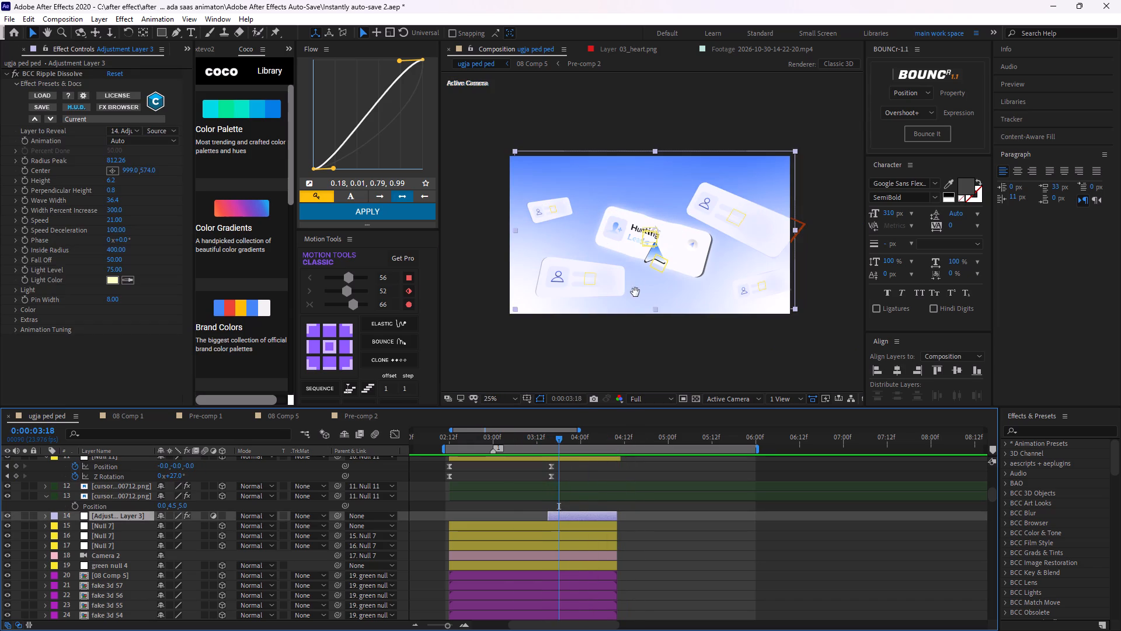
pyautogui.press('space')
pyautogui.moveTo(635, 436); pyautogui.dragTo(633, 437)
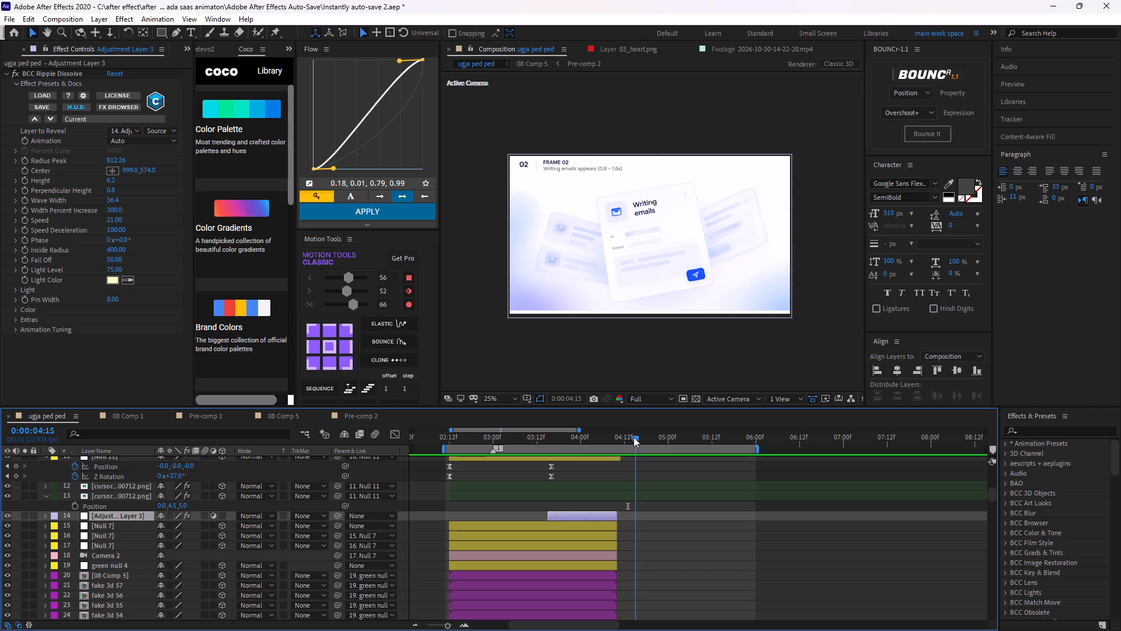
pyautogui.moveTo(633, 437); pyautogui.dragTo(538, 445)
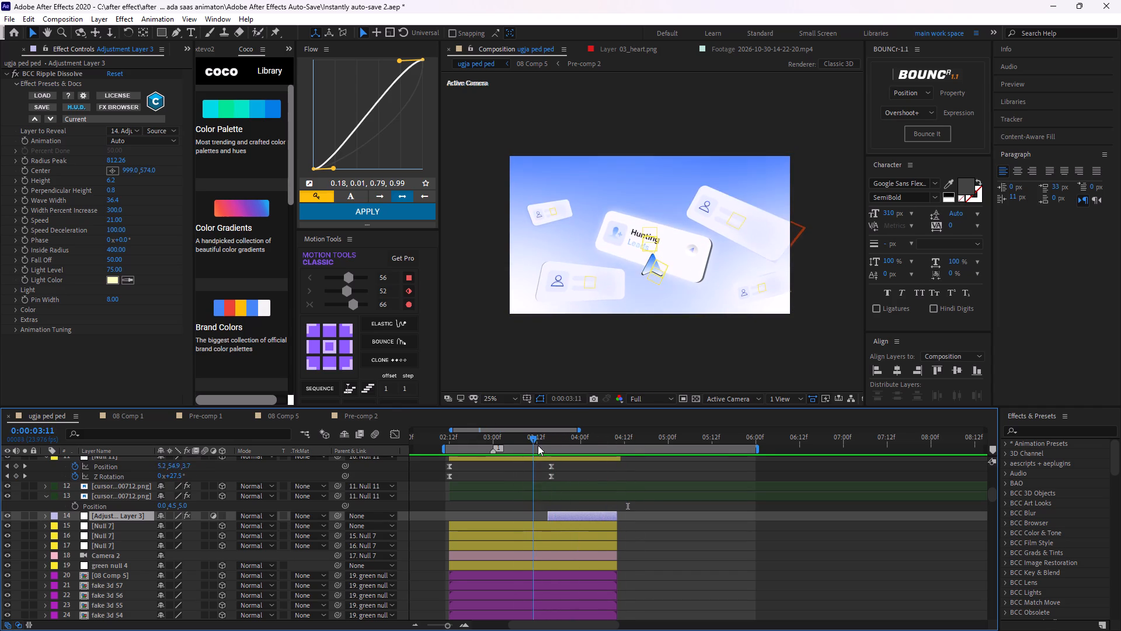
pyautogui.moveTo(538, 445); pyautogui.dragTo(608, 450)
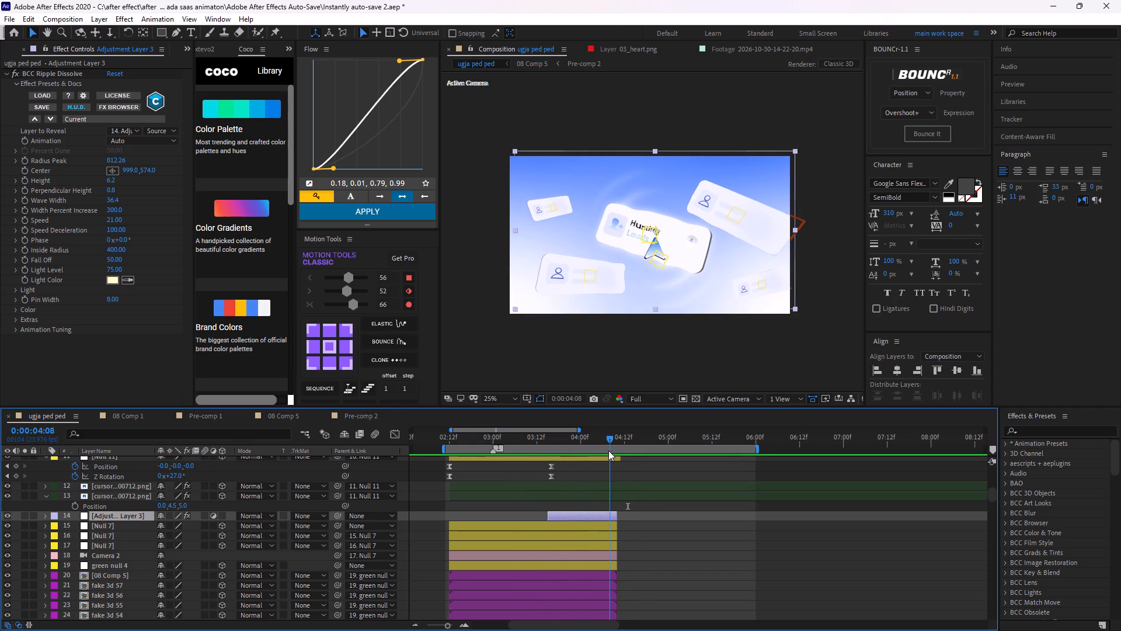
# Make Adjustment Layer 3 a 3D layer and check the ripple by scrubbing through the click and playing from 0:00:04:07.
pyautogui.moveTo(608, 450); pyautogui.dragTo(553, 447)
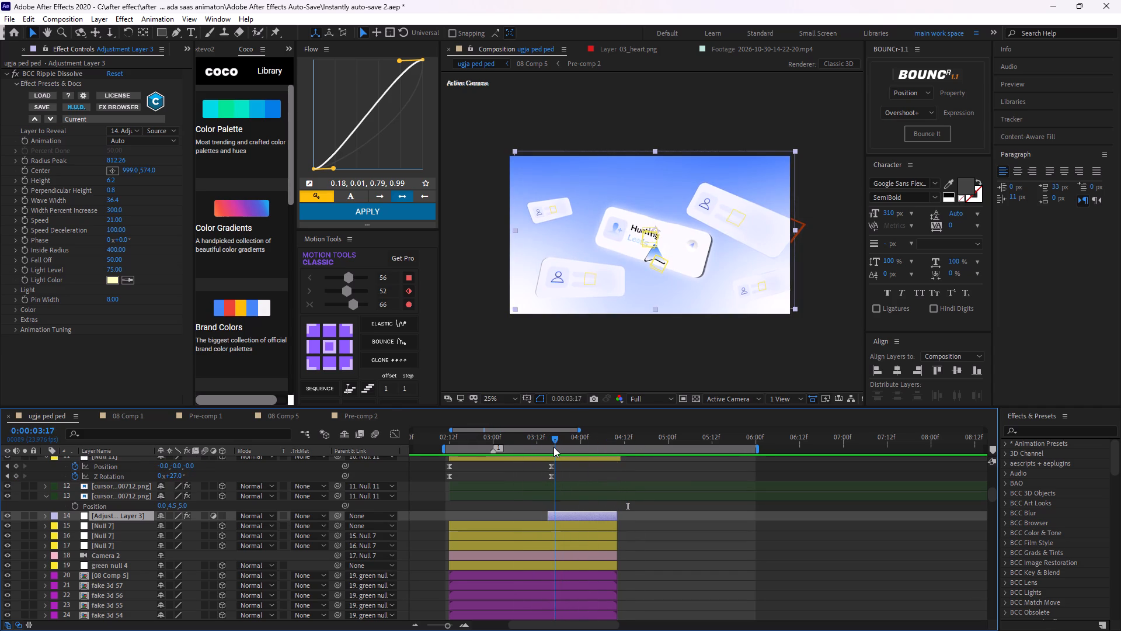
pyautogui.moveTo(553, 447); pyautogui.dragTo(569, 450)
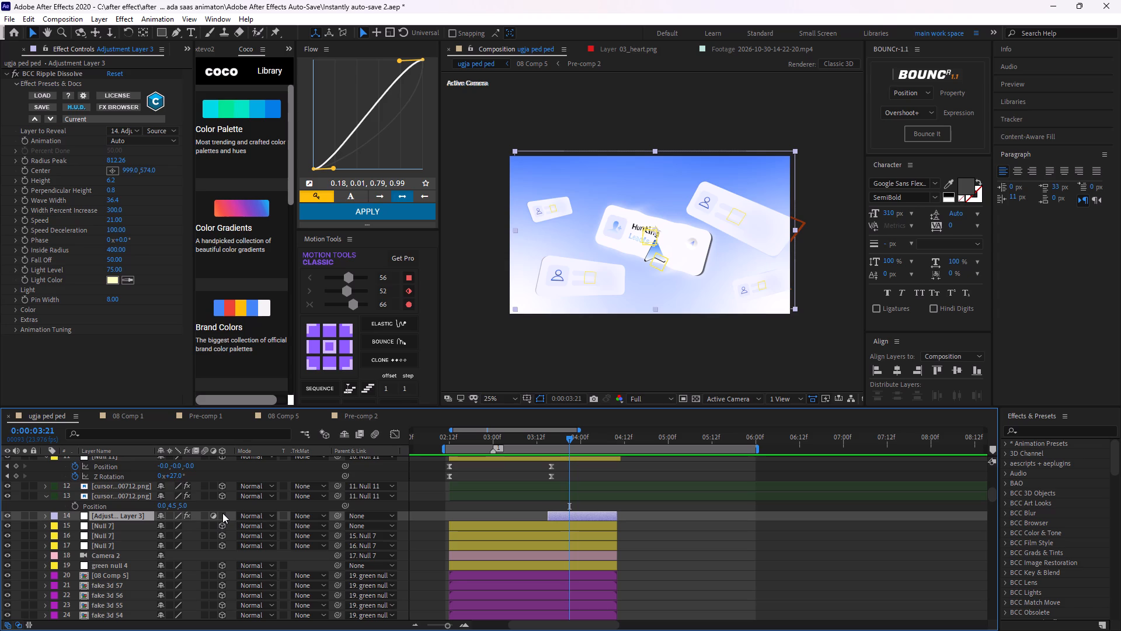
pyautogui.click(223, 515)
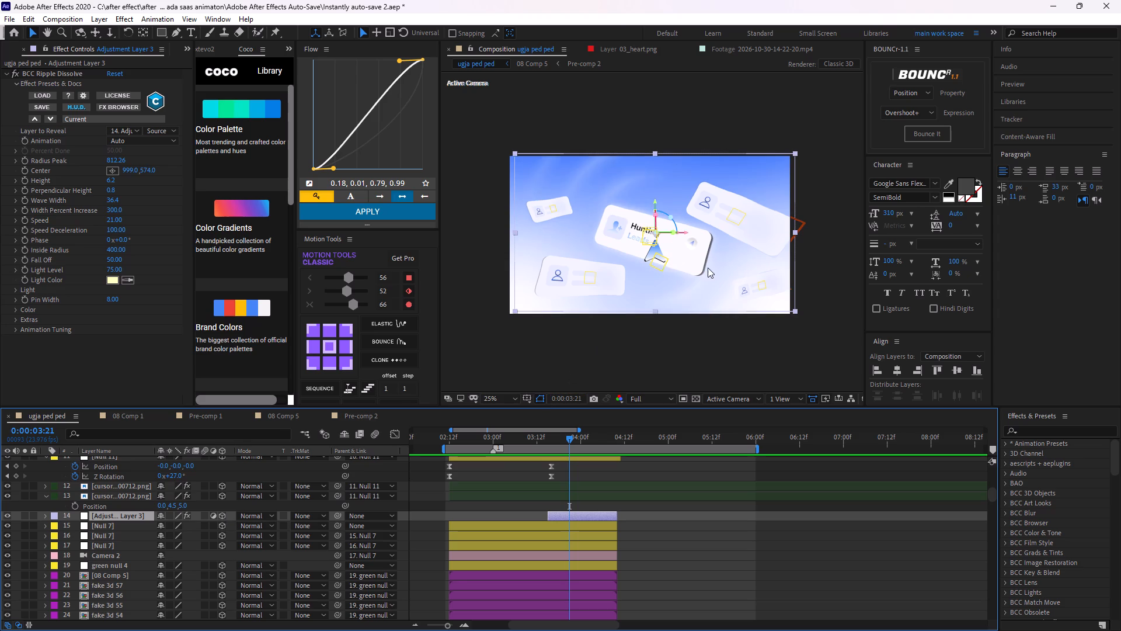
pyautogui.scroll(1, 708, 268)
pyautogui.scroll(-1, 707, 269)
pyautogui.moveTo(565, 440); pyautogui.dragTo(599, 446)
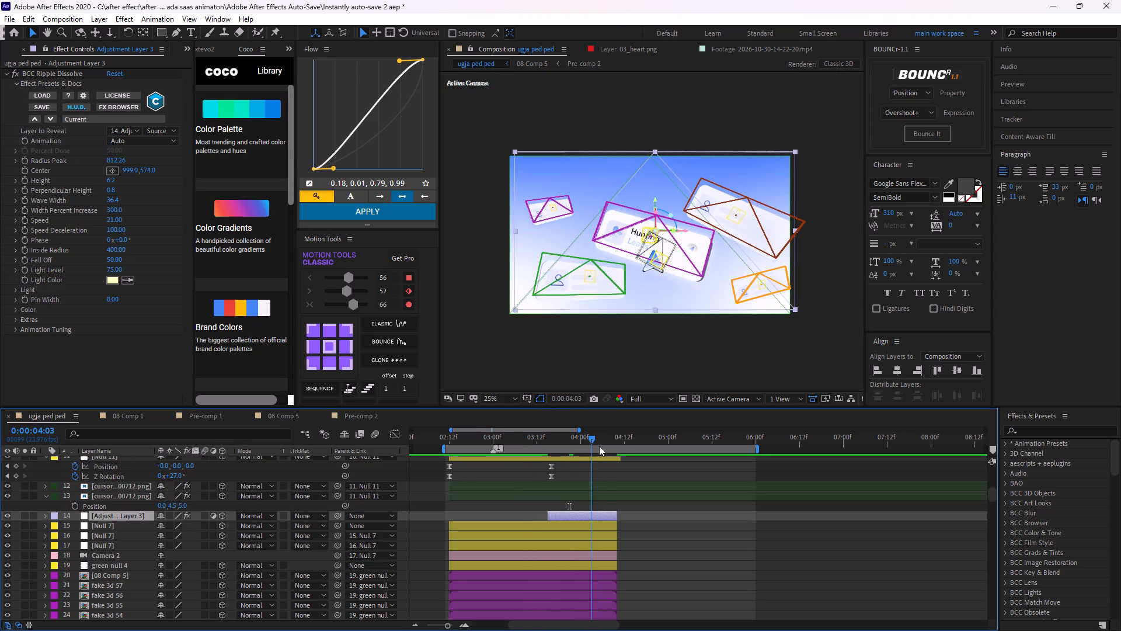
pyautogui.moveTo(599, 446); pyautogui.dragTo(605, 444)
pyautogui.scroll(1, 698, 227)
pyautogui.press('space')
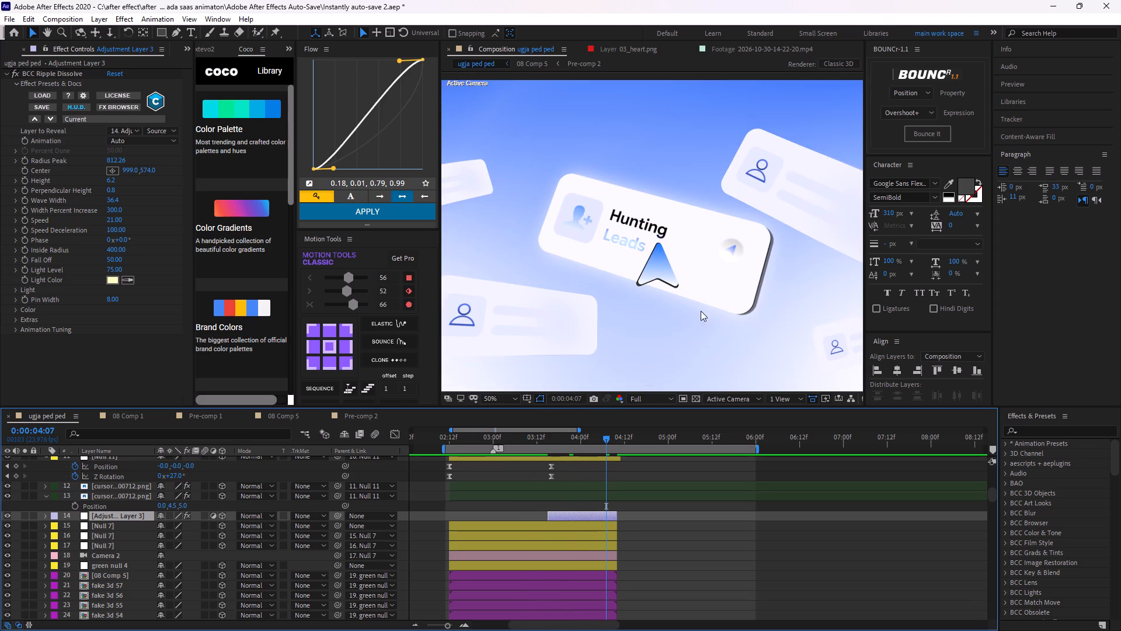
pyautogui.press('space')
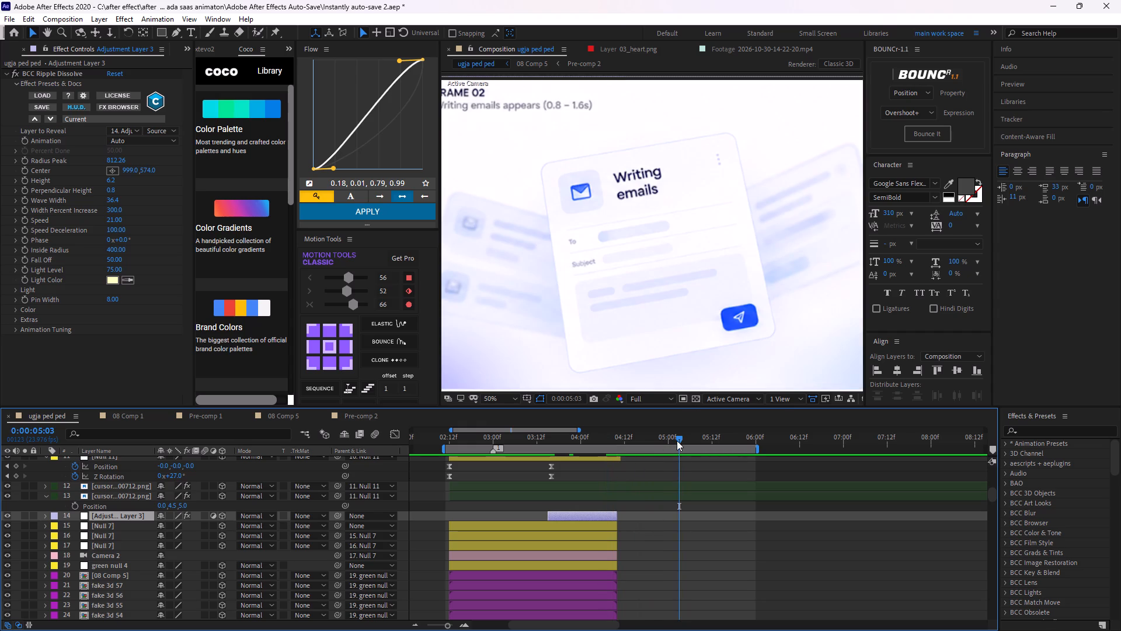
# End the work area at 0:00:04:13, just past the Hunting Leads scene, and preview it.
pyautogui.moveTo(677, 440); pyautogui.dragTo(627, 466)
pyautogui.press('n')
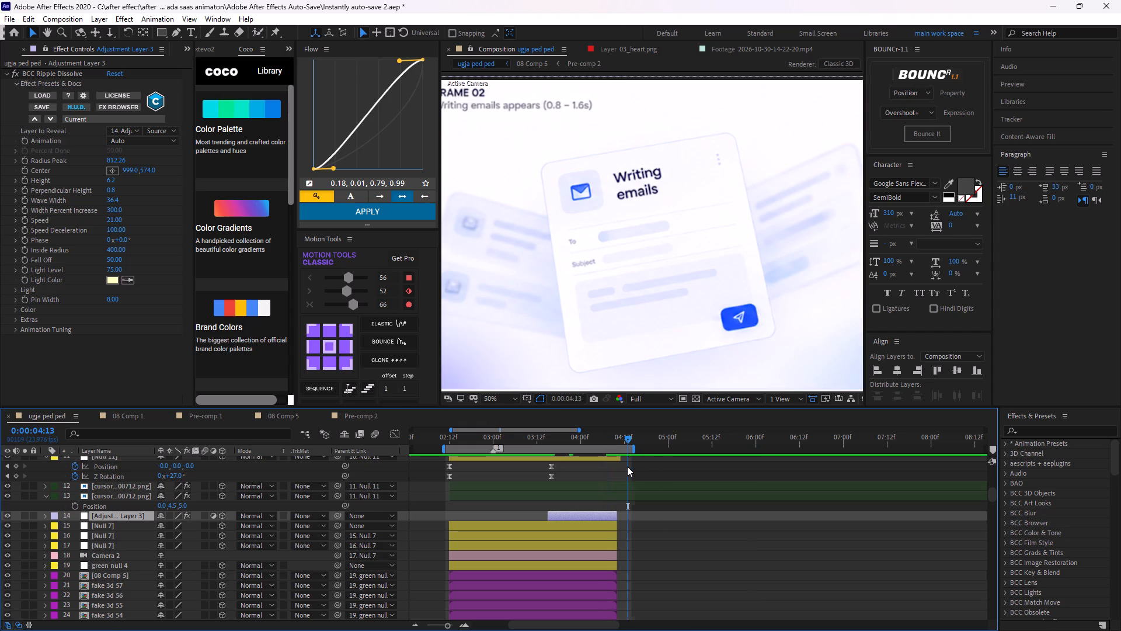
pyautogui.press('space')
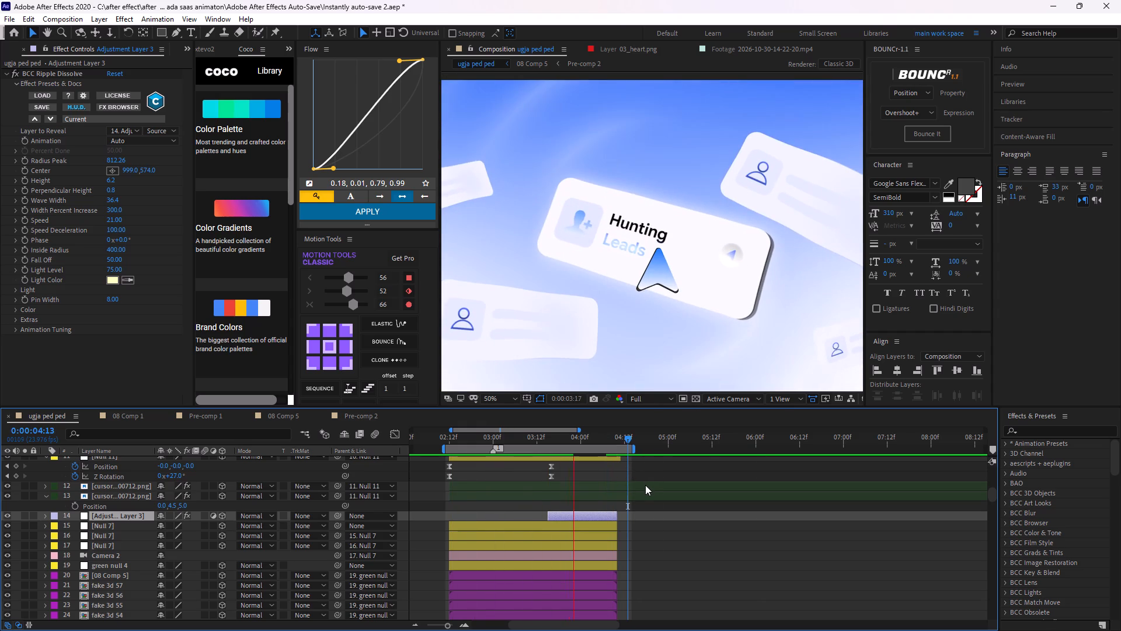
pyautogui.press('space')
# Review the ripple on the cursor click, playing it close up and with the whole frame fitted in the viewer.
pyautogui.scroll(-1, 656, 256)
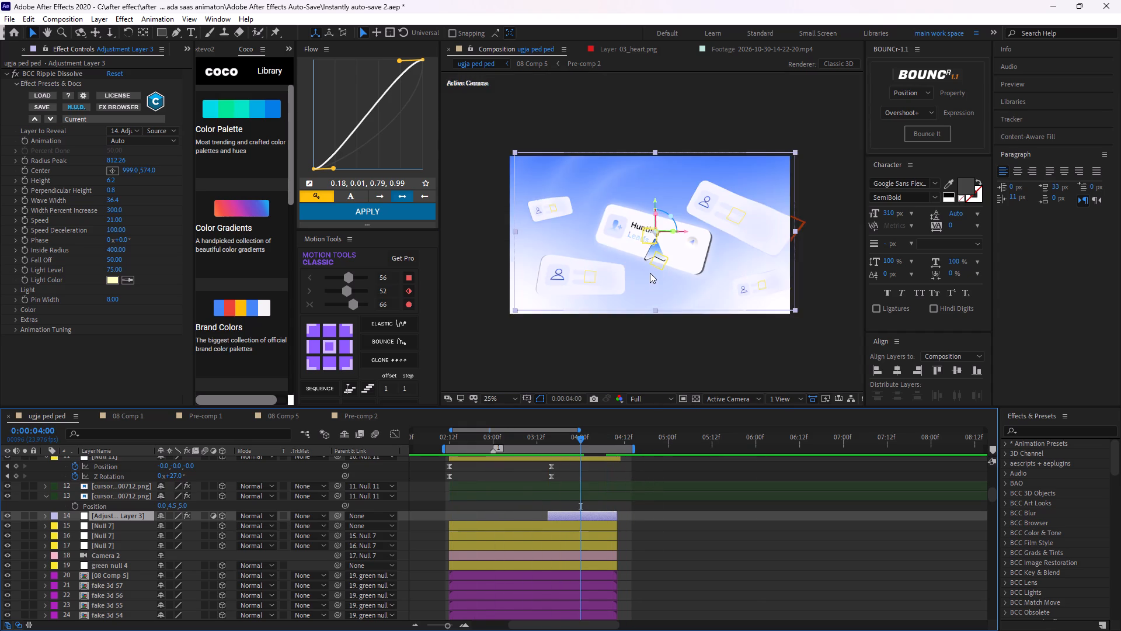
pyautogui.scroll(1, 647, 277)
pyautogui.moveTo(580, 440); pyautogui.dragTo(542, 451)
pyautogui.press('space')
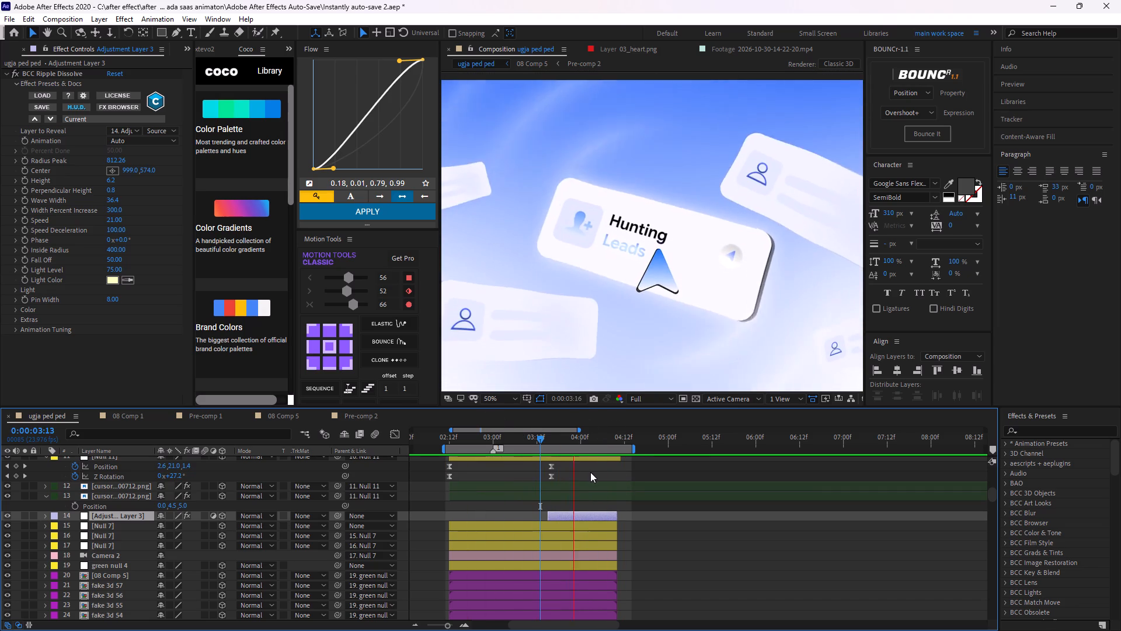
pyautogui.press('space')
pyautogui.click(516, 396)
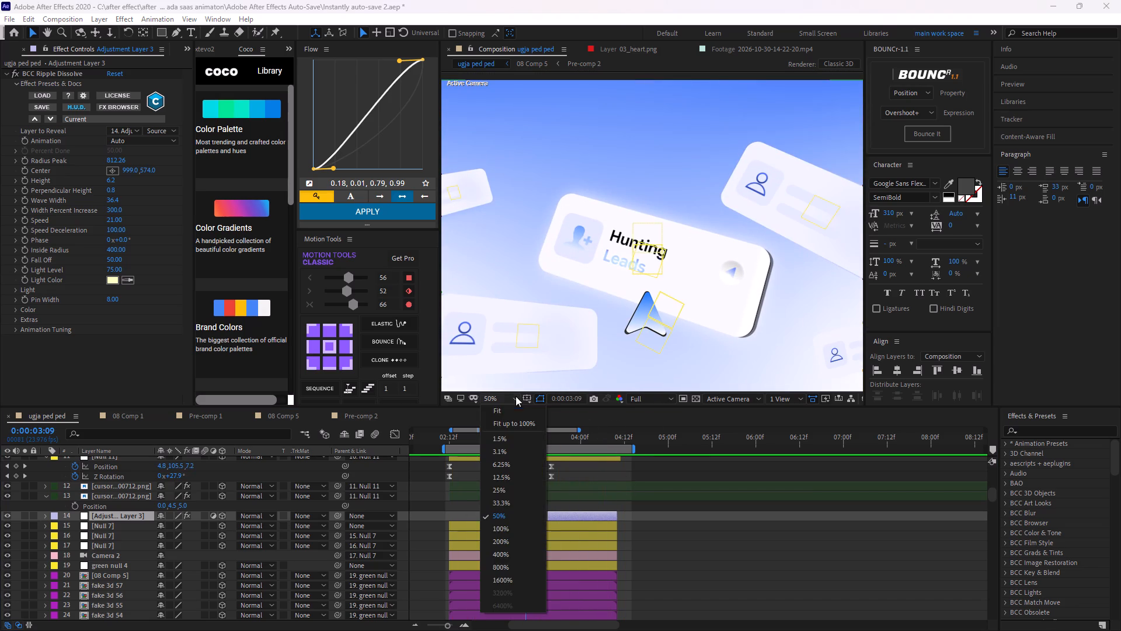
pyautogui.click(506, 412)
pyautogui.press('space')
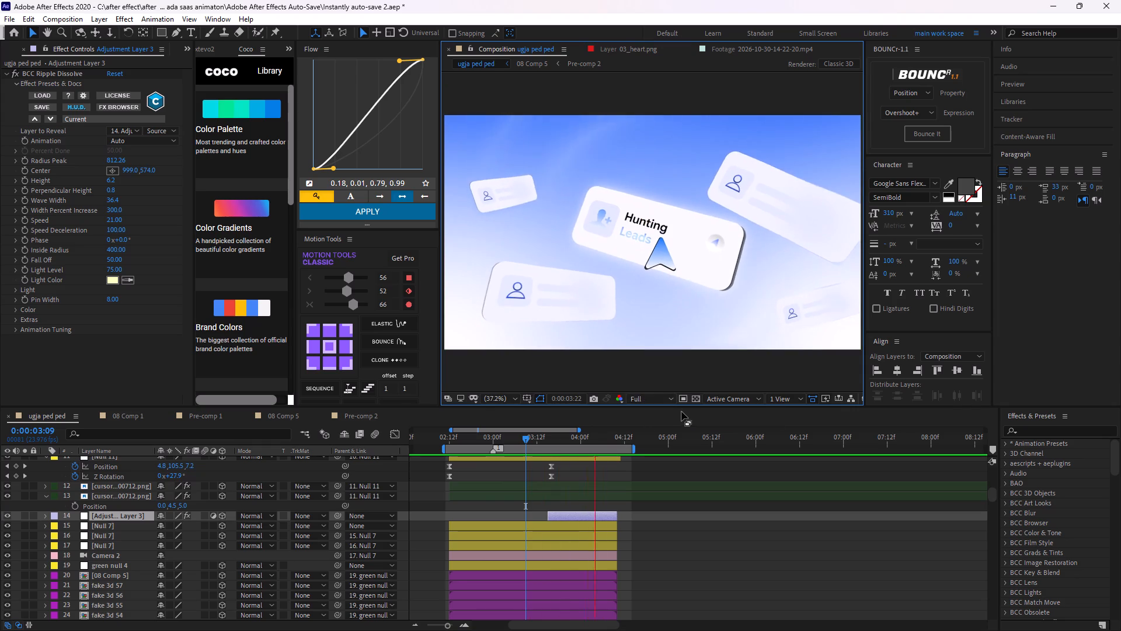
pyautogui.press('space')
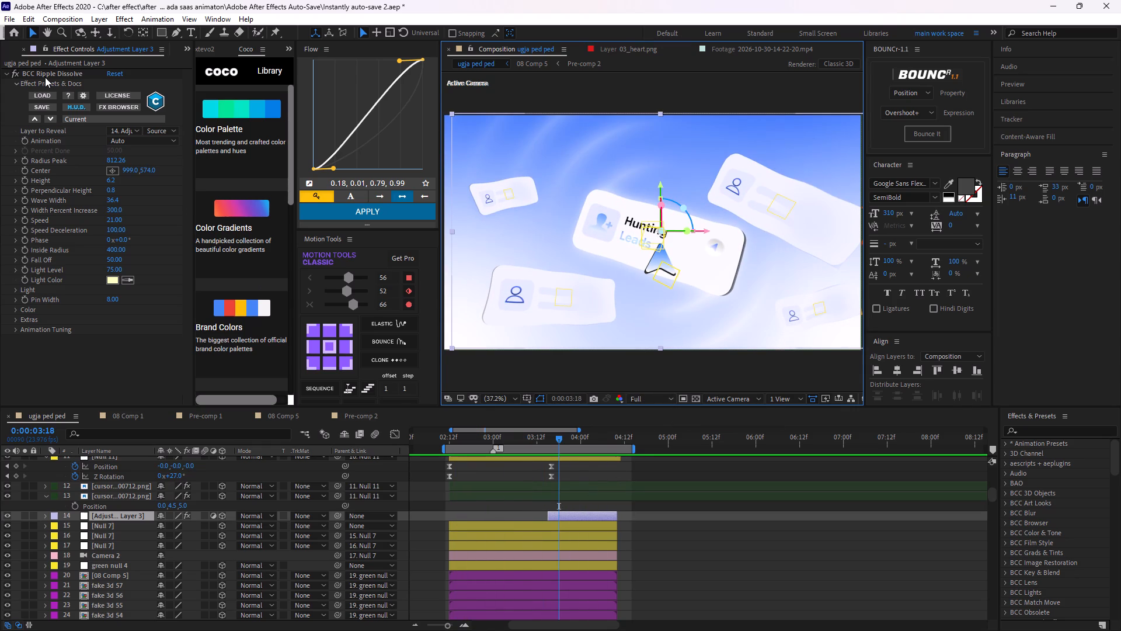
# Set the BCC Ripple Dissolve Speed to 15 and preview the click.
pyautogui.click(117, 223)
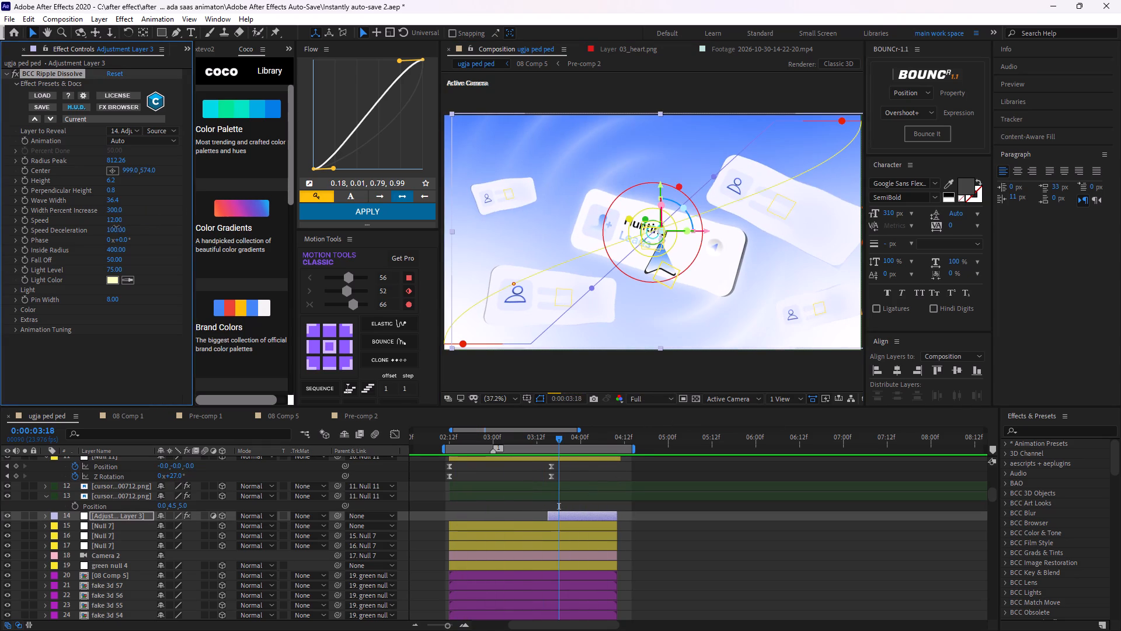
pyautogui.click(116, 224)
pyautogui.write('15')
pyautogui.press('Return')
pyautogui.press('space')
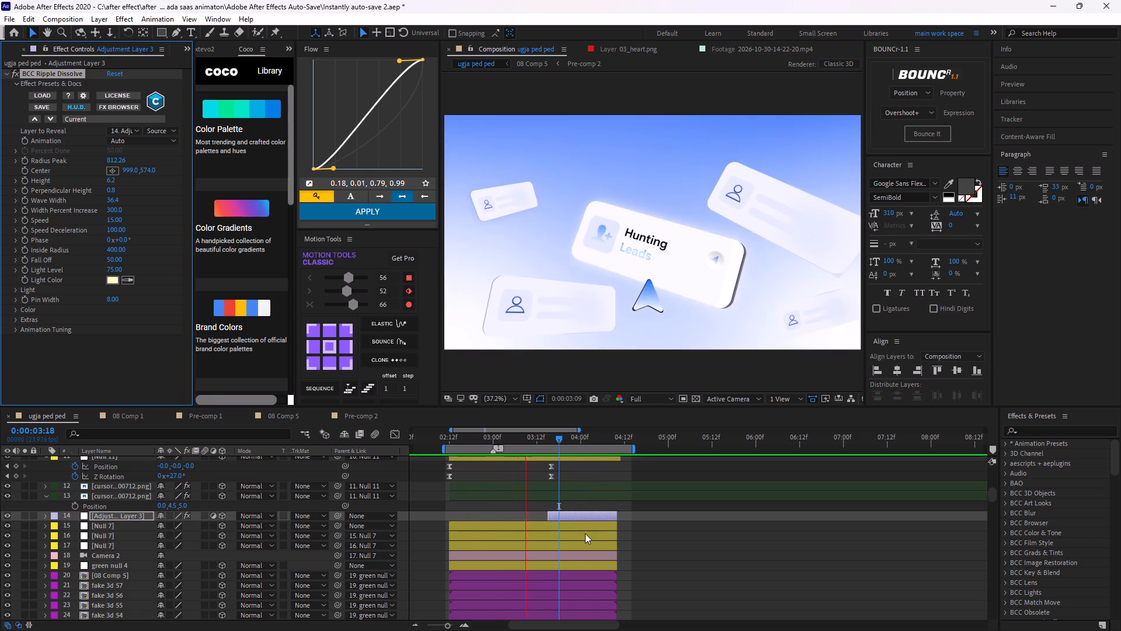
pyautogui.press('space')
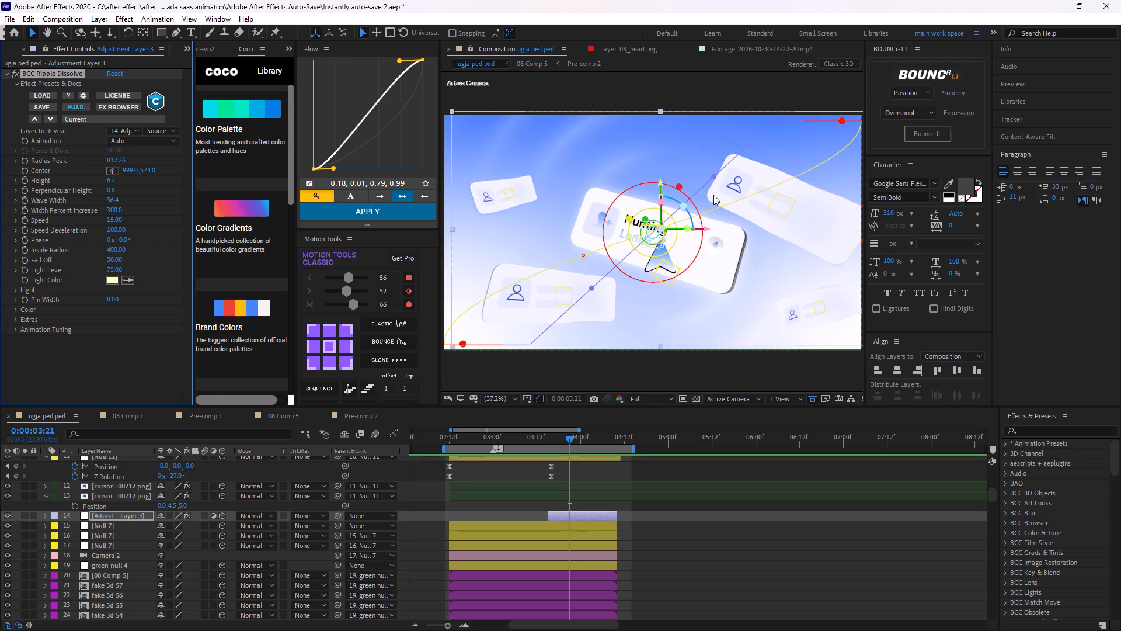
# Reduce the ripple's Wave Width to about 28.6 and Radius Peak to about 610, and preview the click from 0:00:03:10.
pyautogui.scroll(1, 645, 209)
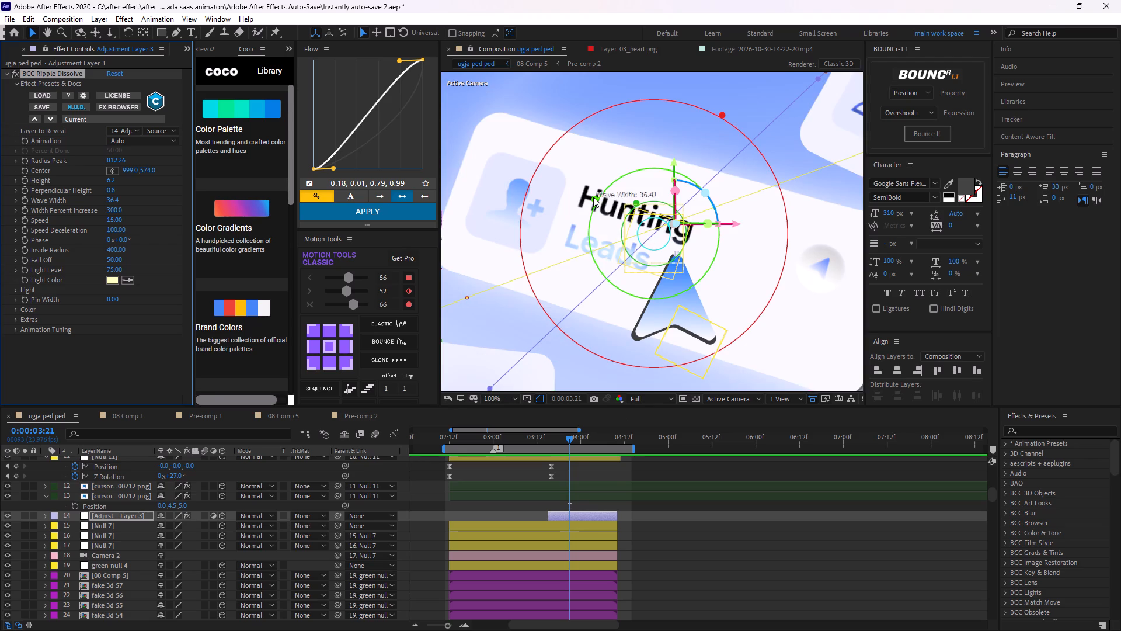
pyautogui.moveTo(596, 199); pyautogui.dragTo(608, 203)
pyautogui.moveTo(721, 113); pyautogui.dragTo(711, 121)
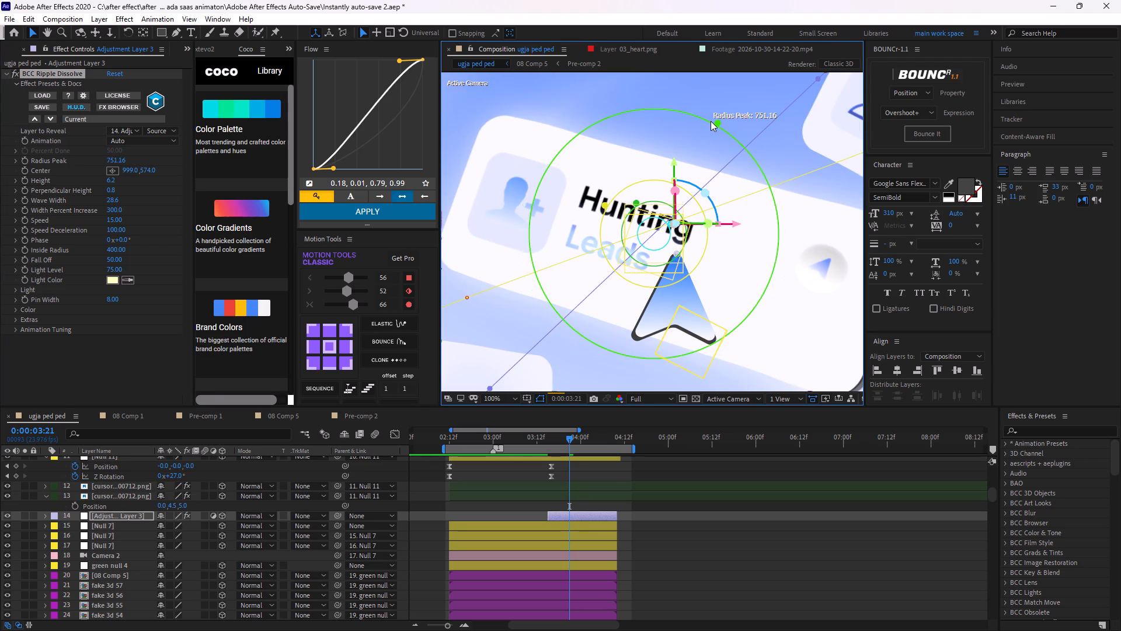
pyautogui.moveTo(711, 121); pyautogui.dragTo(704, 139)
pyautogui.press('space')
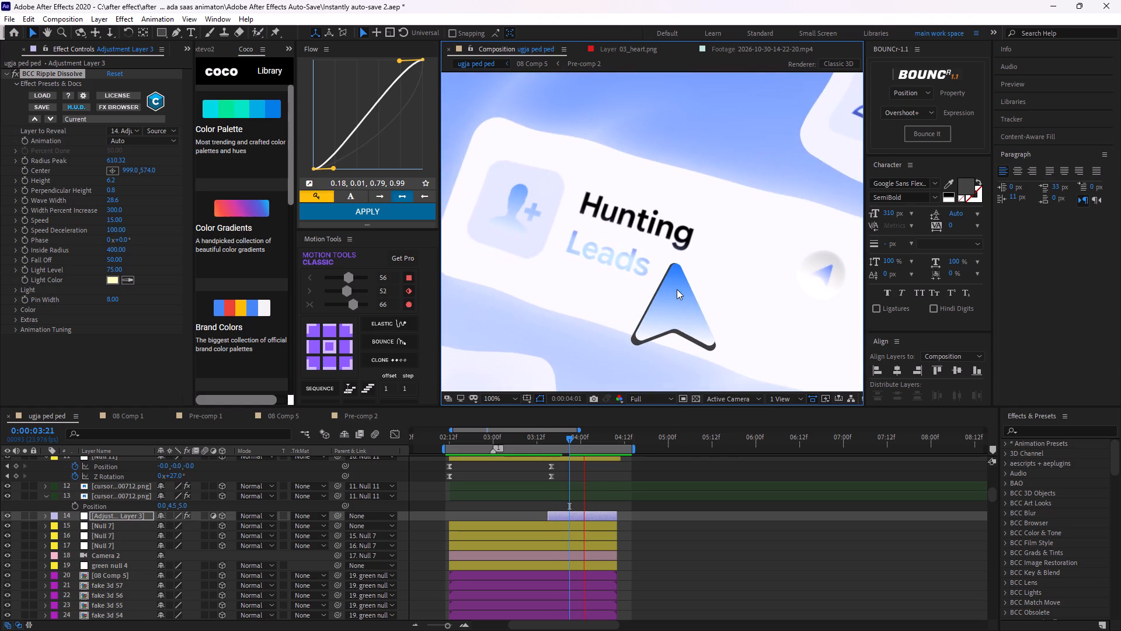
pyautogui.press('space')
pyautogui.scroll(-1, 635, 213)
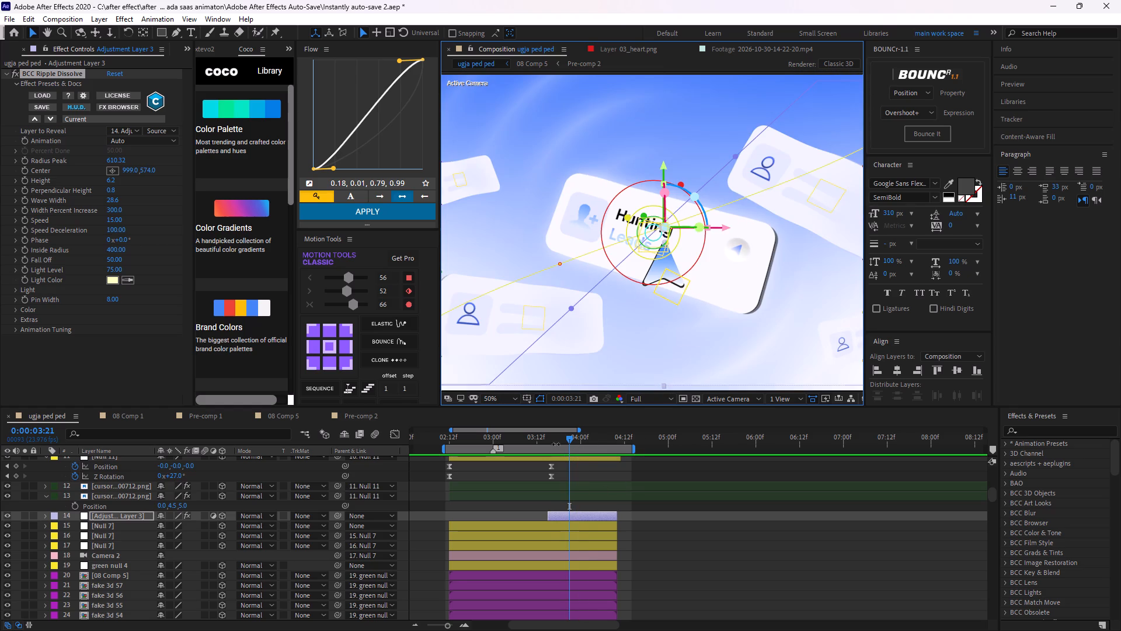
pyautogui.moveTo(569, 442); pyautogui.dragTo(530, 449)
pyautogui.press('space')
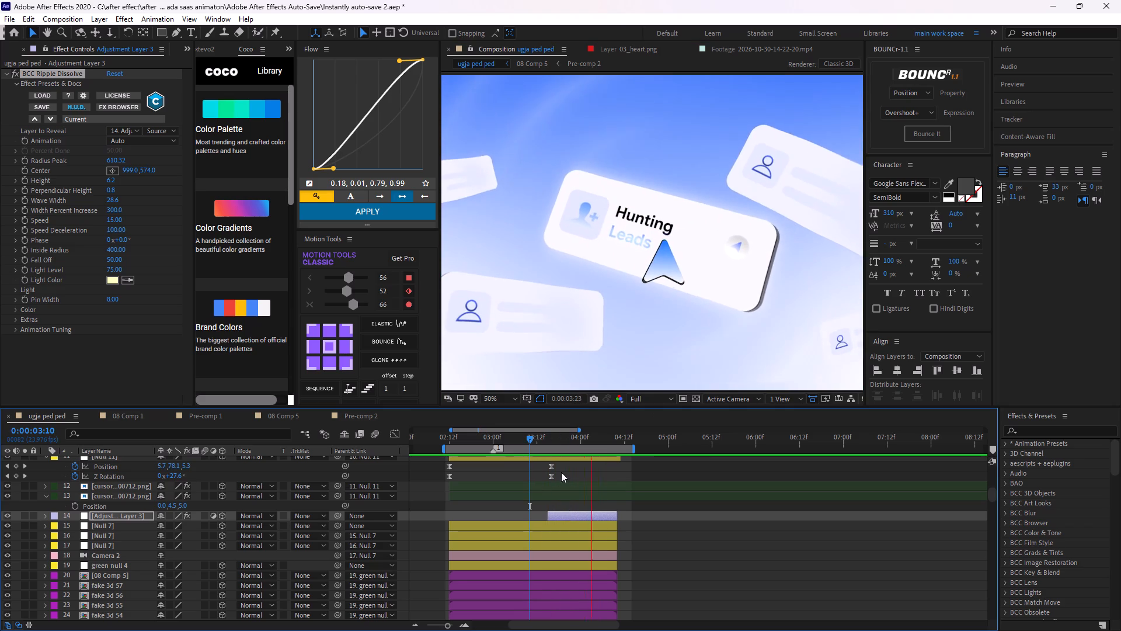
pyautogui.press('space')
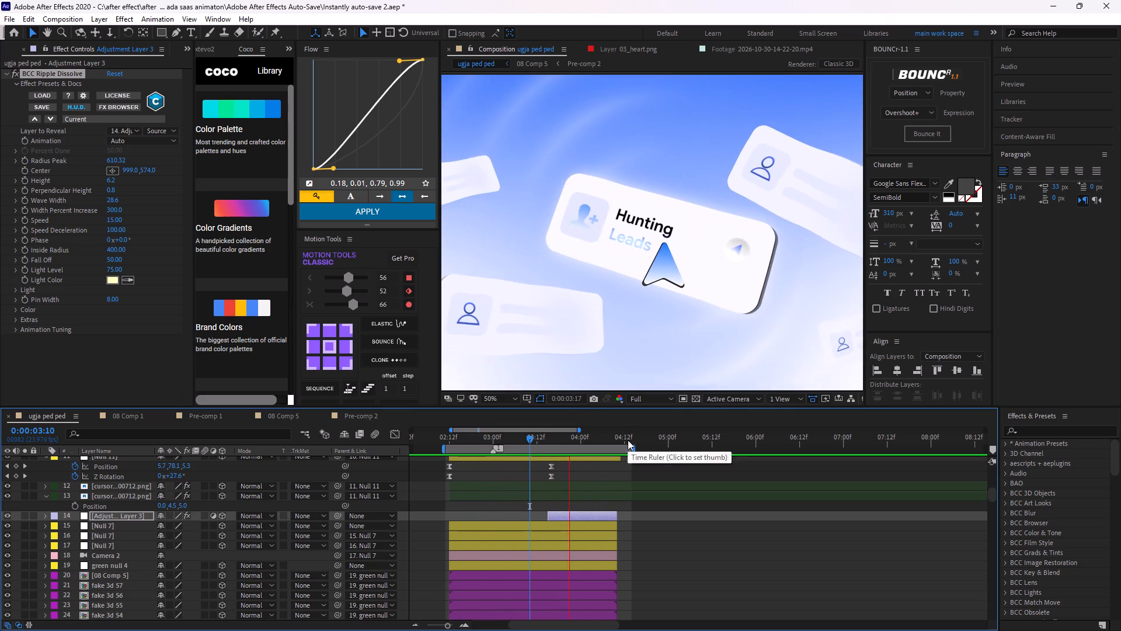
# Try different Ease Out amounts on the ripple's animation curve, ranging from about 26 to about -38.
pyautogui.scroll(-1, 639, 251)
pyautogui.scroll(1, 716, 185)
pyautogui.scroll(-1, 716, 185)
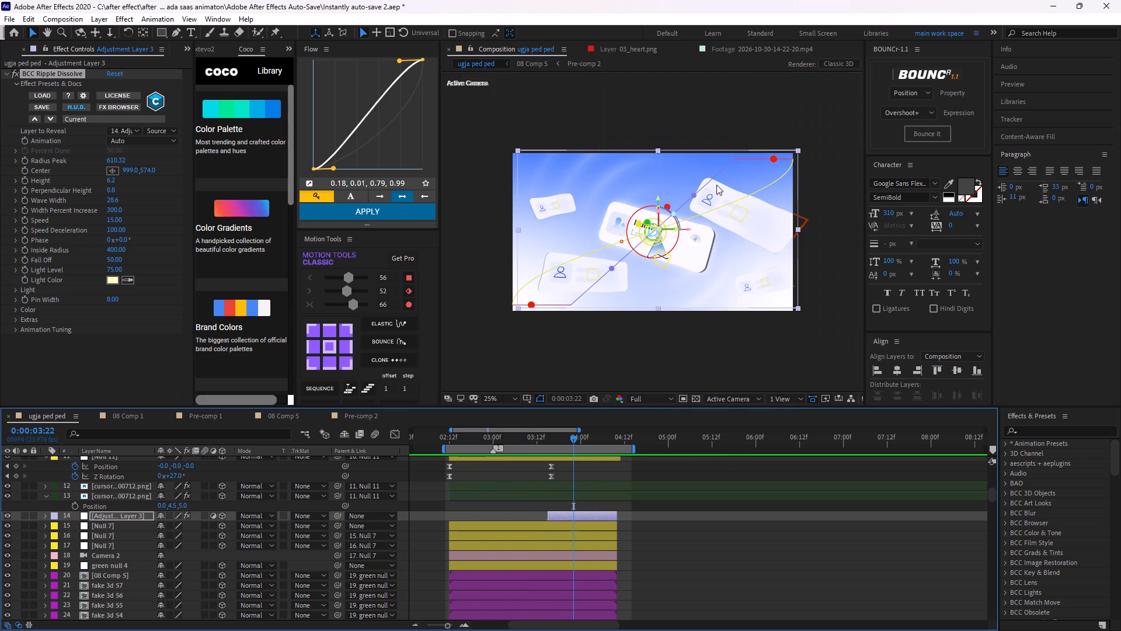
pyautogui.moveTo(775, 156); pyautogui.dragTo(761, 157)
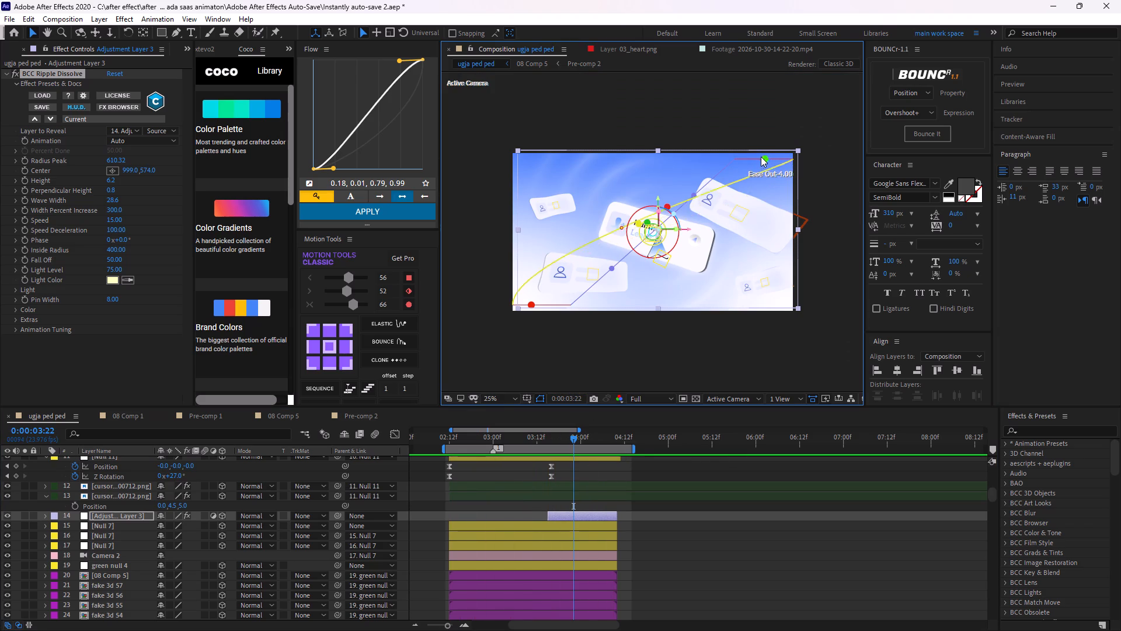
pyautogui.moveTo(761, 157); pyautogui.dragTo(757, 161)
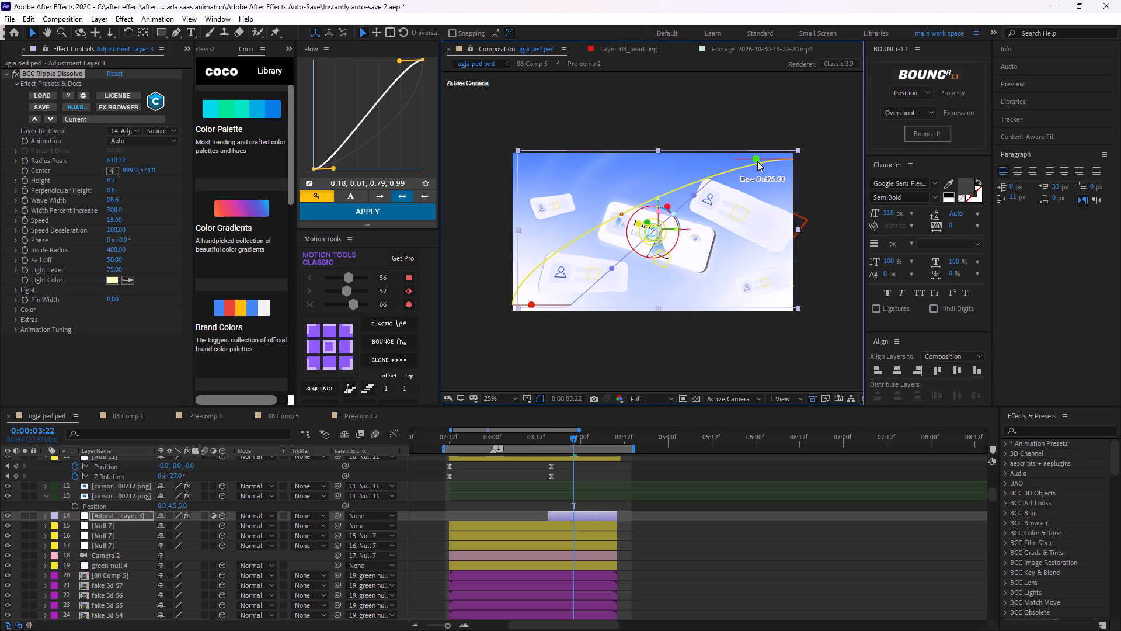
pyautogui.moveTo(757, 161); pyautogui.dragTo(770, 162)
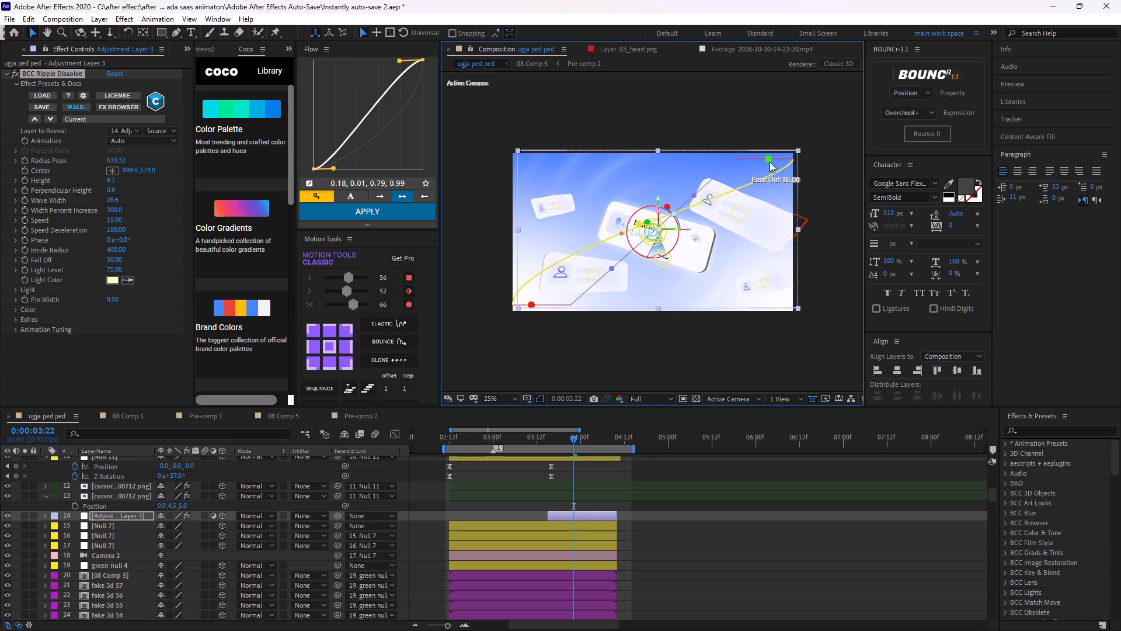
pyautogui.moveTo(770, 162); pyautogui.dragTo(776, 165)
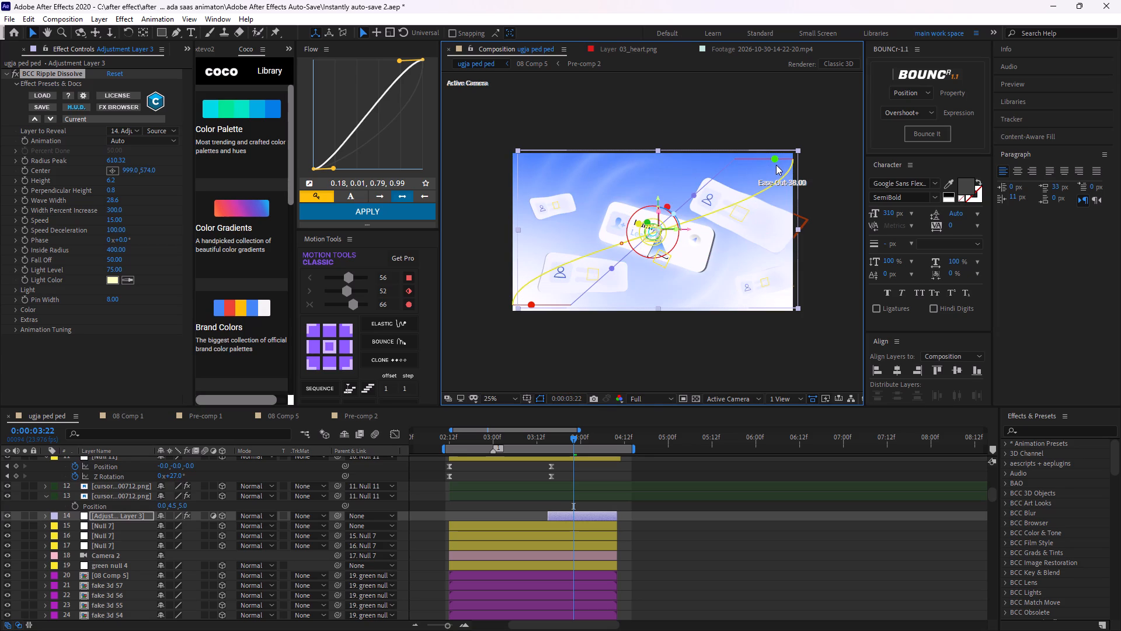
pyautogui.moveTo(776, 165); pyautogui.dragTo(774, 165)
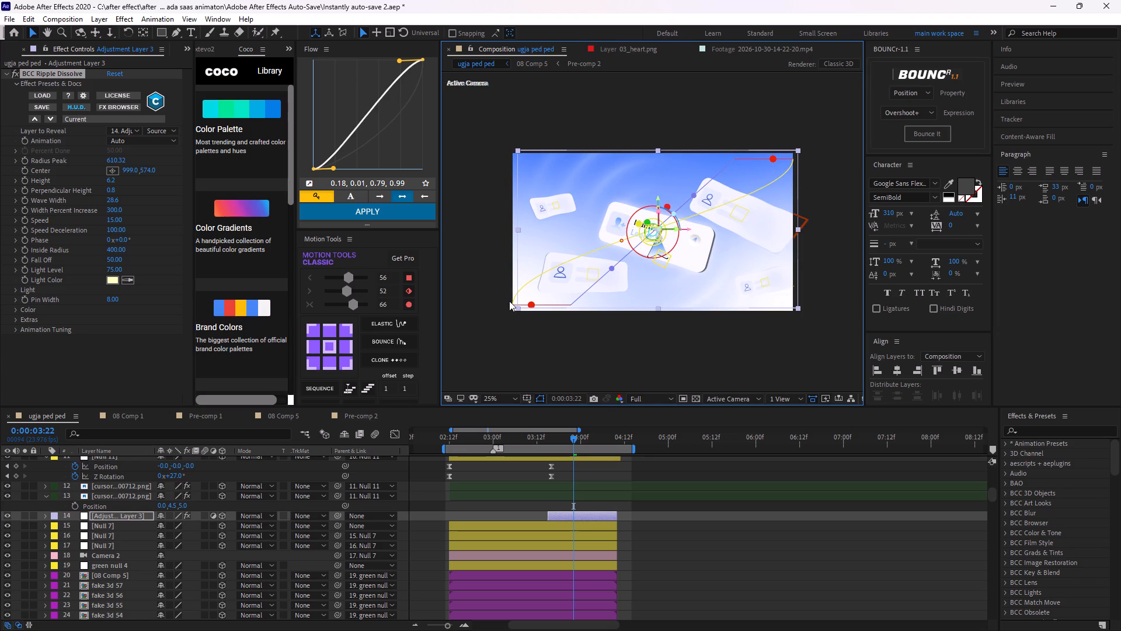
# Set the Ease In of the ripple's animation curve to about -72.
pyautogui.moveTo(531, 304); pyautogui.dragTo(534, 307)
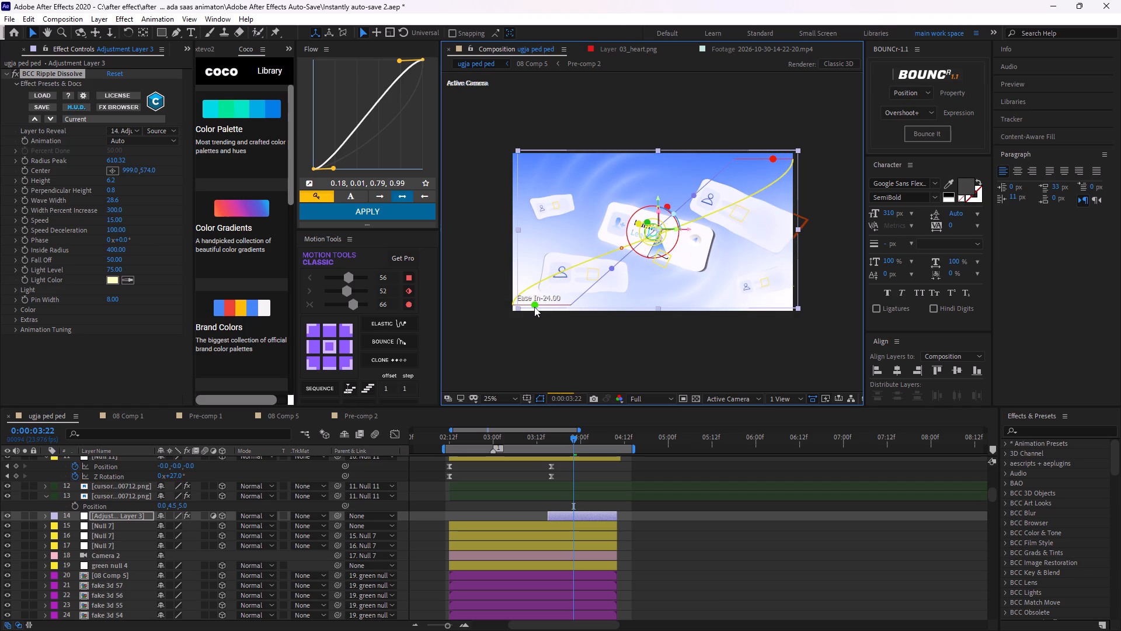
pyautogui.moveTo(534, 307); pyautogui.dragTo(522, 306)
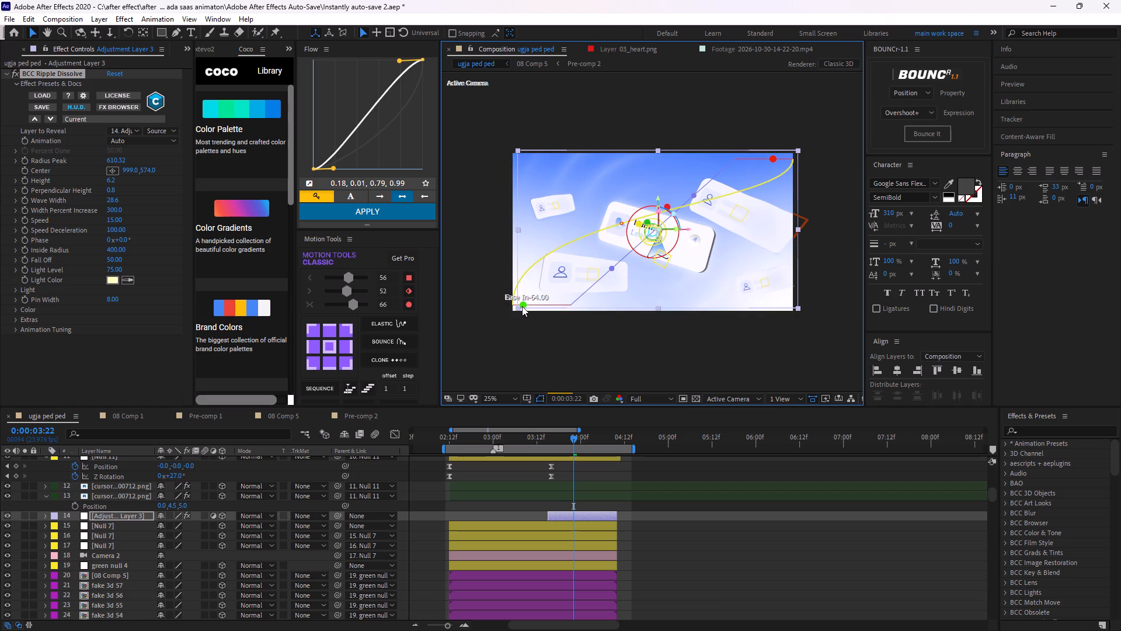
pyautogui.moveTo(522, 306); pyautogui.dragTo(516, 275)
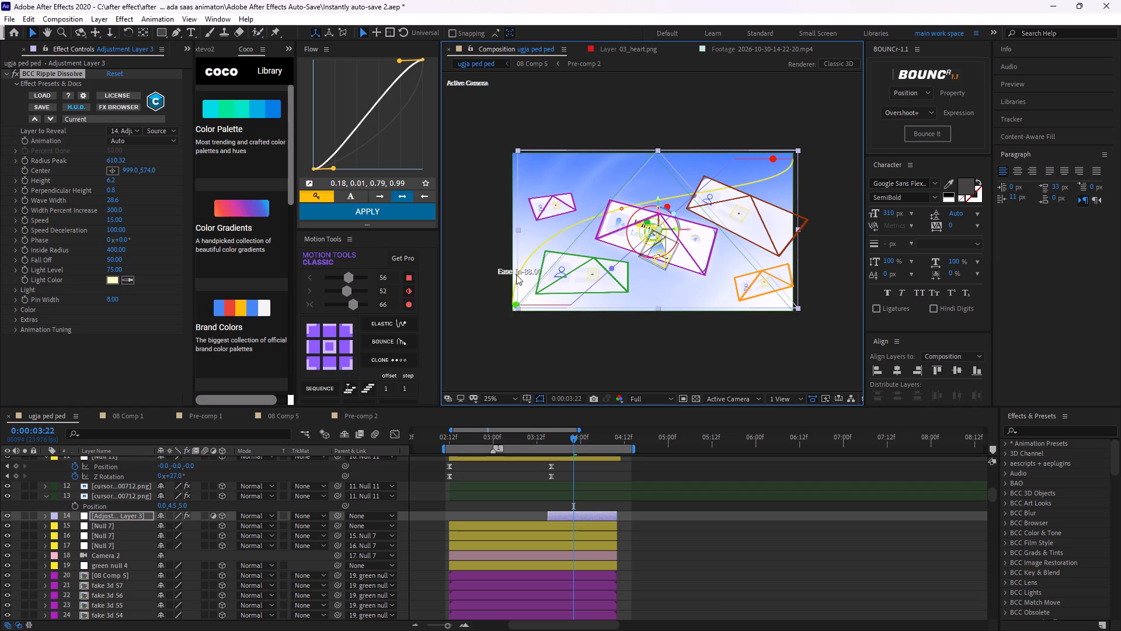
pyautogui.moveTo(516, 275); pyautogui.dragTo(519, 233)
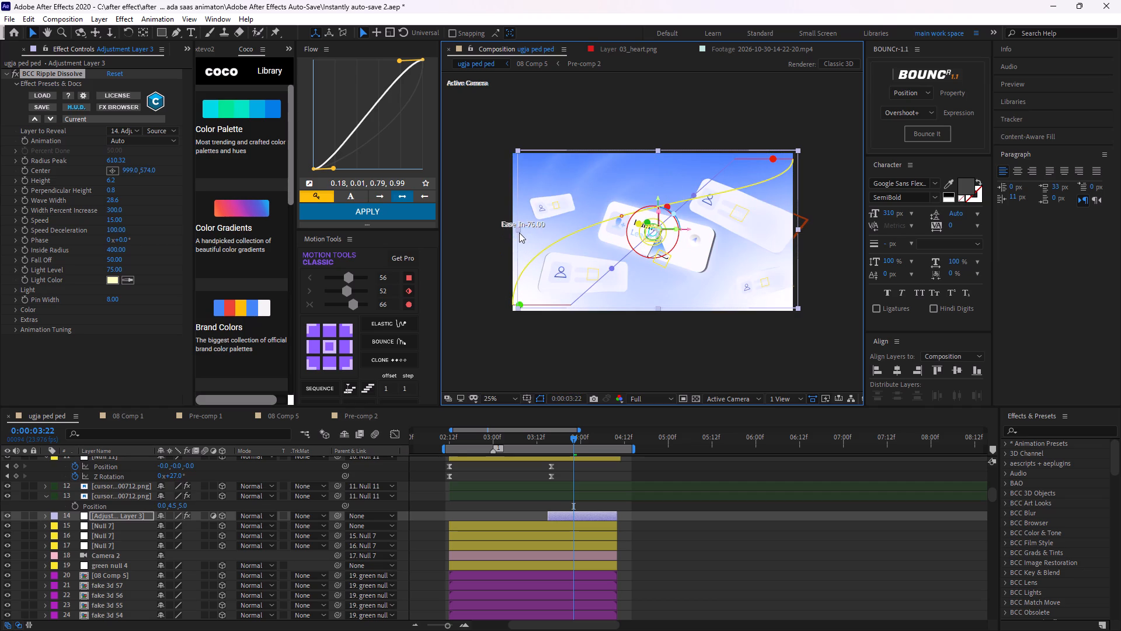
pyautogui.moveTo(519, 233); pyautogui.dragTo(520, 186)
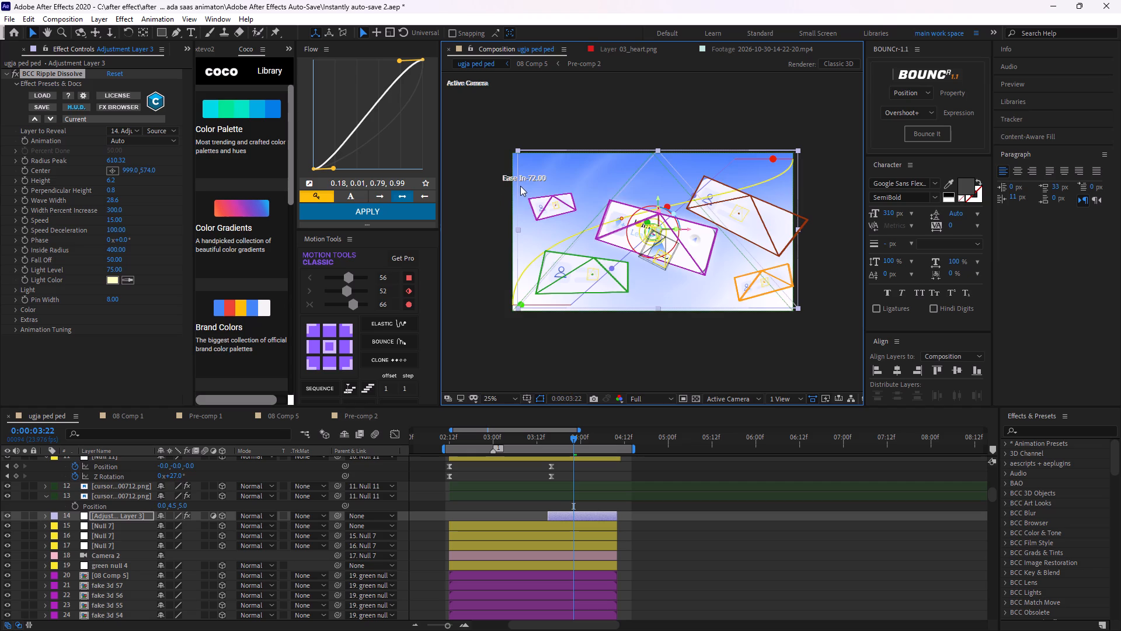
pyautogui.moveTo(520, 186); pyautogui.dragTo(520, 182)
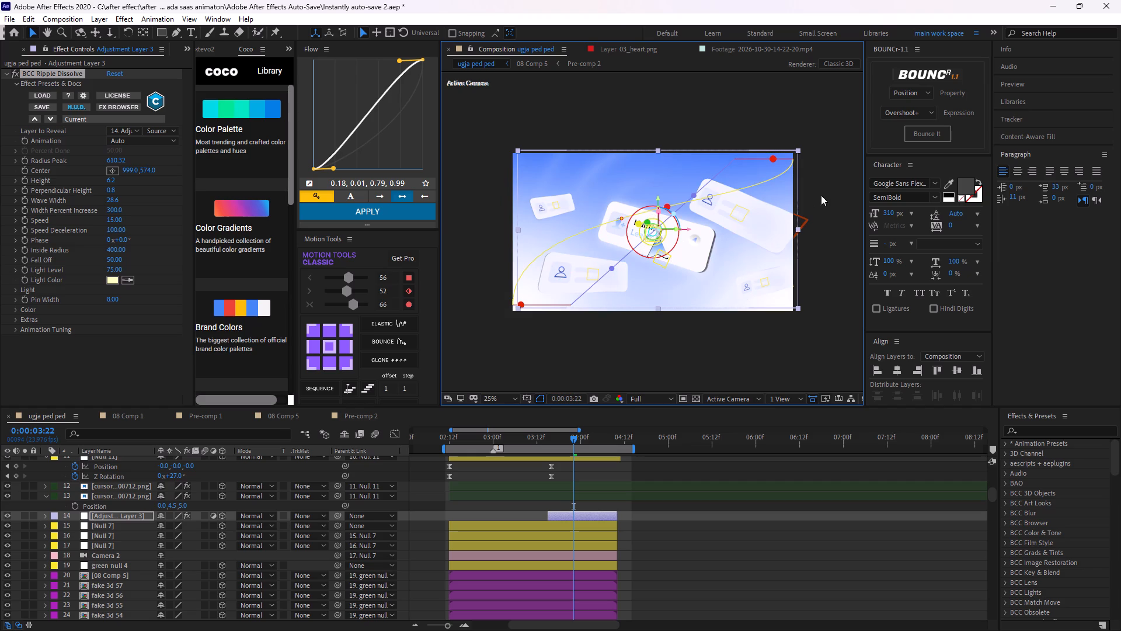
# Move the Ease Out handle of the ripple's animation curve all the way to the curve's end point.
pyautogui.moveTo(773, 158); pyautogui.dragTo(792, 214)
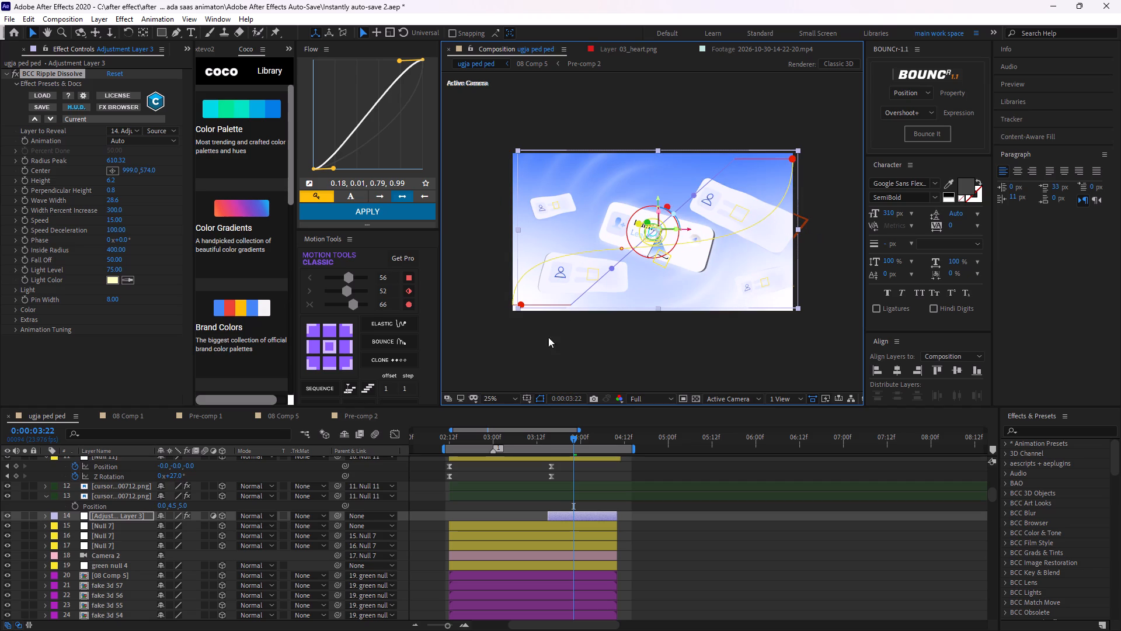
# Preview the cursor click with the current ripple easing, starting from about 0:00:03:11.
pyautogui.moveTo(570, 439); pyautogui.dragTo(528, 455)
pyautogui.press('space')
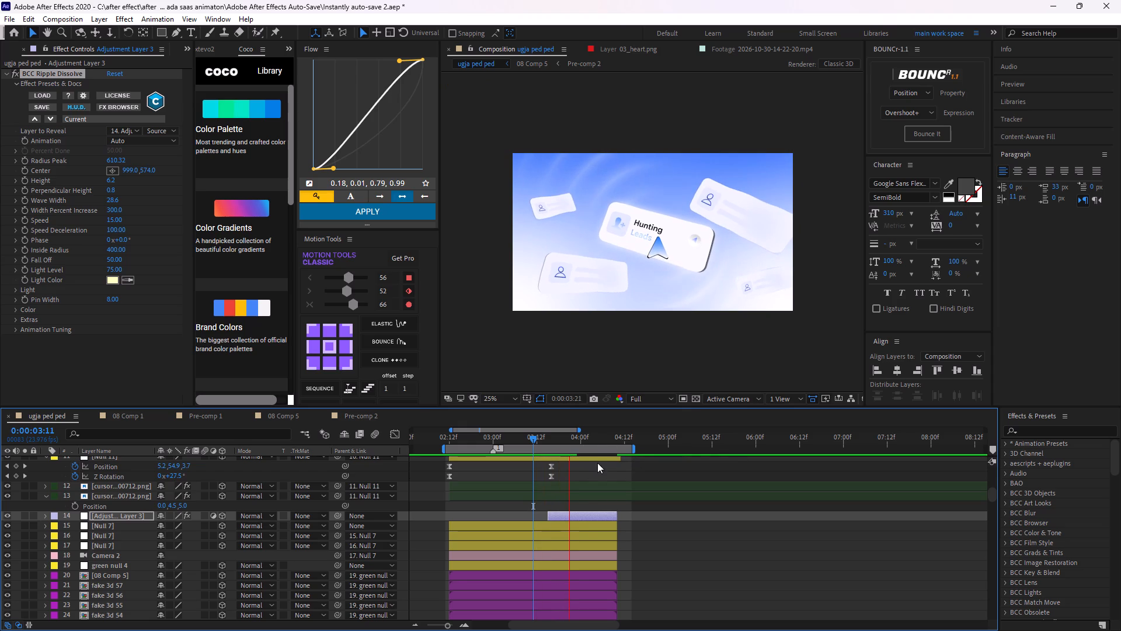
pyautogui.press('space')
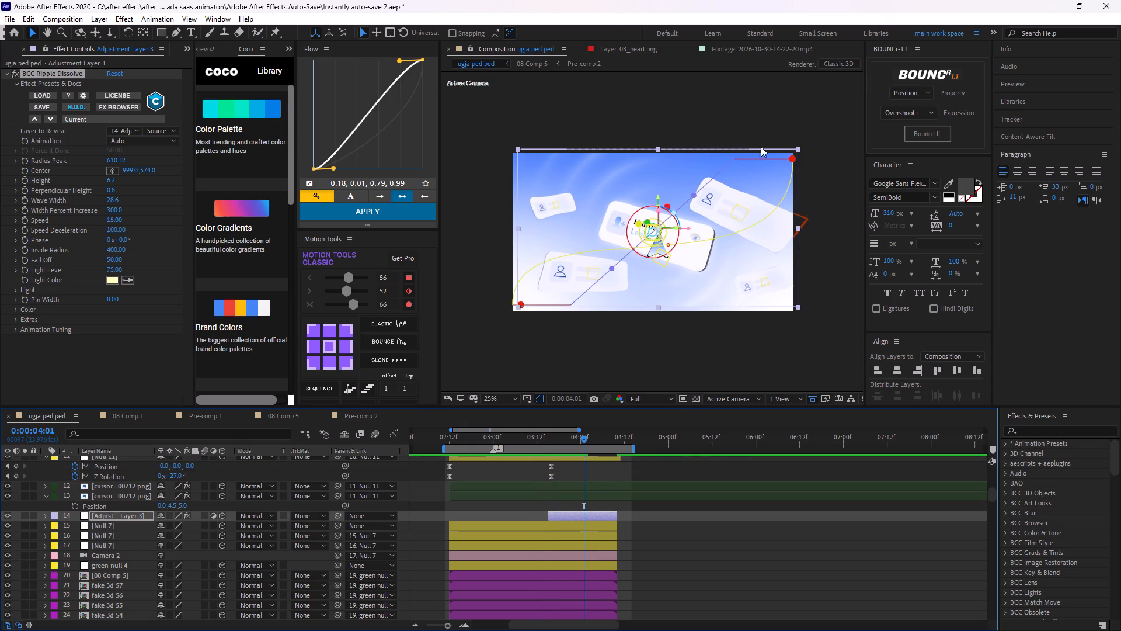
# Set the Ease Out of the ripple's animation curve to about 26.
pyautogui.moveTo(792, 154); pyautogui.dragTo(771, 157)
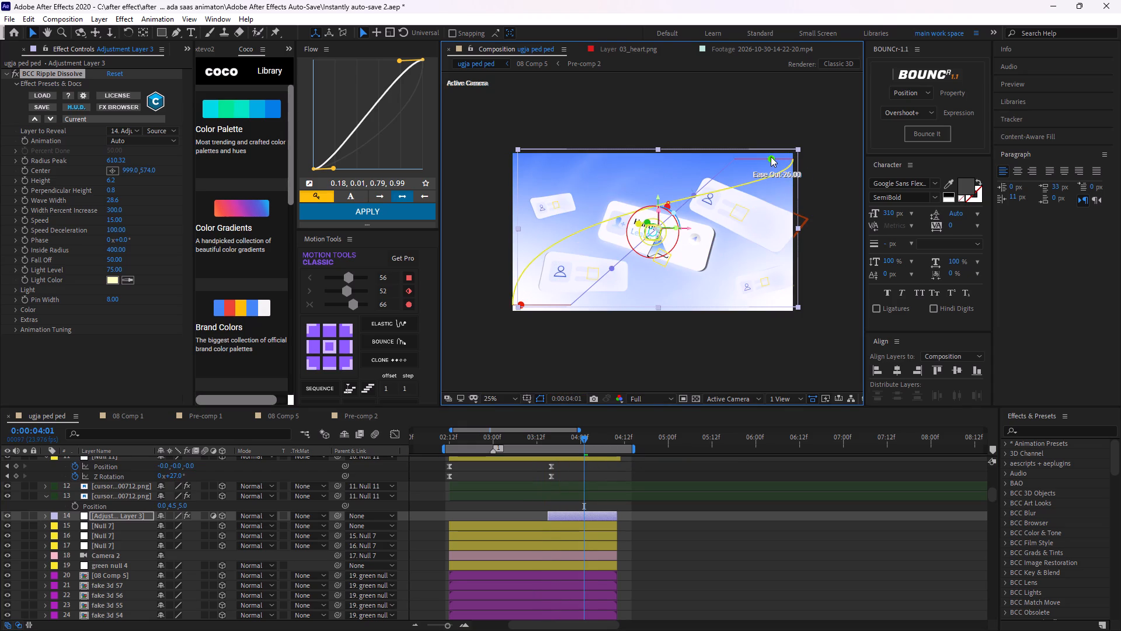
# Switch to the Brave browser and watch the ripple tutorial from about 0:38 to 0:50 to examine its BCC Ripple Dissolve preset and settings.
pyautogui.hotkey('alt', 'Tab')
pyautogui.click(289, 524)
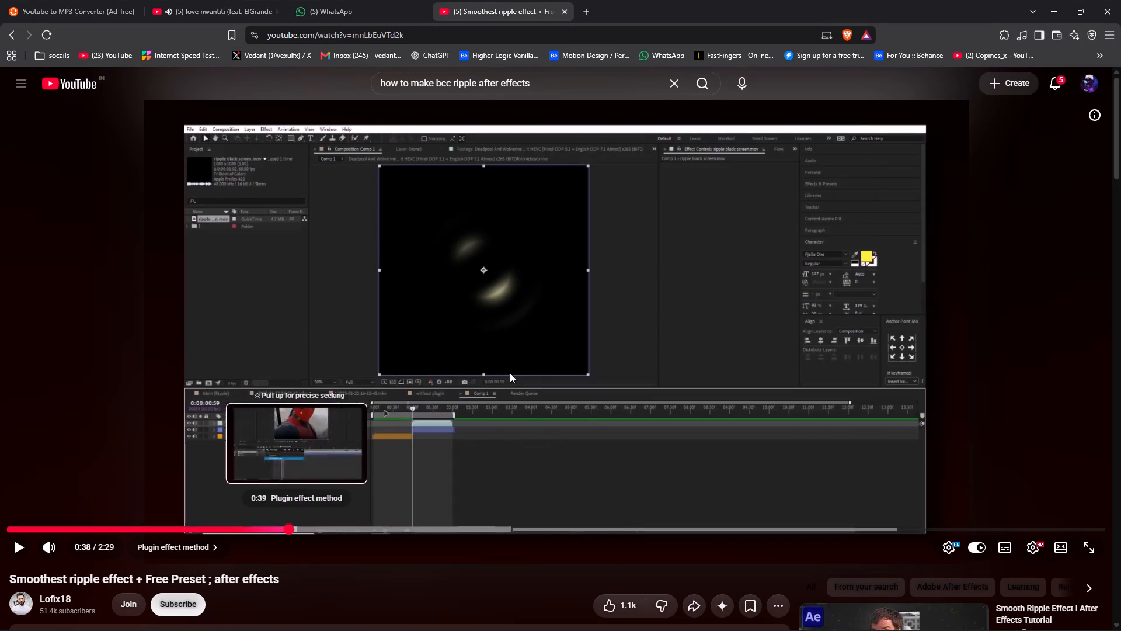
pyautogui.click(524, 297)
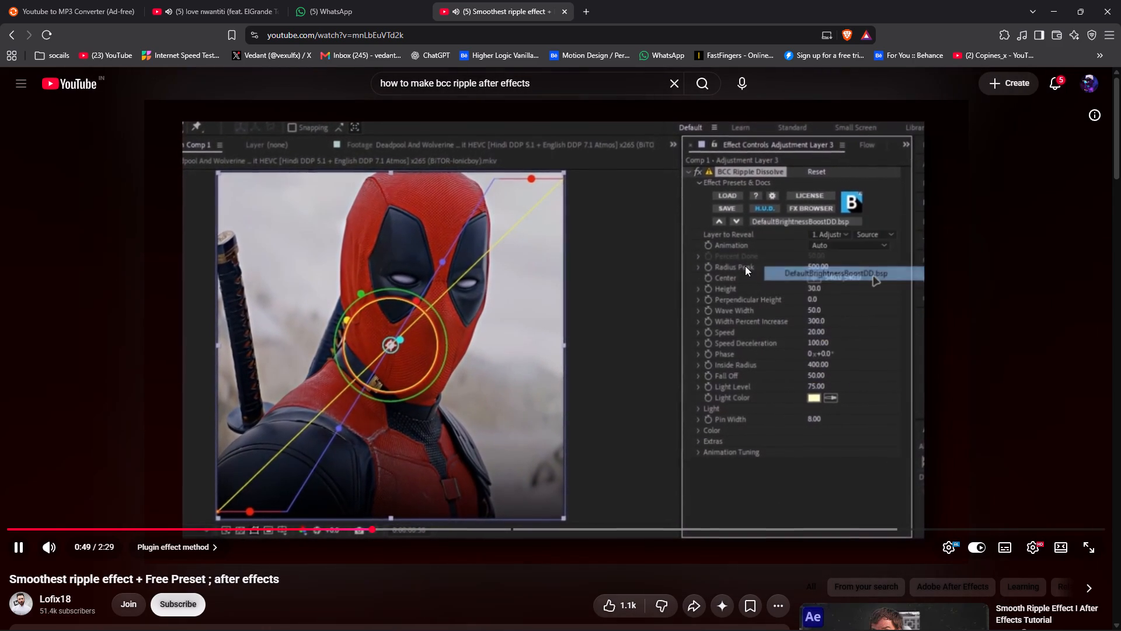
pyautogui.click(745, 266)
pyautogui.click(737, 269)
pyautogui.click(662, 279)
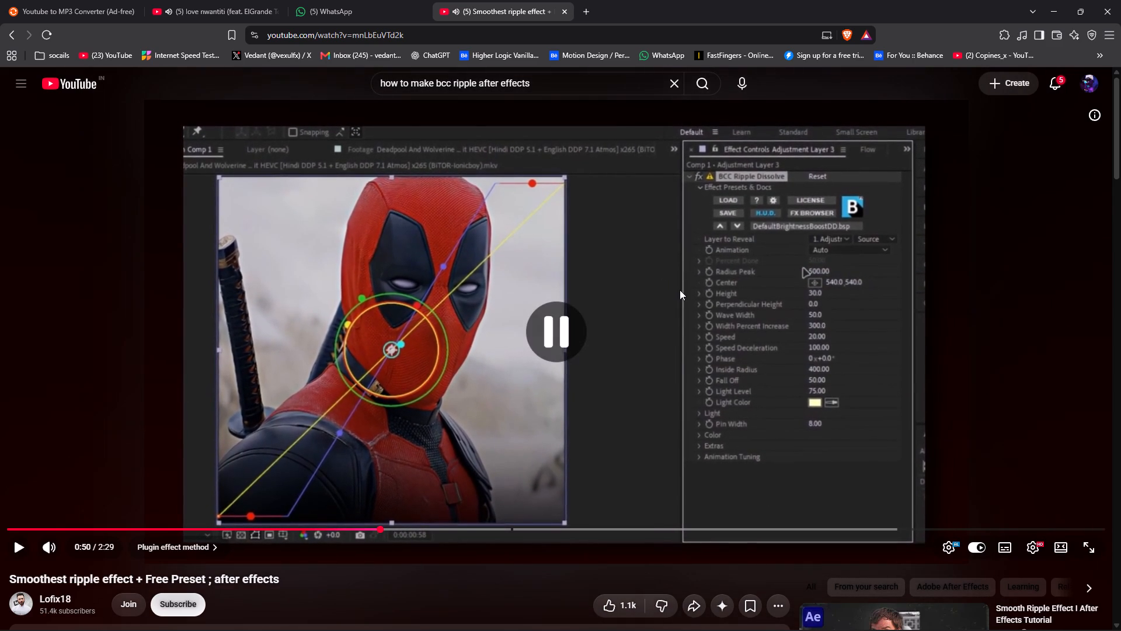
pyautogui.hotkey('alt', 'Tab')
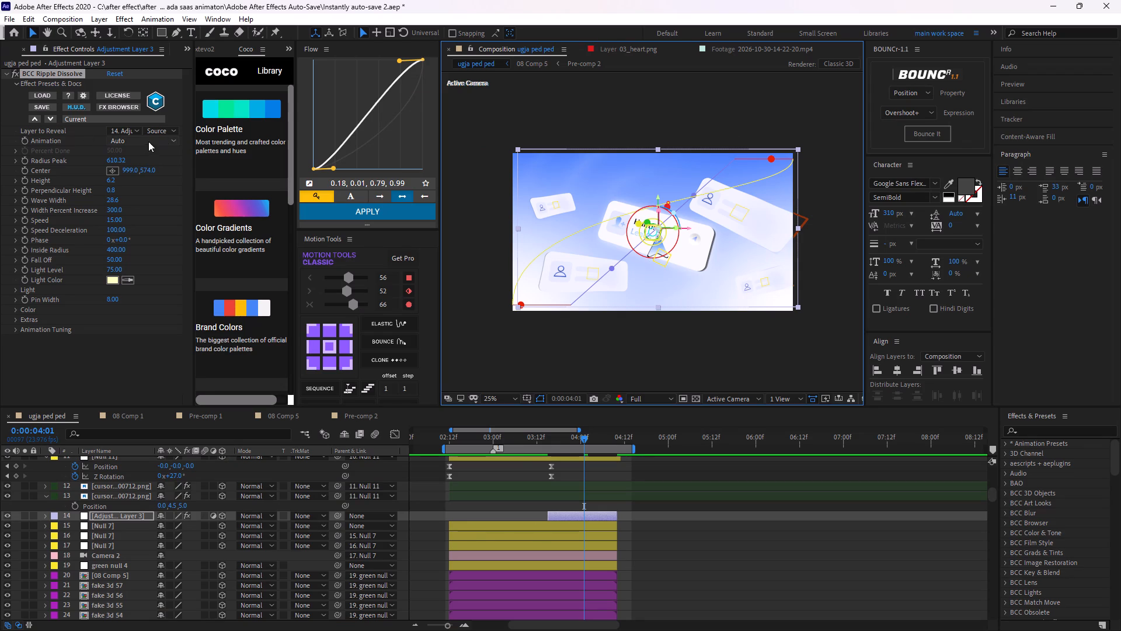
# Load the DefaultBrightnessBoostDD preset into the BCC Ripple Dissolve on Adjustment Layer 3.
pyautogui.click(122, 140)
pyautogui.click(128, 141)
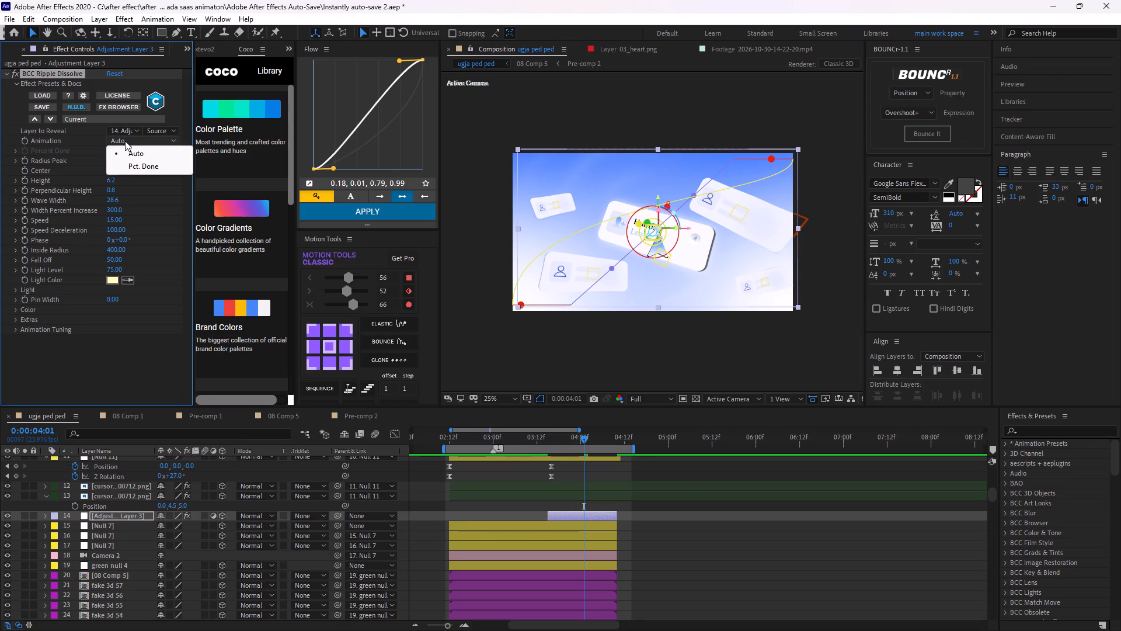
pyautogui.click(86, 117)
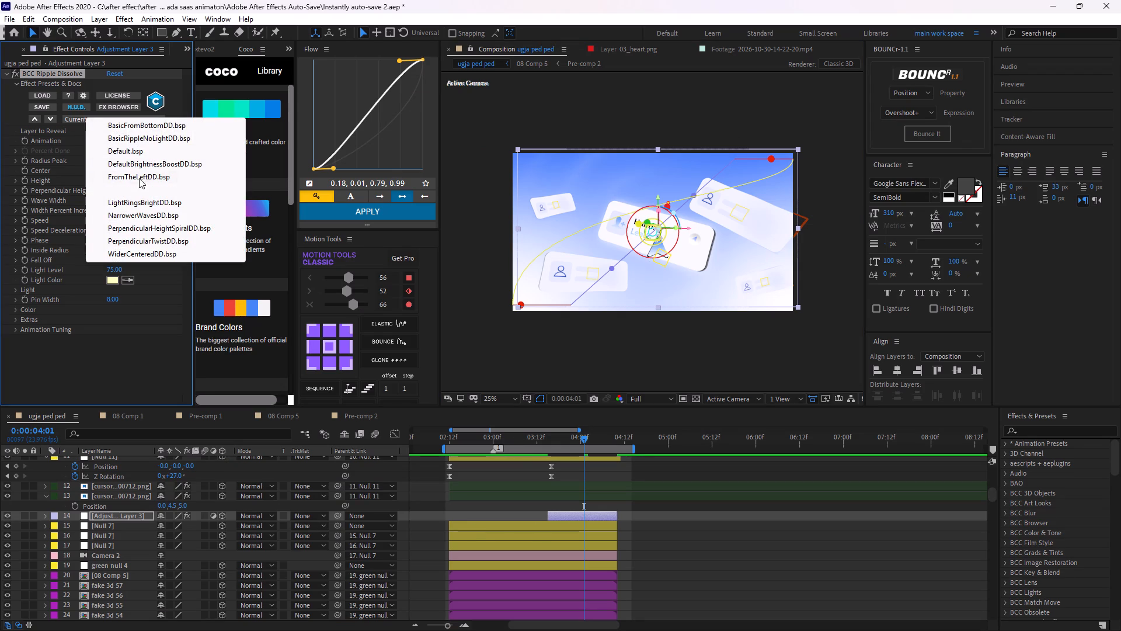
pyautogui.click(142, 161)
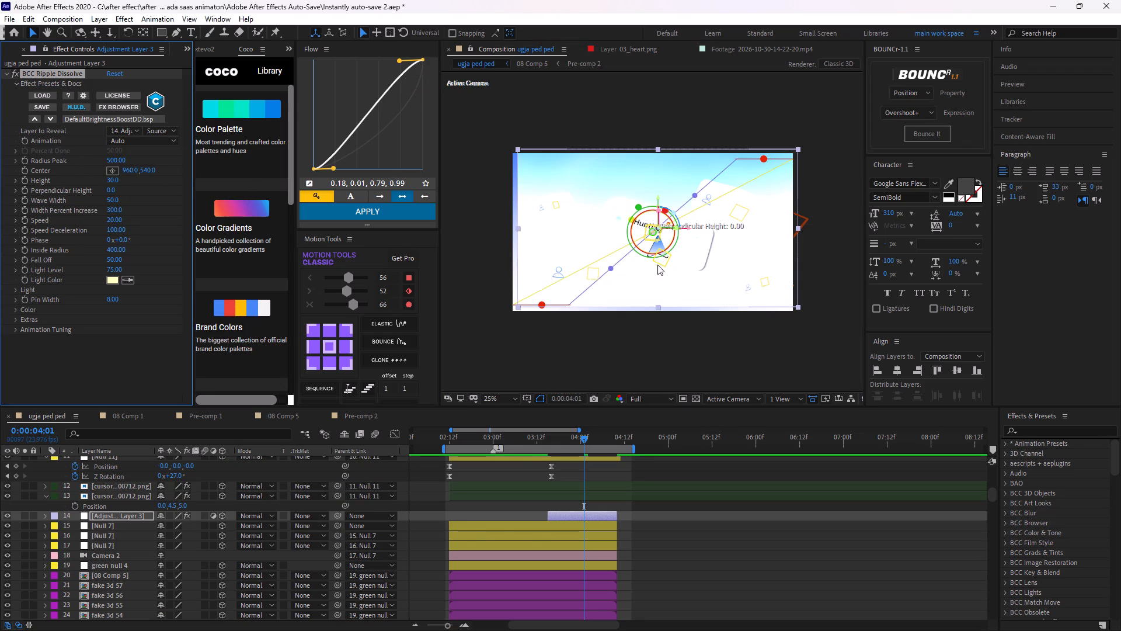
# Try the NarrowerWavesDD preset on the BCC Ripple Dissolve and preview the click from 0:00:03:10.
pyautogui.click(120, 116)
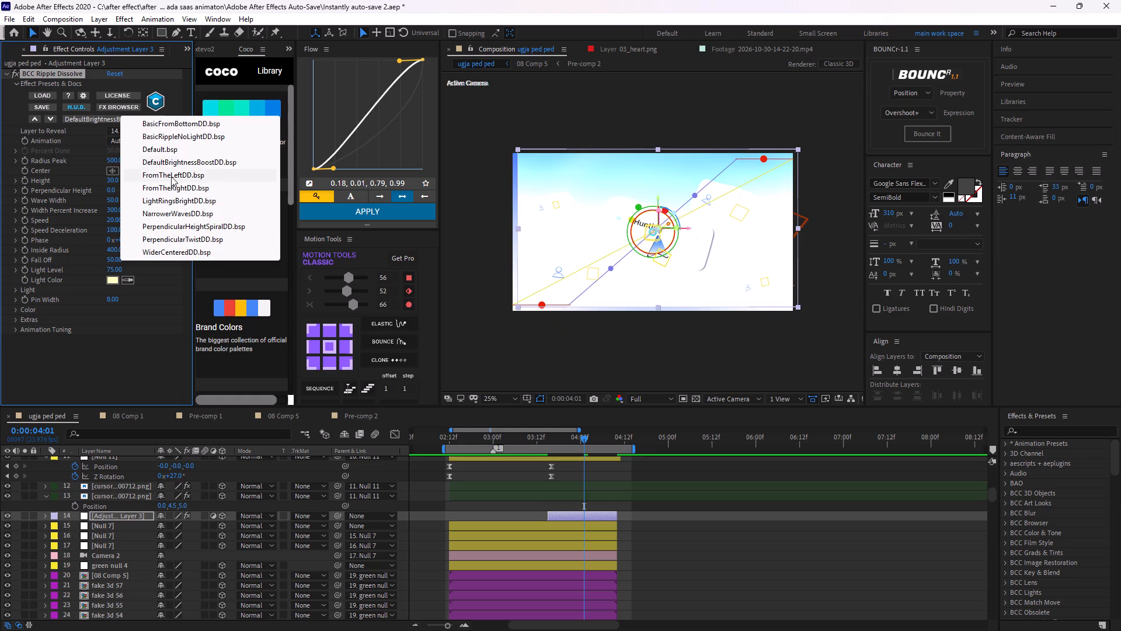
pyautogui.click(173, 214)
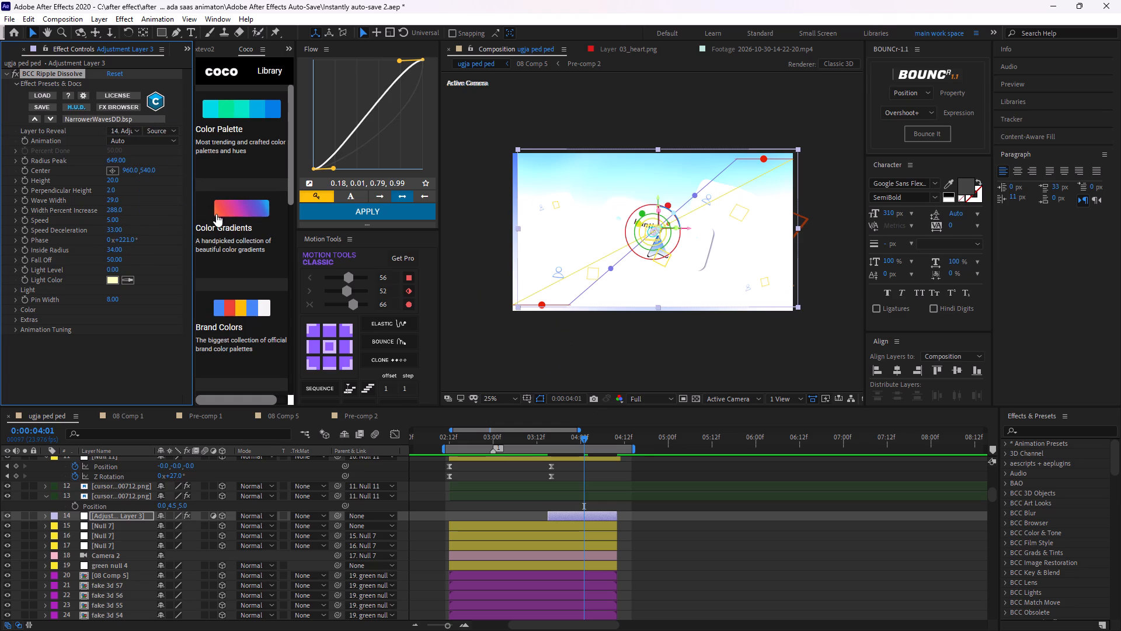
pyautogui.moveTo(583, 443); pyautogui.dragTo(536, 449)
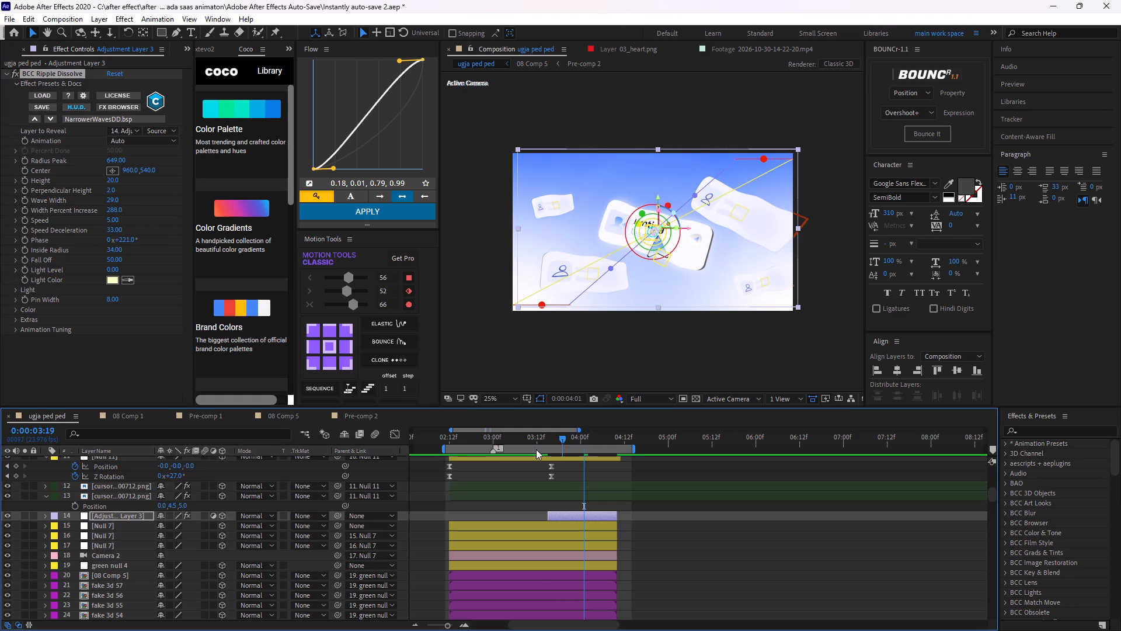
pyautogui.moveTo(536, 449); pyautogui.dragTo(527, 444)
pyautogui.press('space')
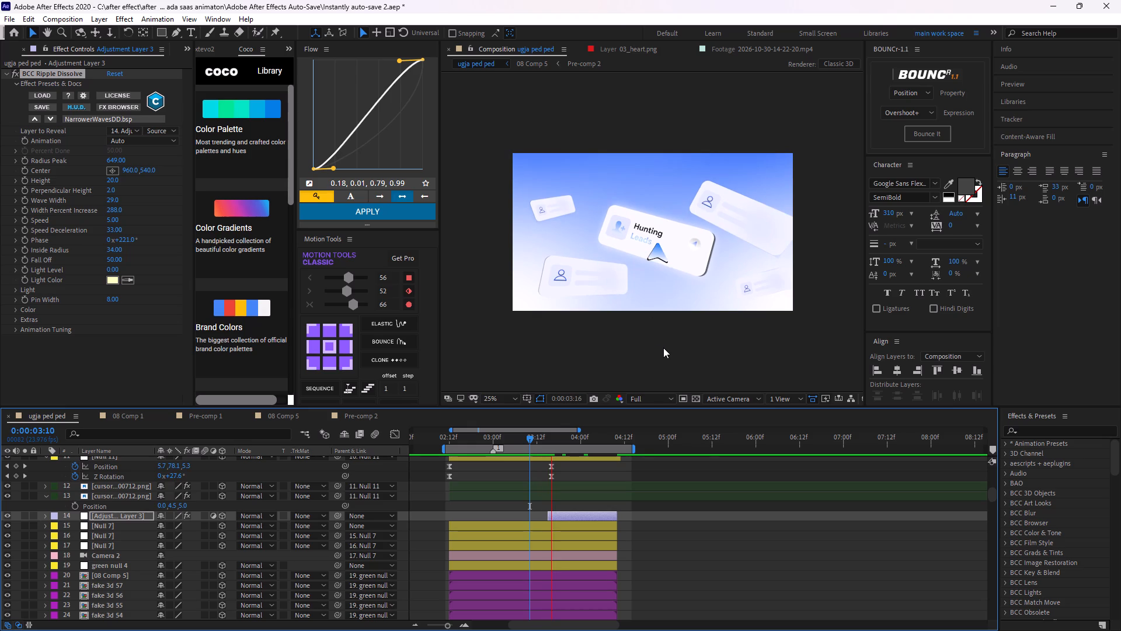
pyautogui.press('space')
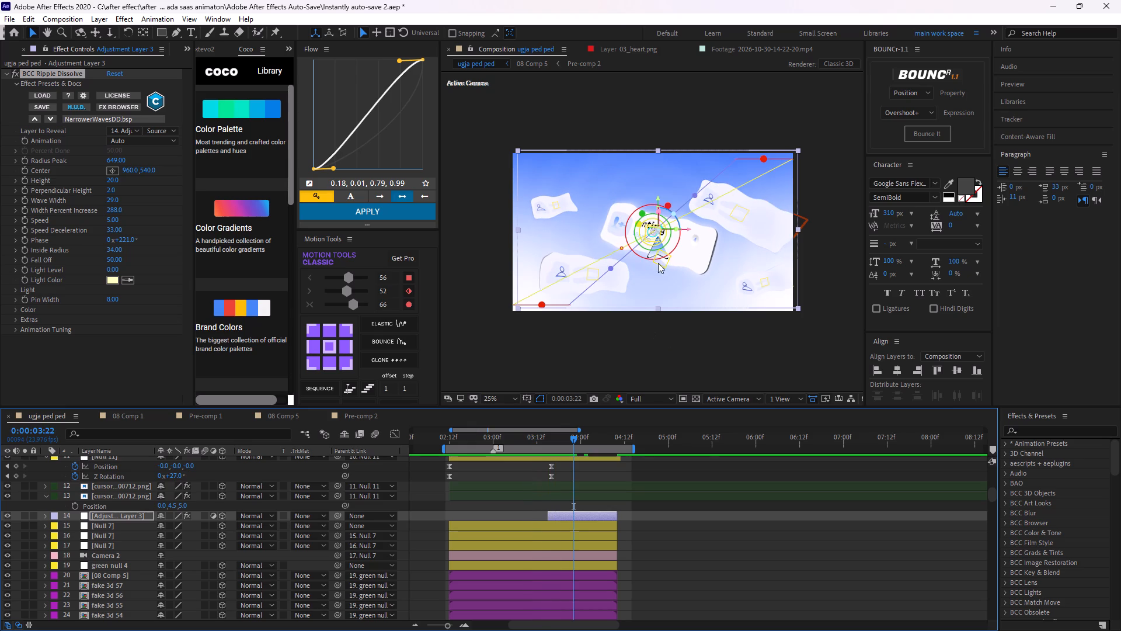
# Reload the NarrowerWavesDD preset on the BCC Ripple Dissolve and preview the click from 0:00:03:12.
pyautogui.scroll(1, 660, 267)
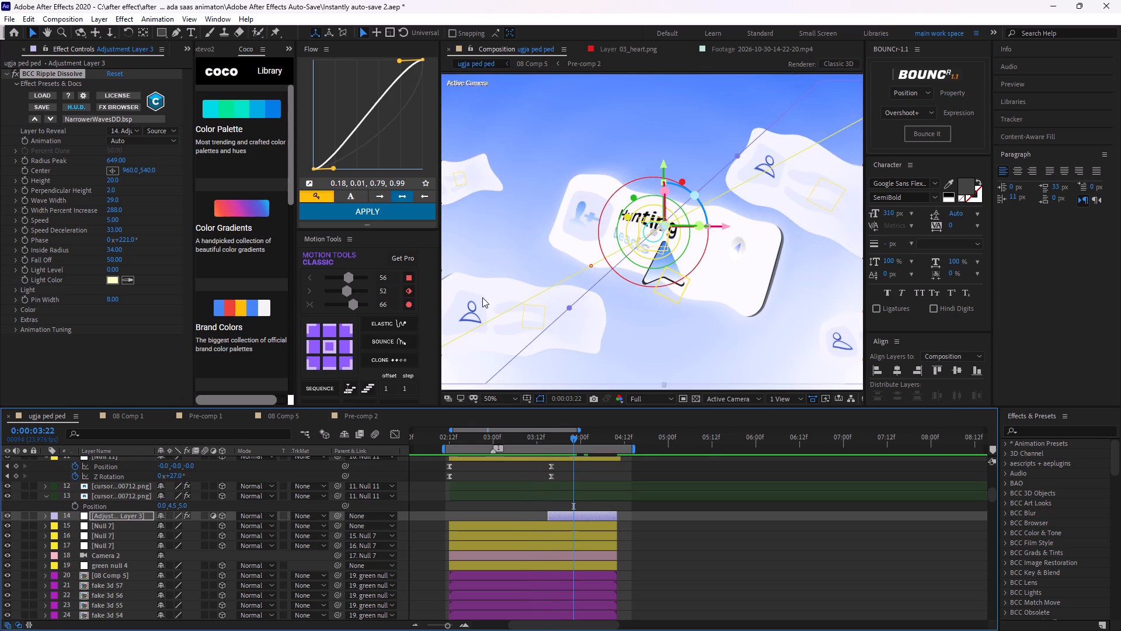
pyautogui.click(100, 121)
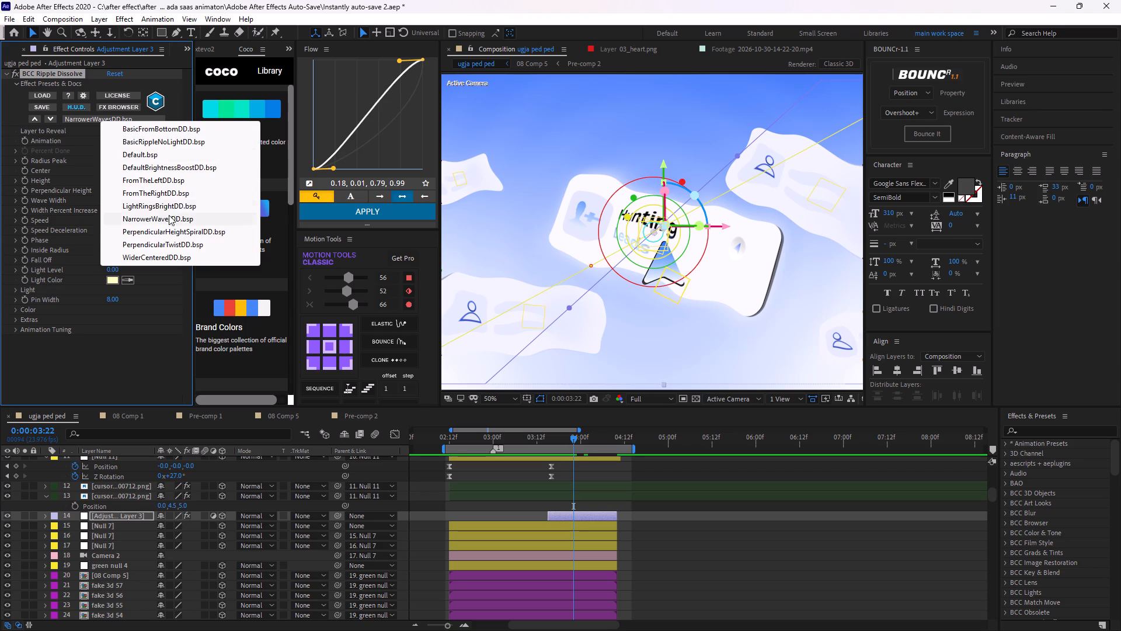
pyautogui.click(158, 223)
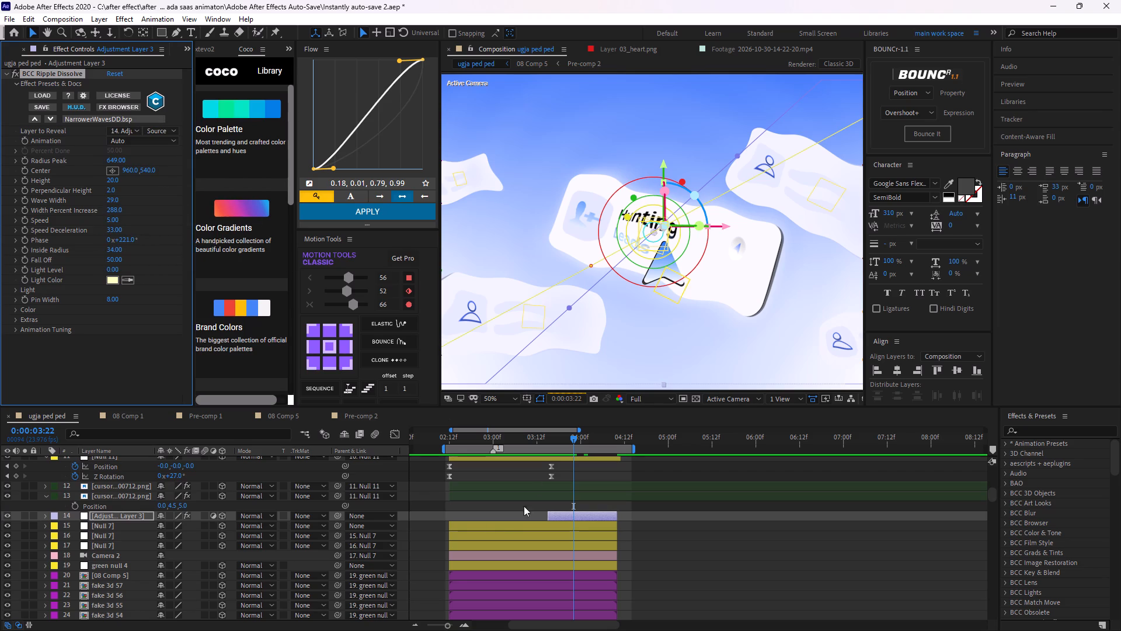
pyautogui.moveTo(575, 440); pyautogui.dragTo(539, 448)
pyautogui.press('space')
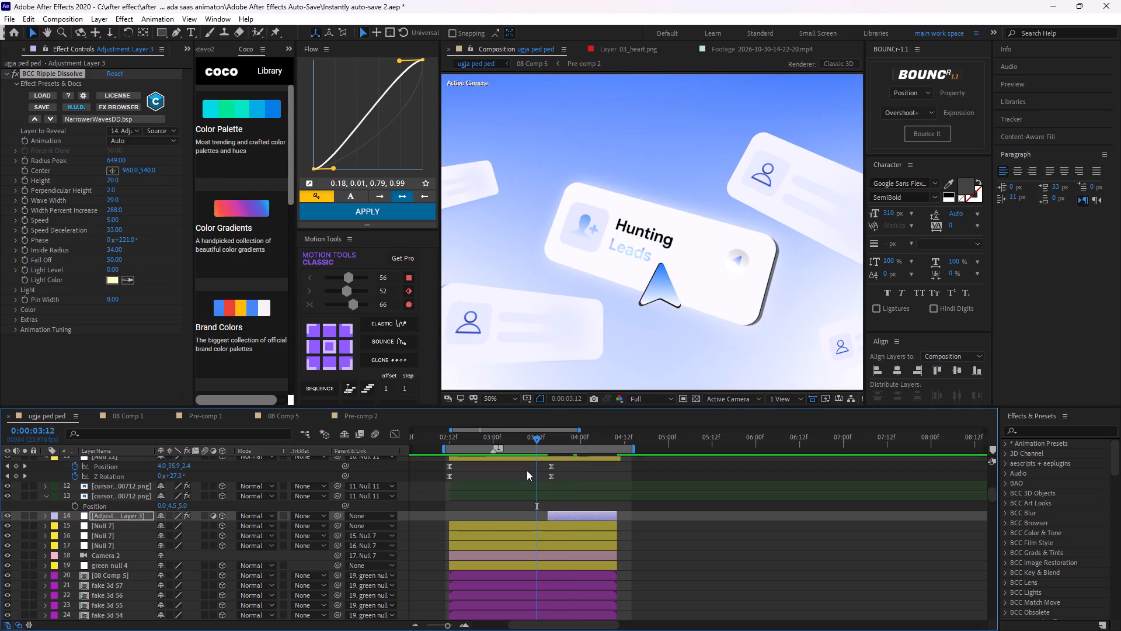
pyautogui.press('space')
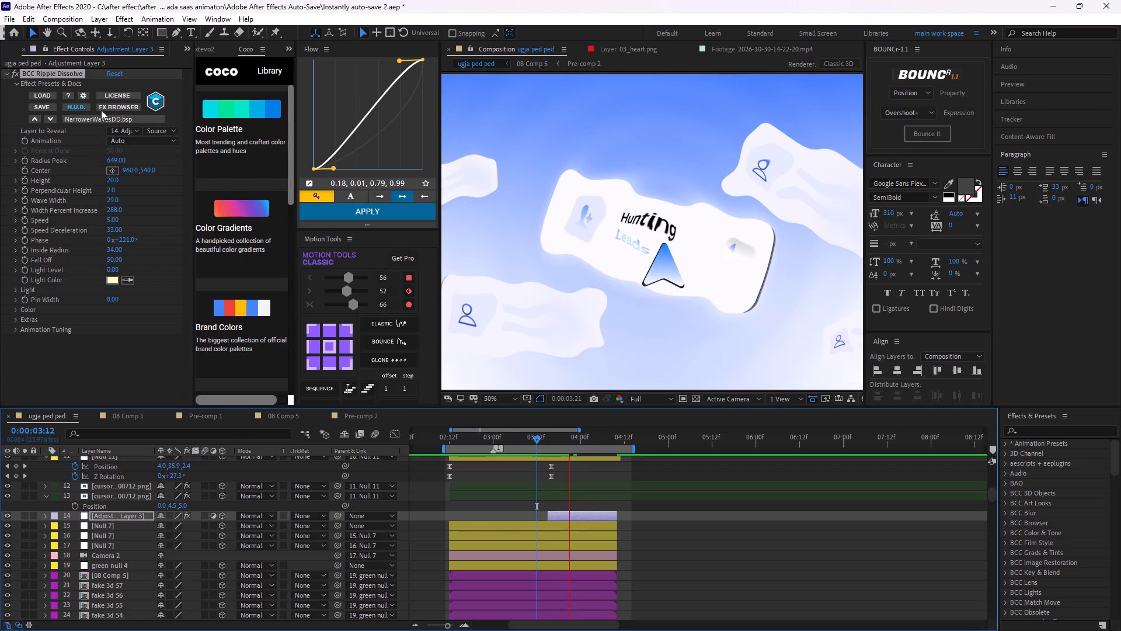
# Load the BasicFromBottomDD preset into the BCC Ripple Dissolve and preview the ripple over the Hunting Leads card.
pyautogui.click(113, 117)
pyautogui.click(196, 124)
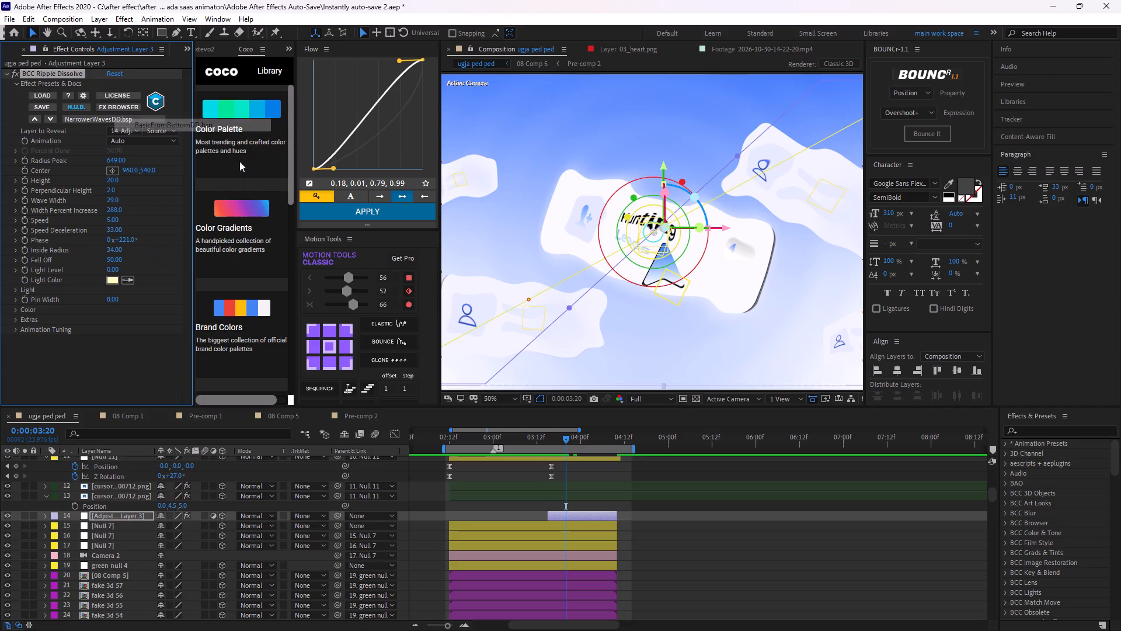
pyautogui.press('space')
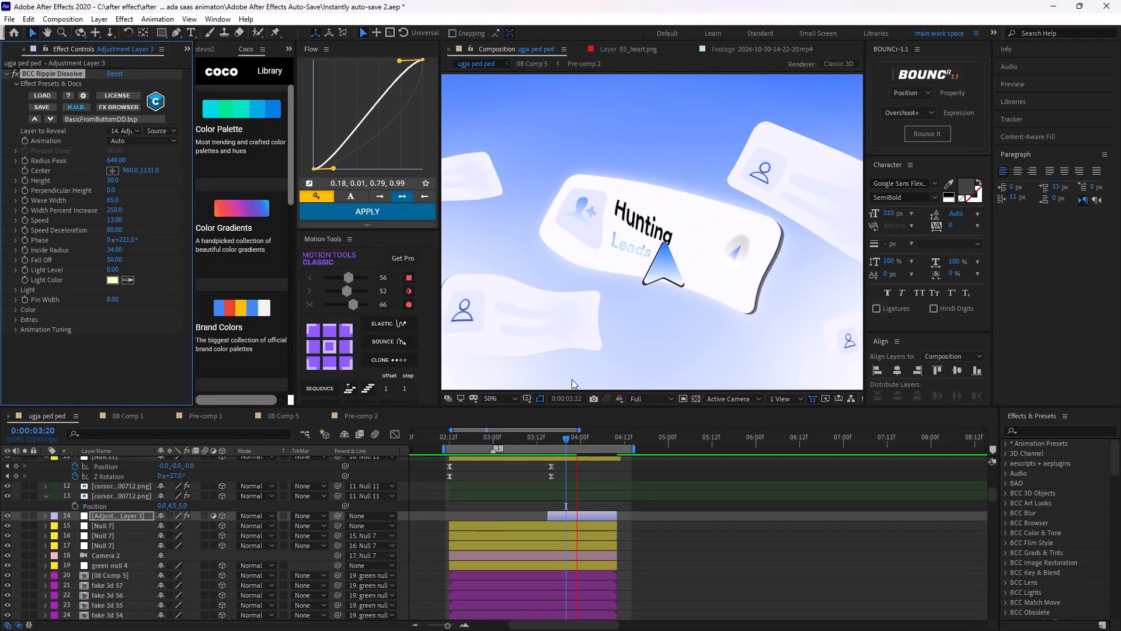
pyautogui.scroll(-1, 670, 248)
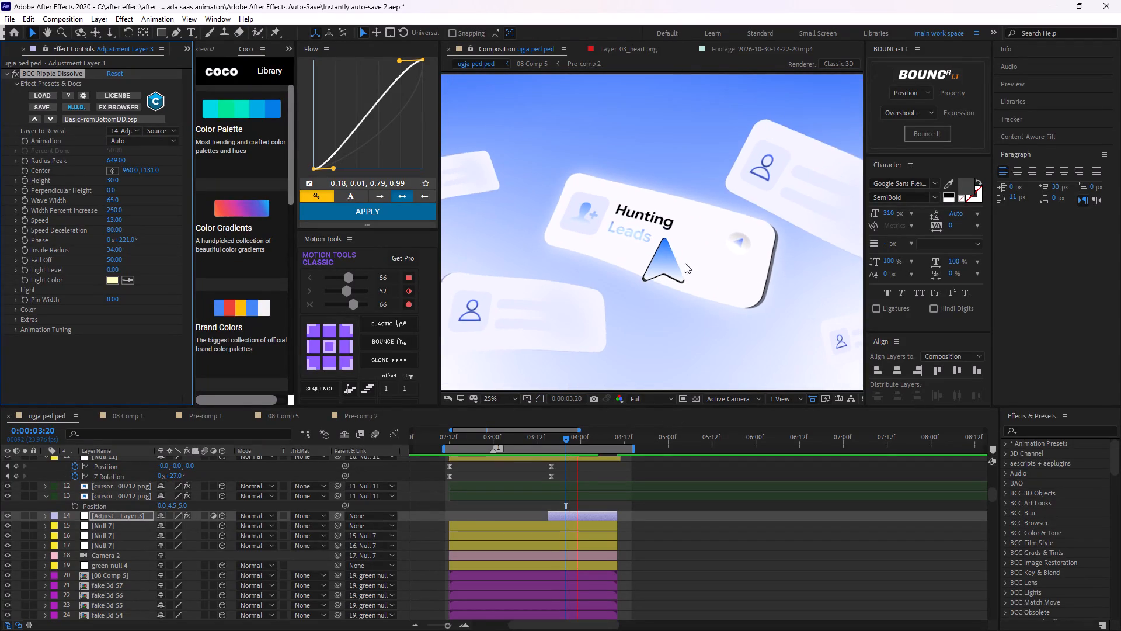
pyautogui.press('space')
# Play back the Hunting Leads scene repeatedly to examine the ripple's look and timing with the cursor click.
pyautogui.press('space')
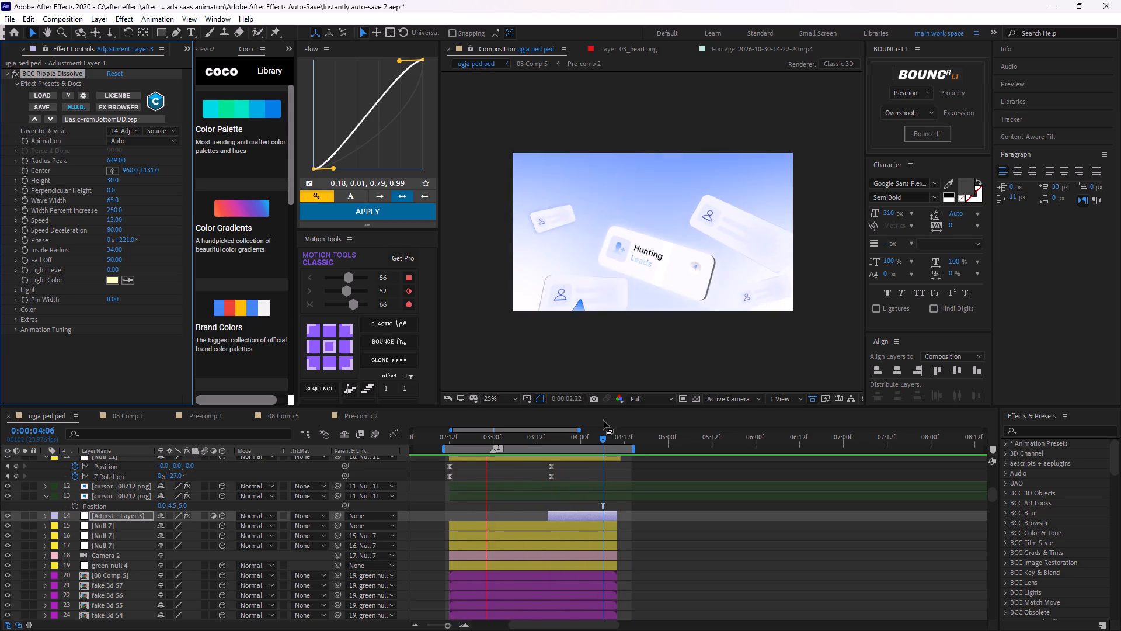
pyautogui.press('space')
pyautogui.press('space')
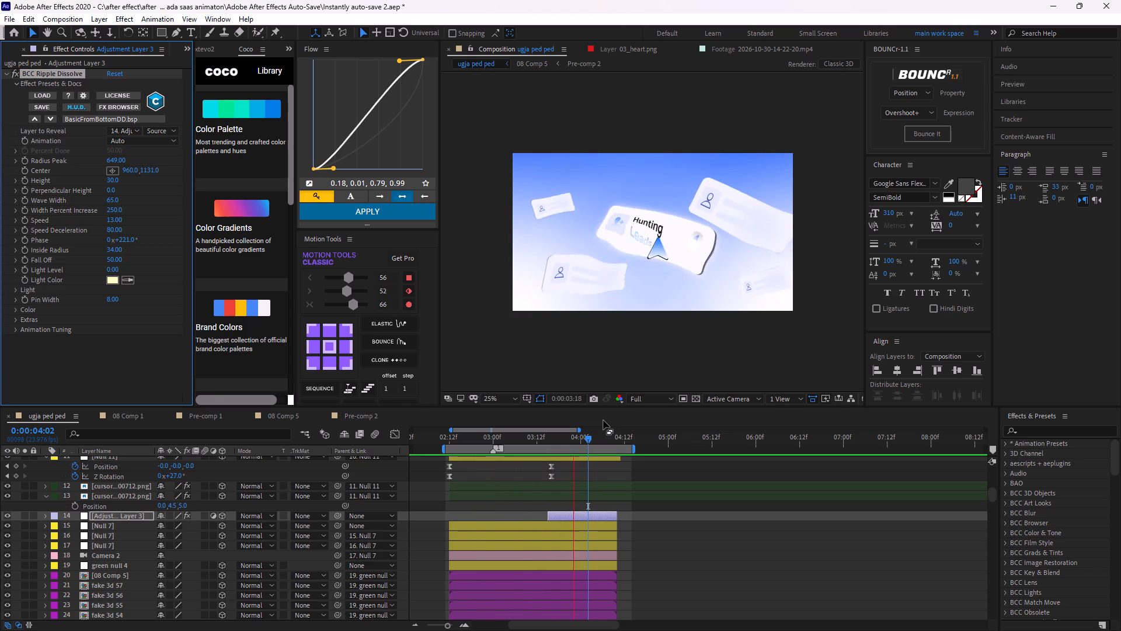
pyautogui.press('space')
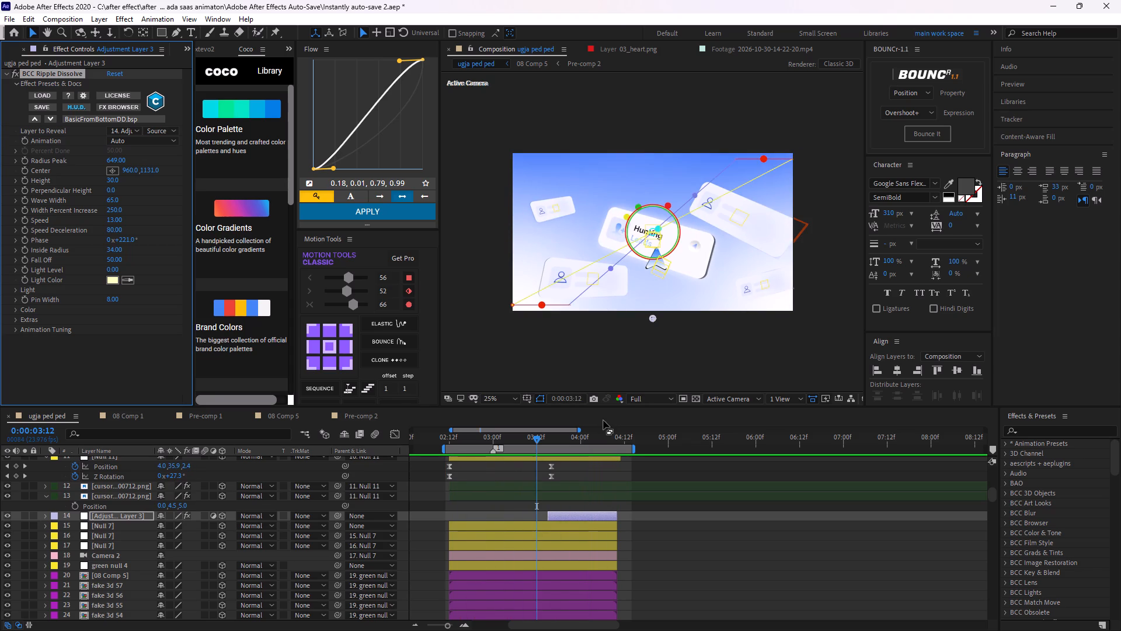
pyautogui.press('space')
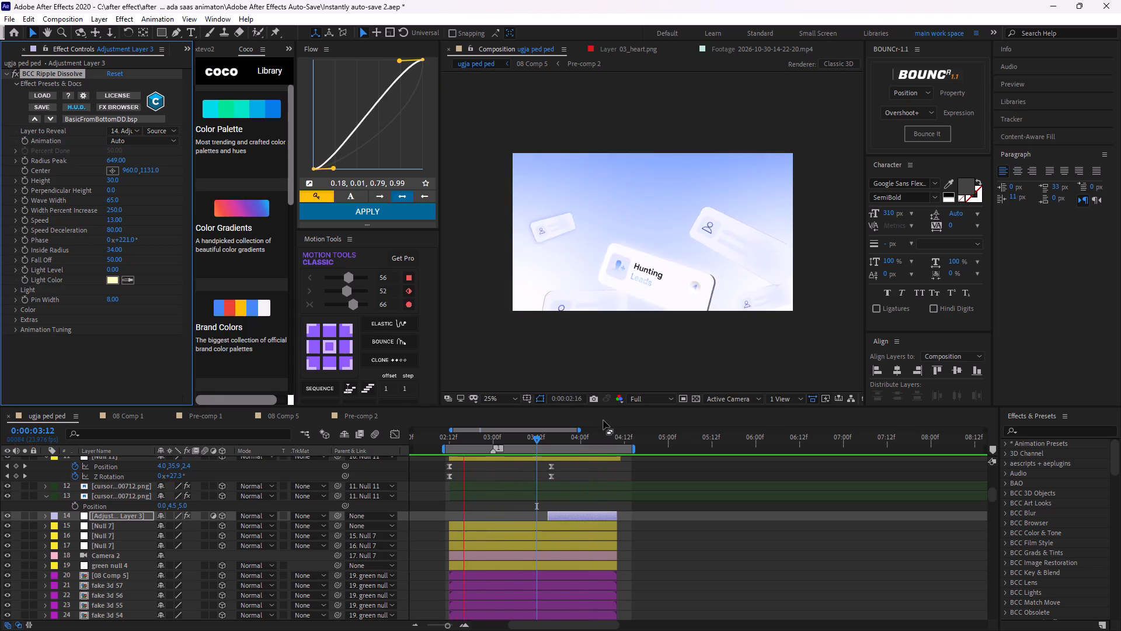
pyautogui.press('space')
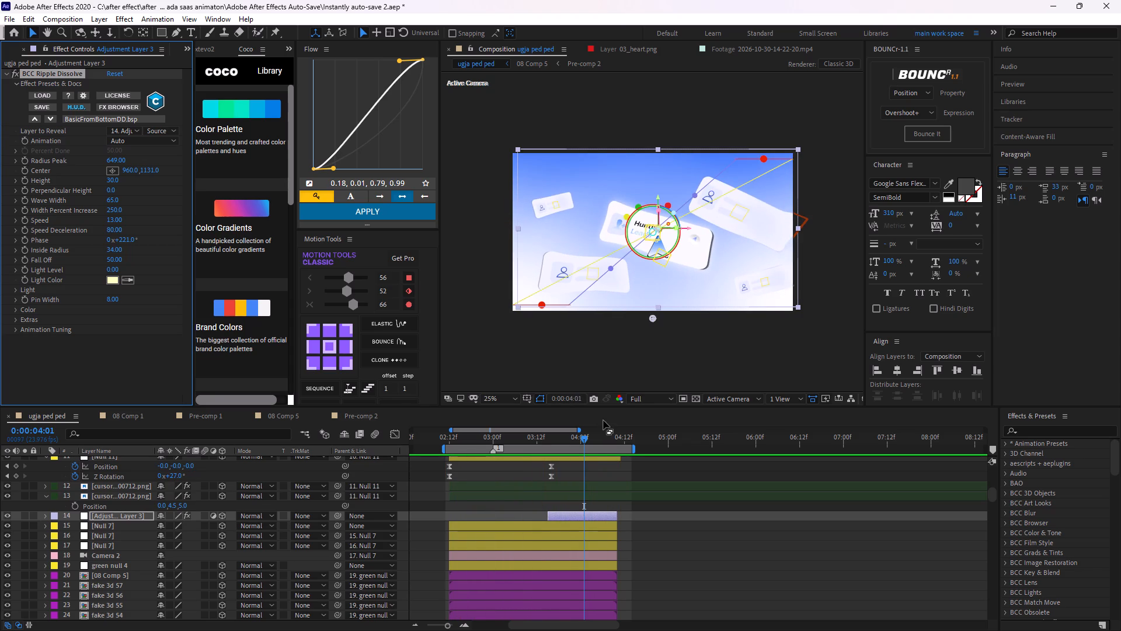
pyautogui.press('space')
pyautogui.press('space')
pyautogui.press('space')
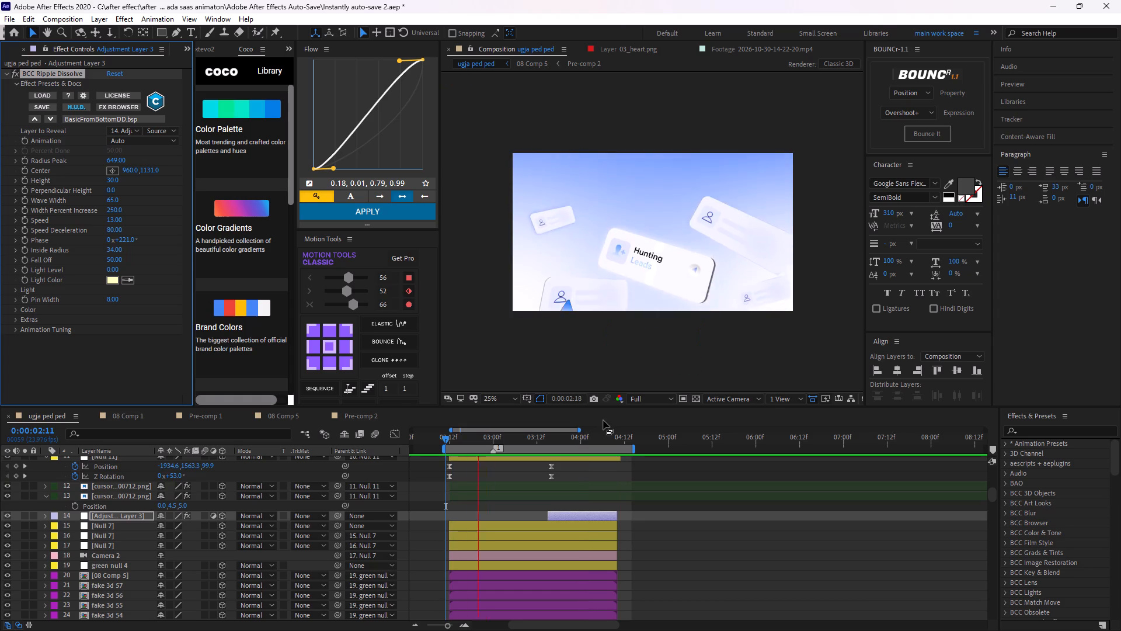
pyautogui.press('space')
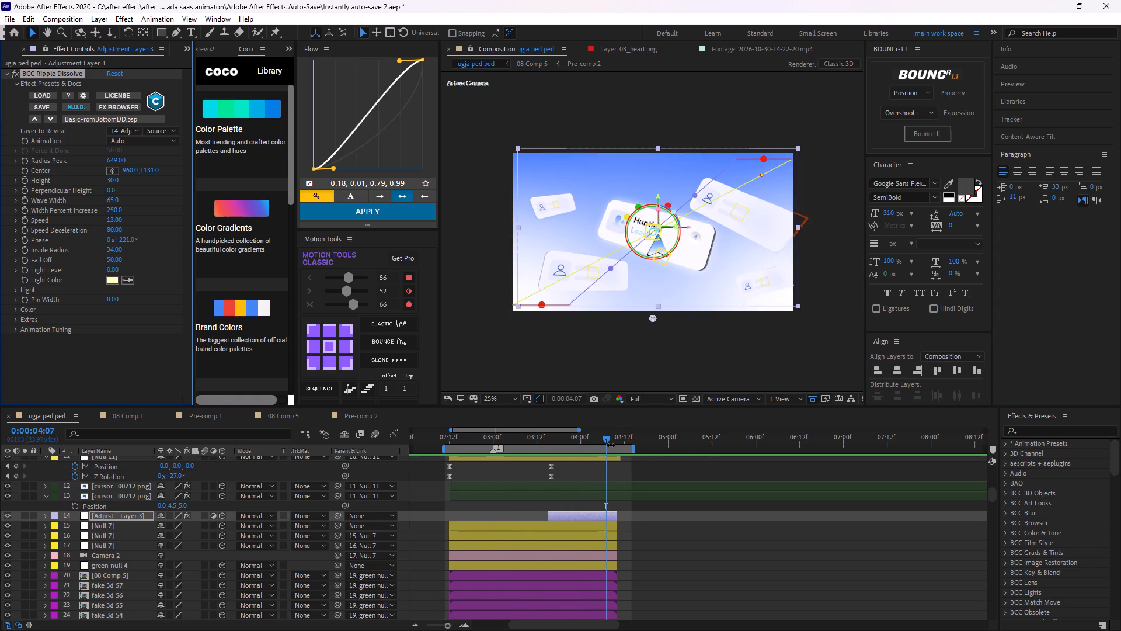
pyautogui.press('space')
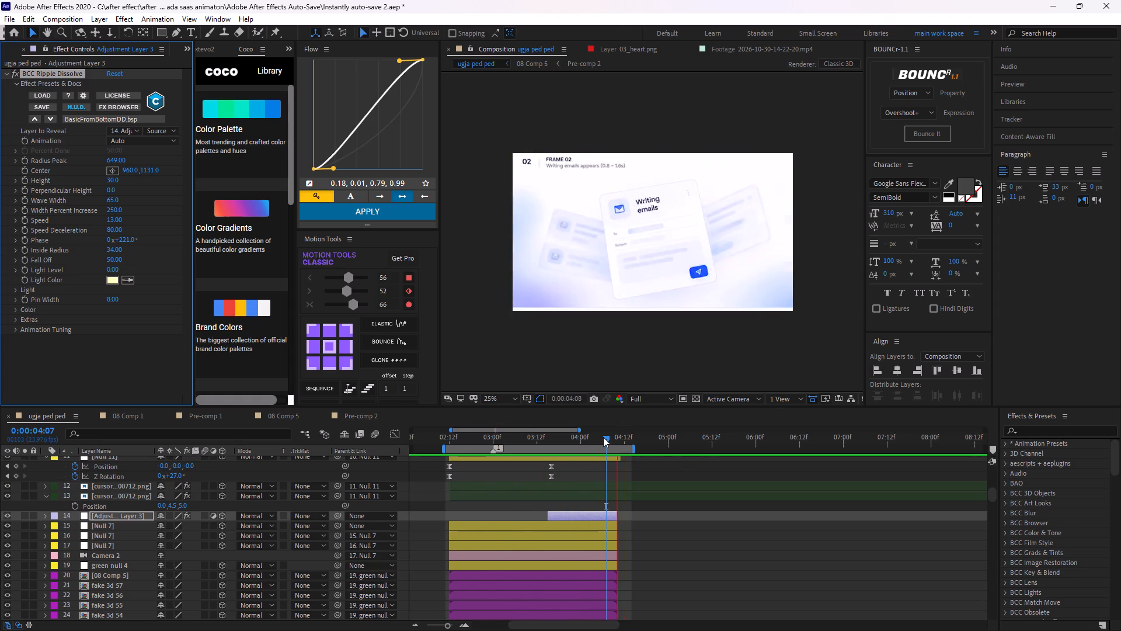
pyautogui.press('space')
pyautogui.press('space')
pyautogui.press('space')
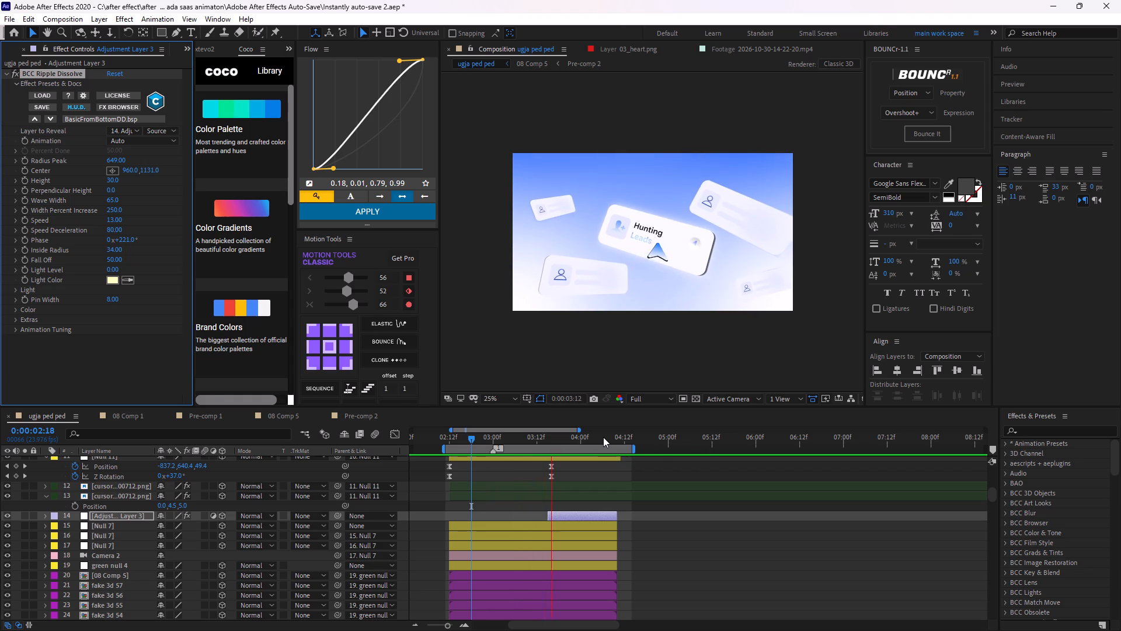
pyautogui.press('space')
pyautogui.press('space')
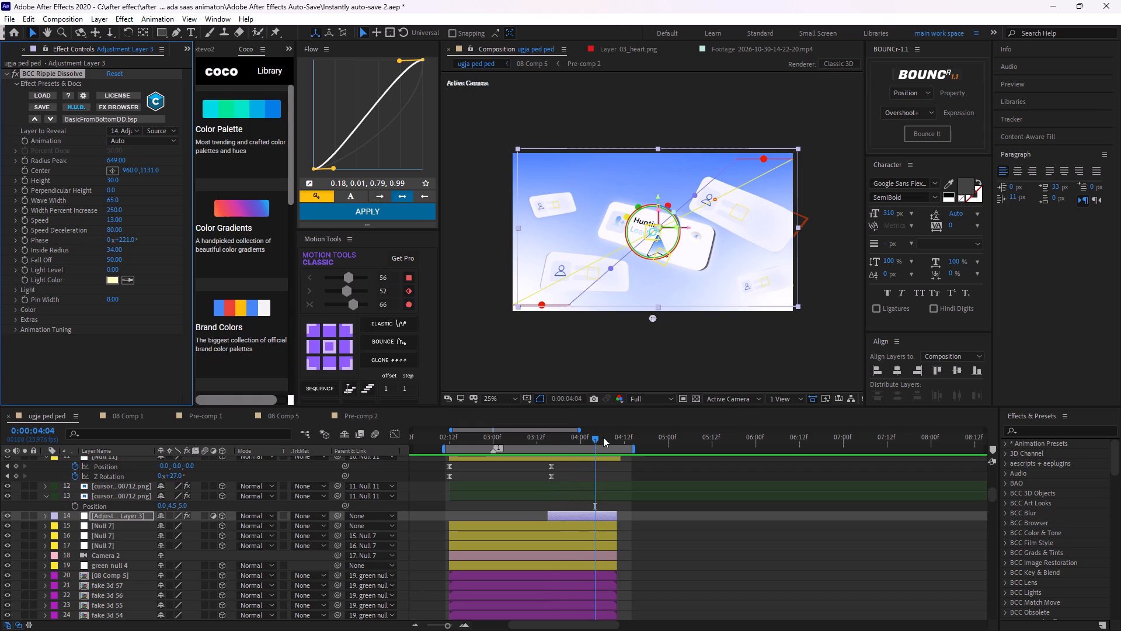
# Save the project.
pyautogui.hotkey('ctrl', 's')
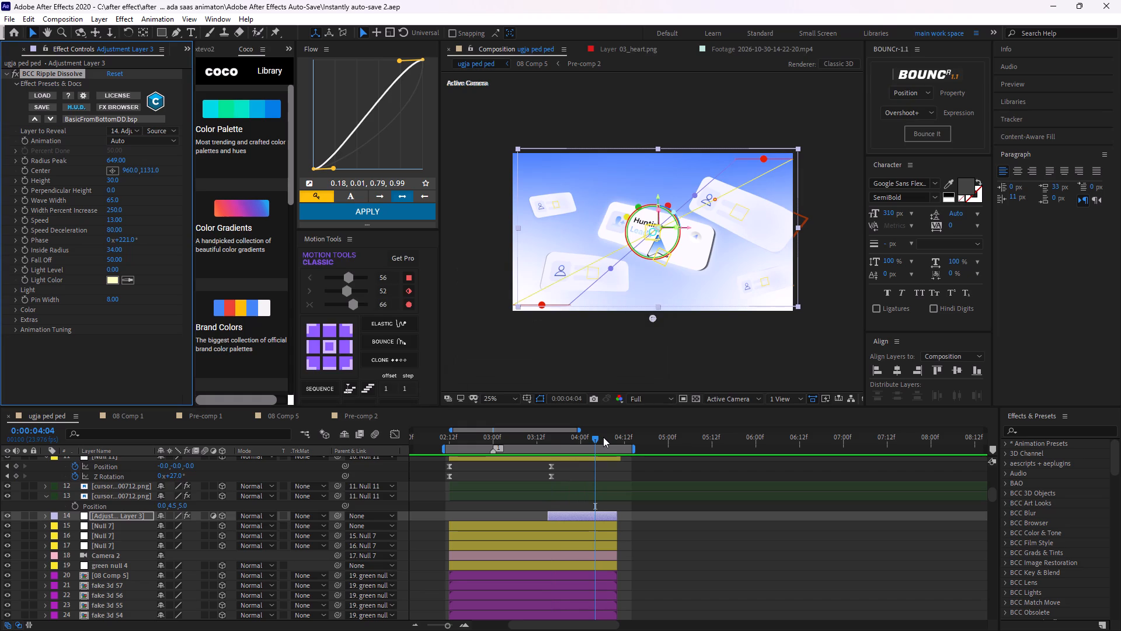
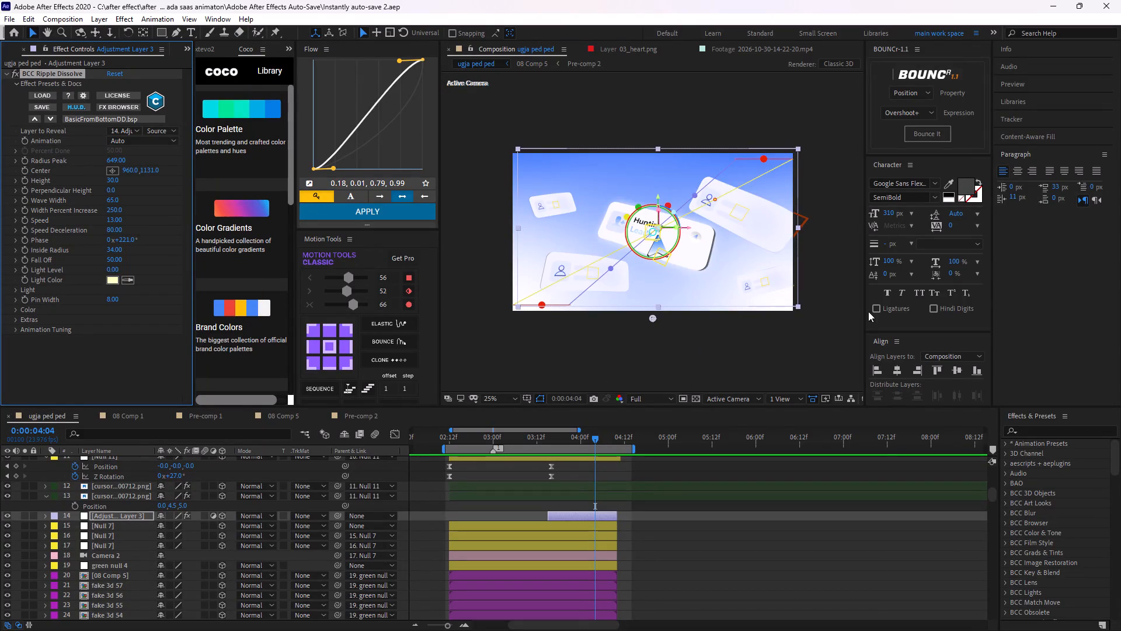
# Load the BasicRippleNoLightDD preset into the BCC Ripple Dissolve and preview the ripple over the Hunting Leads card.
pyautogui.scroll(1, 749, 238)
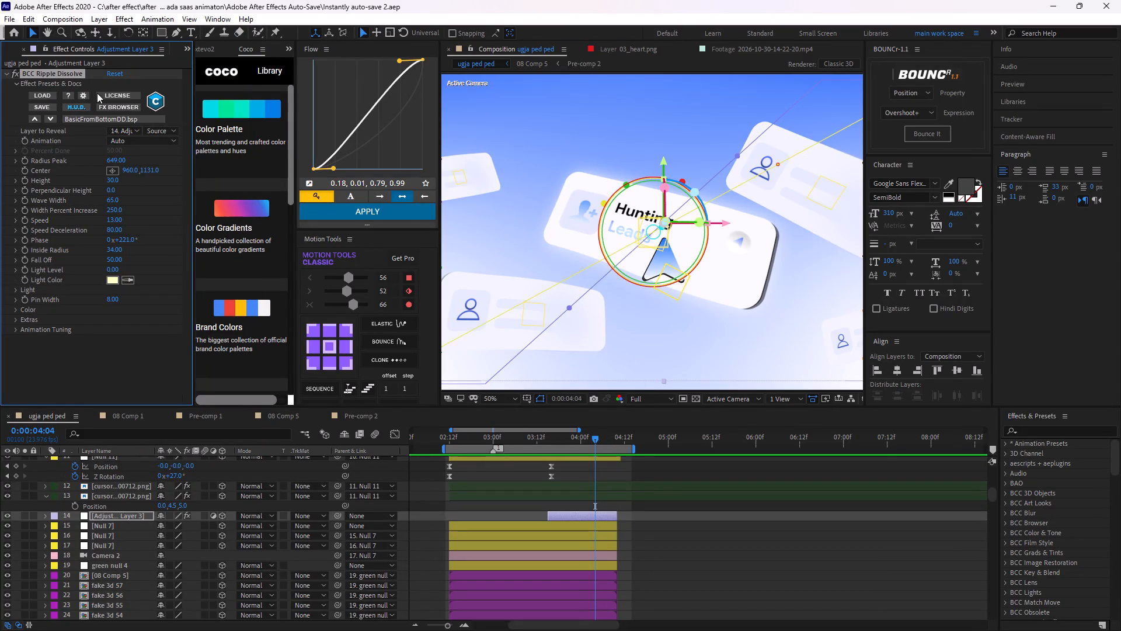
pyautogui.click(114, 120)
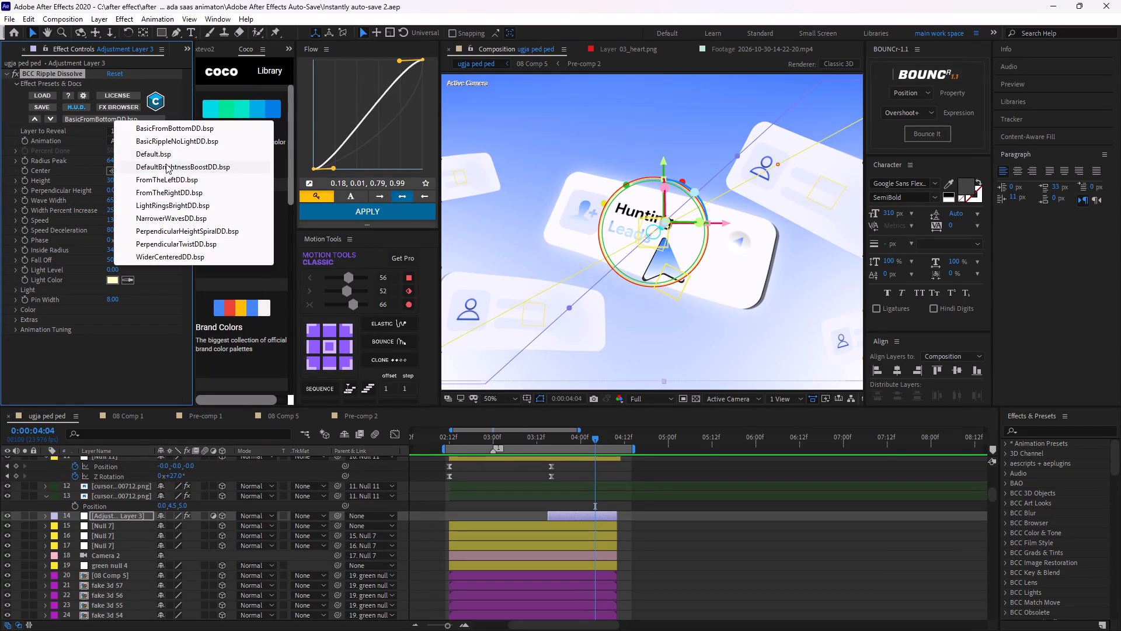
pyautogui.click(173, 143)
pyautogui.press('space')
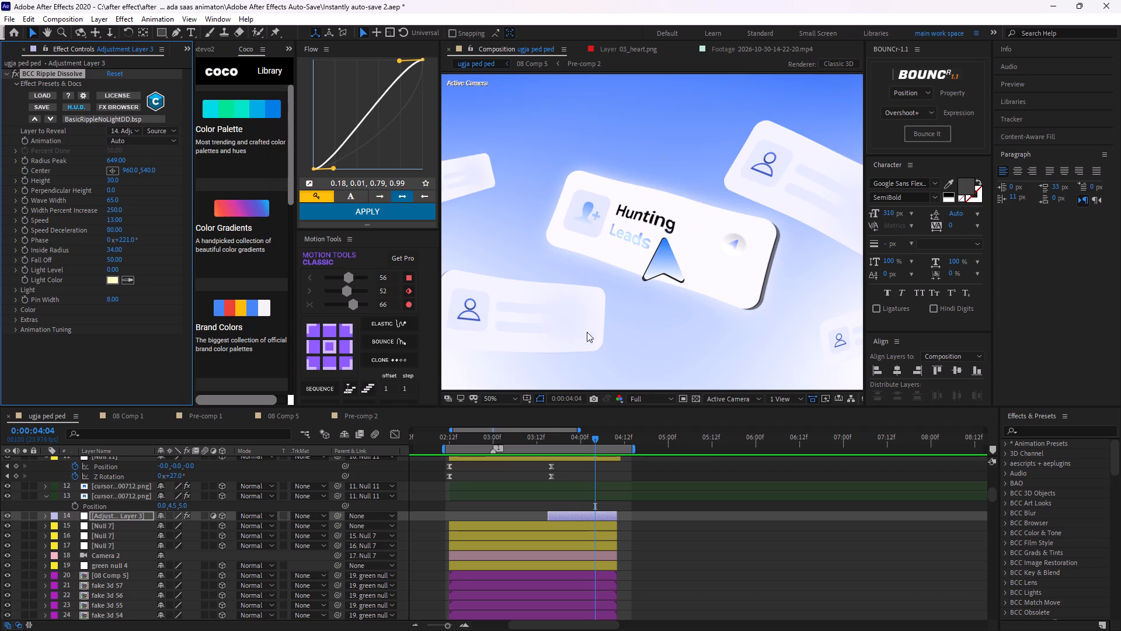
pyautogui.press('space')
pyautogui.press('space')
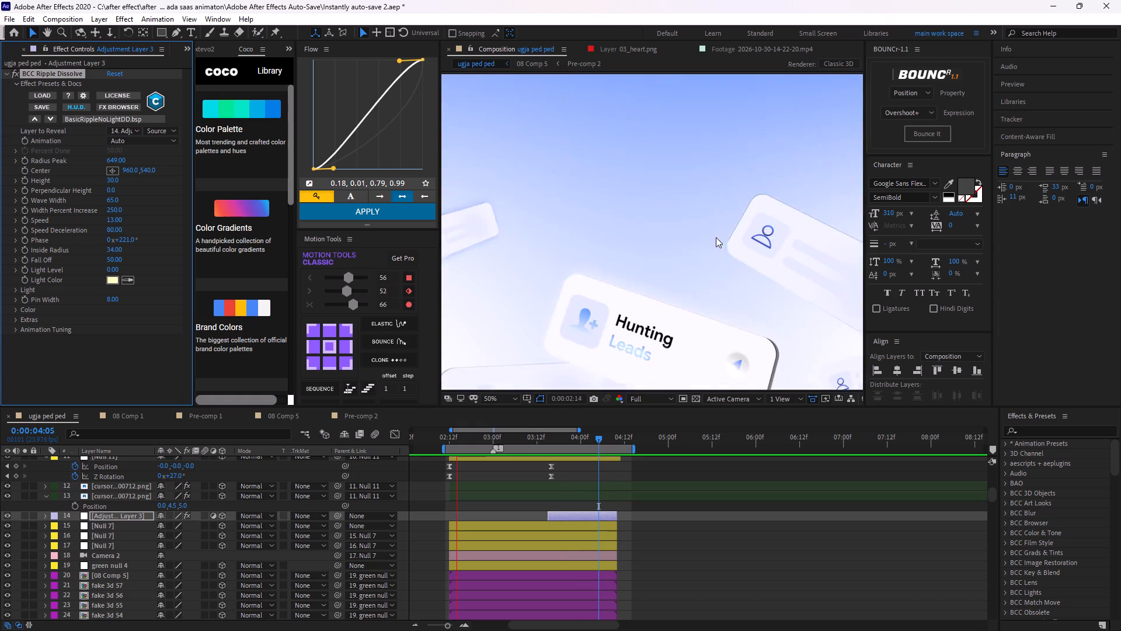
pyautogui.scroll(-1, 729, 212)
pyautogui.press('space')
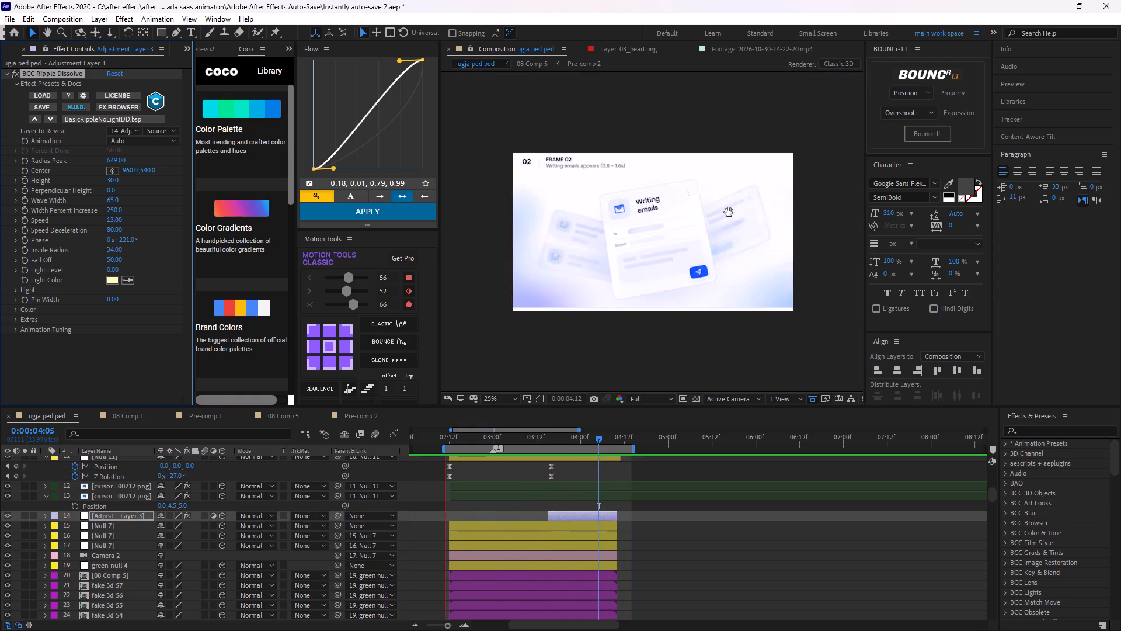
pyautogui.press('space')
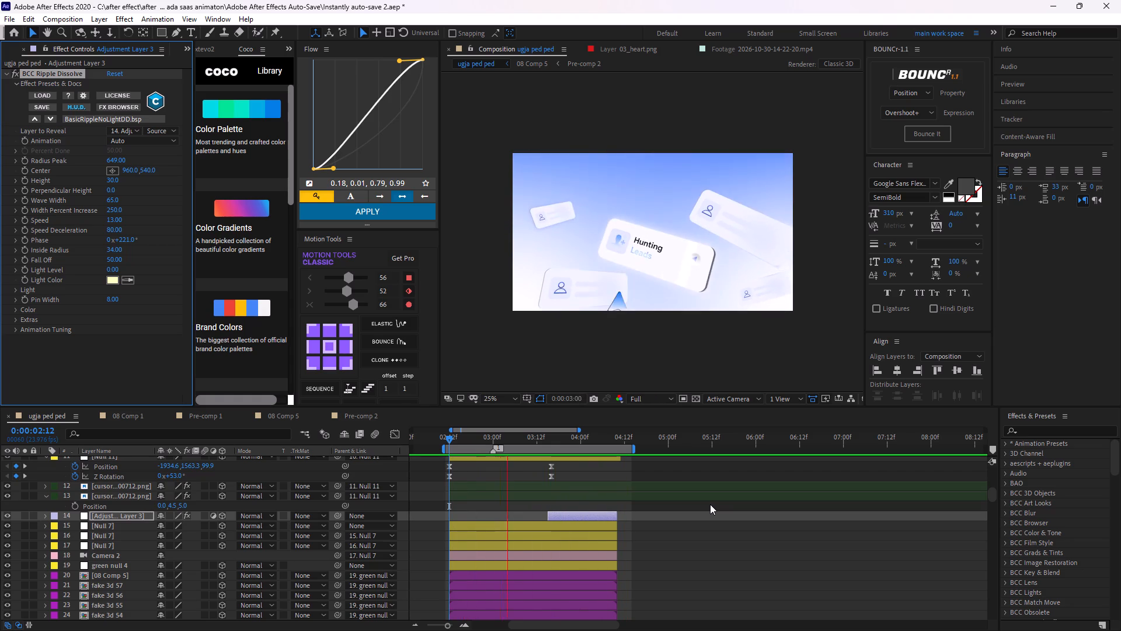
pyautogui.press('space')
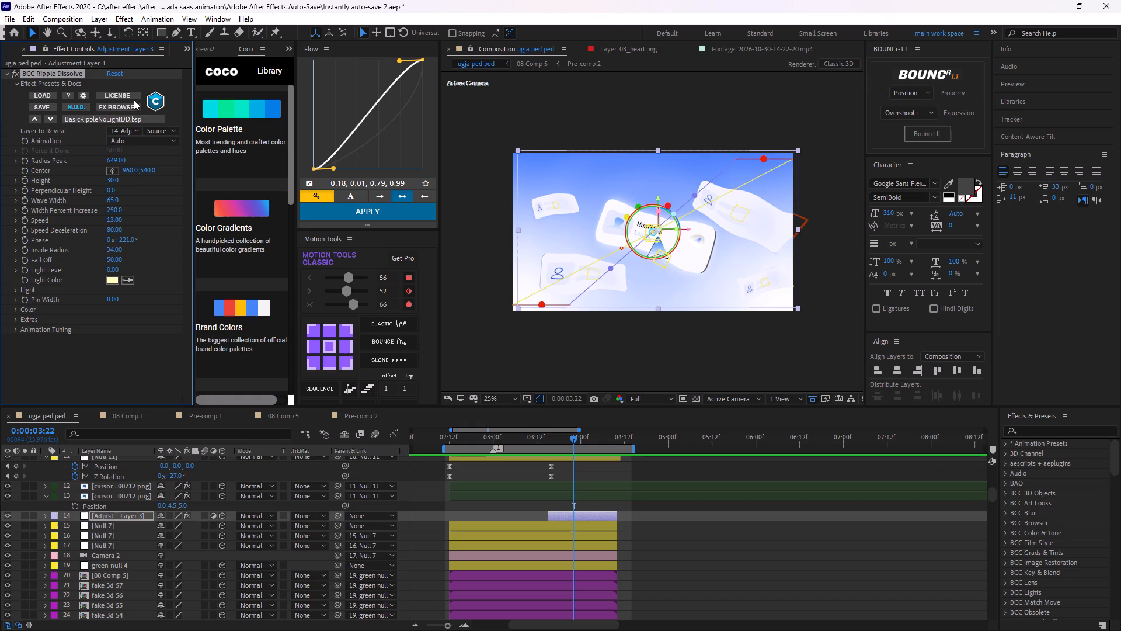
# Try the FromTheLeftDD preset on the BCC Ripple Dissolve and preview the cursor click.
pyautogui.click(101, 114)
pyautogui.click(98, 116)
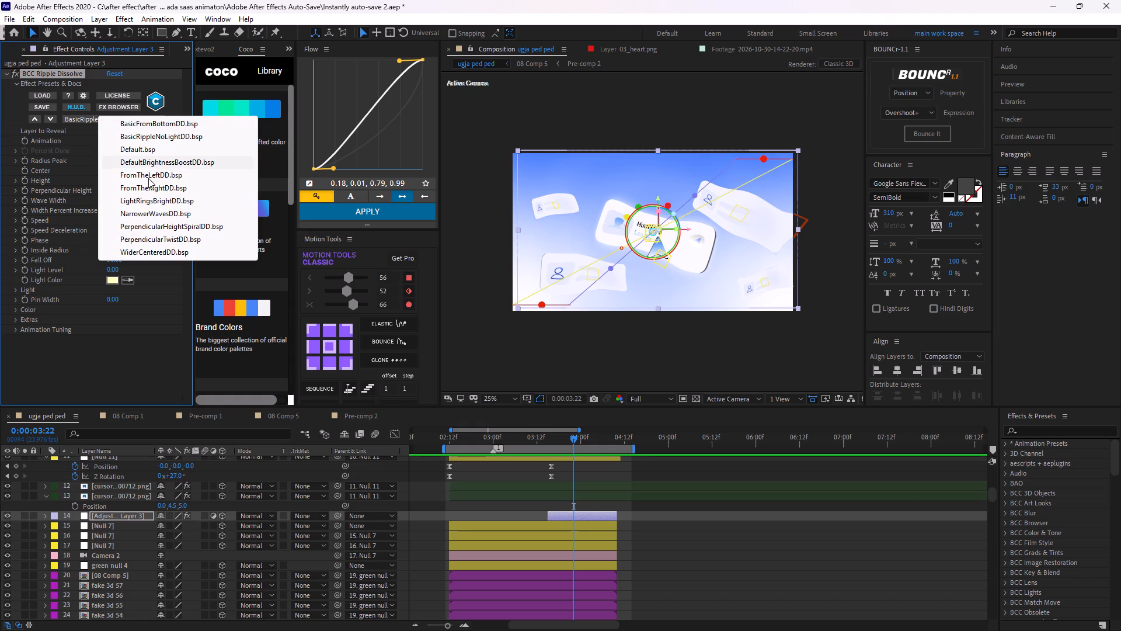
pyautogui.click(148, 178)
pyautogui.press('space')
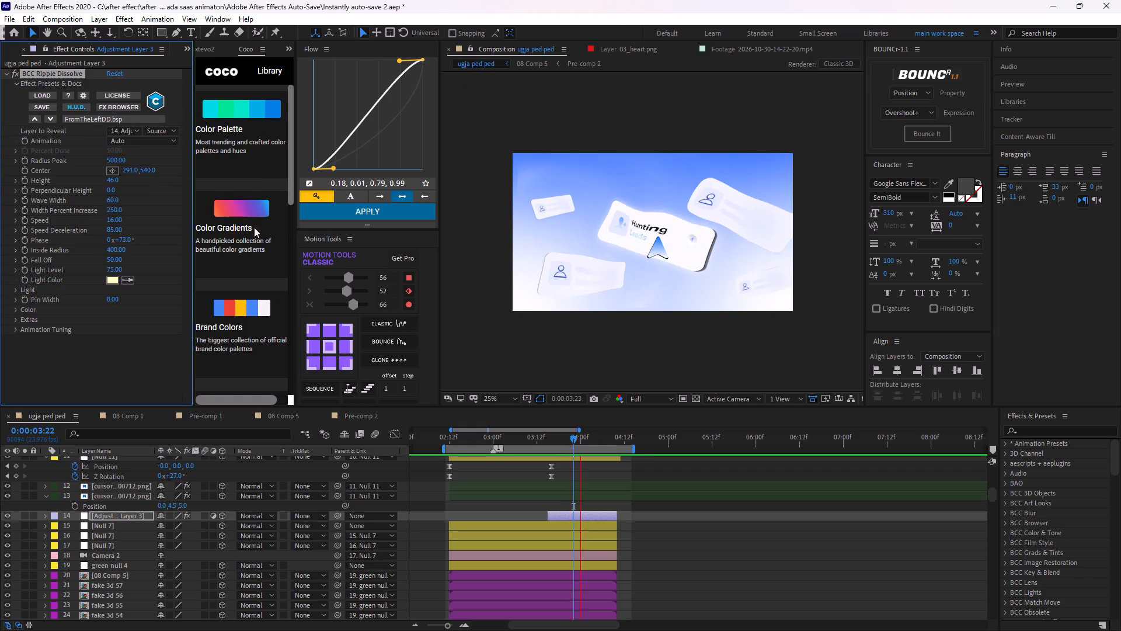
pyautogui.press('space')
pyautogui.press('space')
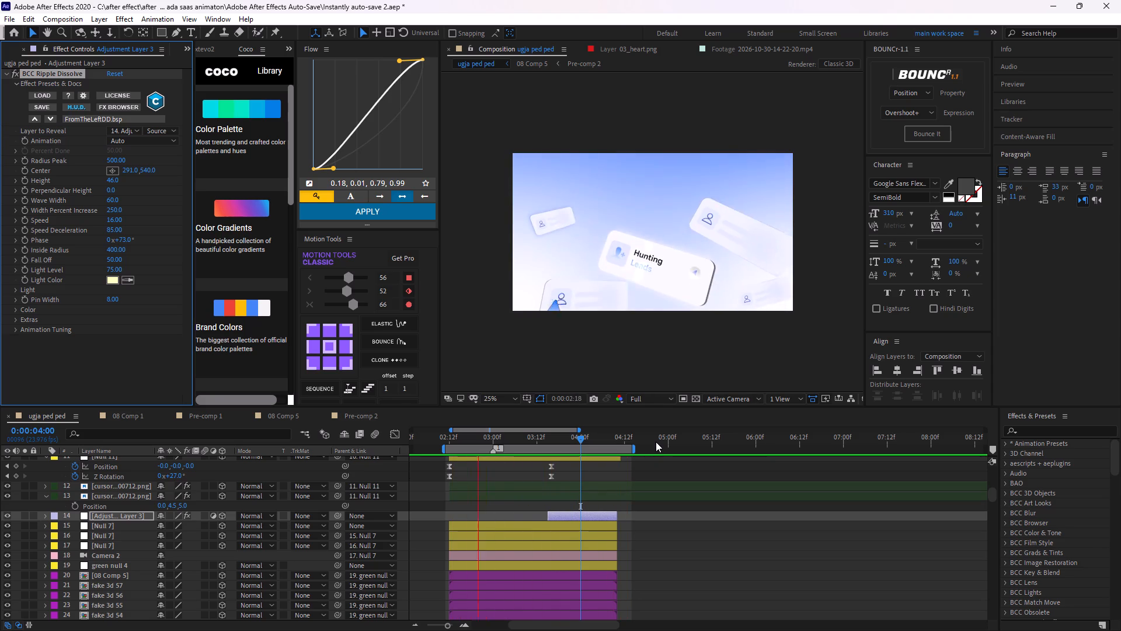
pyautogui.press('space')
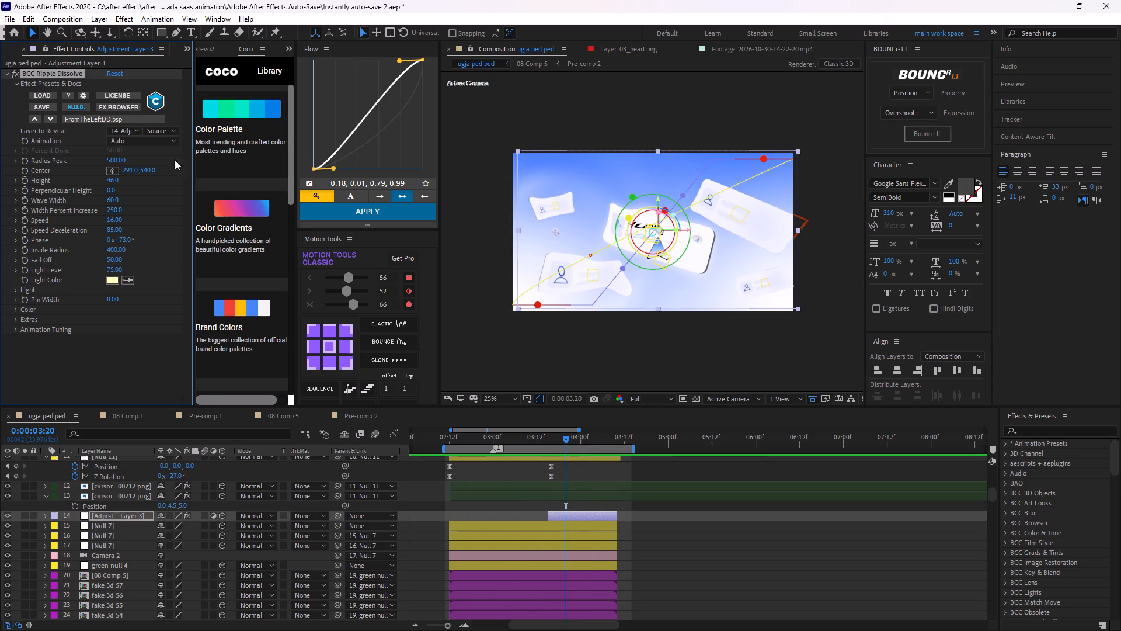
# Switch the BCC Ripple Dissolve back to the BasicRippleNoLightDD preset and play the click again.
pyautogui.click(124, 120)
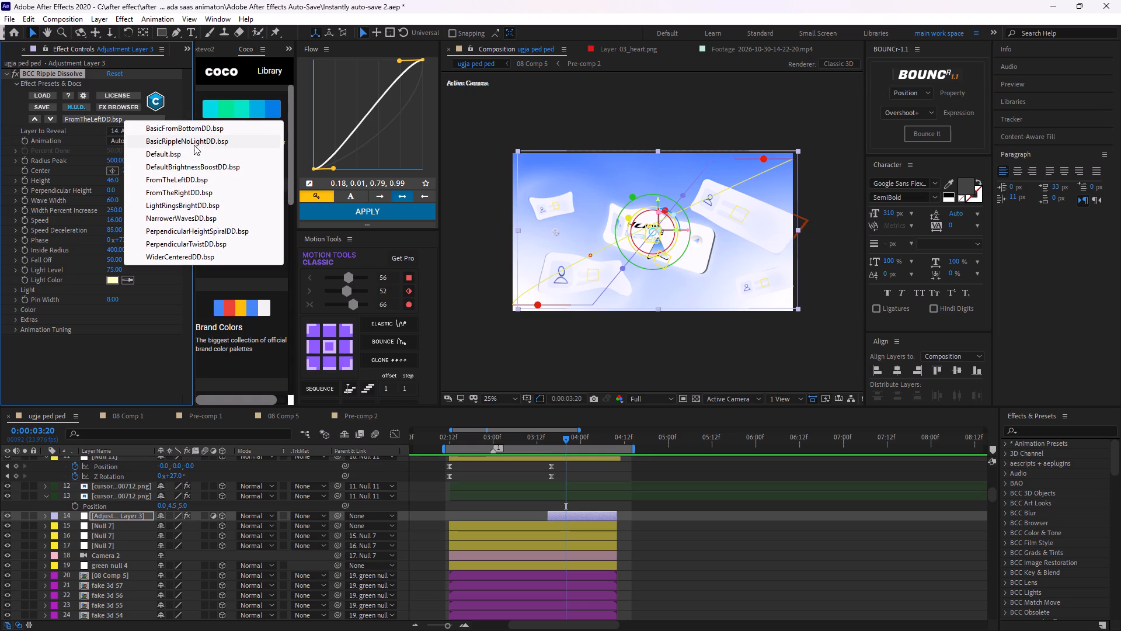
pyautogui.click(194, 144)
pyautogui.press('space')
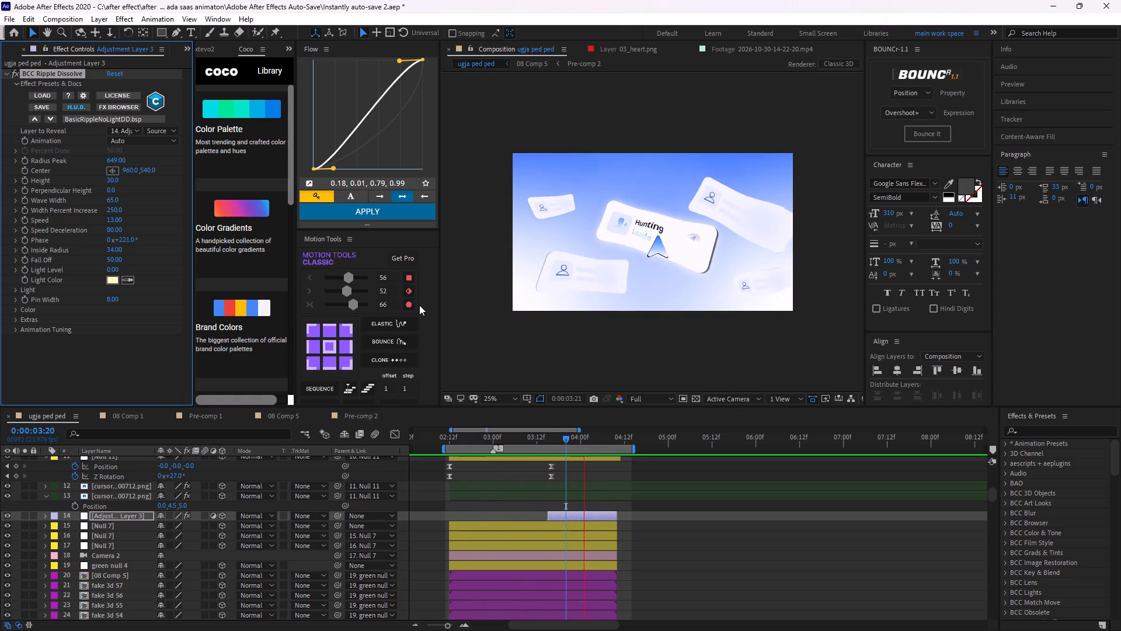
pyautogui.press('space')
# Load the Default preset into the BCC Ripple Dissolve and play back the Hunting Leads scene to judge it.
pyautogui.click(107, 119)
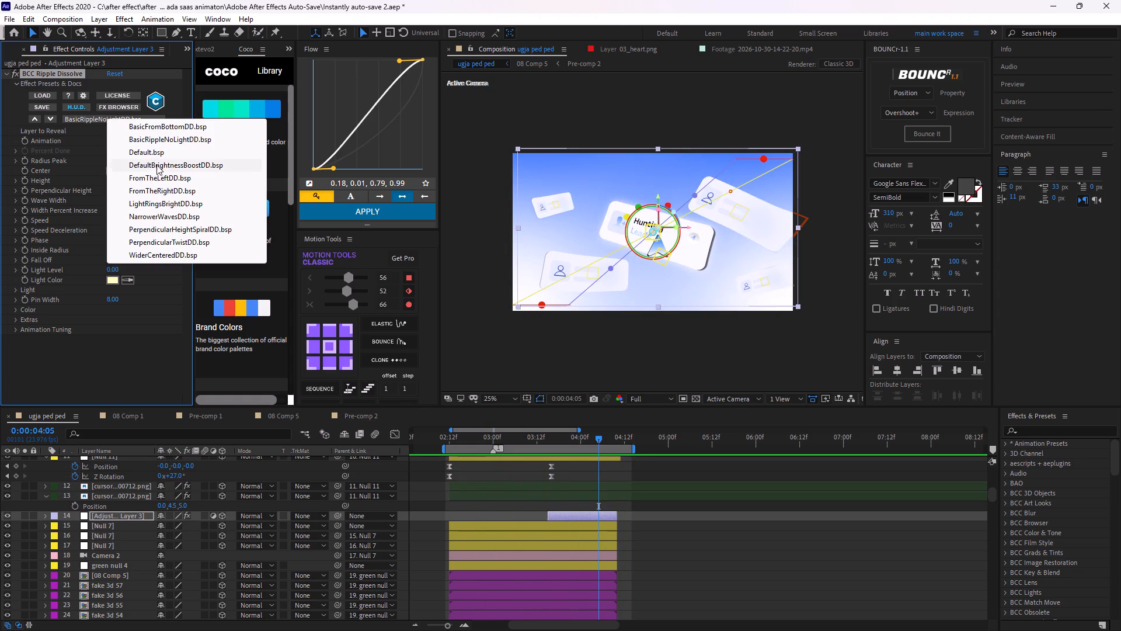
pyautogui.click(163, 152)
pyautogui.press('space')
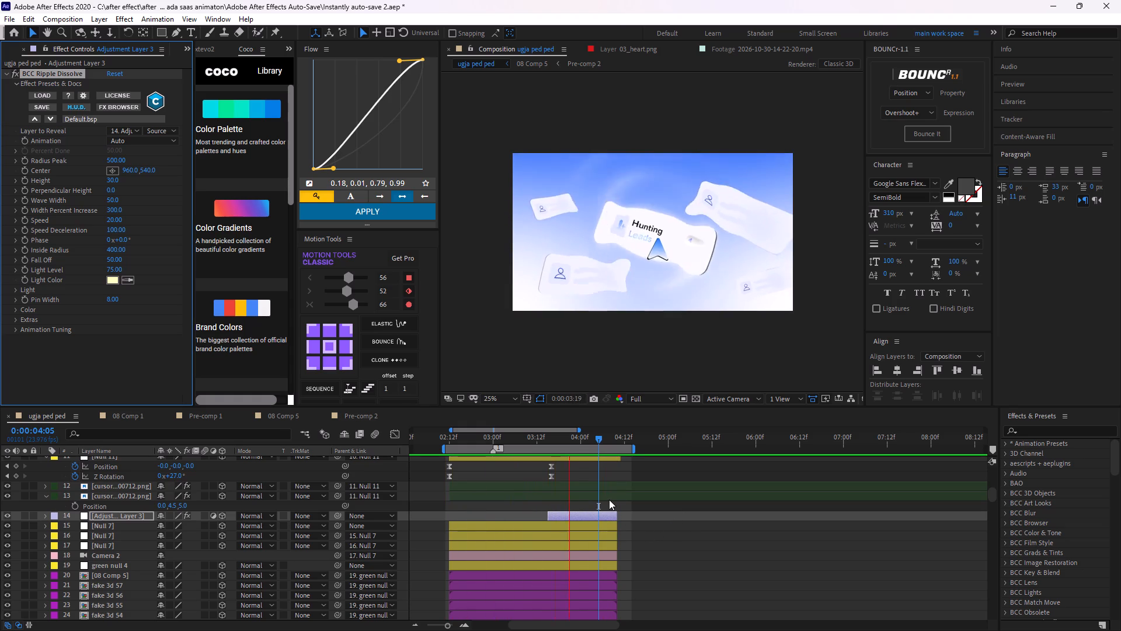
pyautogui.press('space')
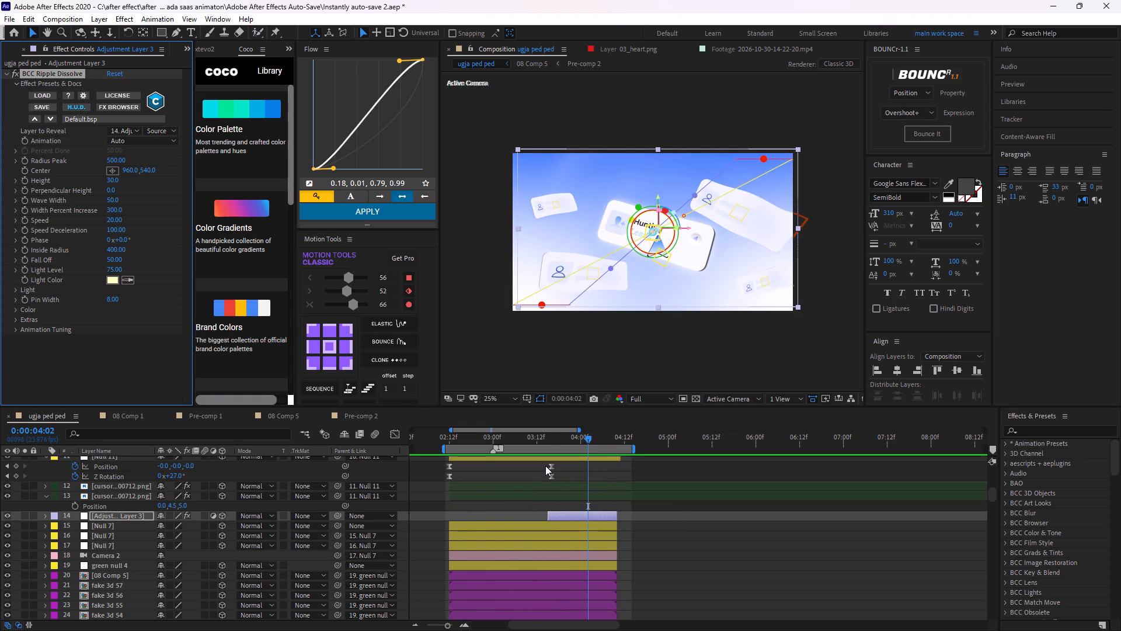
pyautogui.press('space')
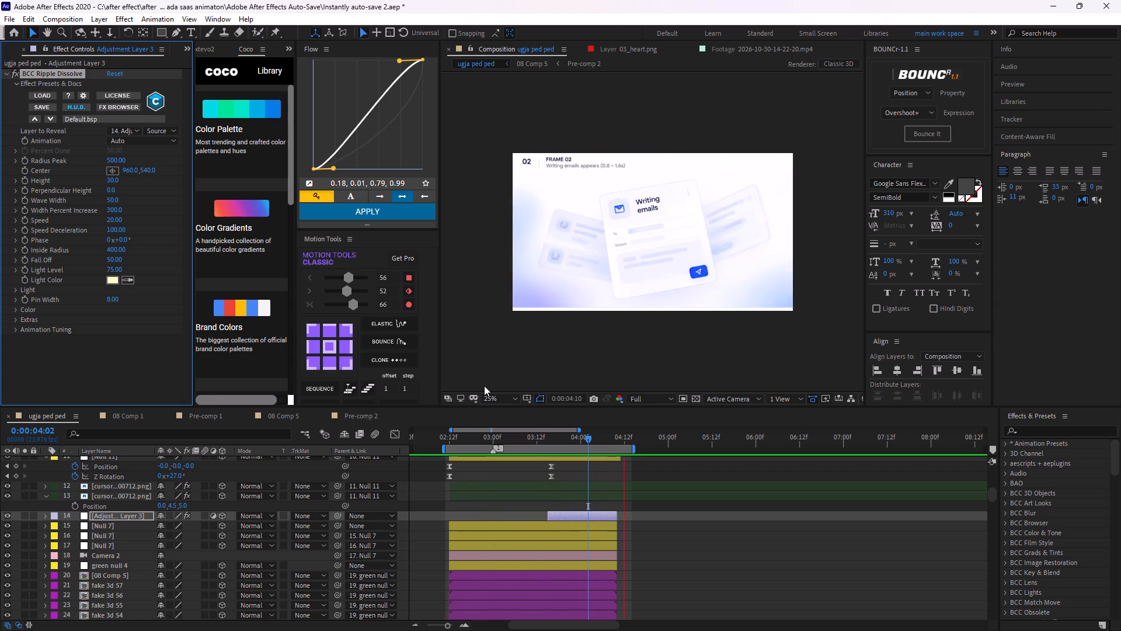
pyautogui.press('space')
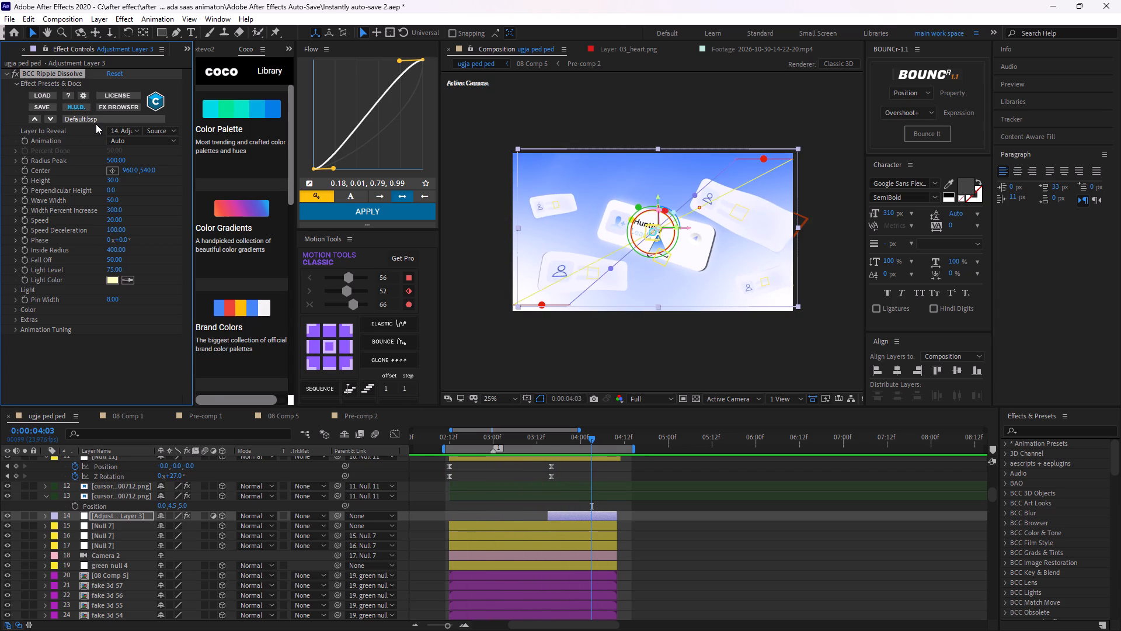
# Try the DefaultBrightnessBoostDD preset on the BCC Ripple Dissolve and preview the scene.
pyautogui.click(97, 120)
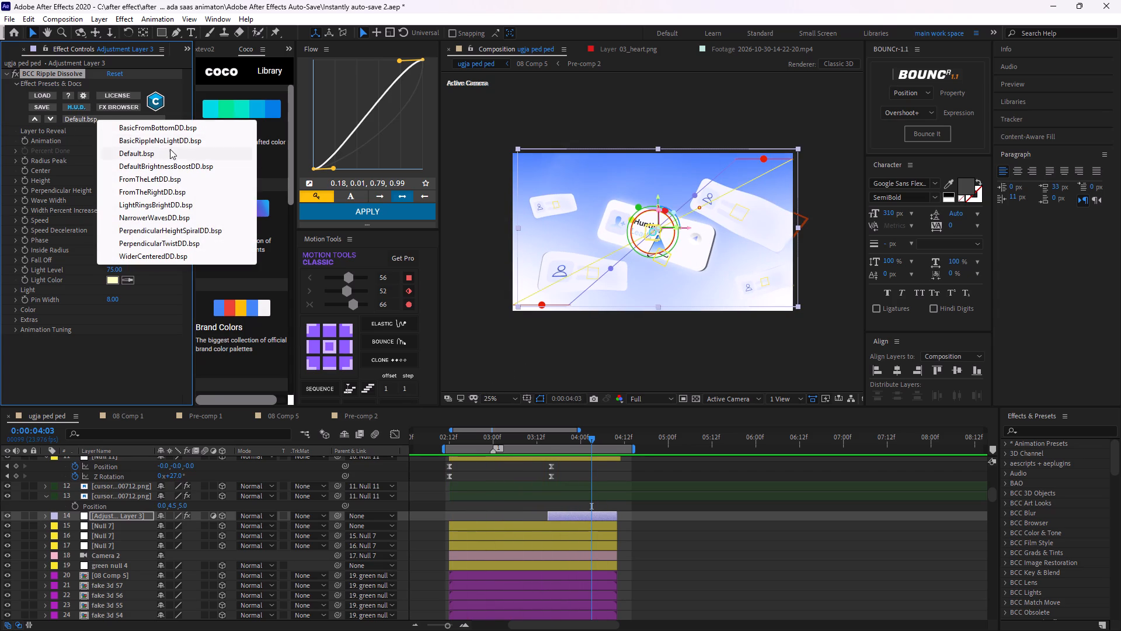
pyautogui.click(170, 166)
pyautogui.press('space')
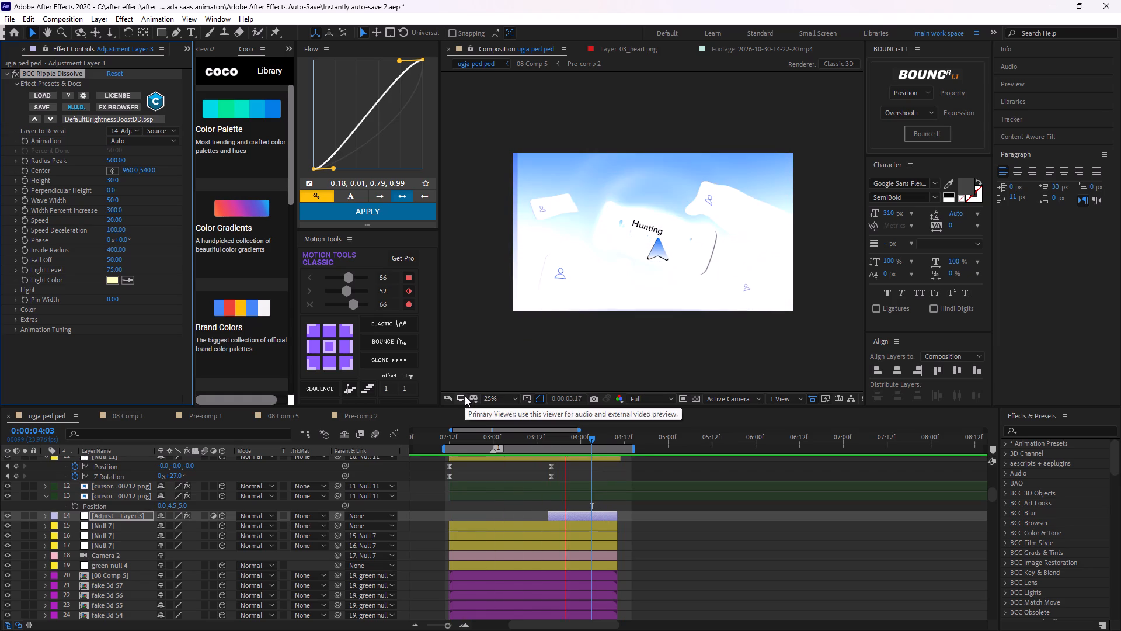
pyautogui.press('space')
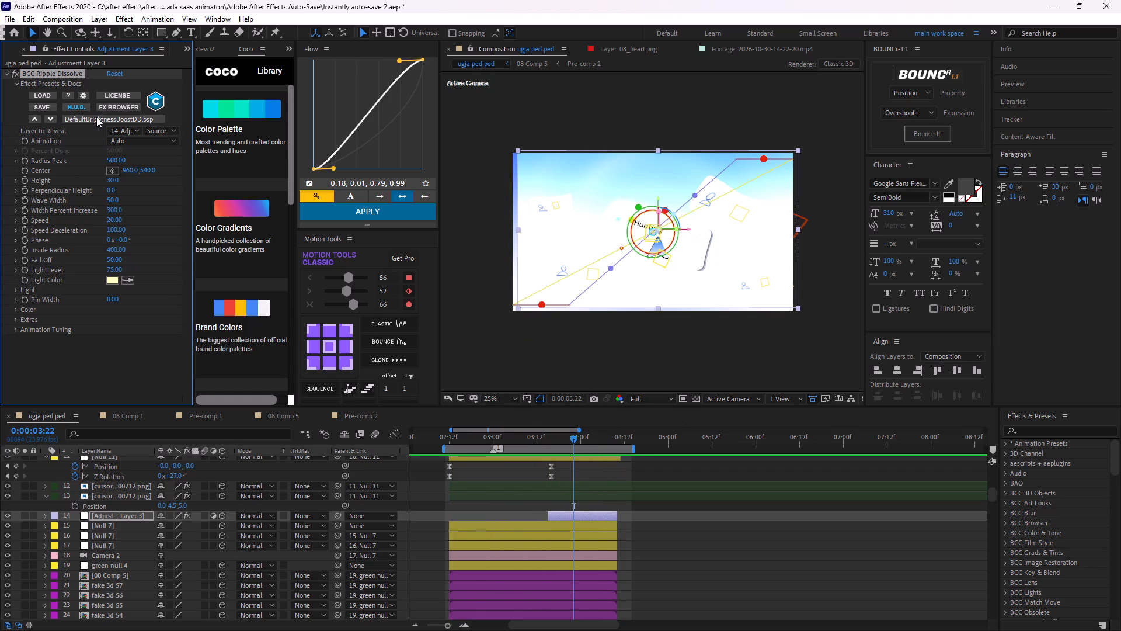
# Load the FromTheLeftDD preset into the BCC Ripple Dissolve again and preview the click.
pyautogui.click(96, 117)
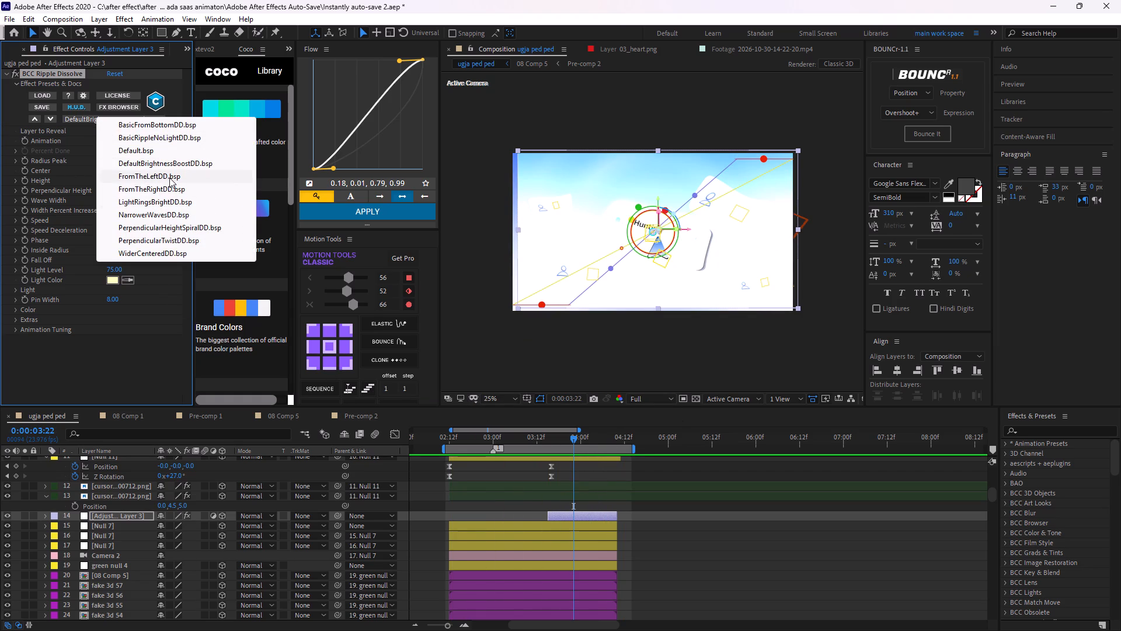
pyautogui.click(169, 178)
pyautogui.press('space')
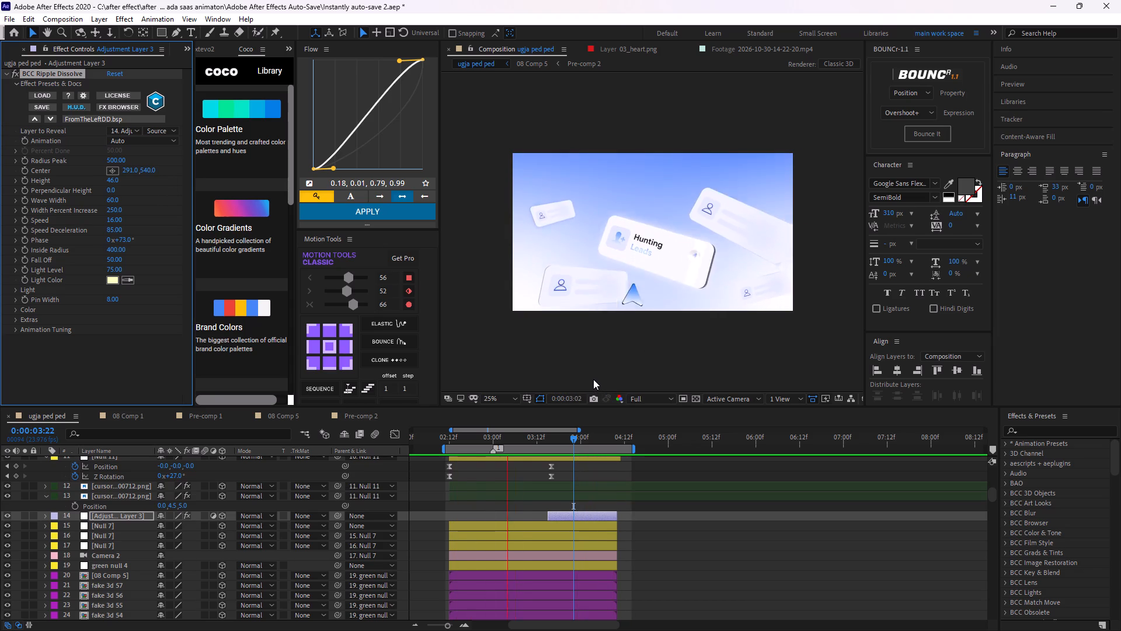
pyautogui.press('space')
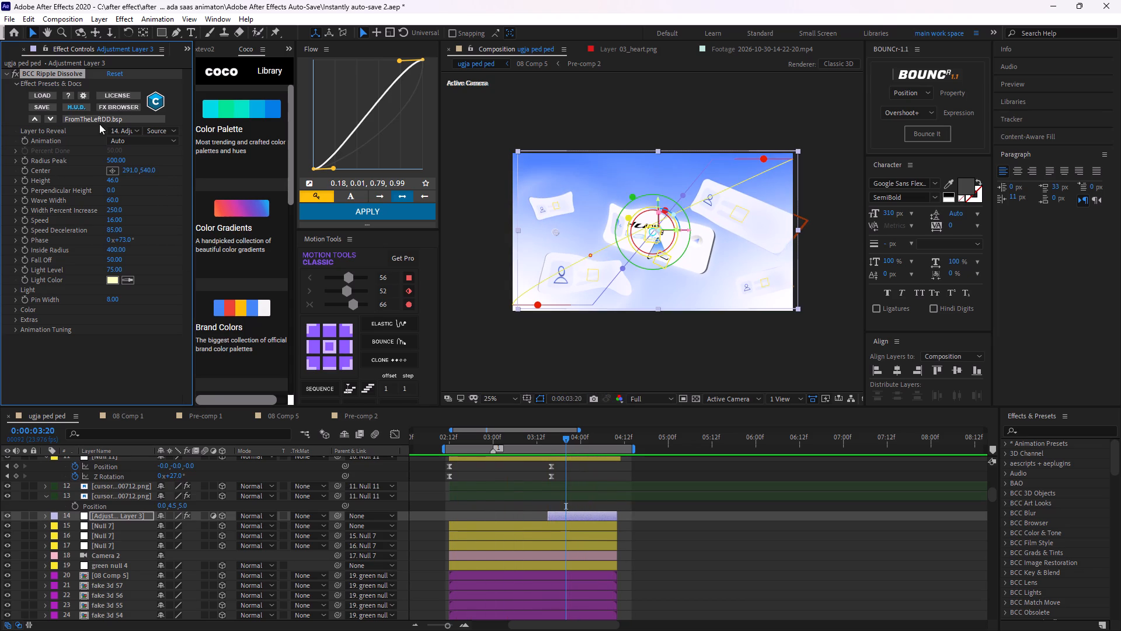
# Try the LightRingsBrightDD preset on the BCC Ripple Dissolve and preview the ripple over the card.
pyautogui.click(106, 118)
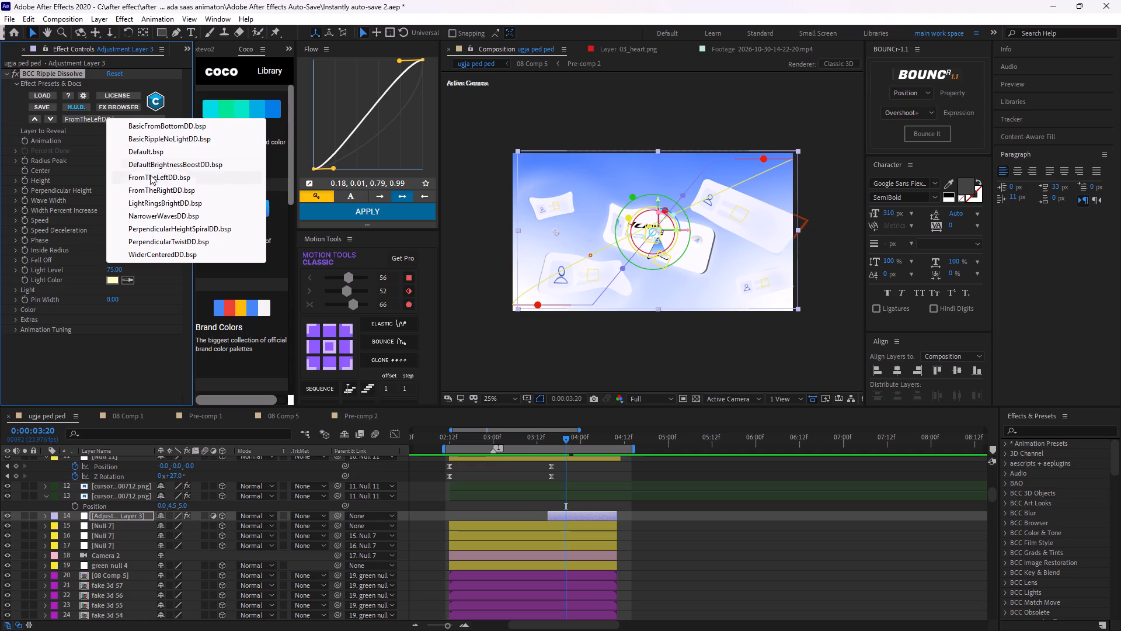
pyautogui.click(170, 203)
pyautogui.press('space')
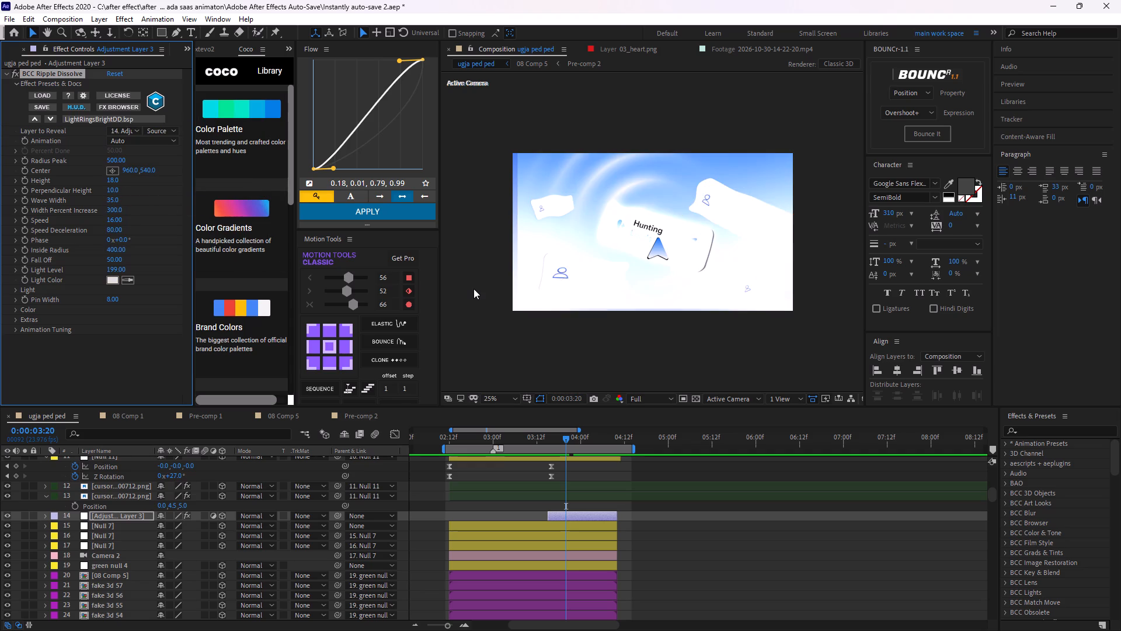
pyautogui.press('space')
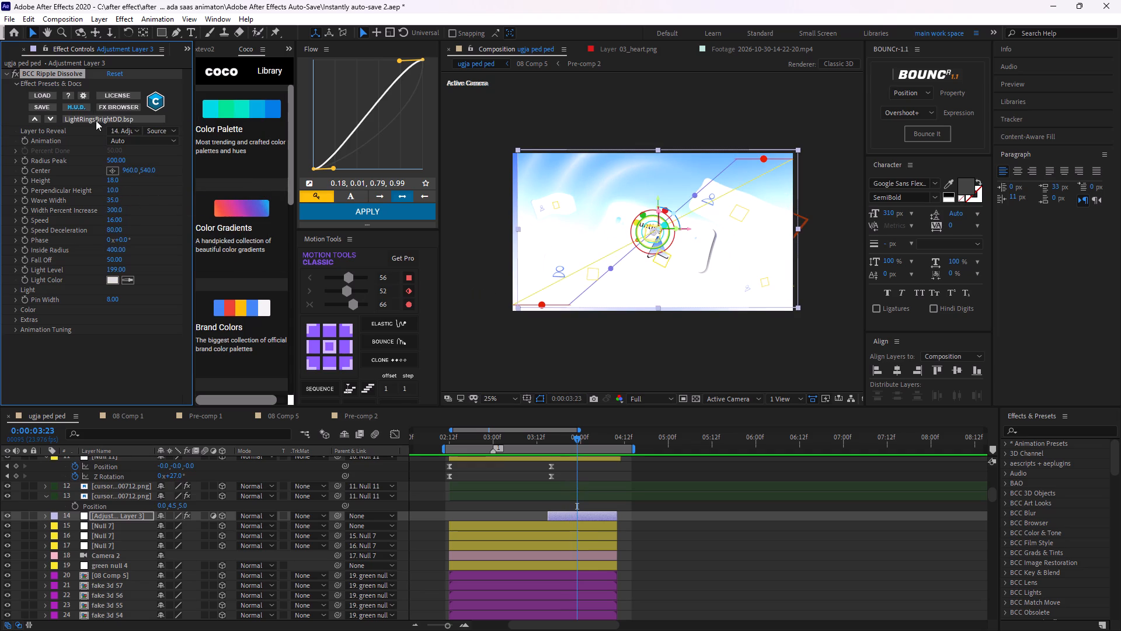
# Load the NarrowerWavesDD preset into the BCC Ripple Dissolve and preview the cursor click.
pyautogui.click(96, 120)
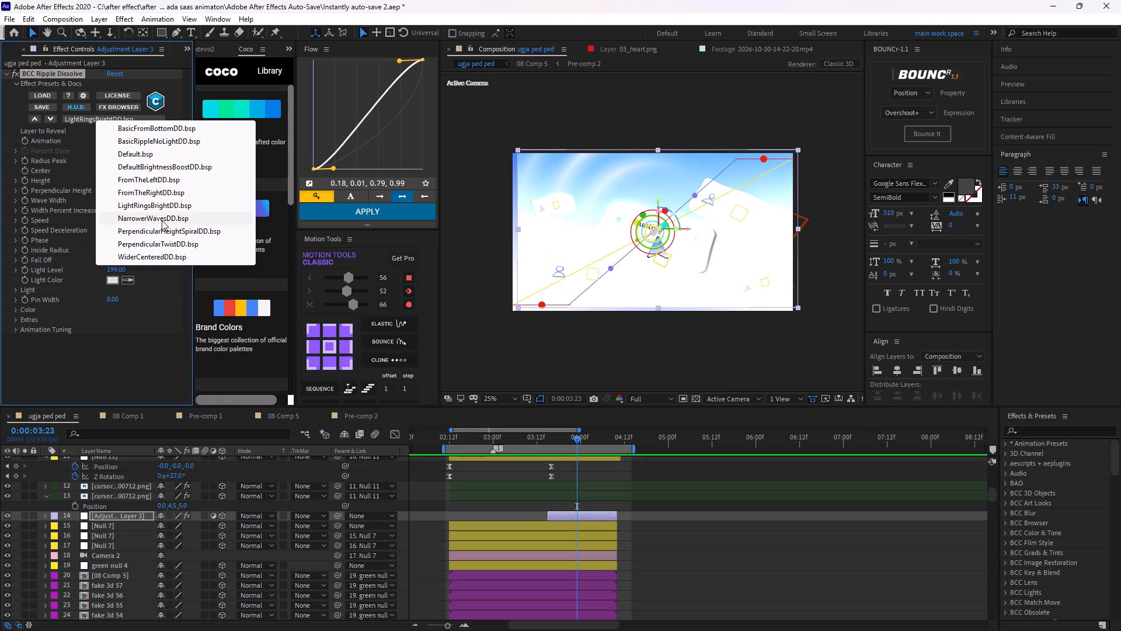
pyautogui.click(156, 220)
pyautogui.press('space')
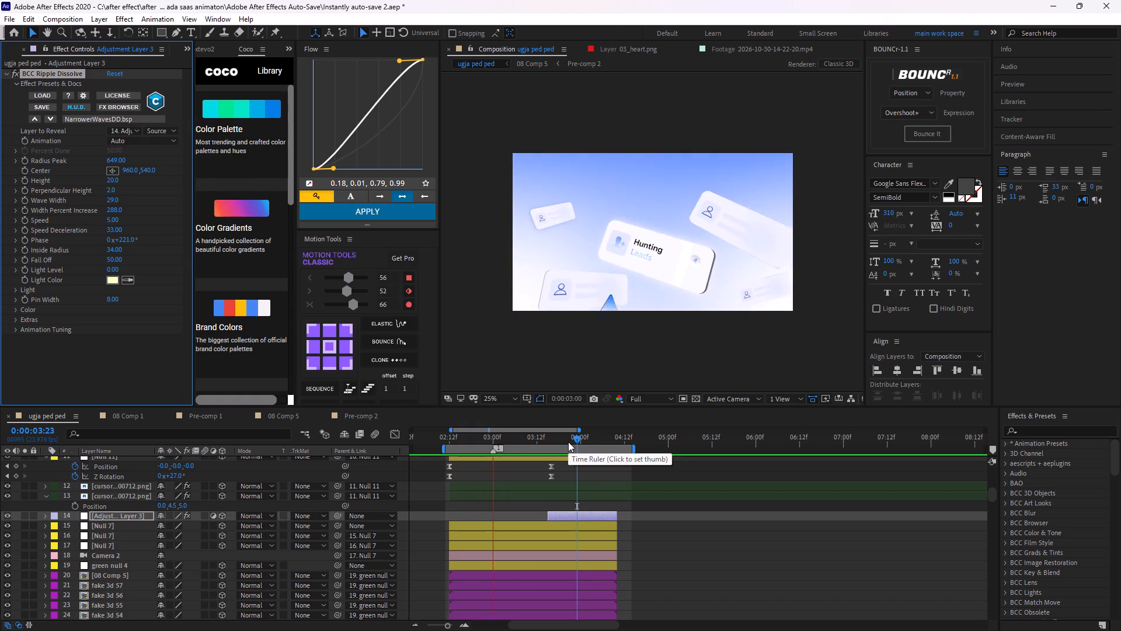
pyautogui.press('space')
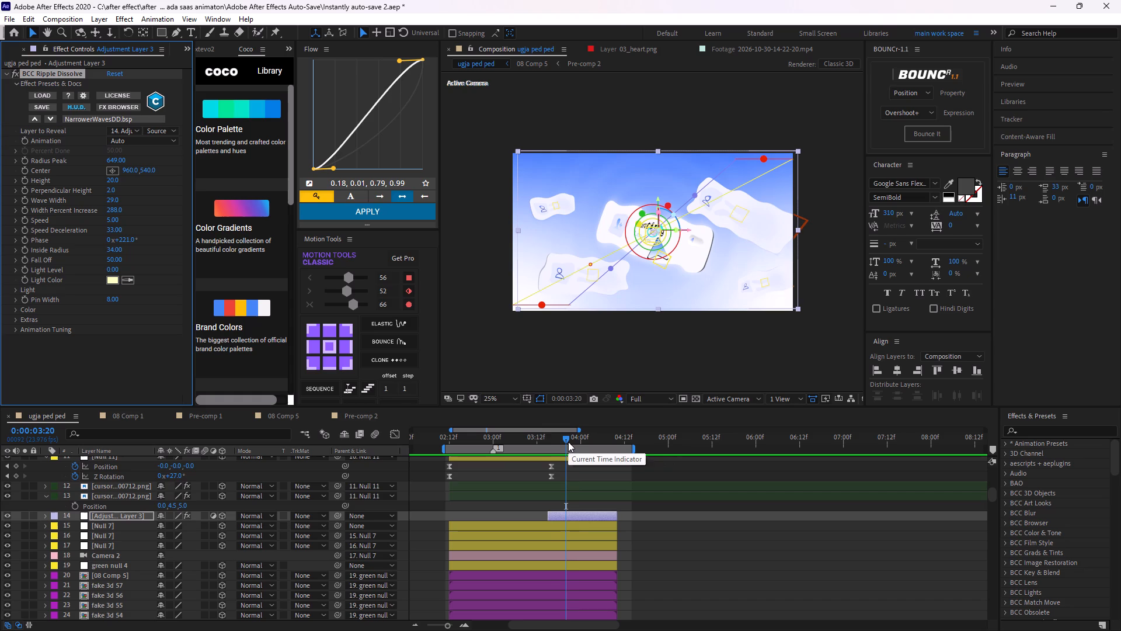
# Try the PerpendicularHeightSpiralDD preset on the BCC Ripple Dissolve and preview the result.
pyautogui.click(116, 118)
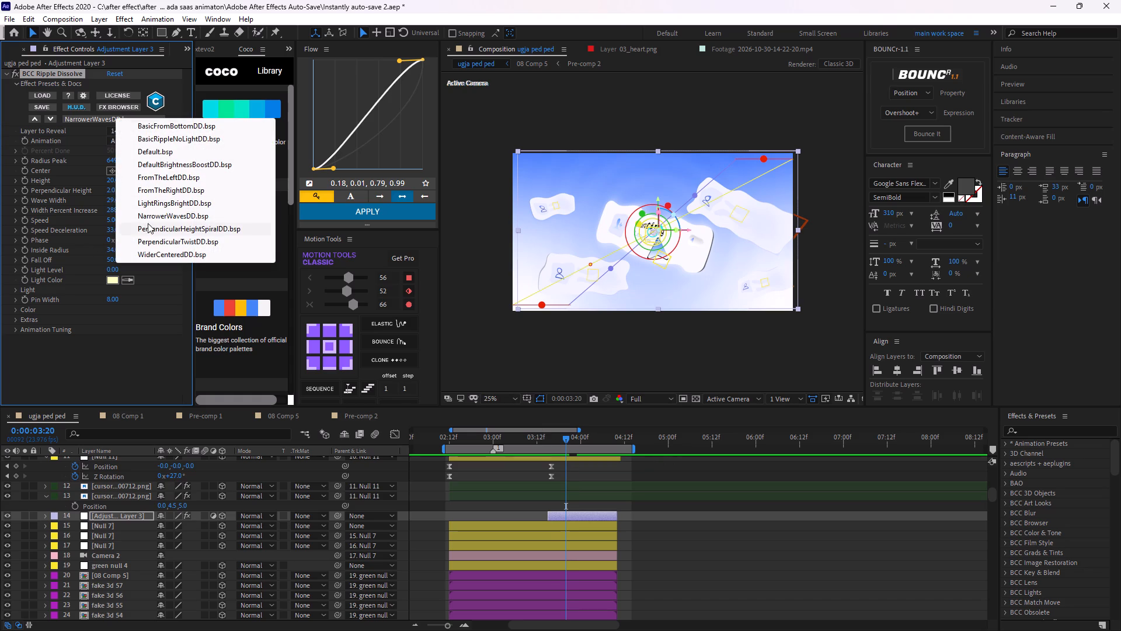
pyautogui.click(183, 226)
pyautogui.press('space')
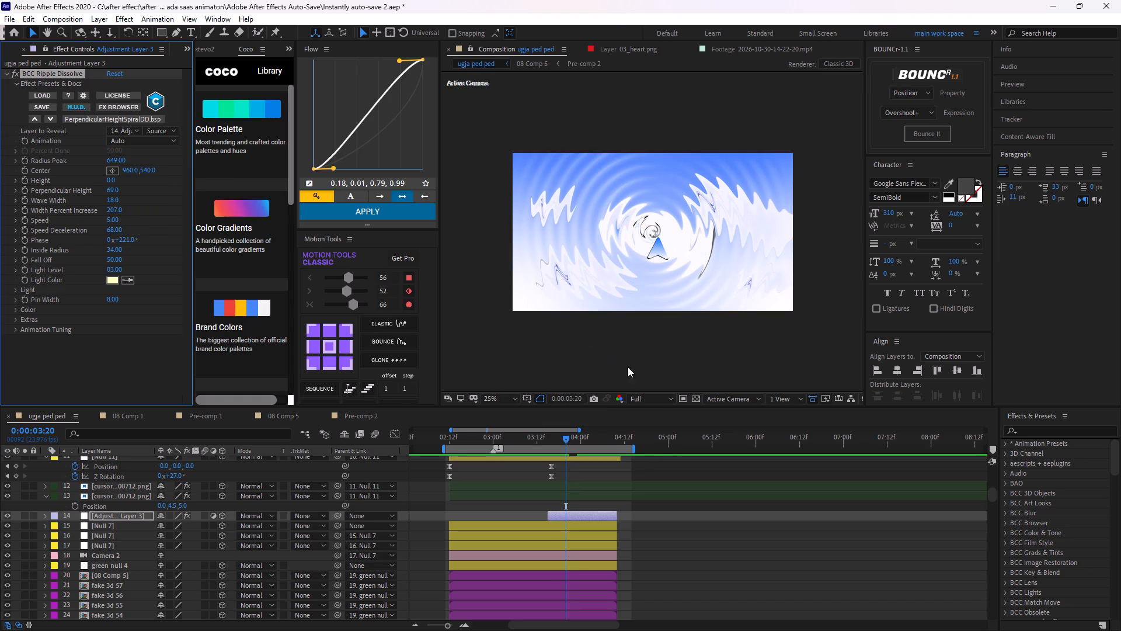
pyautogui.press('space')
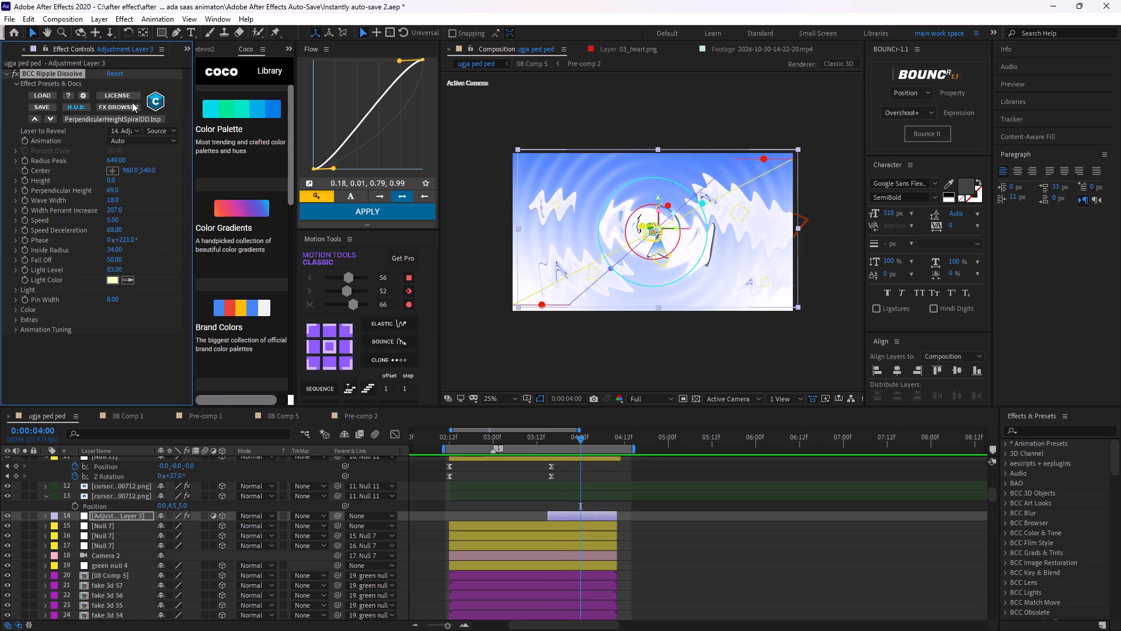
# Load the PerpendicularTwistDD preset into Adjustment Layer 3's BCC Ripple Dissolve.
pyautogui.click(101, 118)
pyautogui.click(160, 240)
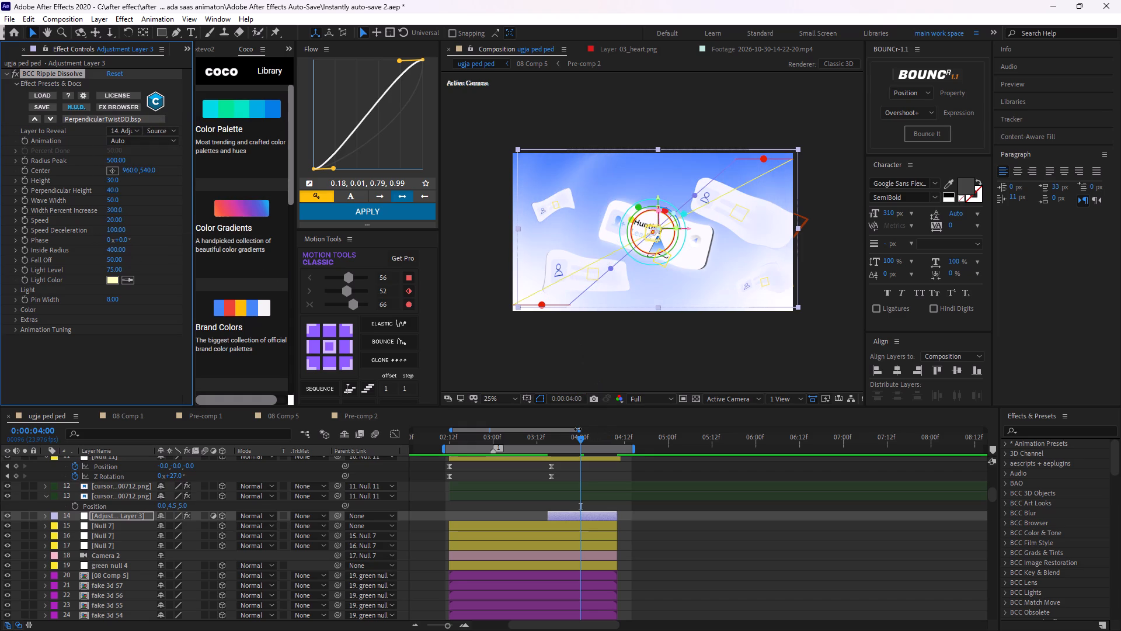
# Preview the PerpendicularTwistDD ripple through the cursor click, scrubbing and replaying the frames around the start of Adjustment Layer 3.
pyautogui.moveTo(579, 440); pyautogui.dragTo(530, 453)
pyautogui.press('space')
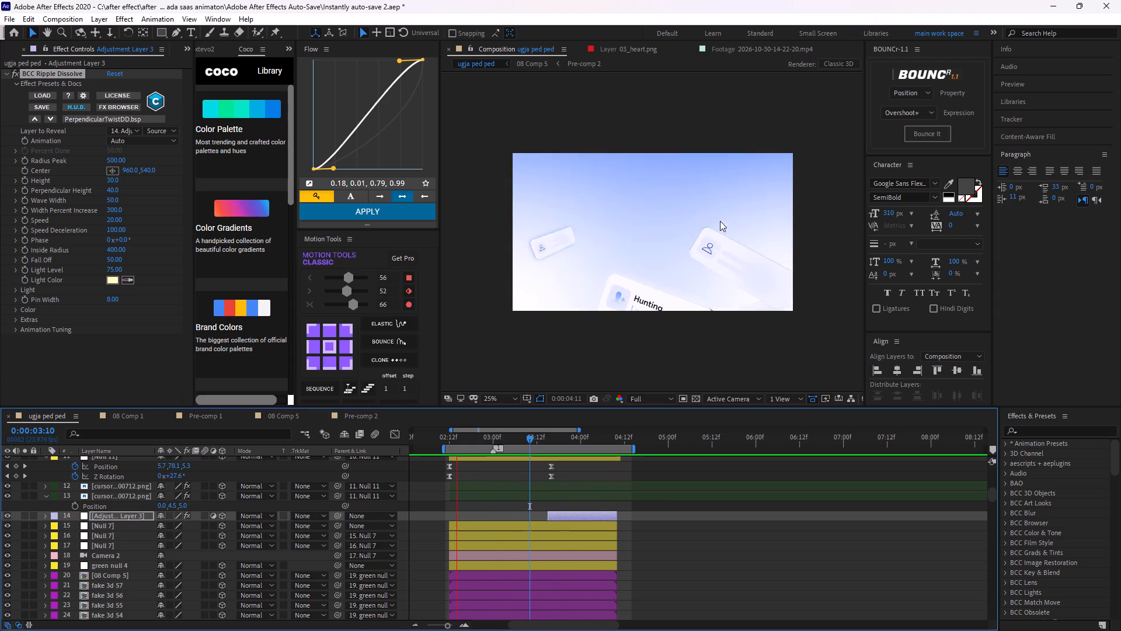
pyautogui.press('space')
pyautogui.press('space')
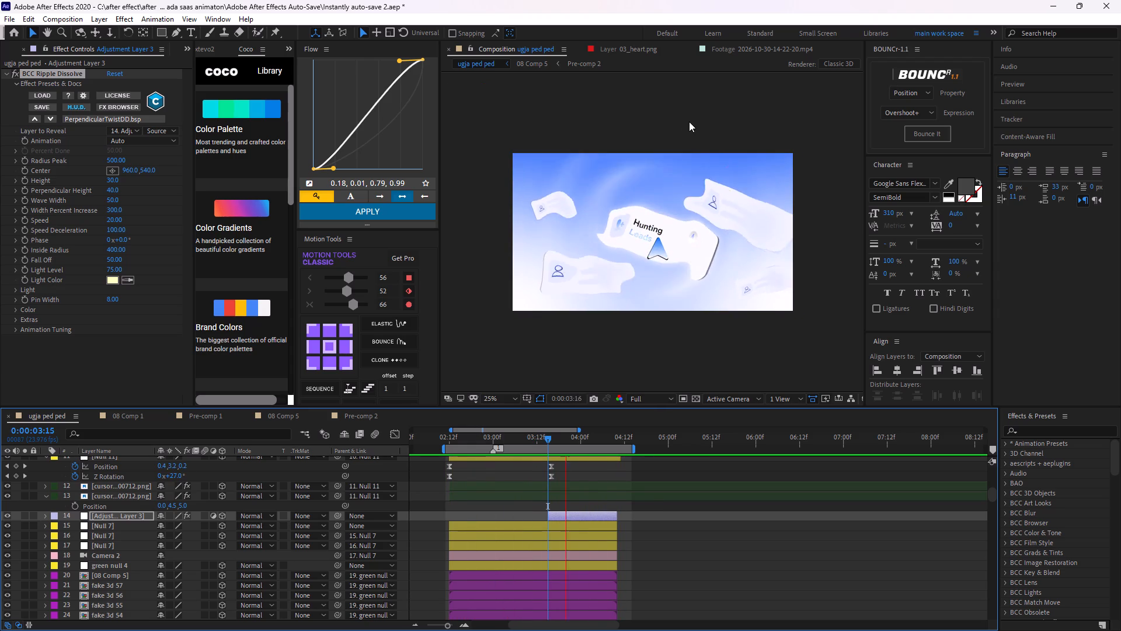
pyautogui.press('space')
pyautogui.moveTo(606, 437); pyautogui.dragTo(558, 459)
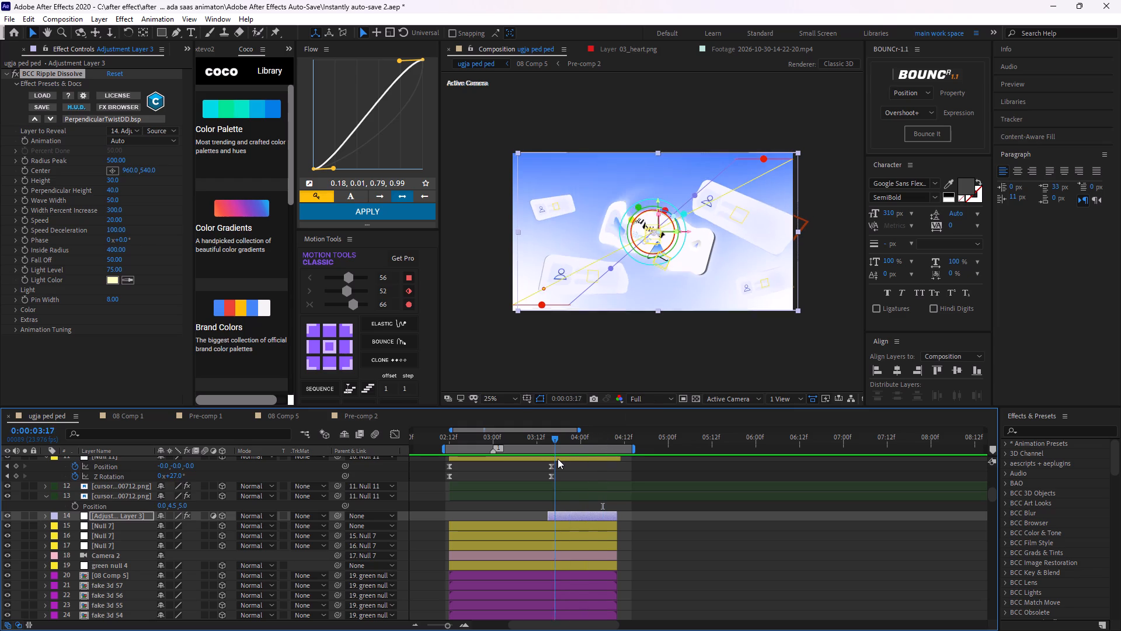
pyautogui.moveTo(558, 459); pyautogui.dragTo(552, 464)
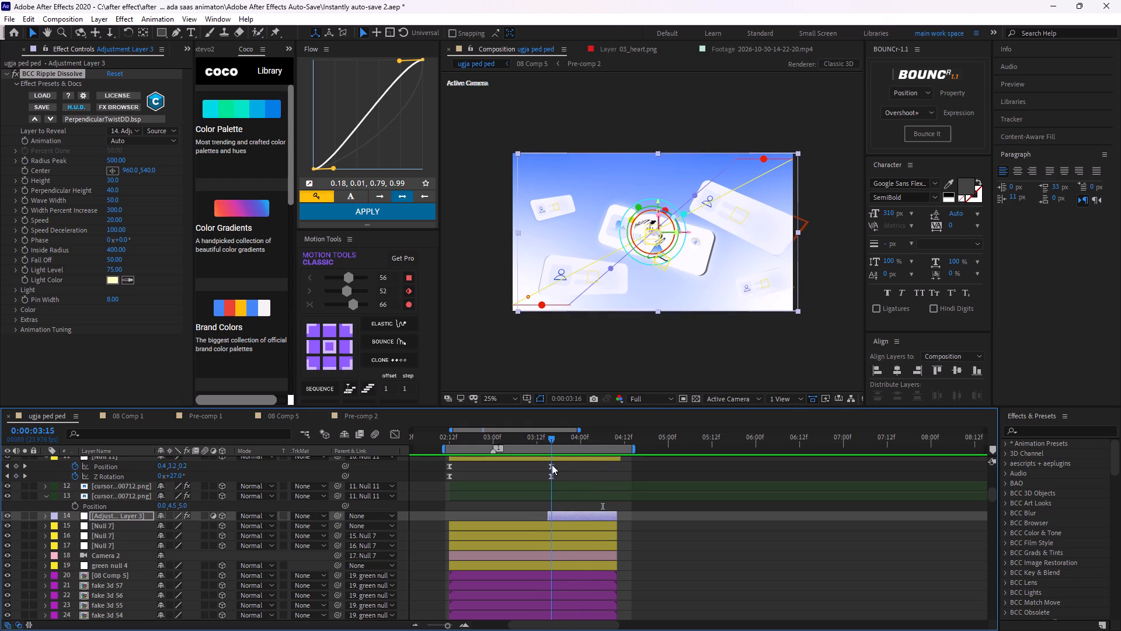
pyautogui.moveTo(552, 464); pyautogui.dragTo(553, 467)
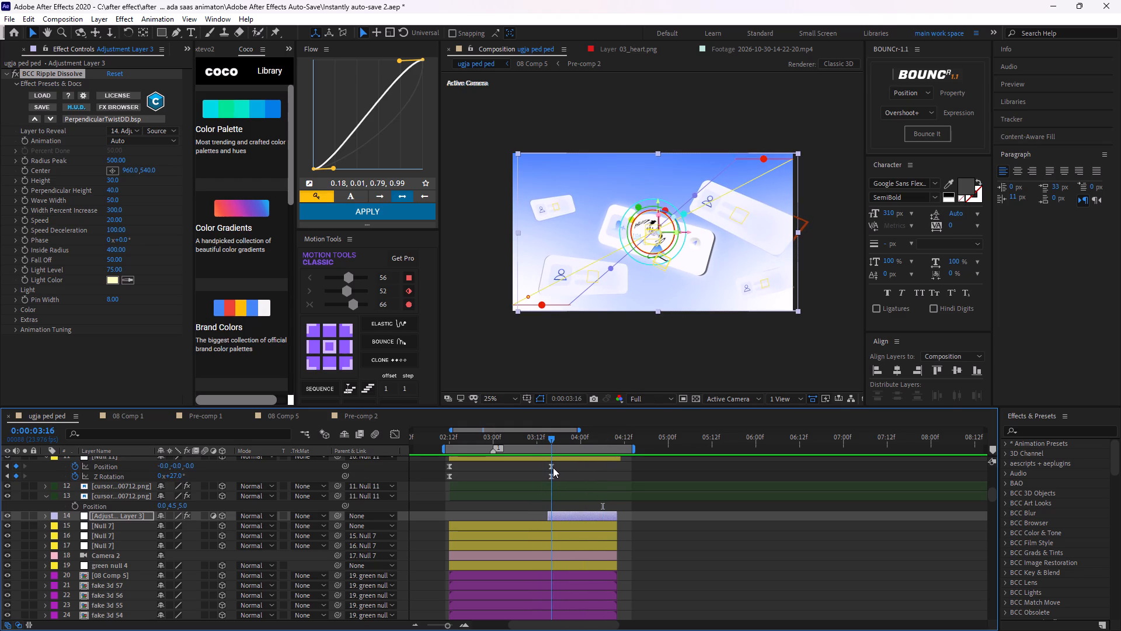
pyautogui.moveTo(553, 467); pyautogui.dragTo(556, 472)
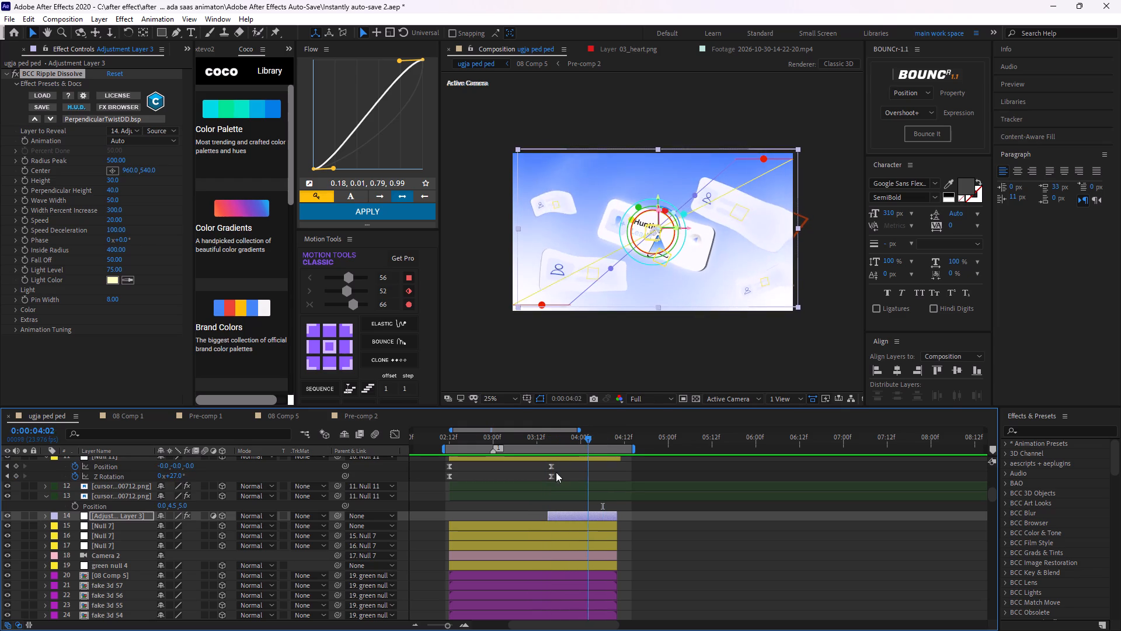
pyautogui.moveTo(556, 472); pyautogui.dragTo(527, 470)
pyautogui.press('space')
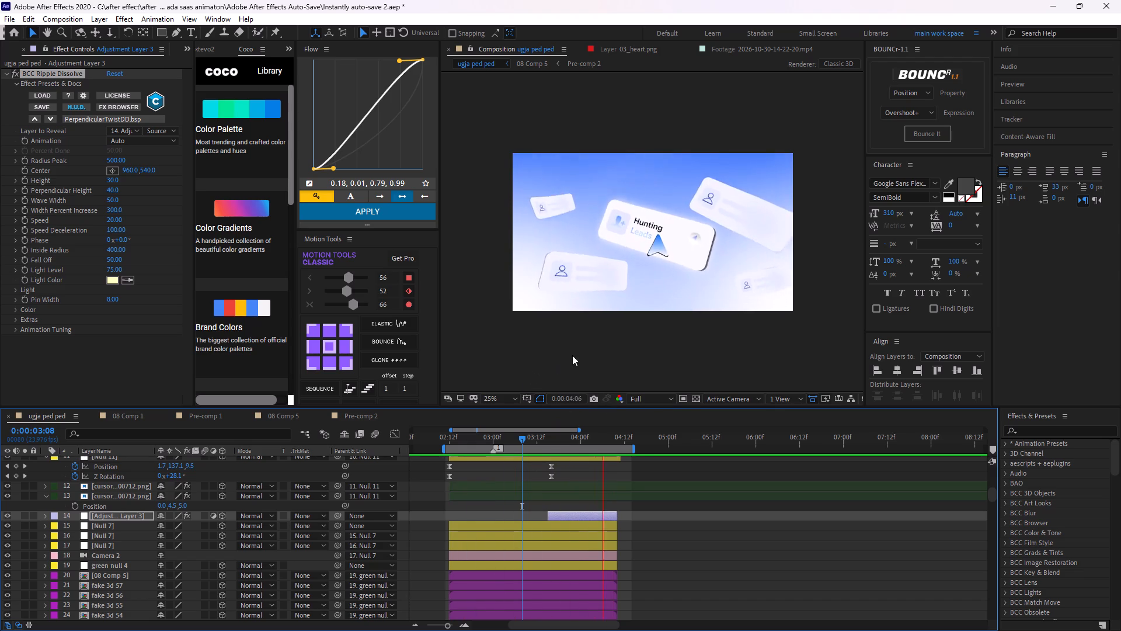
pyautogui.press('space')
# Load the WiderCenteredDD preset into Adjustment Layer 3's BCC Ripple Dissolve and preview the animation.
pyautogui.click(118, 119)
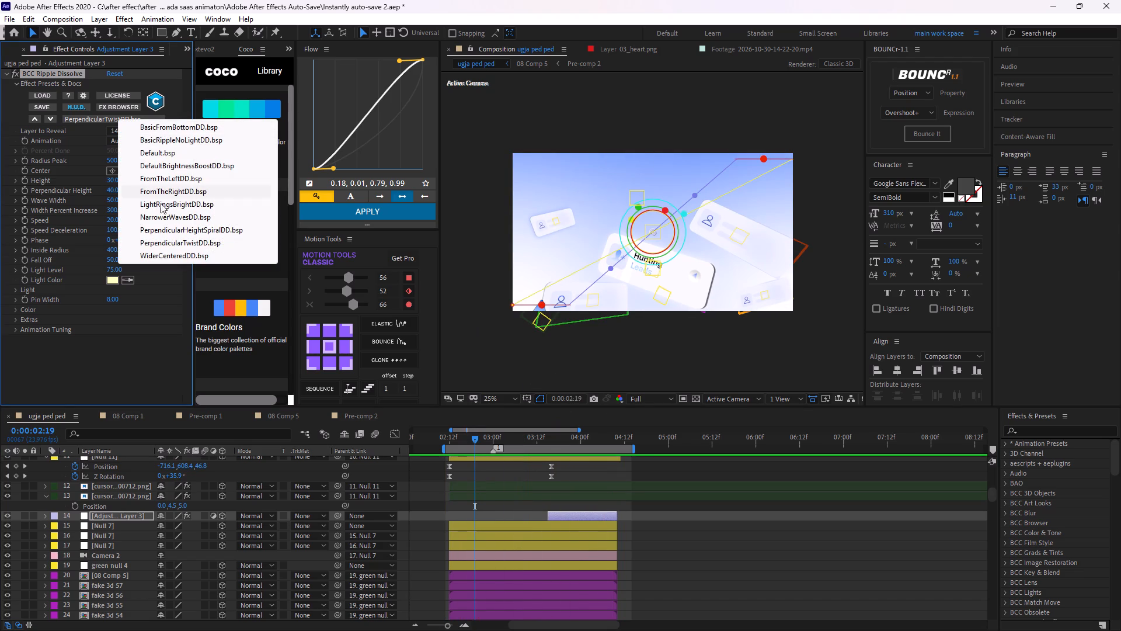
pyautogui.click(175, 254)
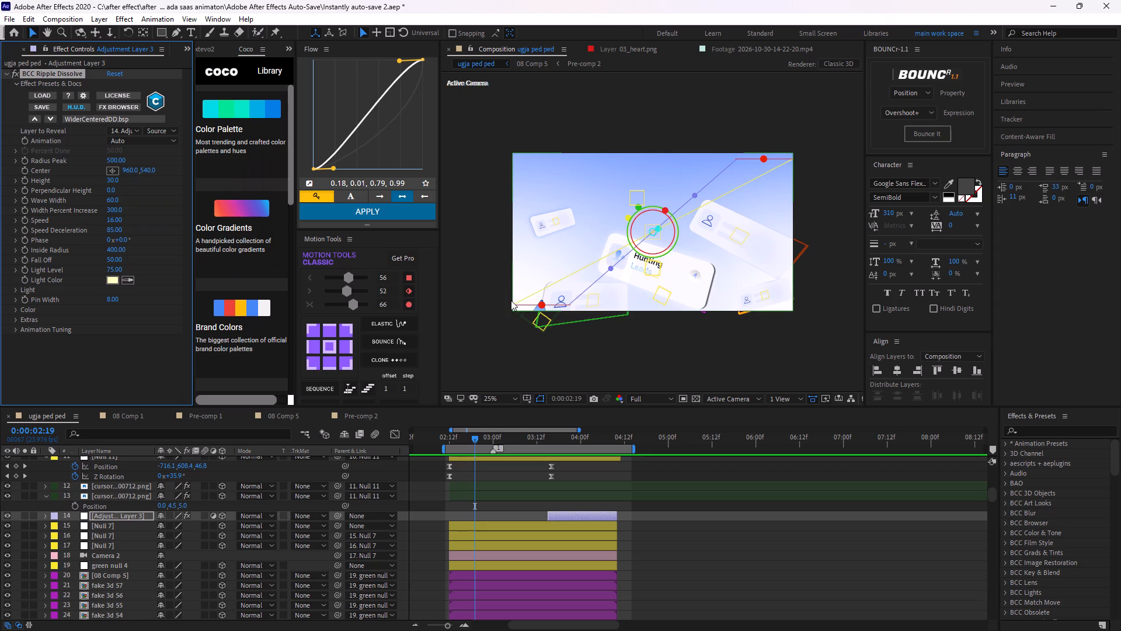
pyautogui.press('space')
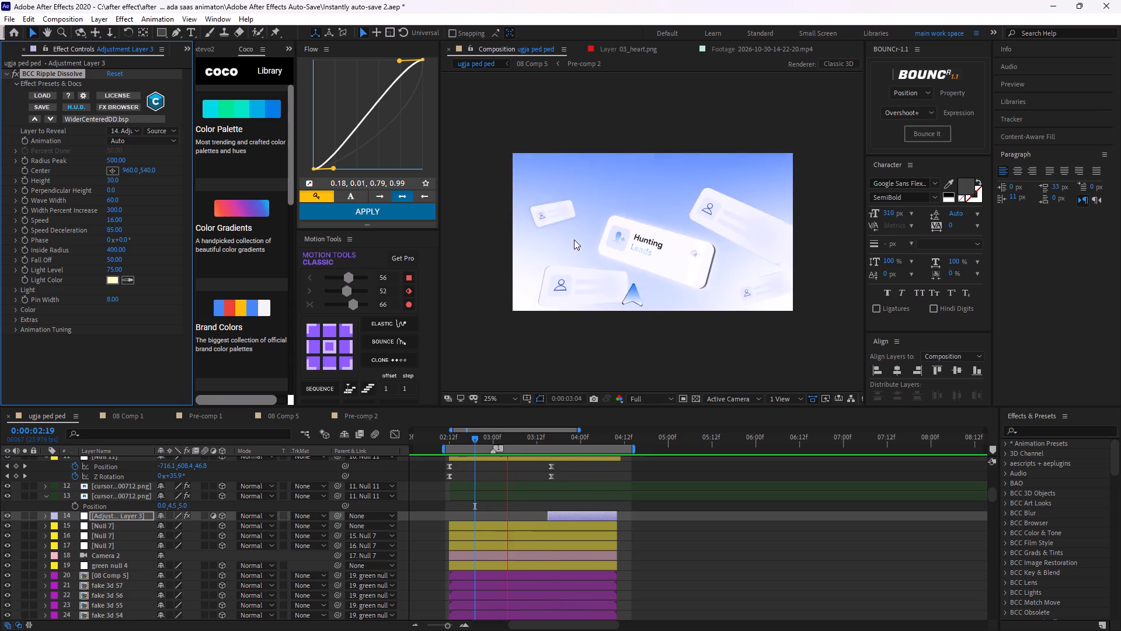
pyautogui.press('space')
# Replay the cursor click several times to judge the WiderCenteredDD ripple over the Hunting Leads card.
pyautogui.press('space')
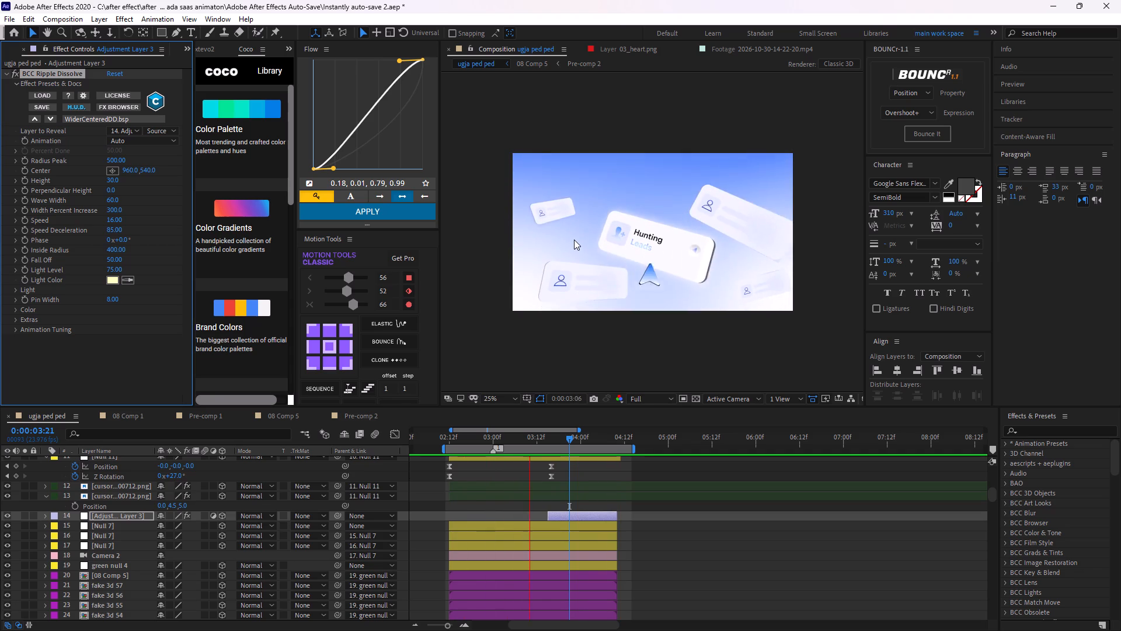
pyautogui.press('space')
pyautogui.press('space')
pyautogui.press('space')
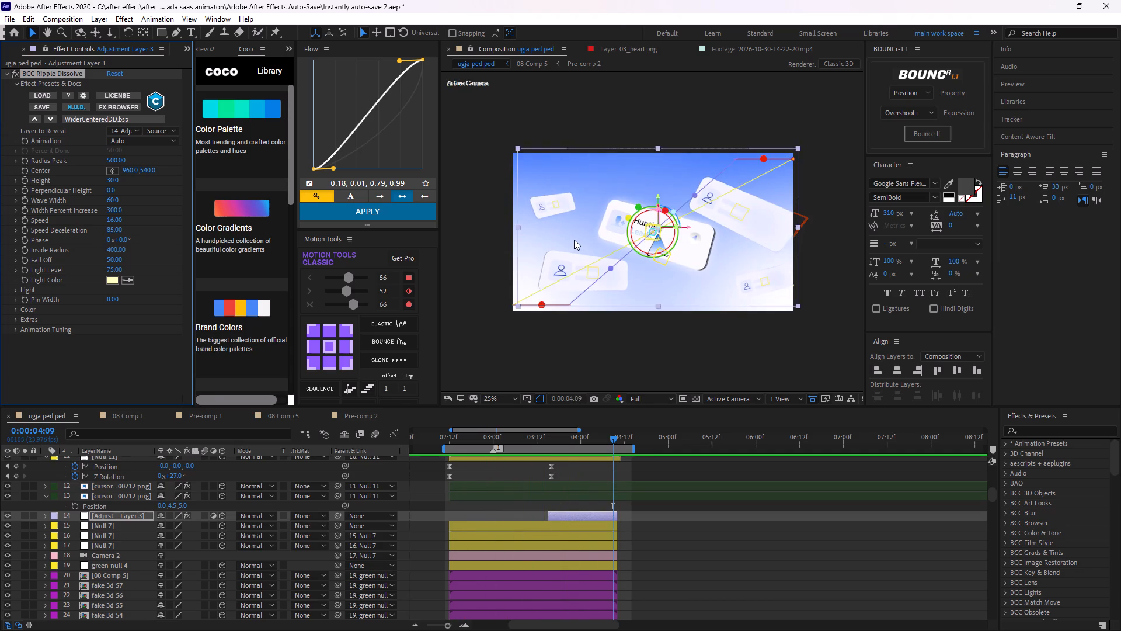
pyautogui.press('space')
pyautogui.press('space')
pyautogui.press('space')
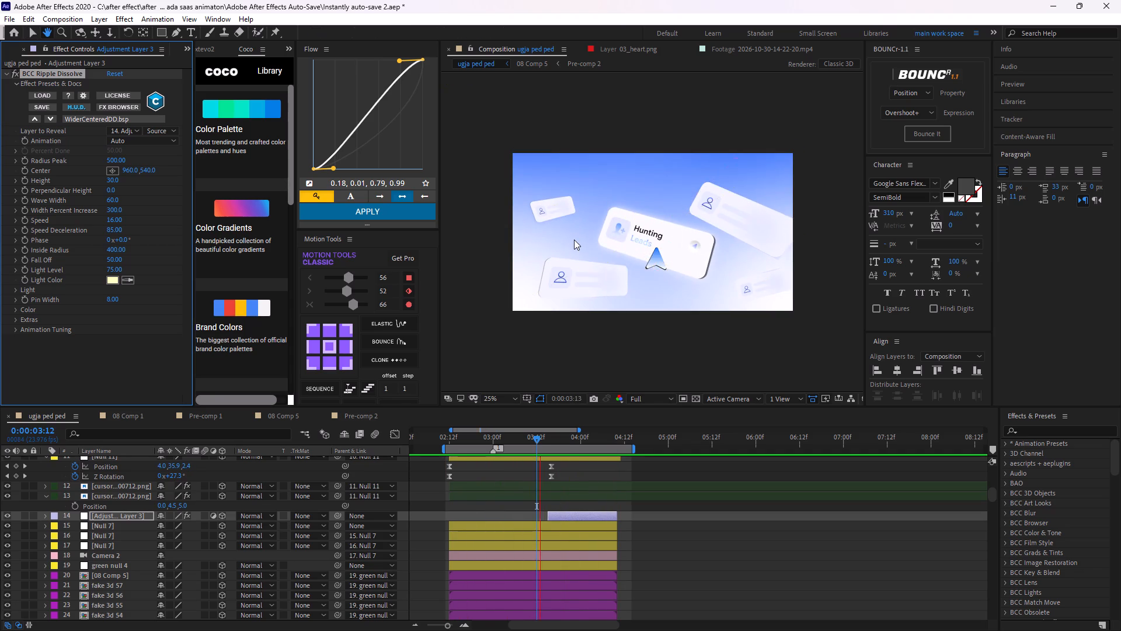
pyautogui.press('space')
pyautogui.press('space')
pyautogui.press('space')
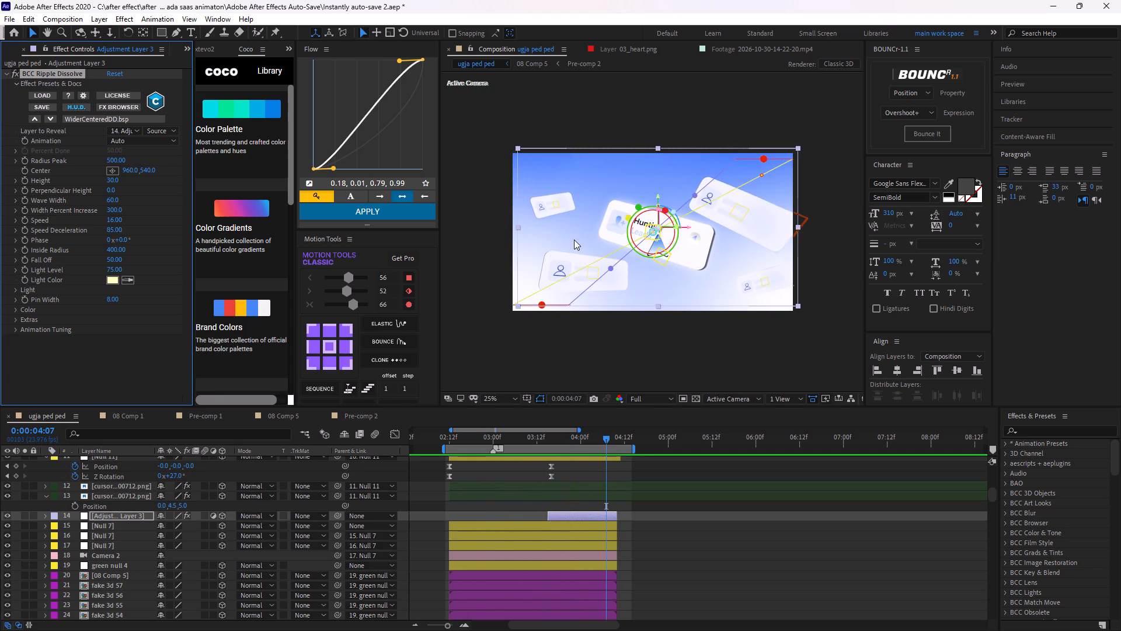
pyautogui.press('space')
pyautogui.press('space')
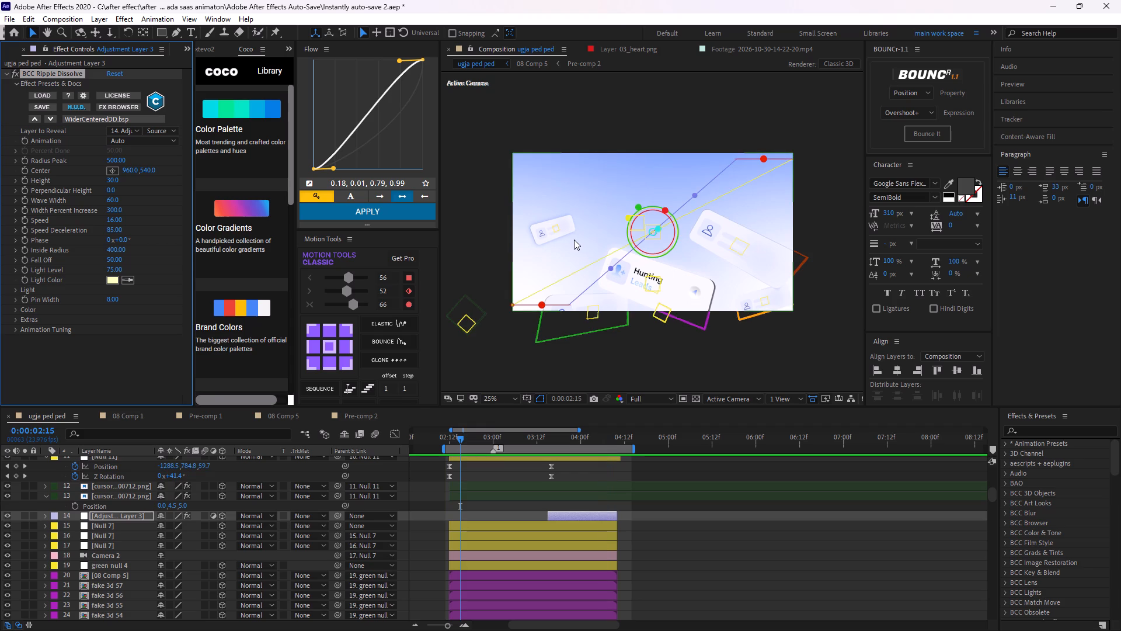
pyautogui.press('space')
pyautogui.press('space')
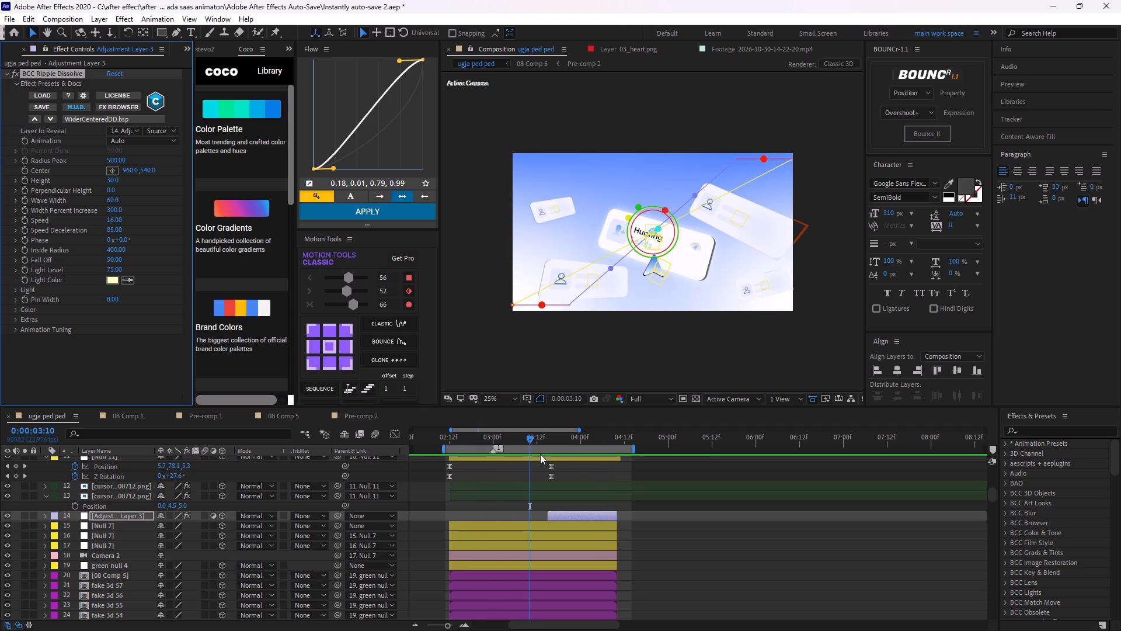
# Open the 08 Comp 1 layer parented to the purple null, and inside it open the visible Pre-comp 1.
pyautogui.scroll(-8, 537, 494)
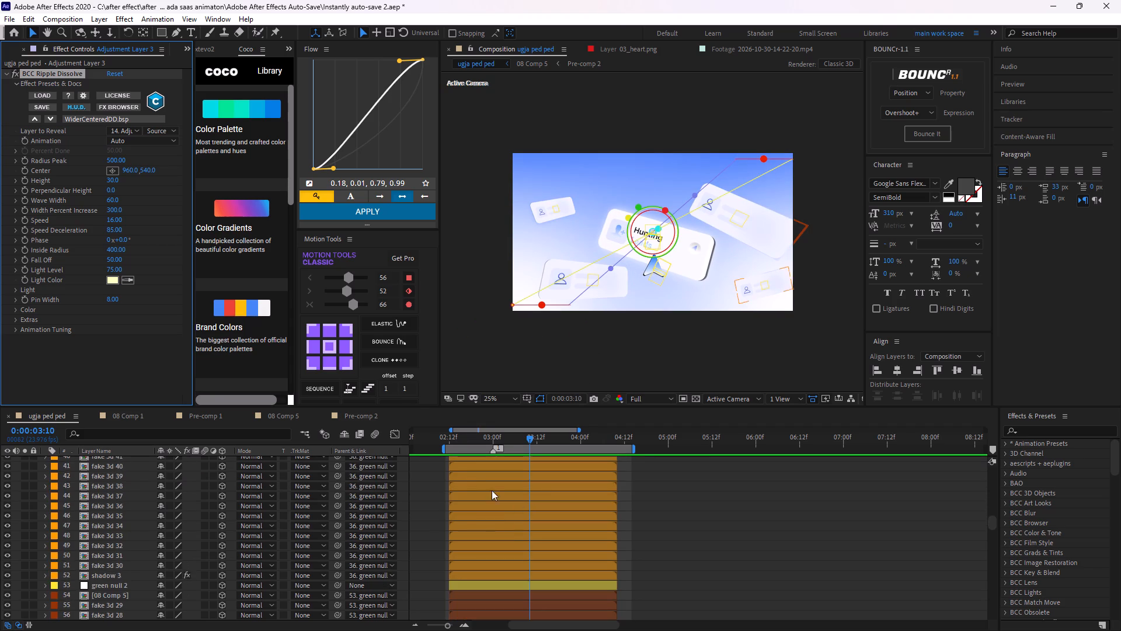
pyautogui.scroll(-3, 426, 452)
pyautogui.scroll(-1, 524, 486)
pyautogui.scroll(1, 521, 486)
pyautogui.scroll(-1, 497, 493)
pyautogui.scroll(1, 492, 497)
pyautogui.scroll(-4, 487, 502)
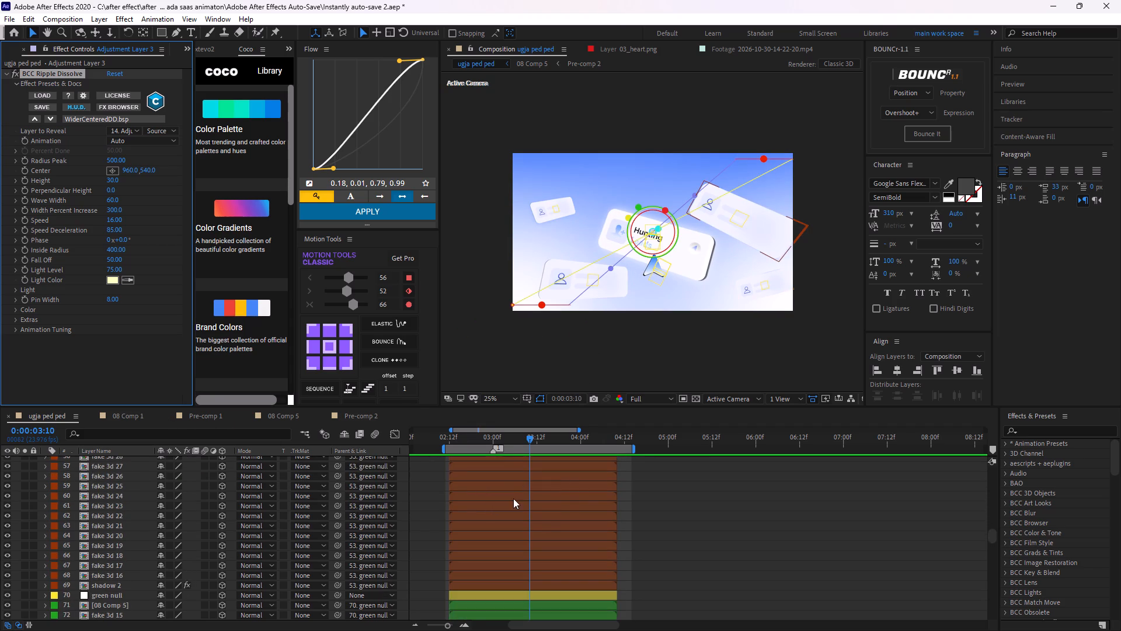
pyautogui.scroll(-6, 513, 498)
pyautogui.scroll(3, 516, 480)
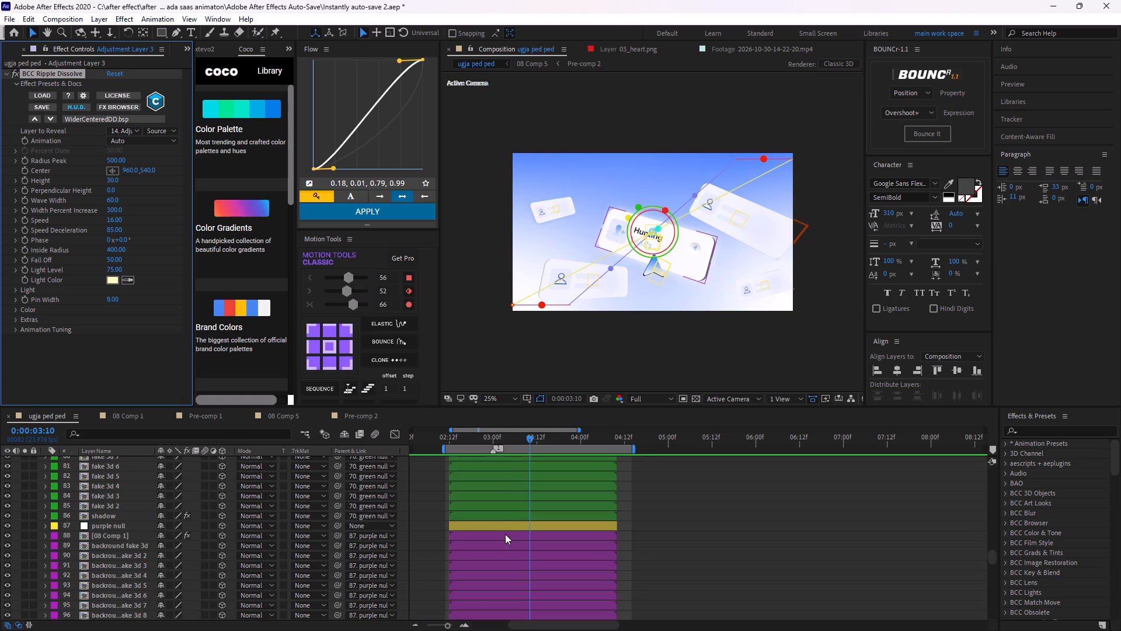
pyautogui.doubleClick(504, 535)
pyautogui.moveTo(528, 248); pyautogui.dragTo(619, 247, button='middle')
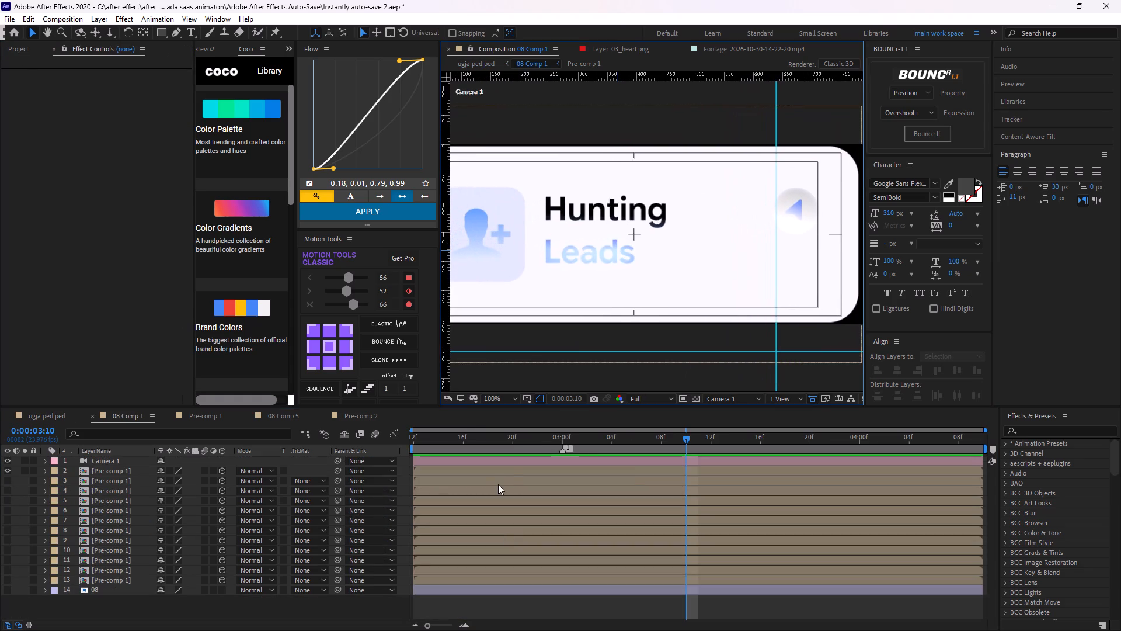
pyautogui.click(503, 468)
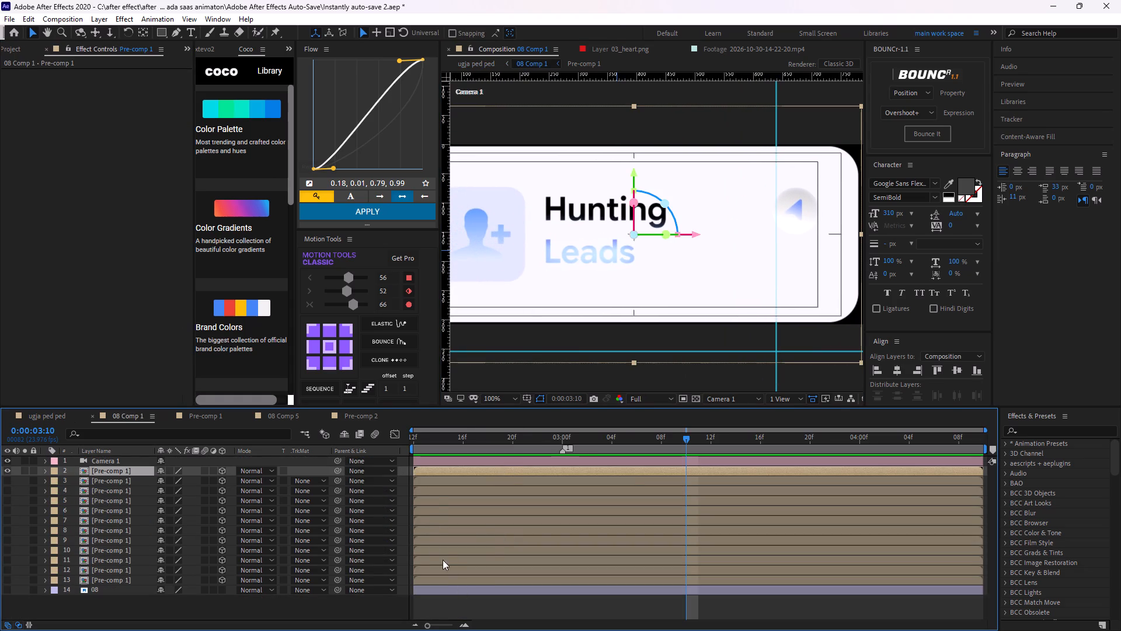
pyautogui.doubleClick(452, 468)
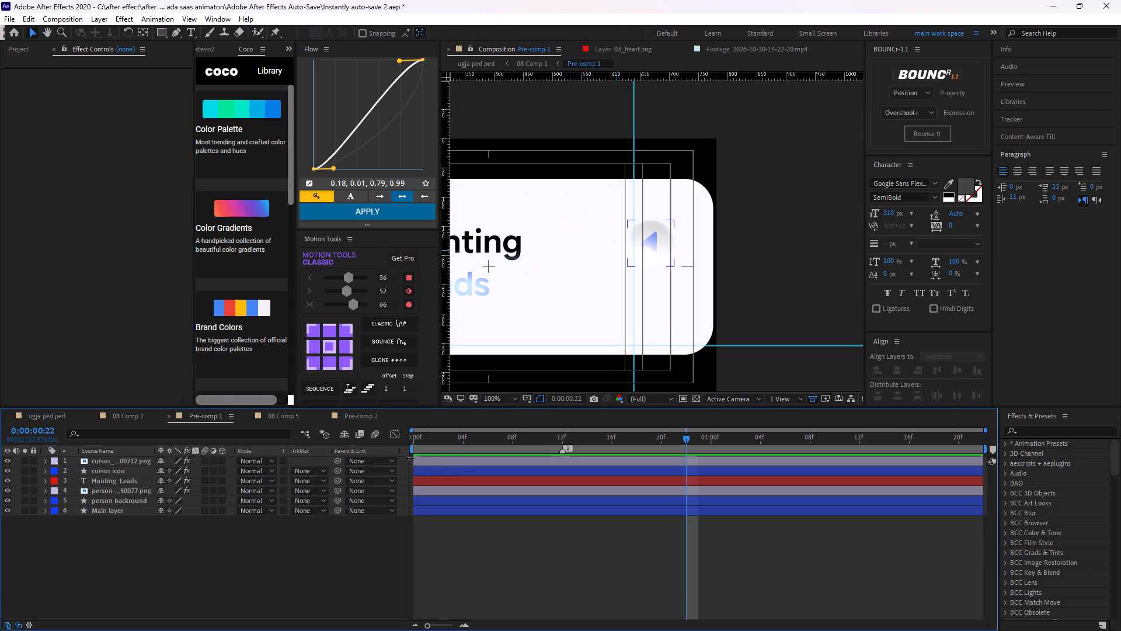
# Compare the Hunting Leads text with its Glow effect on and off, and delete the Glow effect.
pyautogui.click(112, 469)
pyautogui.moveTo(620, 289); pyautogui.dragTo(776, 294, button='middle')
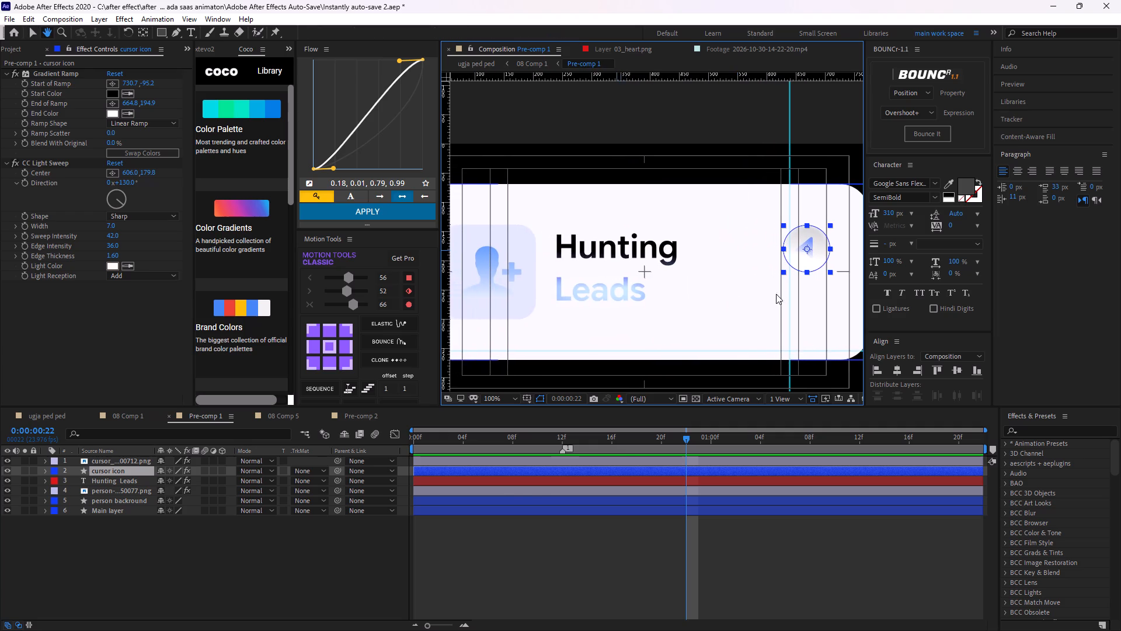
pyautogui.click(517, 481)
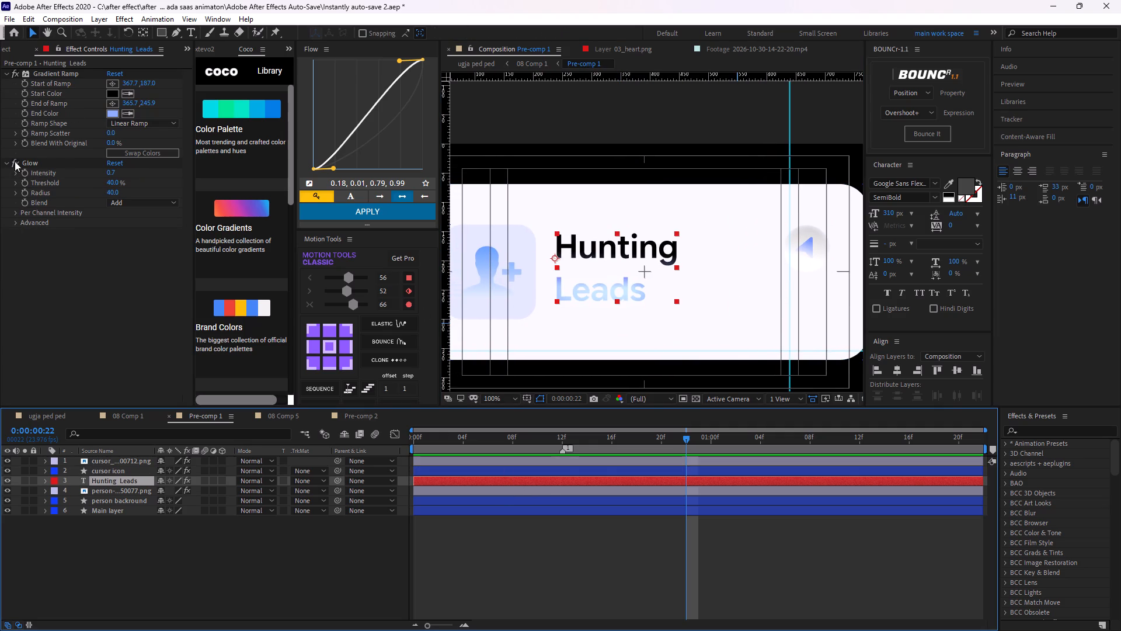
pyautogui.click(39, 162)
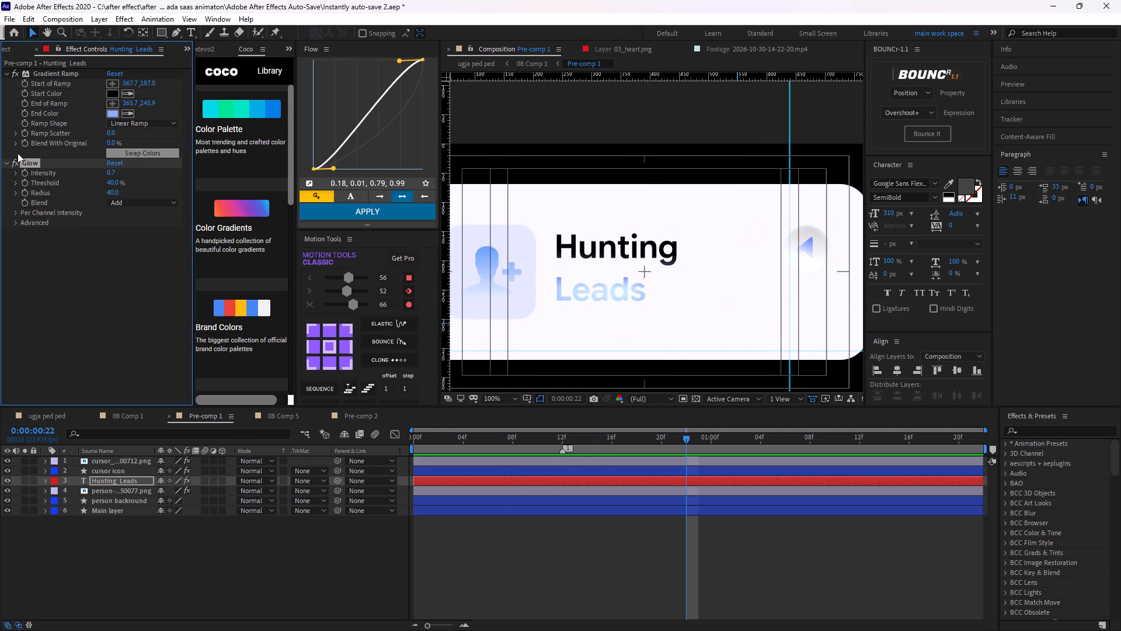
pyautogui.click(15, 162)
pyautogui.click(15, 162)
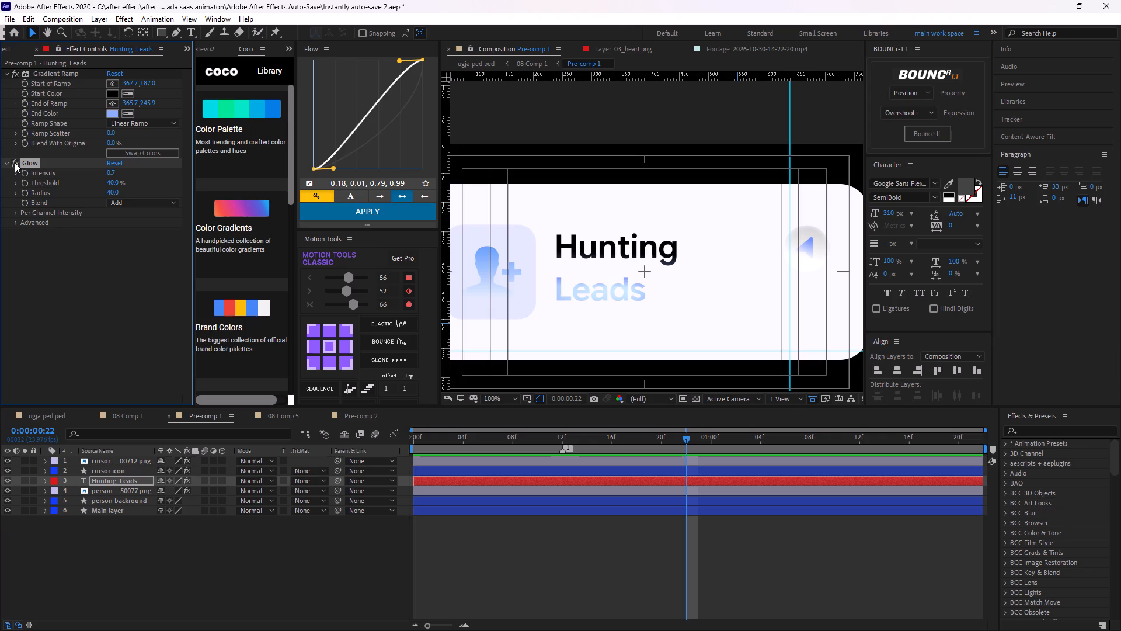
pyautogui.click(15, 162)
pyautogui.click(15, 162)
pyautogui.click(15, 162)
pyautogui.click(38, 162)
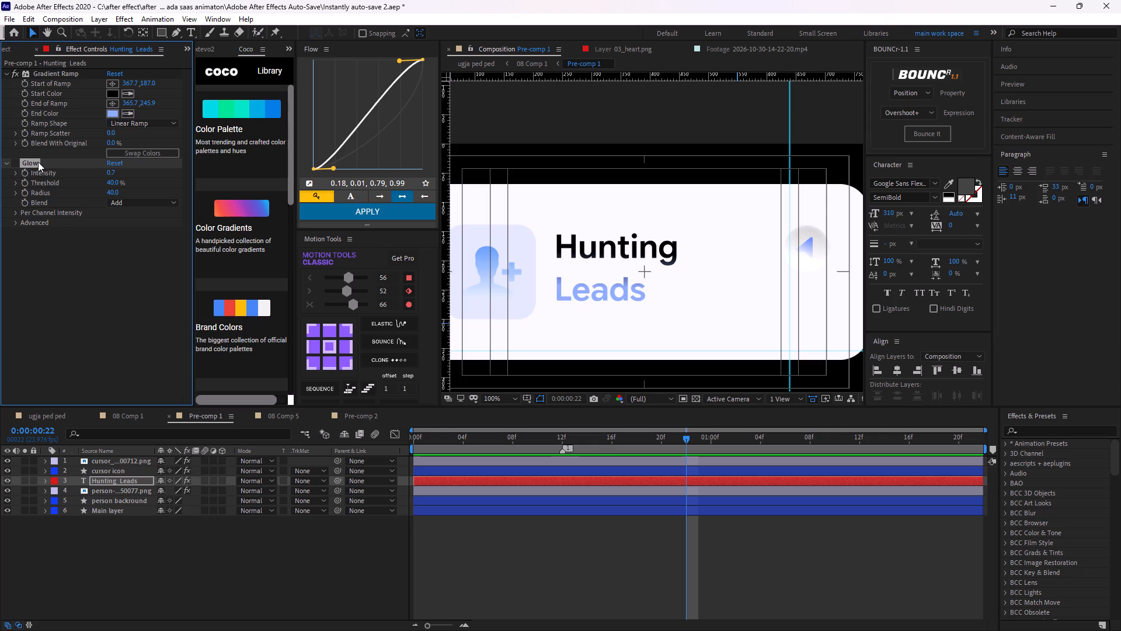
pyautogui.press('BackSpace')
# Apply the Deep Glow effect to the Hunting Leads text layer and enable its Unmult option required for text.
pyautogui.hotkey('ctrl', 'space')
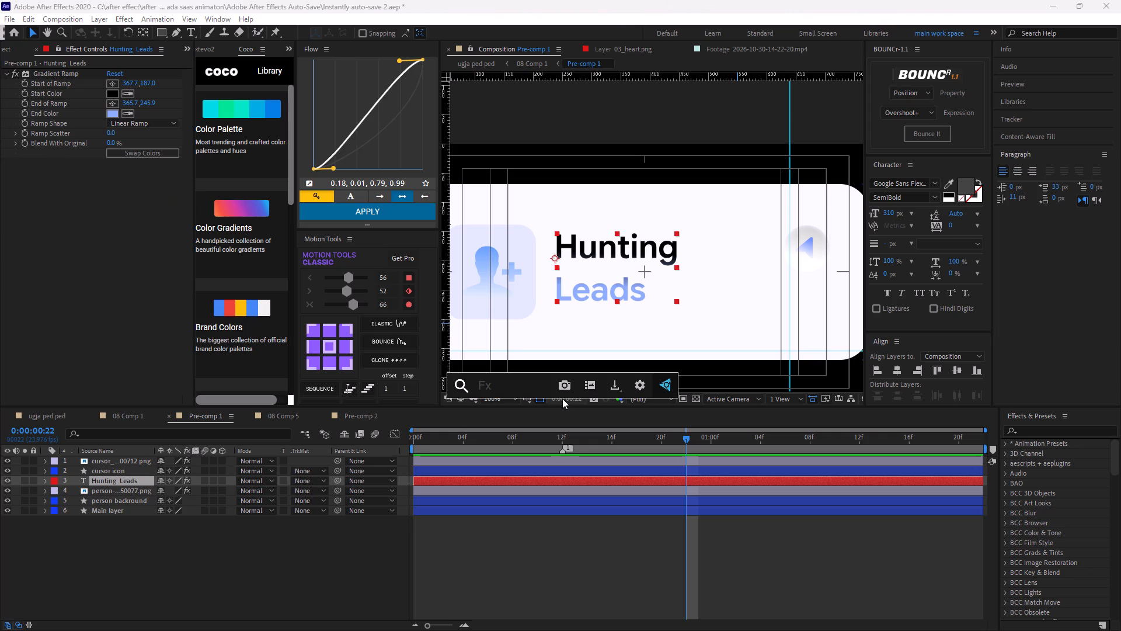
pyautogui.write('deep')
pyautogui.press('Down')
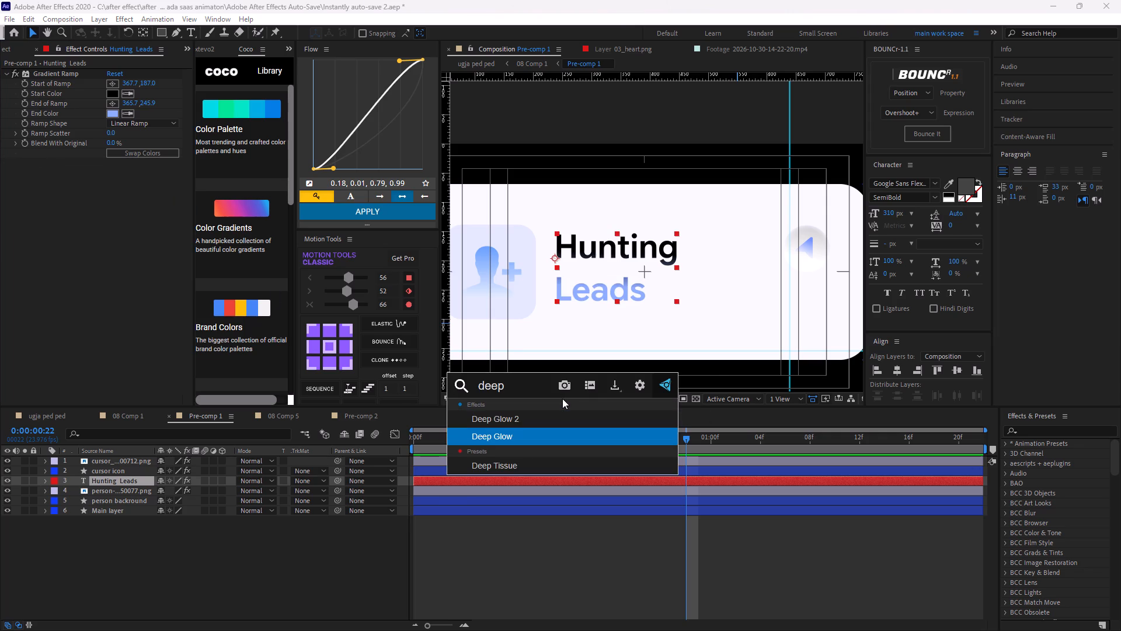
pyautogui.press('Return')
pyautogui.click(109, 332)
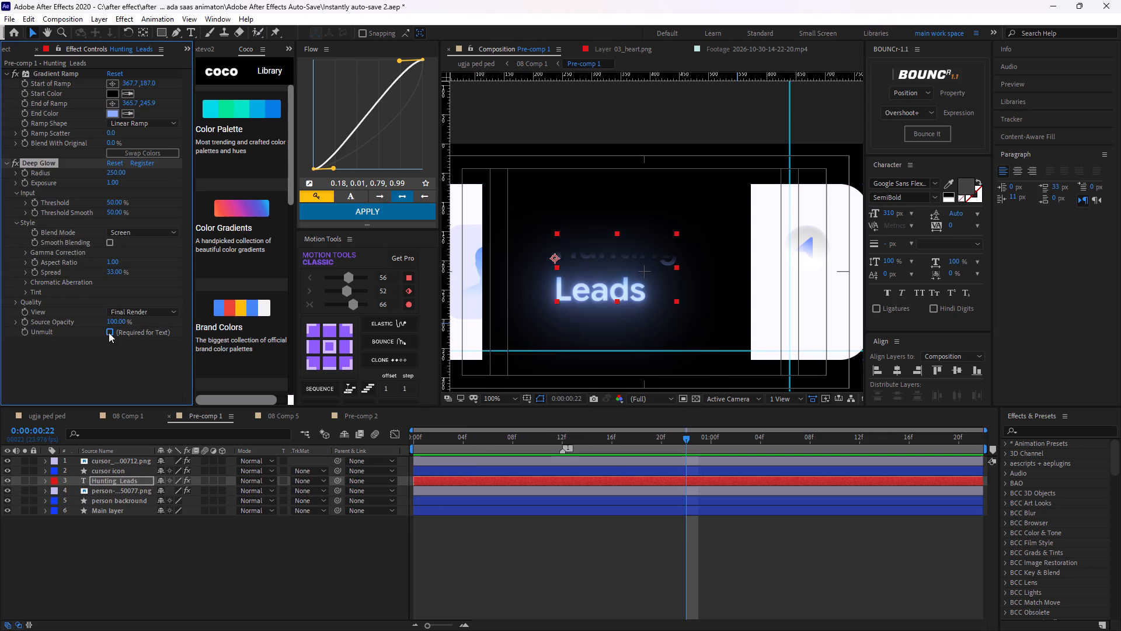
# Set the Deep Glow's exposure to 0.1 and its blend mode to Add.
pyautogui.click(115, 183)
pyautogui.write('0.1')
pyautogui.press('Return')
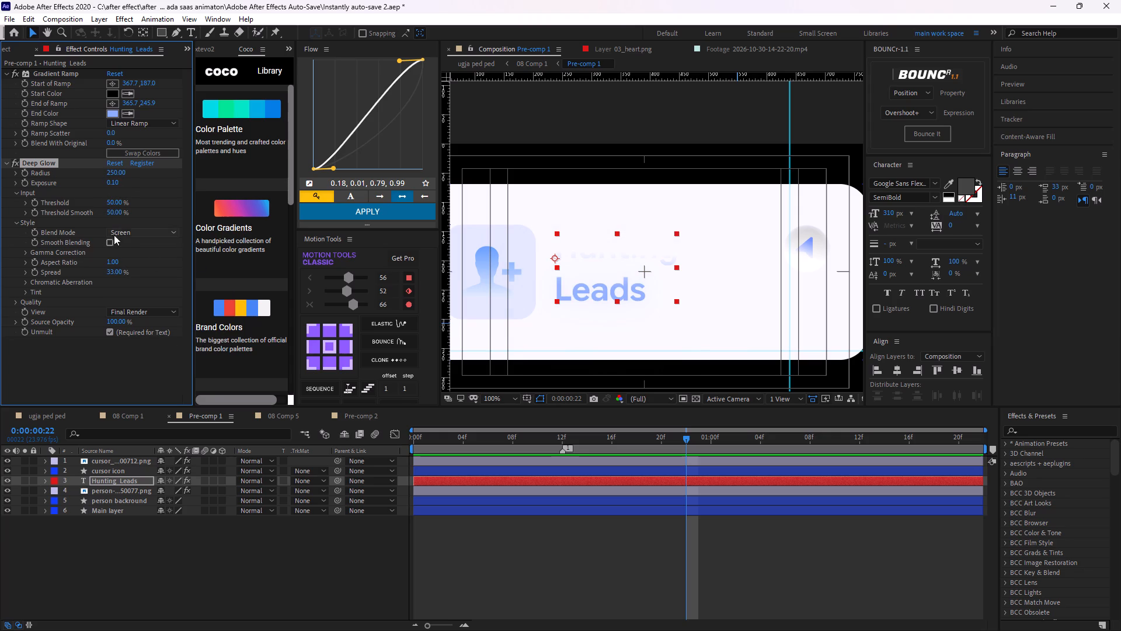
pyautogui.click(119, 237)
pyautogui.click(136, 231)
pyautogui.click(134, 245)
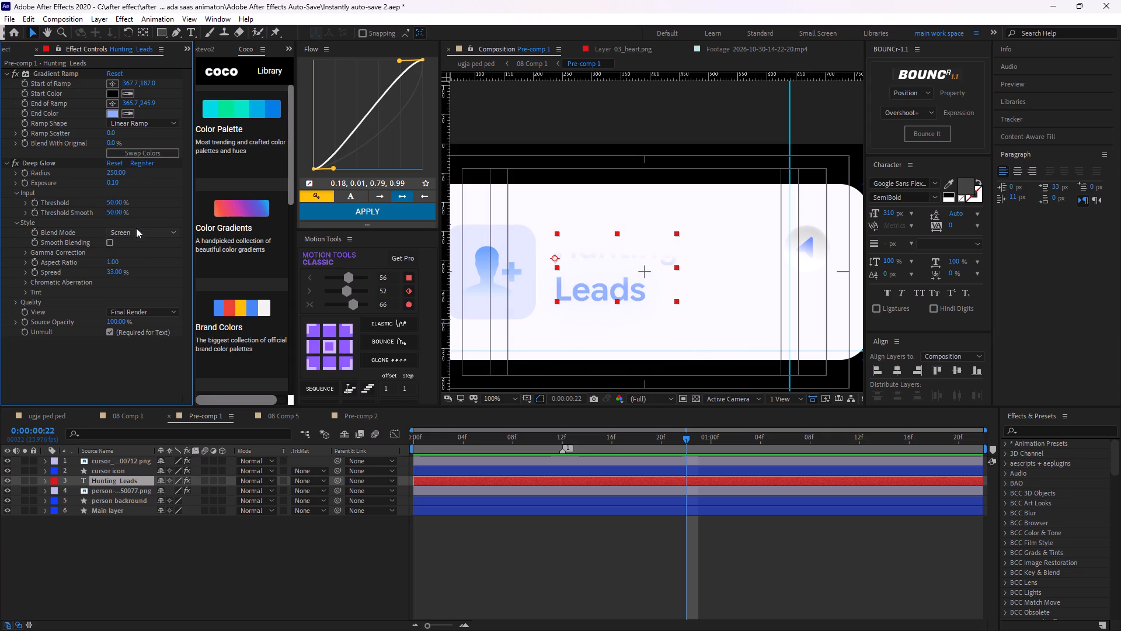
pyautogui.click(134, 230)
pyautogui.click(140, 259)
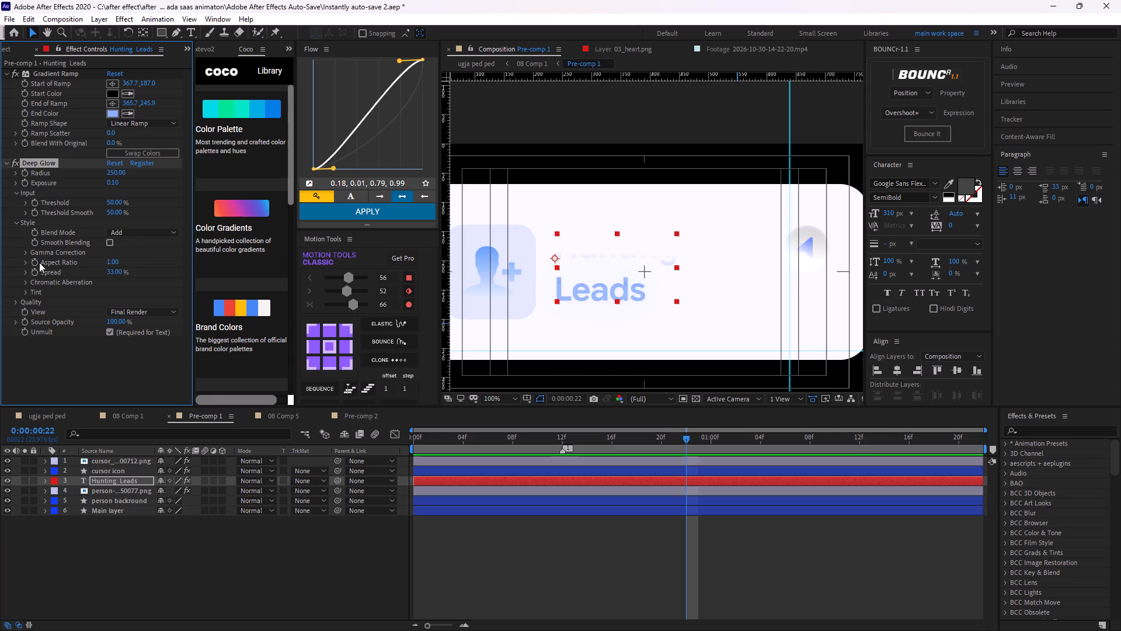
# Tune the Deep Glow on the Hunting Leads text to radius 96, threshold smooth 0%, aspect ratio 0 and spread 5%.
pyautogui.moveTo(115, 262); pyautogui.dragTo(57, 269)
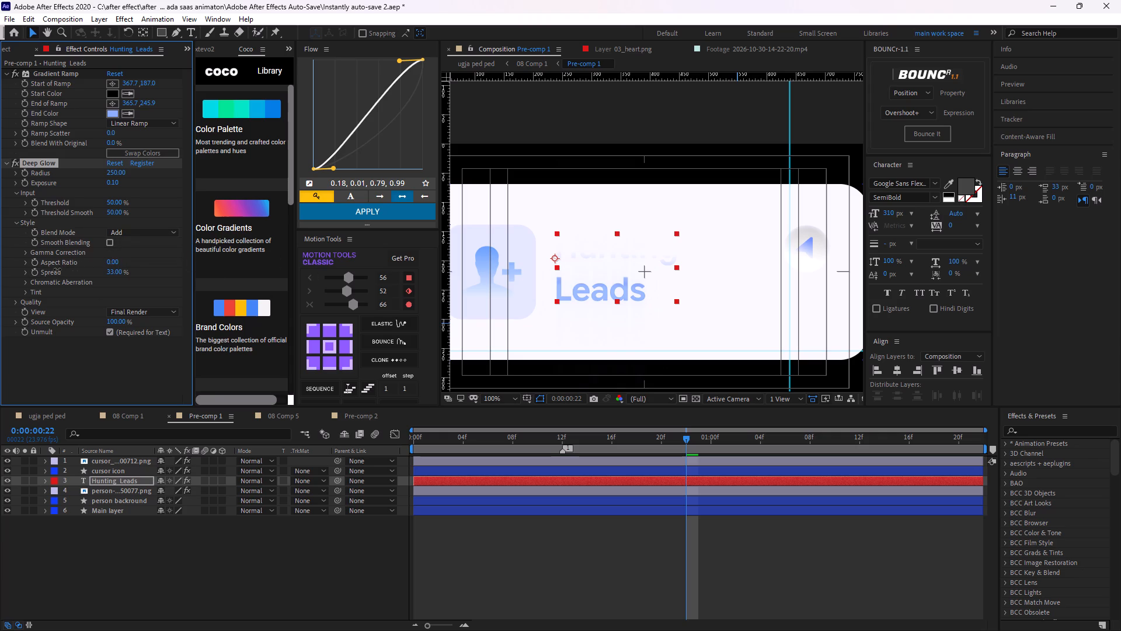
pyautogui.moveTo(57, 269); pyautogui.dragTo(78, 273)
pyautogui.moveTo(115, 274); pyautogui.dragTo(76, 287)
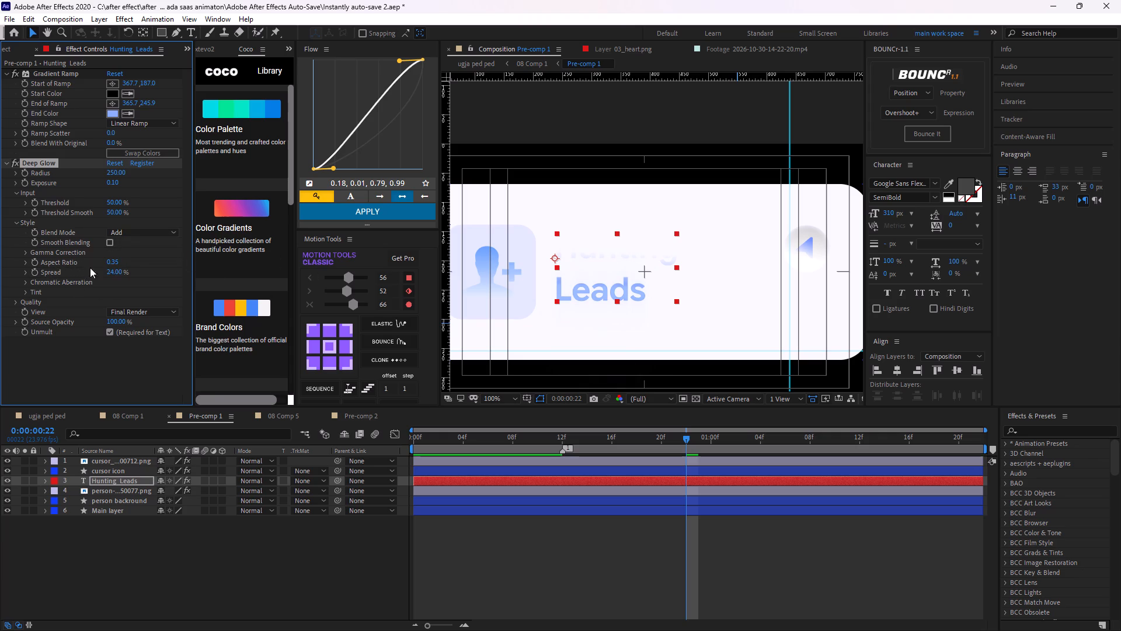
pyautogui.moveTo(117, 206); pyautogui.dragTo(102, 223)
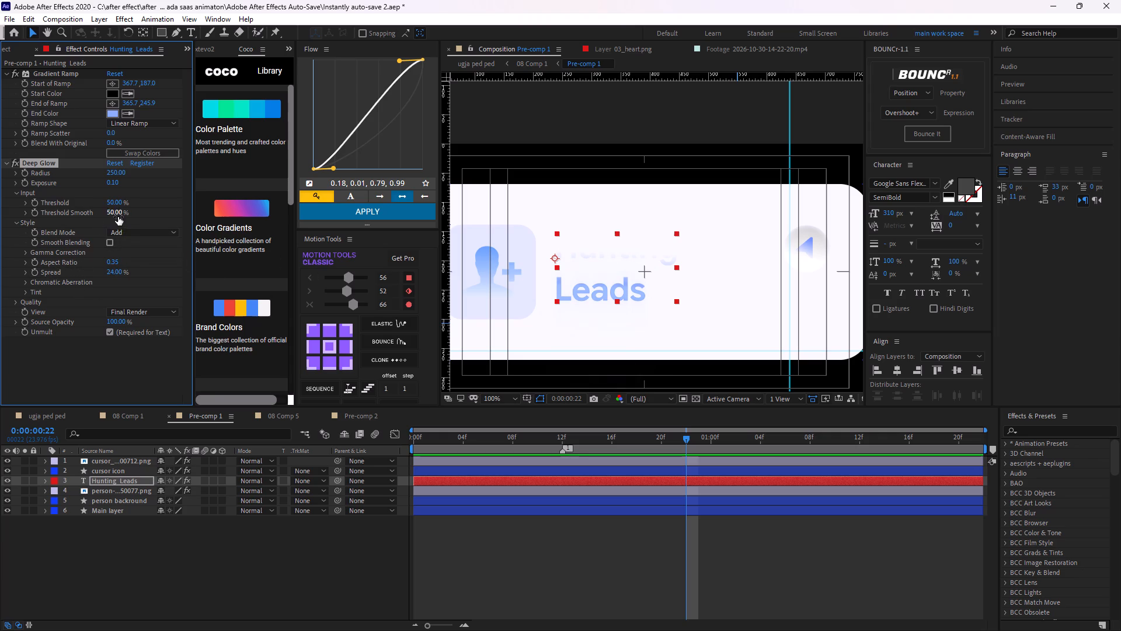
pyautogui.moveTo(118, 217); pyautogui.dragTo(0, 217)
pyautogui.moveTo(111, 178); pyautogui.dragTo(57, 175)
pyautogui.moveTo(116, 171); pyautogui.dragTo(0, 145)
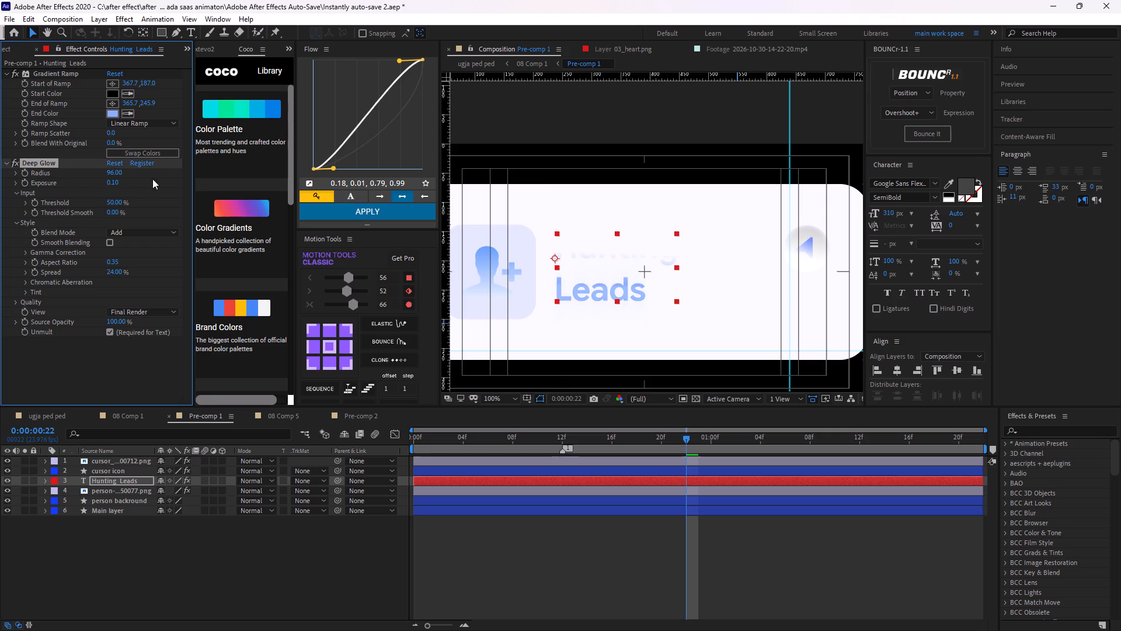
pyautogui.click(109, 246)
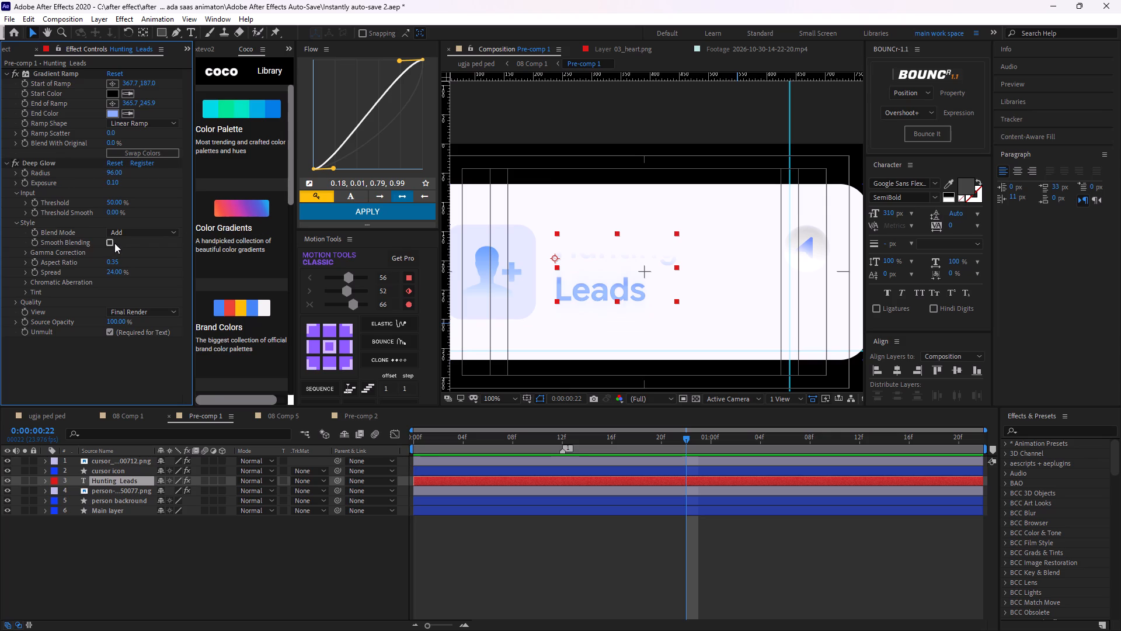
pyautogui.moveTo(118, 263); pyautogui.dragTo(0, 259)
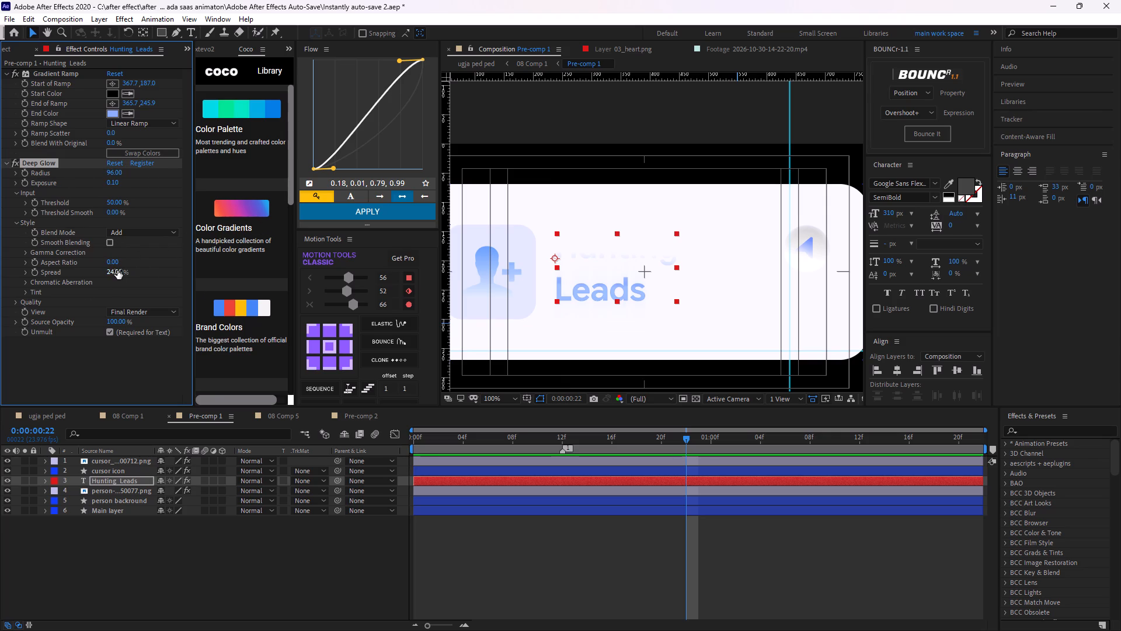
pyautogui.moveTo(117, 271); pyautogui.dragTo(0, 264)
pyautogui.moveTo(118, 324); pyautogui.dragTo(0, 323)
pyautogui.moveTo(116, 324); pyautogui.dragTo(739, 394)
# Delete the Deep Glow effect from the Hunting Leads text layer.
pyautogui.doubleClick(24, 311)
pyautogui.click(30, 283)
pyautogui.scroll(1, 32, 219)
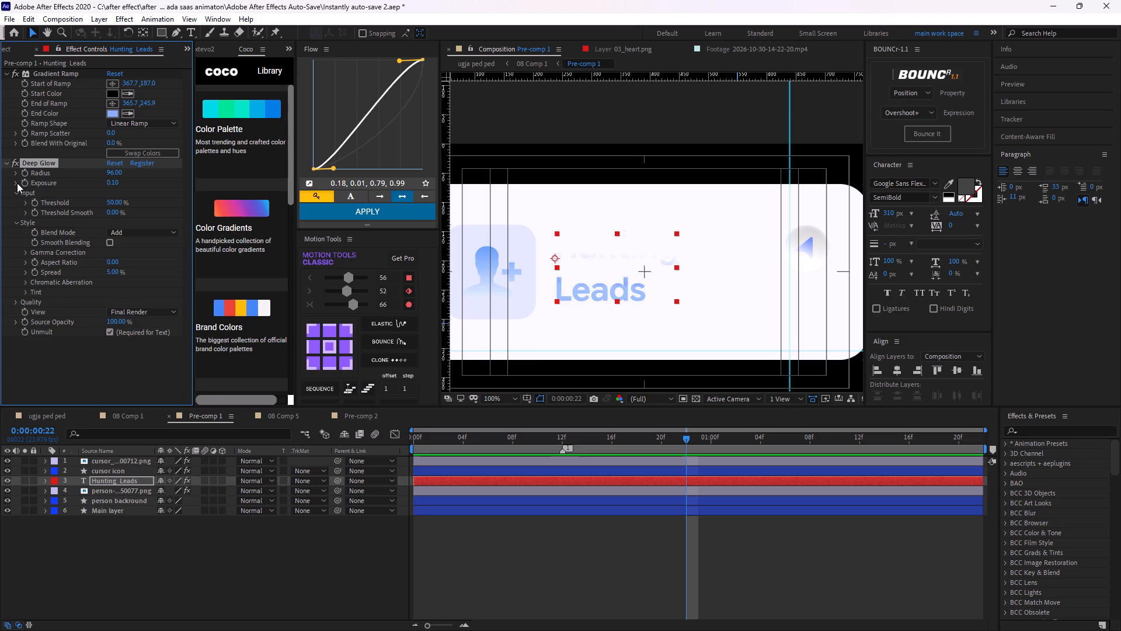
pyautogui.click(17, 183)
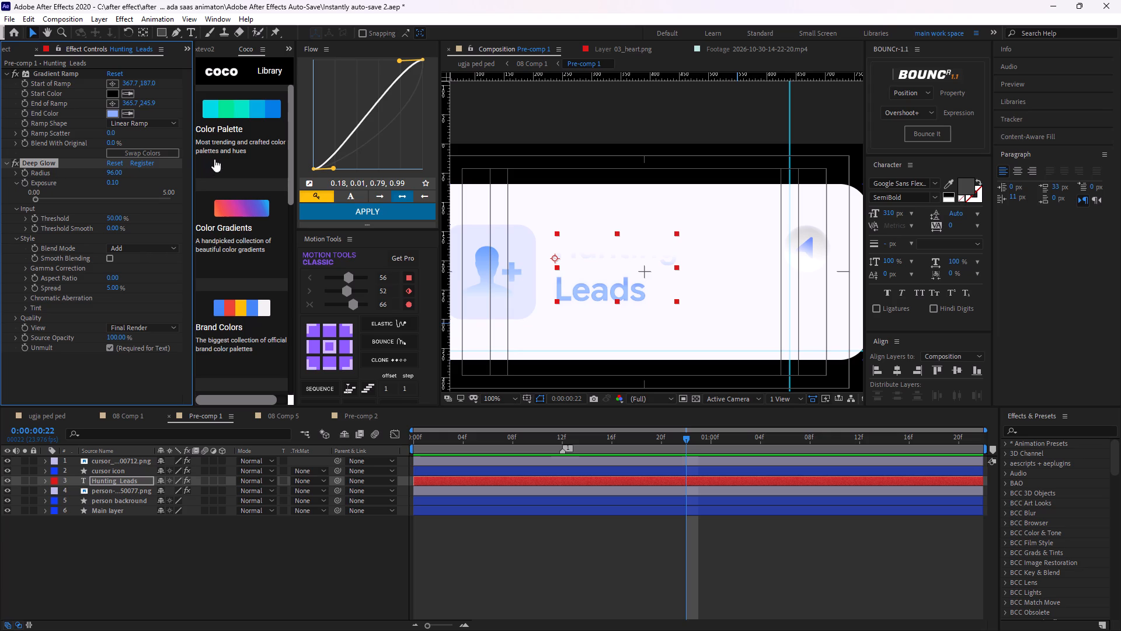
pyautogui.click(36, 164)
pyautogui.press('BackSpace')
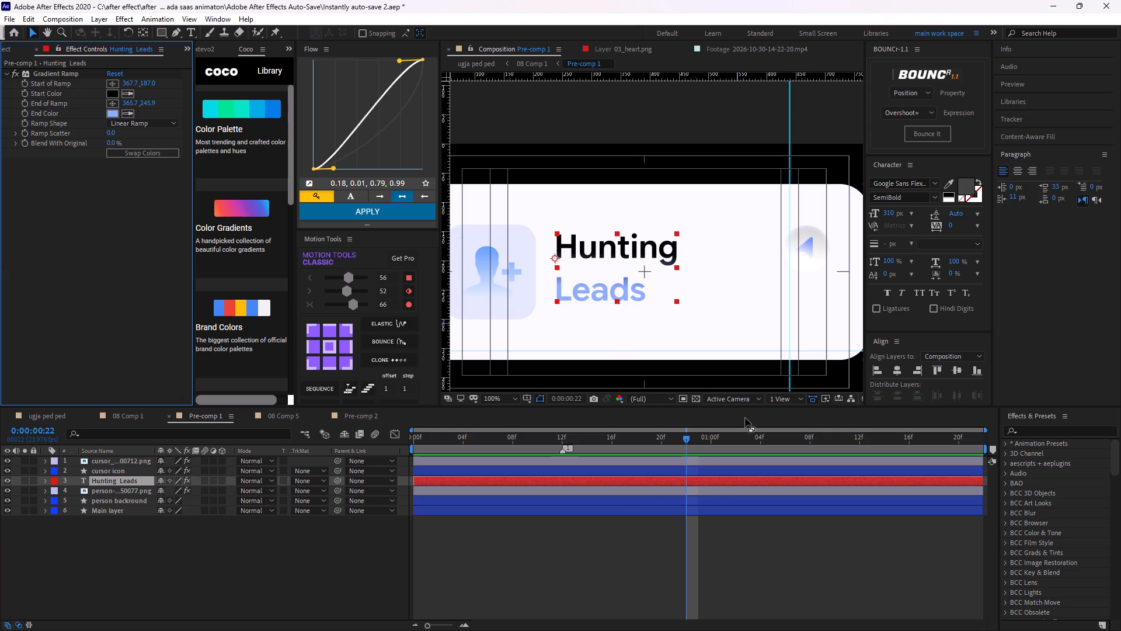
# Search the effects for glow and apply the first Glow result to the Hunting Leads text layer.
pyautogui.hotkey('ctrl', 'space')
pyautogui.write('glow')
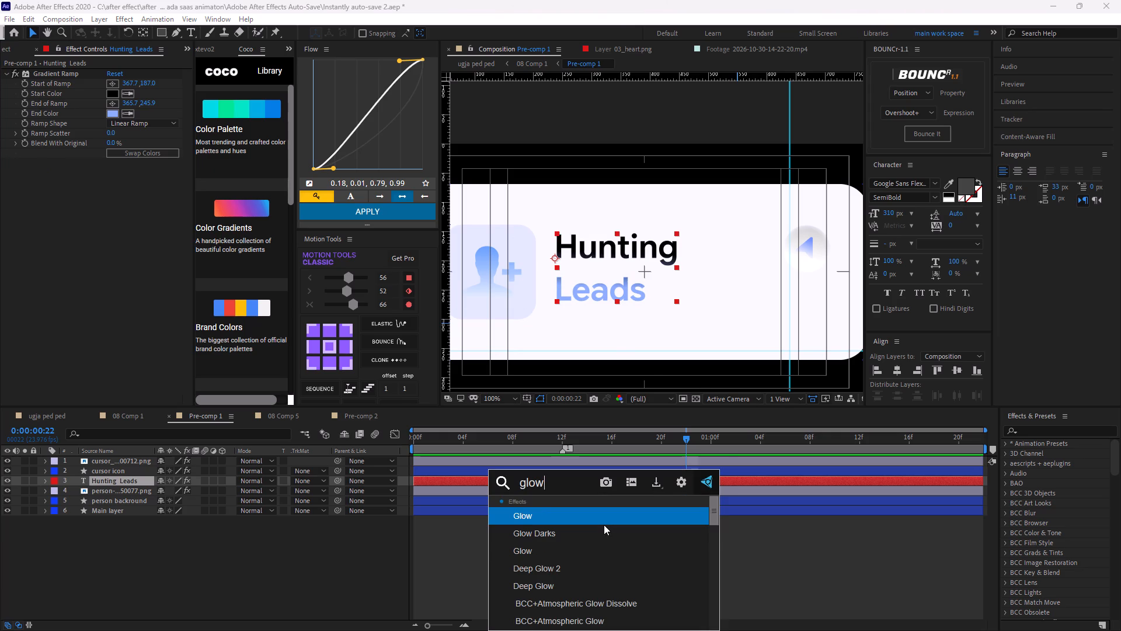
pyautogui.press('Return')
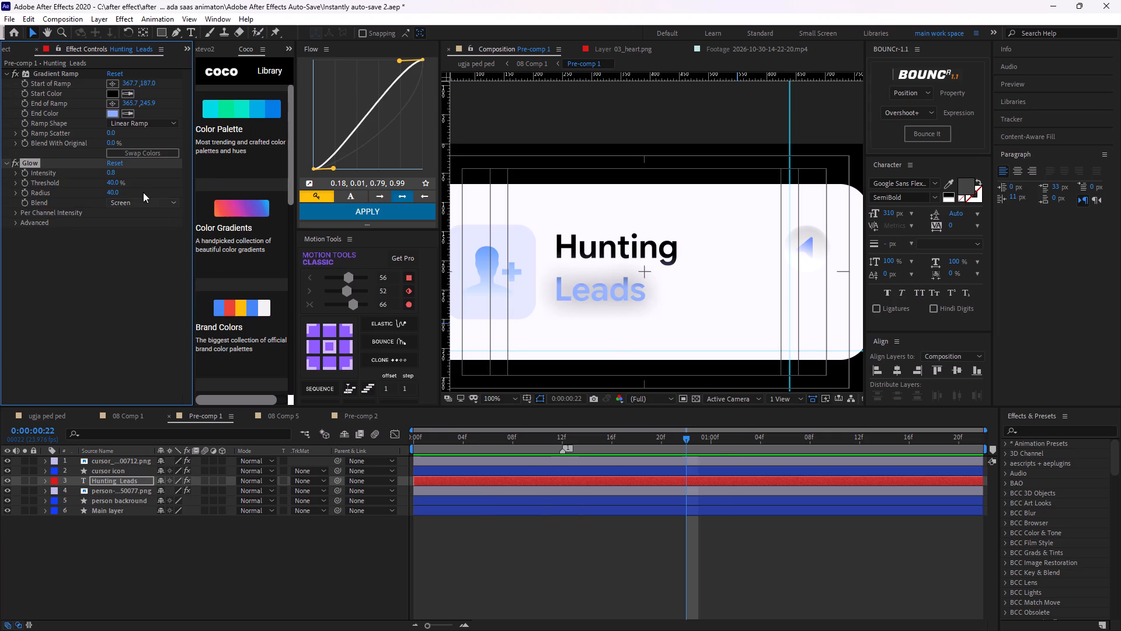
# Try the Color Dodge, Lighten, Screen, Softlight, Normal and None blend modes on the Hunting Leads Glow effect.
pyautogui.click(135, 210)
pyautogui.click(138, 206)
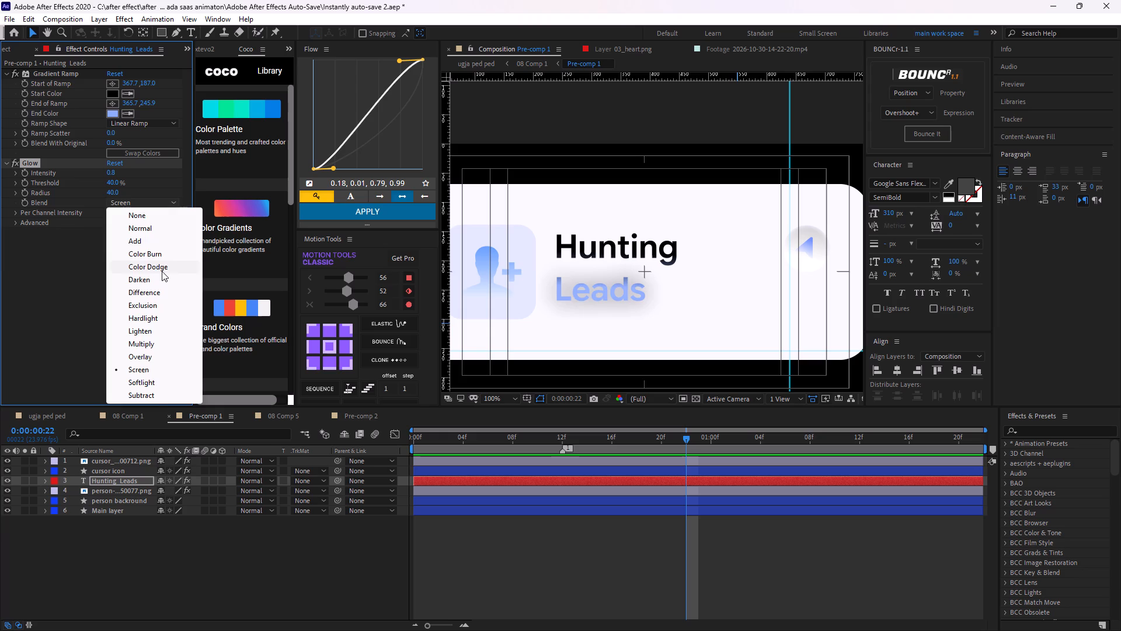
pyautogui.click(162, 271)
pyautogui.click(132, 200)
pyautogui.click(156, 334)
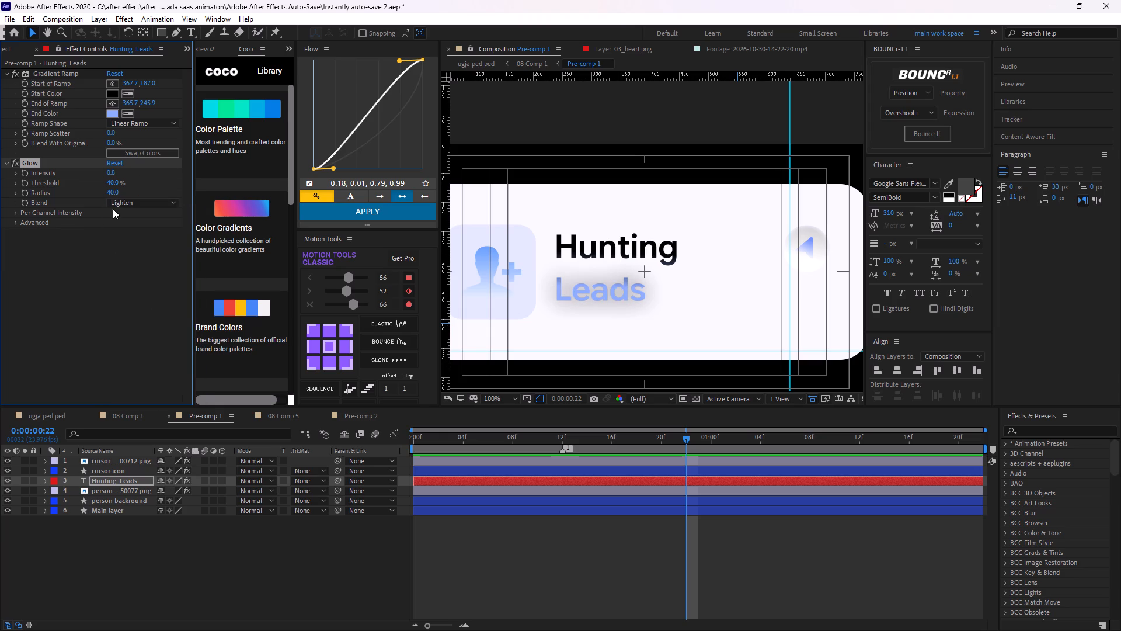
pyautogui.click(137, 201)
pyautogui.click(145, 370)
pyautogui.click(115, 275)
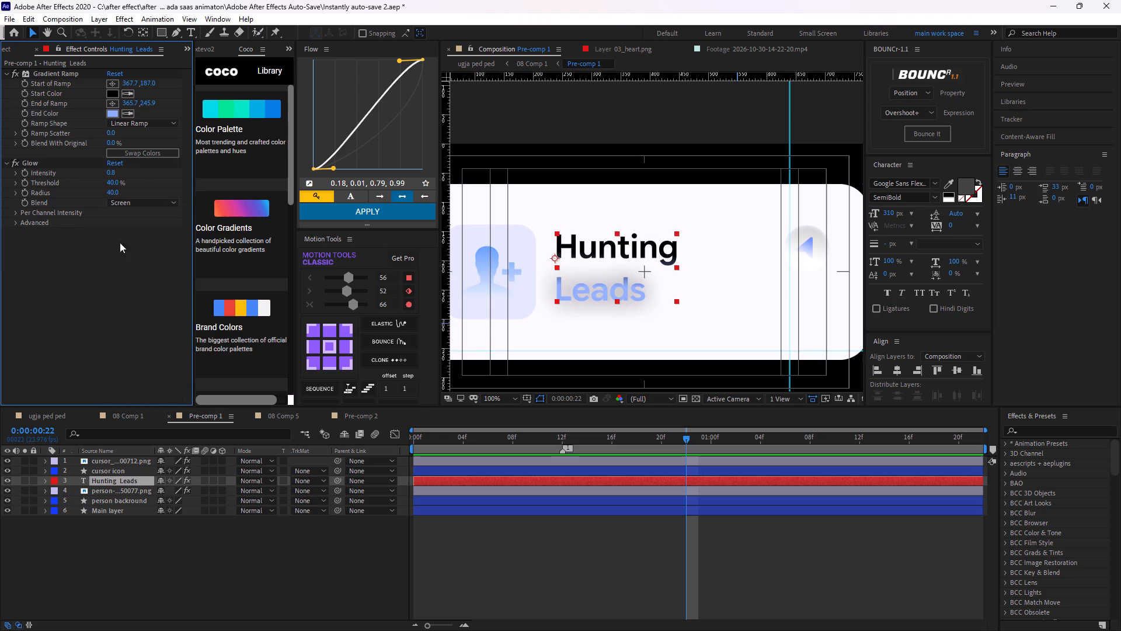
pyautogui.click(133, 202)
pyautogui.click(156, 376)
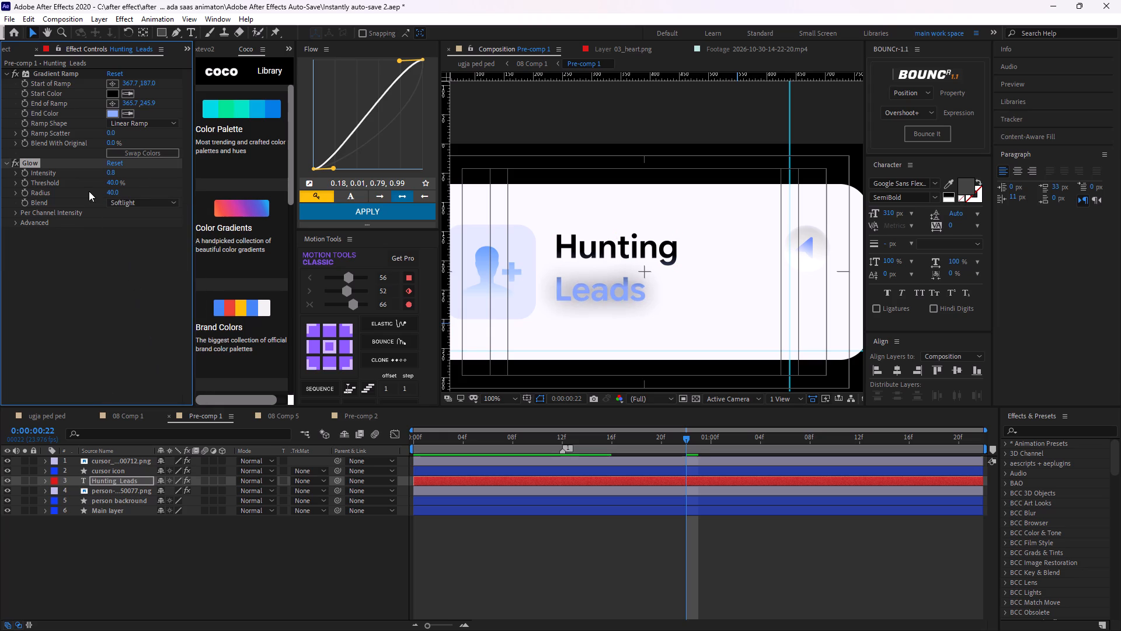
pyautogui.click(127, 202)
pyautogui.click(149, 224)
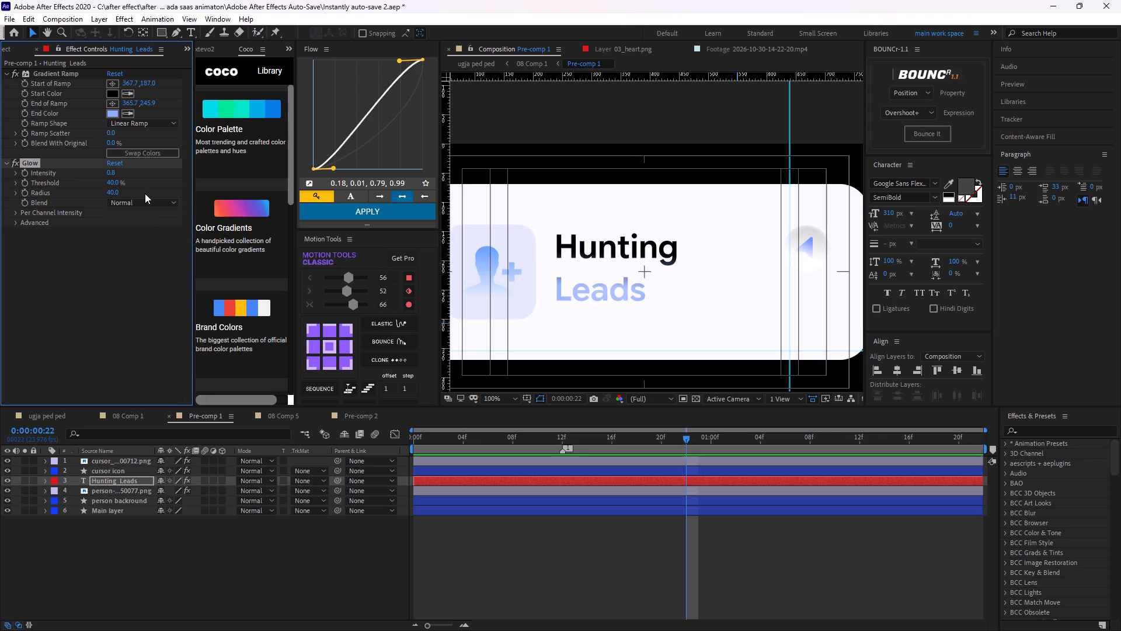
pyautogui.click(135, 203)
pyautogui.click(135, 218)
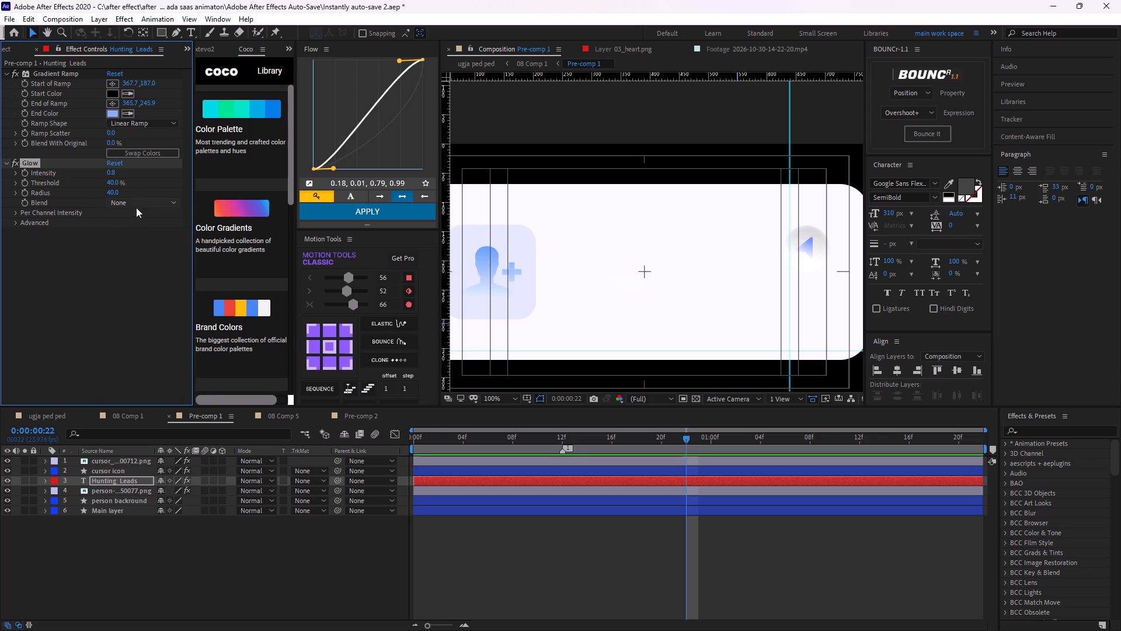
# Set the Glow's blend mode to Add, its threshold to 23% and its radius to 100.
pyautogui.click(137, 207)
pyautogui.click(143, 244)
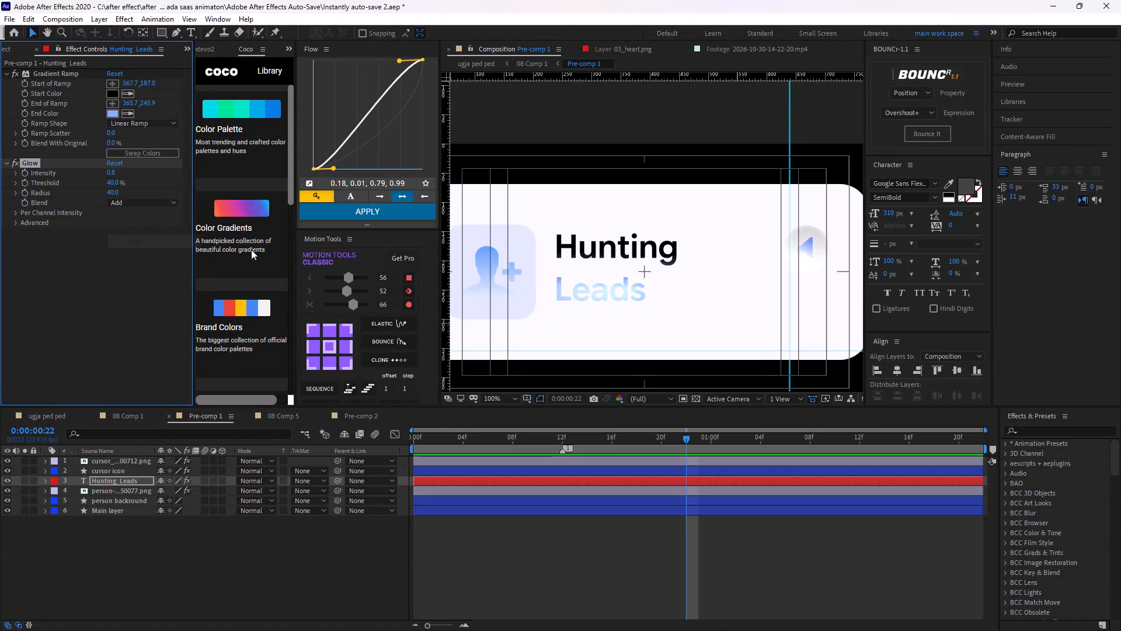
pyautogui.moveTo(116, 182); pyautogui.dragTo(79, 190)
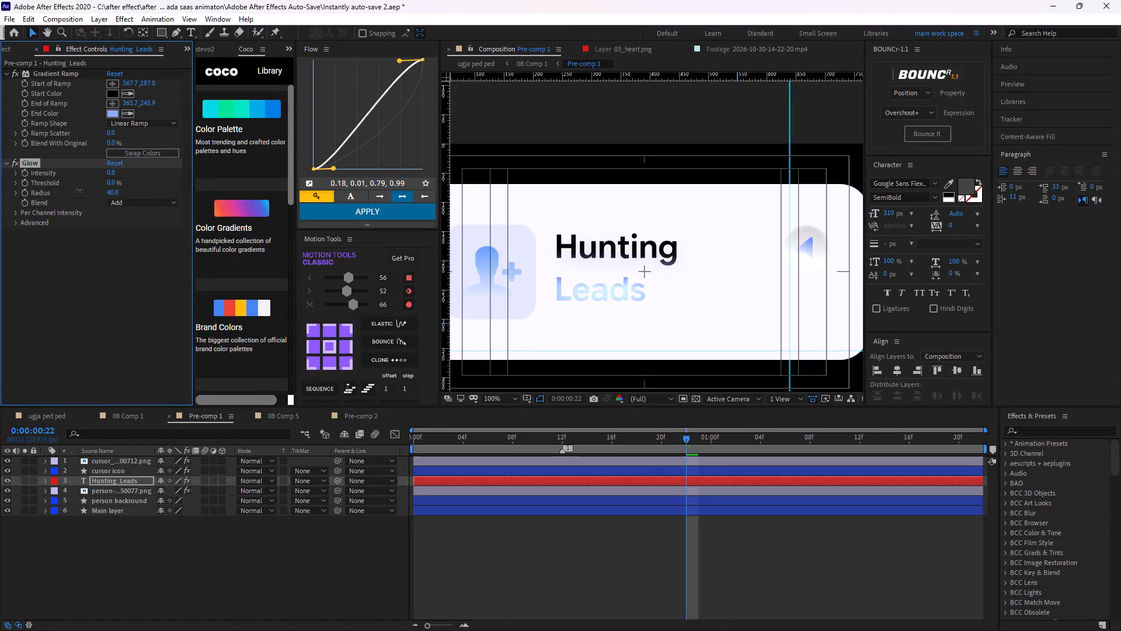
pyautogui.moveTo(79, 190); pyautogui.dragTo(97, 195)
pyautogui.moveTo(113, 192); pyautogui.dragTo(96, 193)
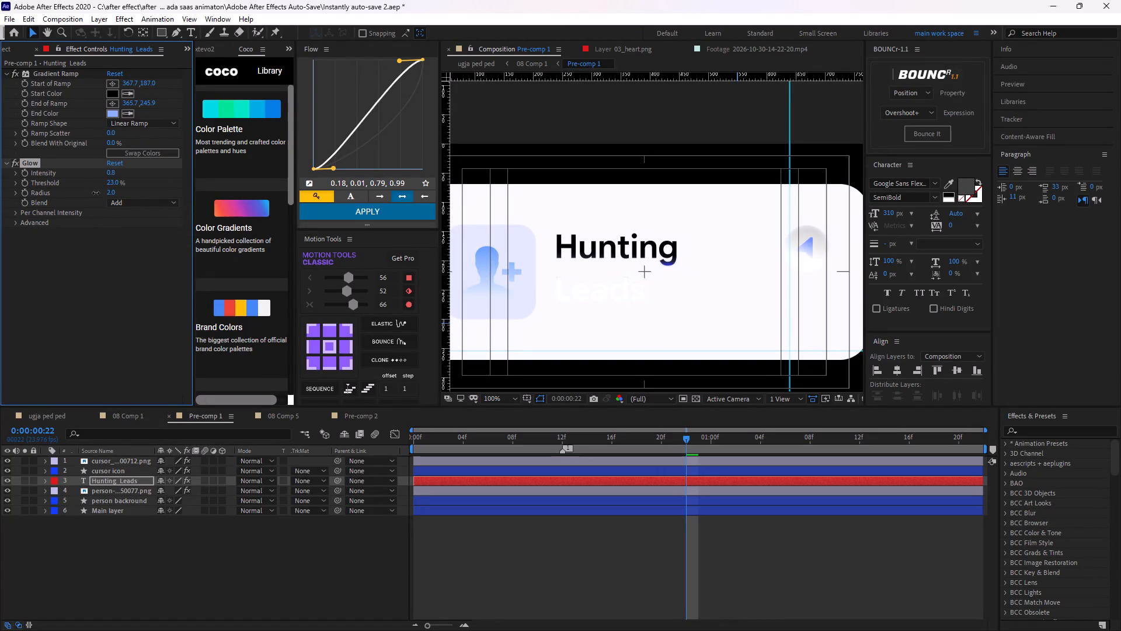
pyautogui.moveTo(96, 193); pyautogui.dragTo(156, 206)
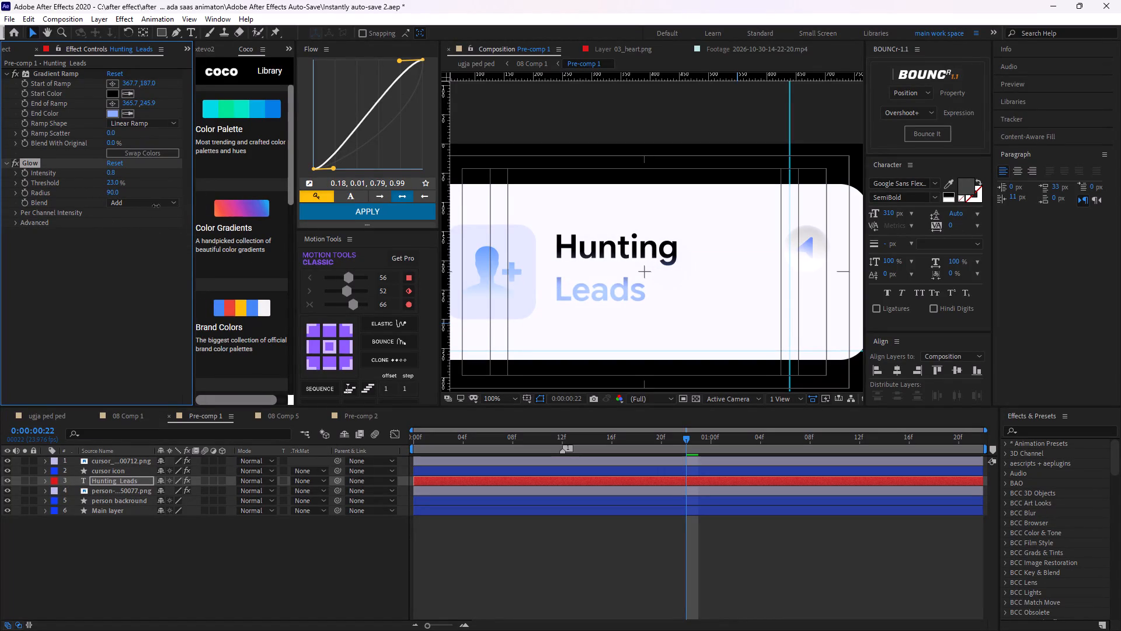
pyautogui.moveTo(156, 206); pyautogui.dragTo(127, 193)
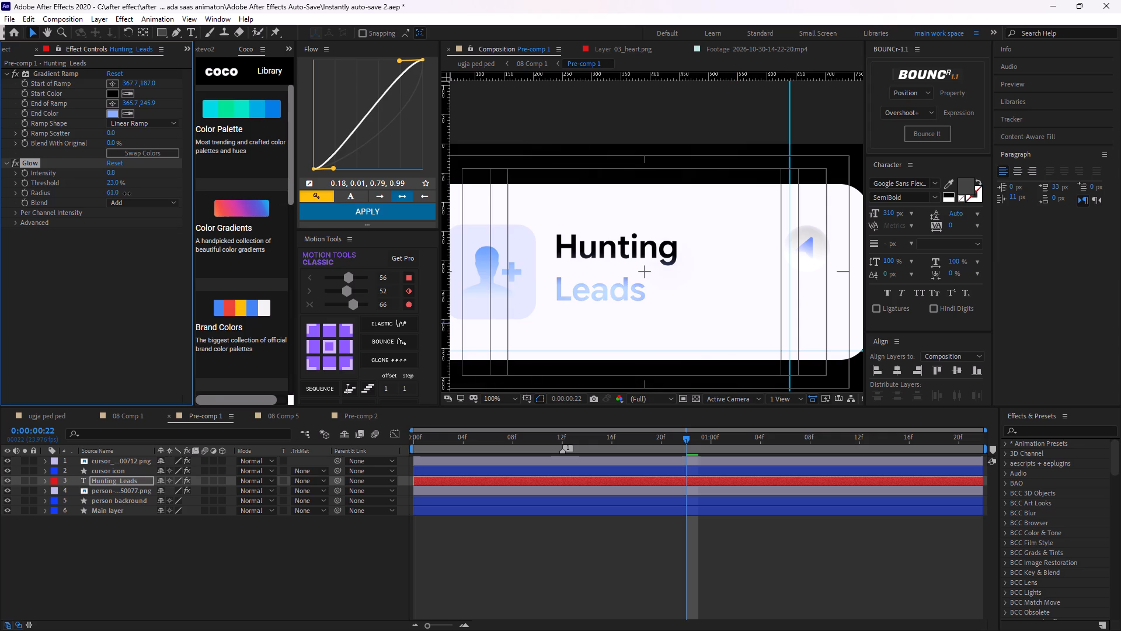
pyautogui.moveTo(127, 193); pyautogui.dragTo(155, 211)
pyautogui.moveTo(155, 211); pyautogui.dragTo(171, 215)
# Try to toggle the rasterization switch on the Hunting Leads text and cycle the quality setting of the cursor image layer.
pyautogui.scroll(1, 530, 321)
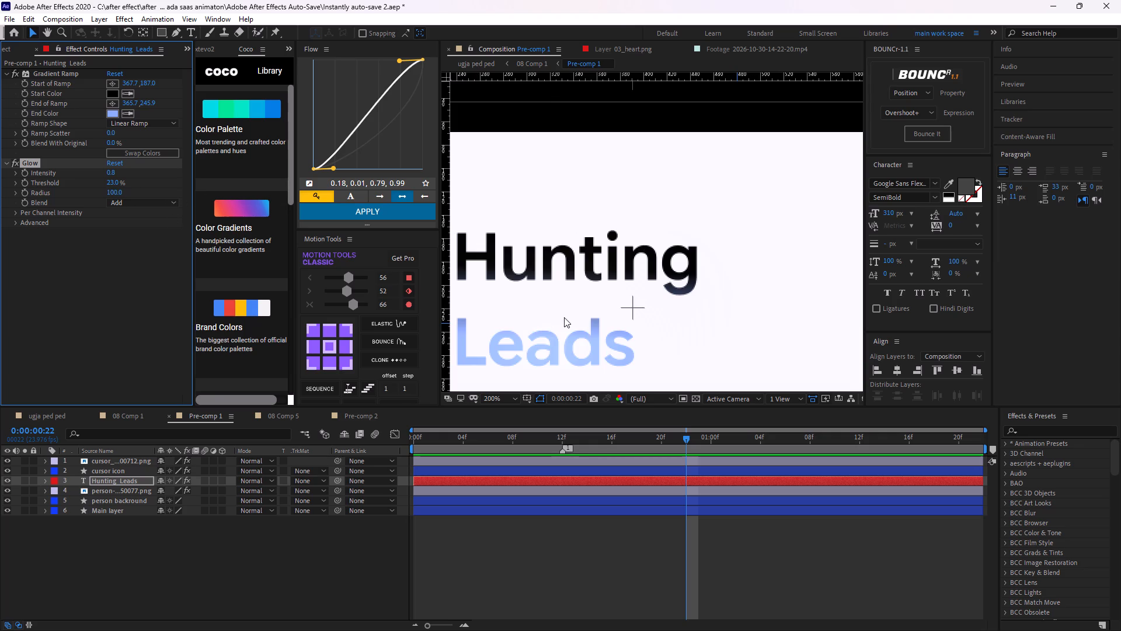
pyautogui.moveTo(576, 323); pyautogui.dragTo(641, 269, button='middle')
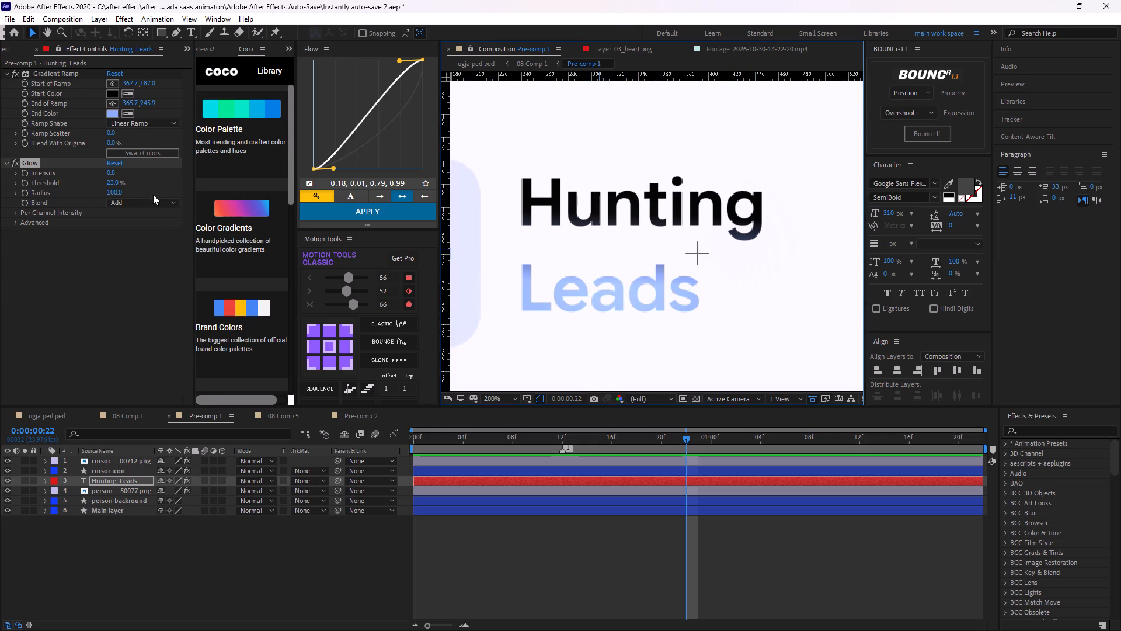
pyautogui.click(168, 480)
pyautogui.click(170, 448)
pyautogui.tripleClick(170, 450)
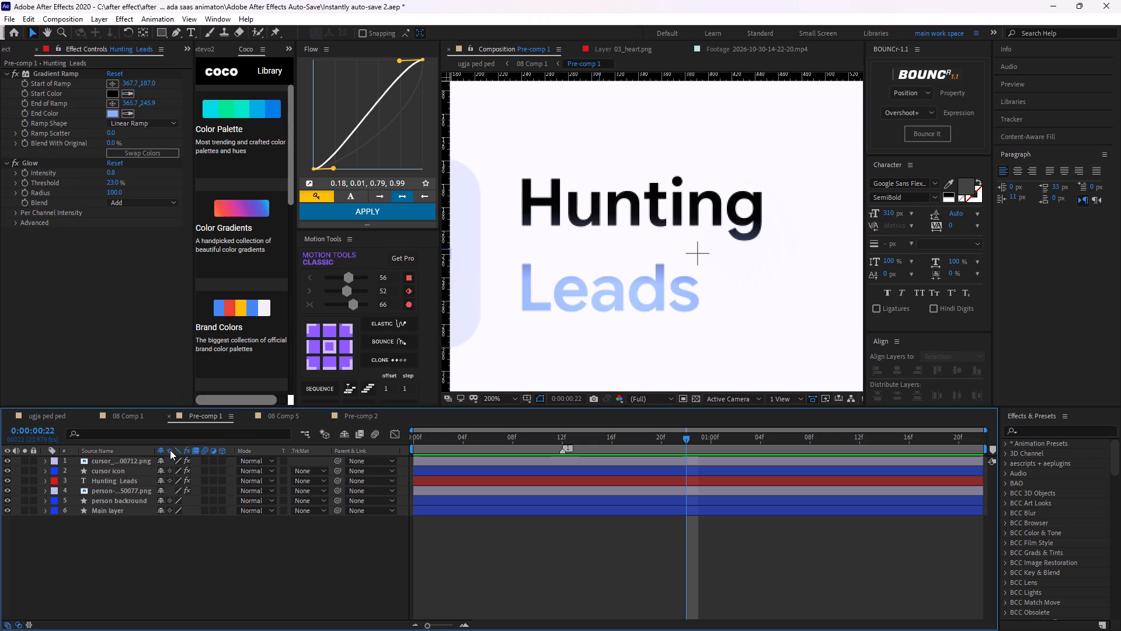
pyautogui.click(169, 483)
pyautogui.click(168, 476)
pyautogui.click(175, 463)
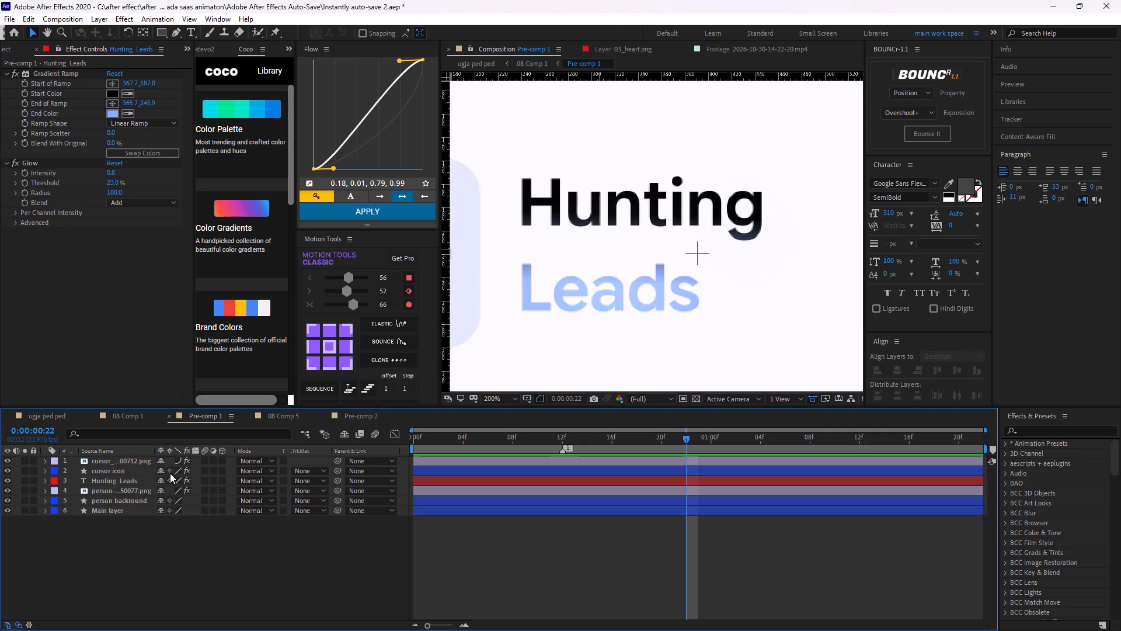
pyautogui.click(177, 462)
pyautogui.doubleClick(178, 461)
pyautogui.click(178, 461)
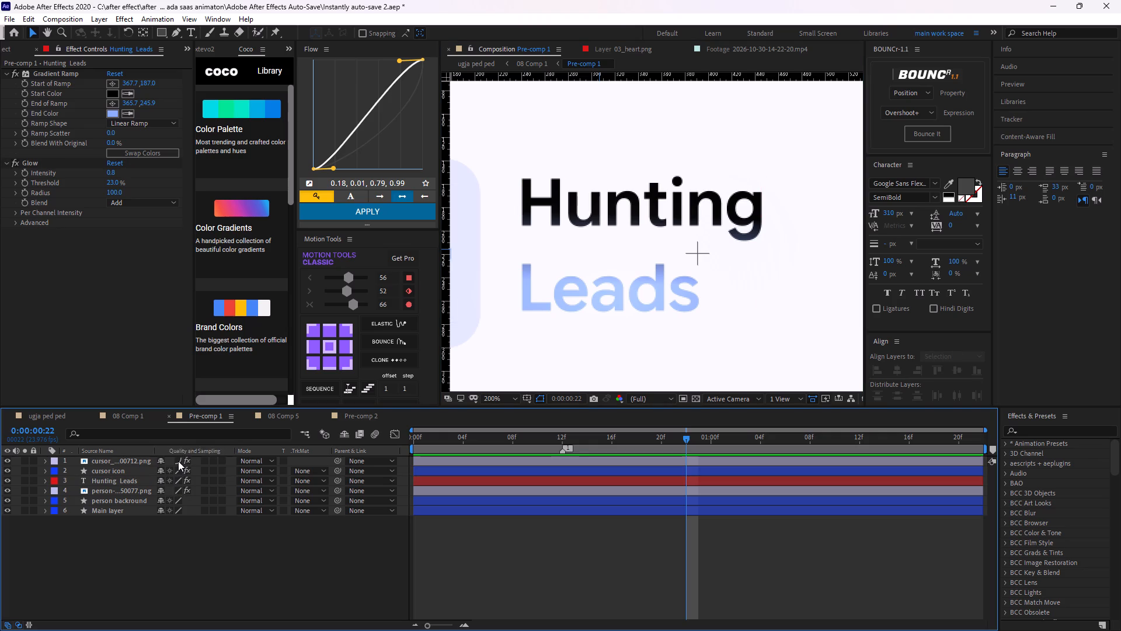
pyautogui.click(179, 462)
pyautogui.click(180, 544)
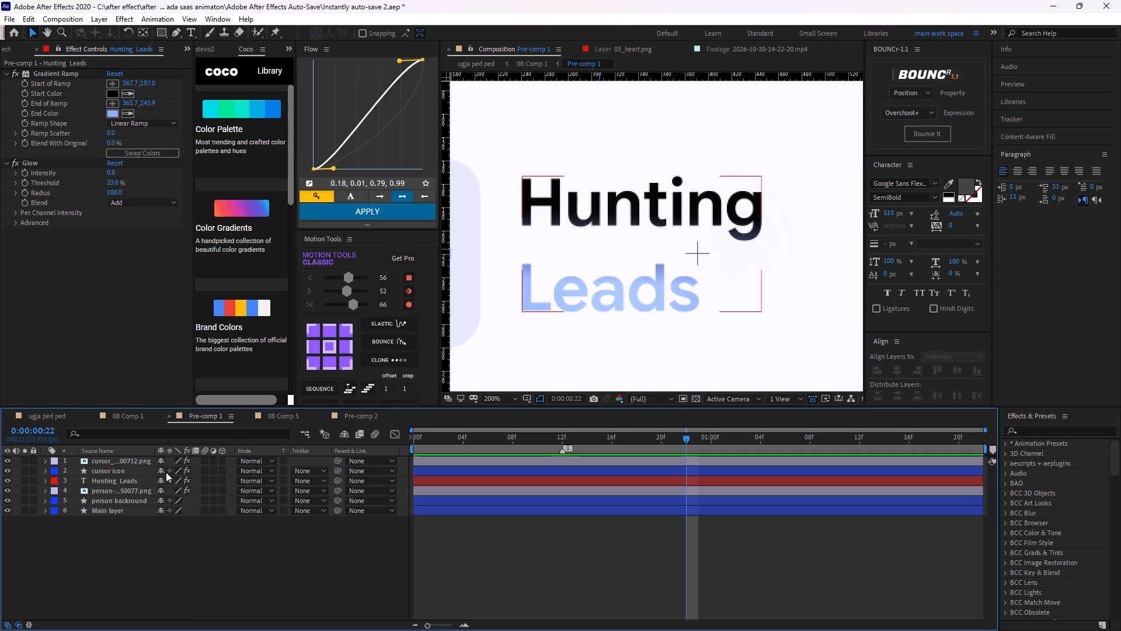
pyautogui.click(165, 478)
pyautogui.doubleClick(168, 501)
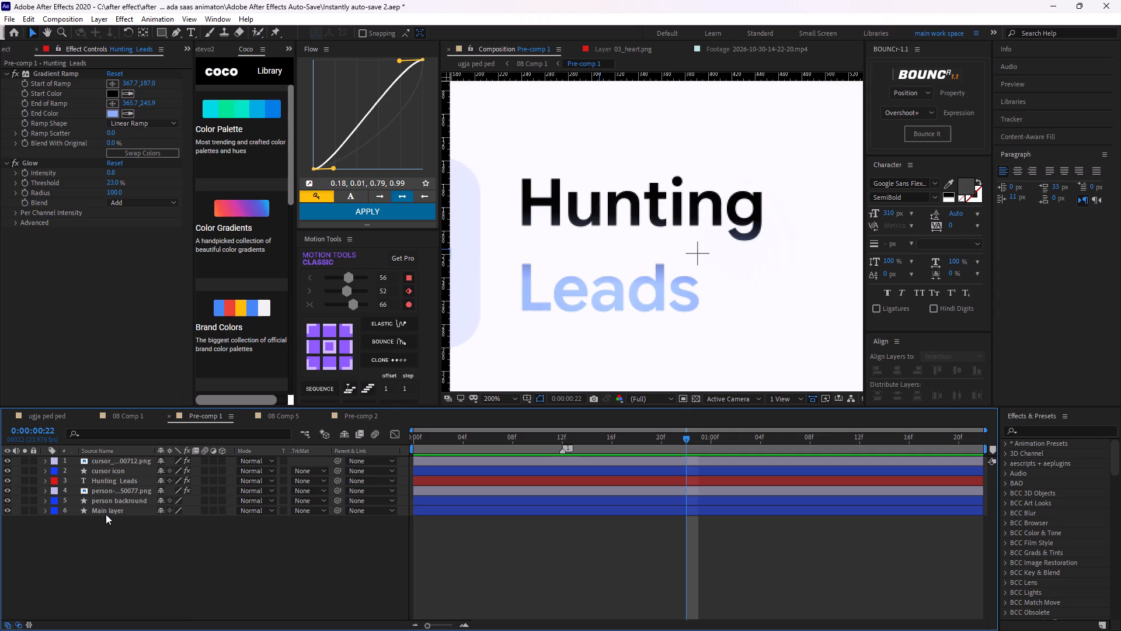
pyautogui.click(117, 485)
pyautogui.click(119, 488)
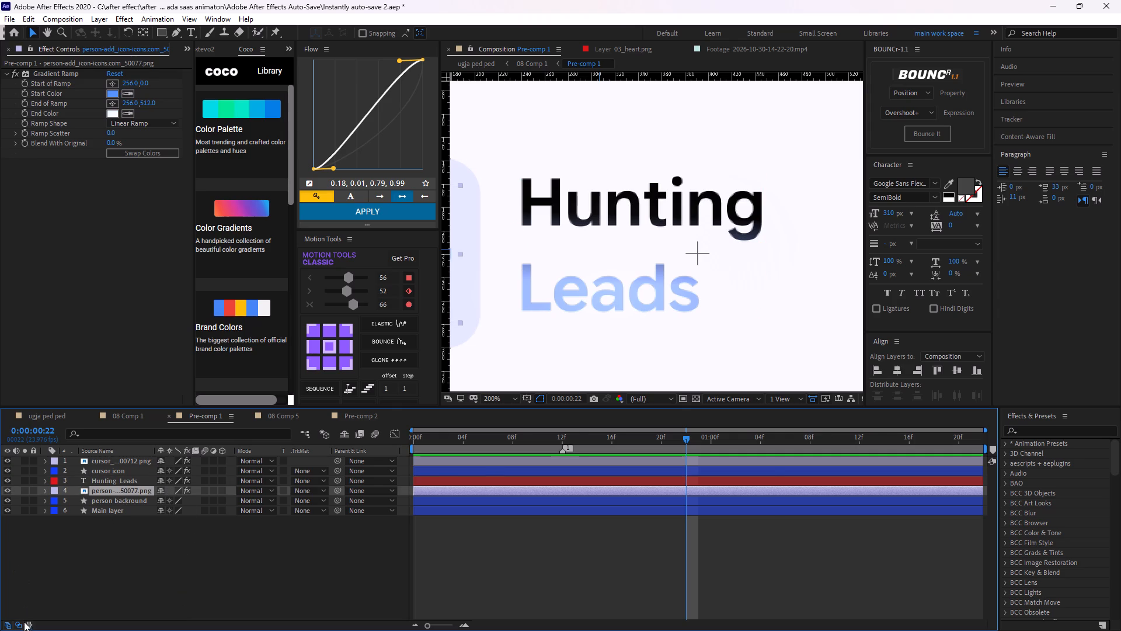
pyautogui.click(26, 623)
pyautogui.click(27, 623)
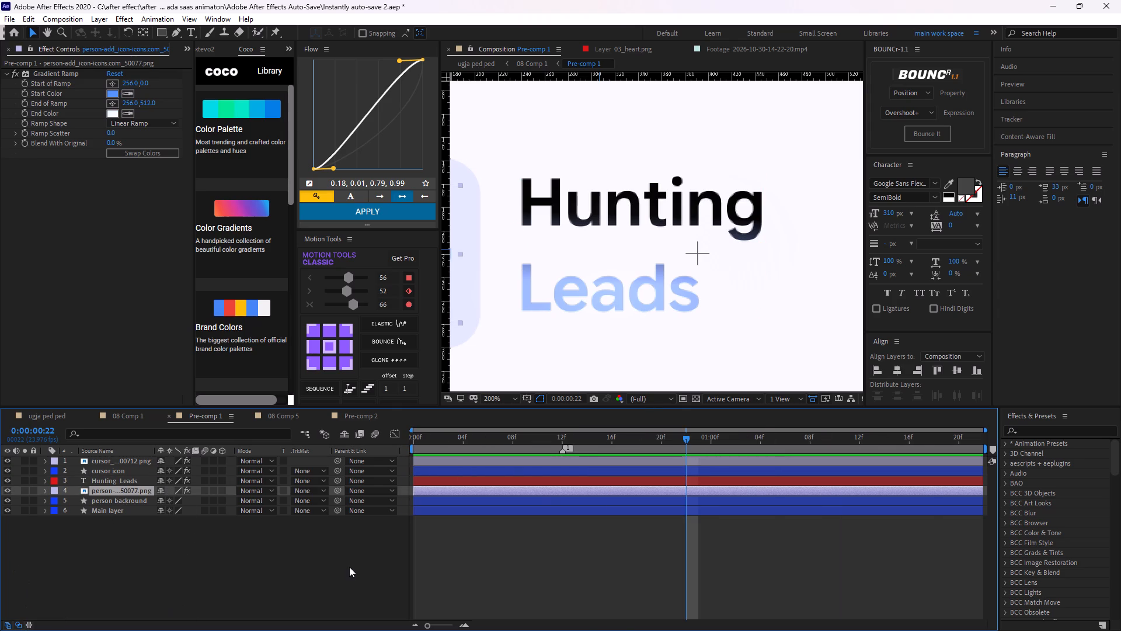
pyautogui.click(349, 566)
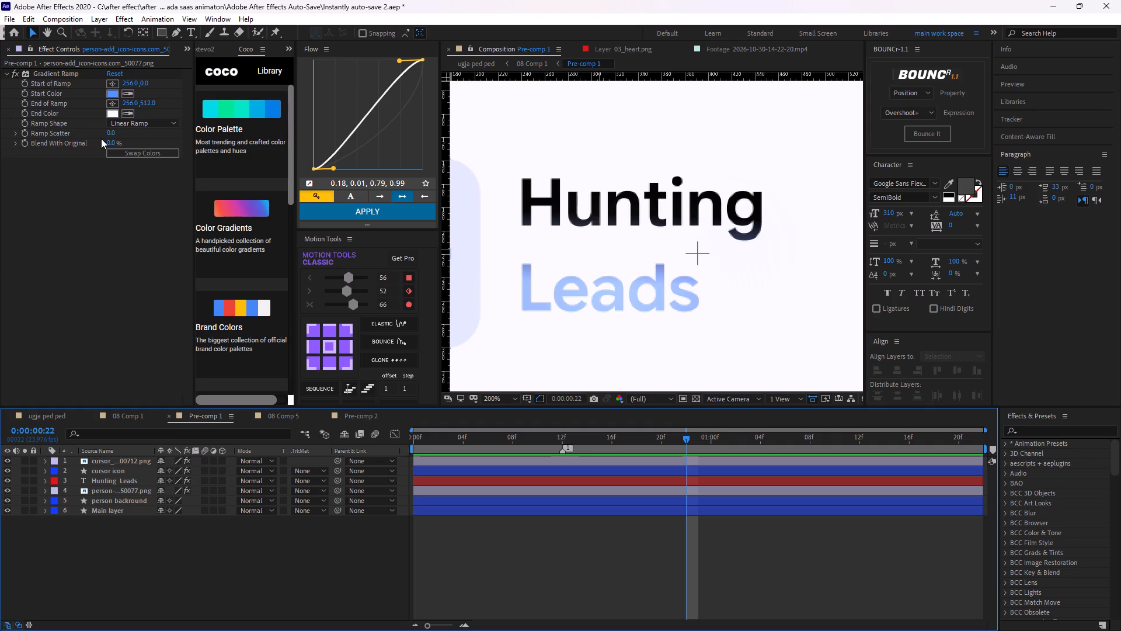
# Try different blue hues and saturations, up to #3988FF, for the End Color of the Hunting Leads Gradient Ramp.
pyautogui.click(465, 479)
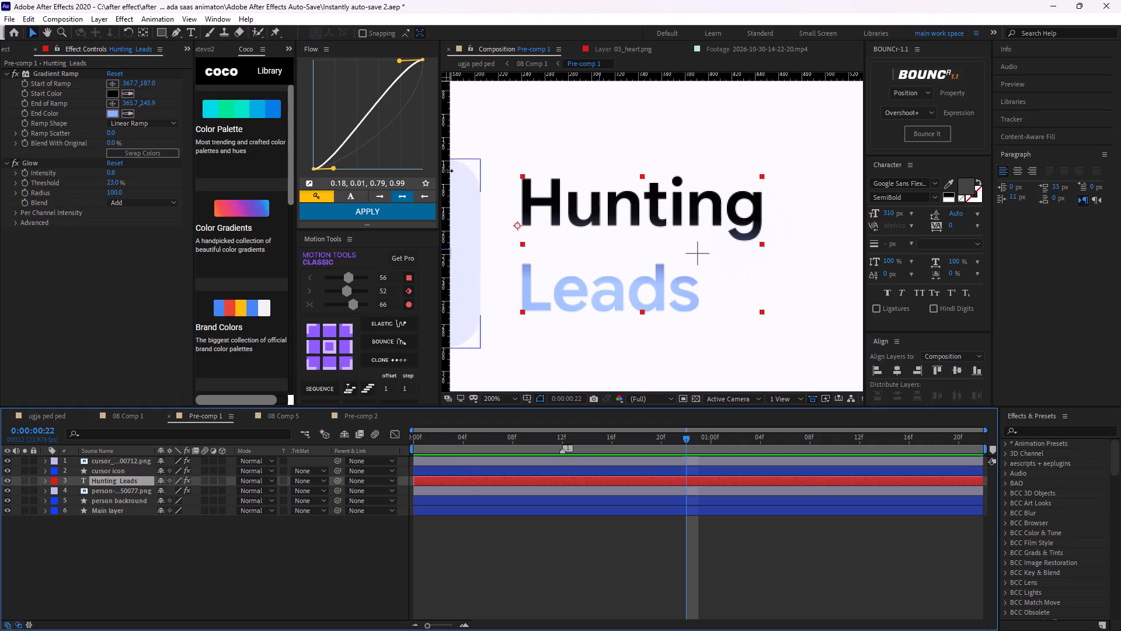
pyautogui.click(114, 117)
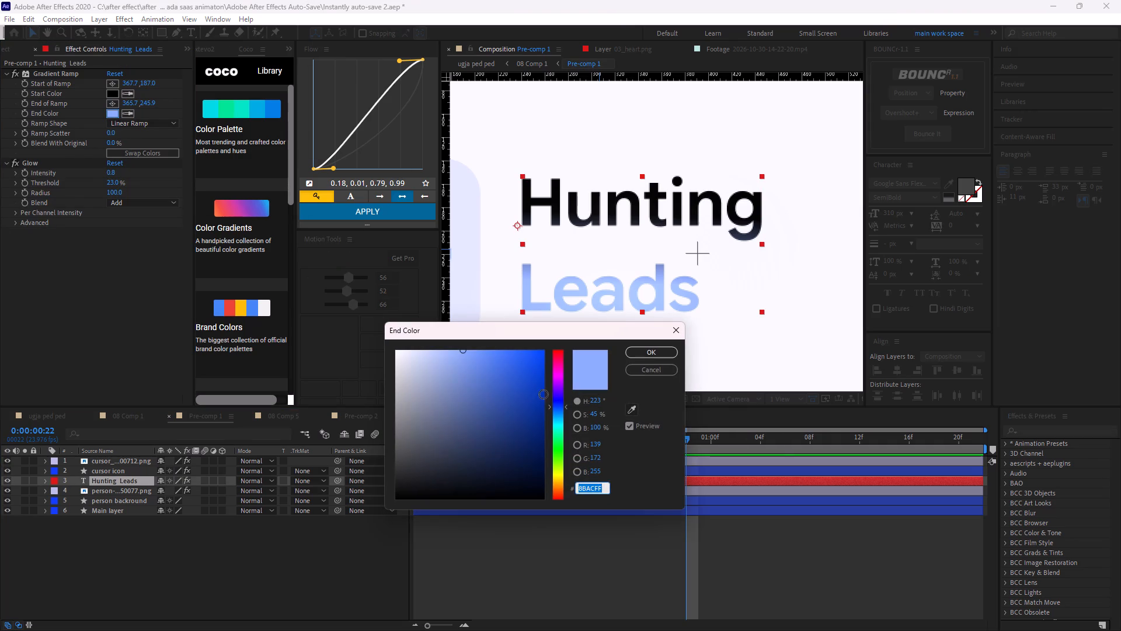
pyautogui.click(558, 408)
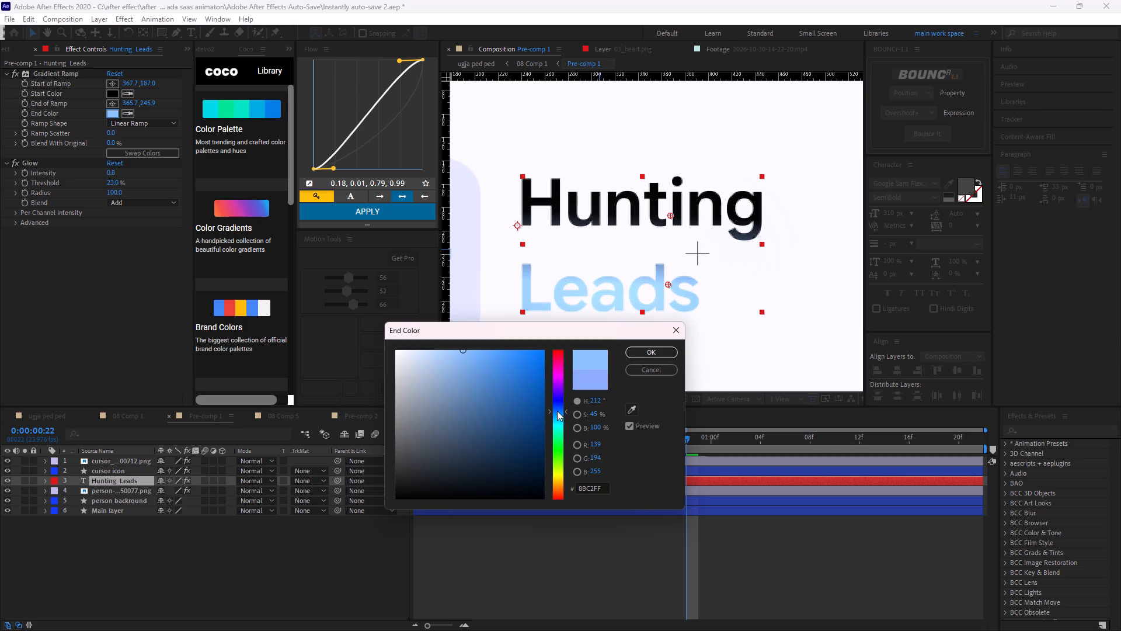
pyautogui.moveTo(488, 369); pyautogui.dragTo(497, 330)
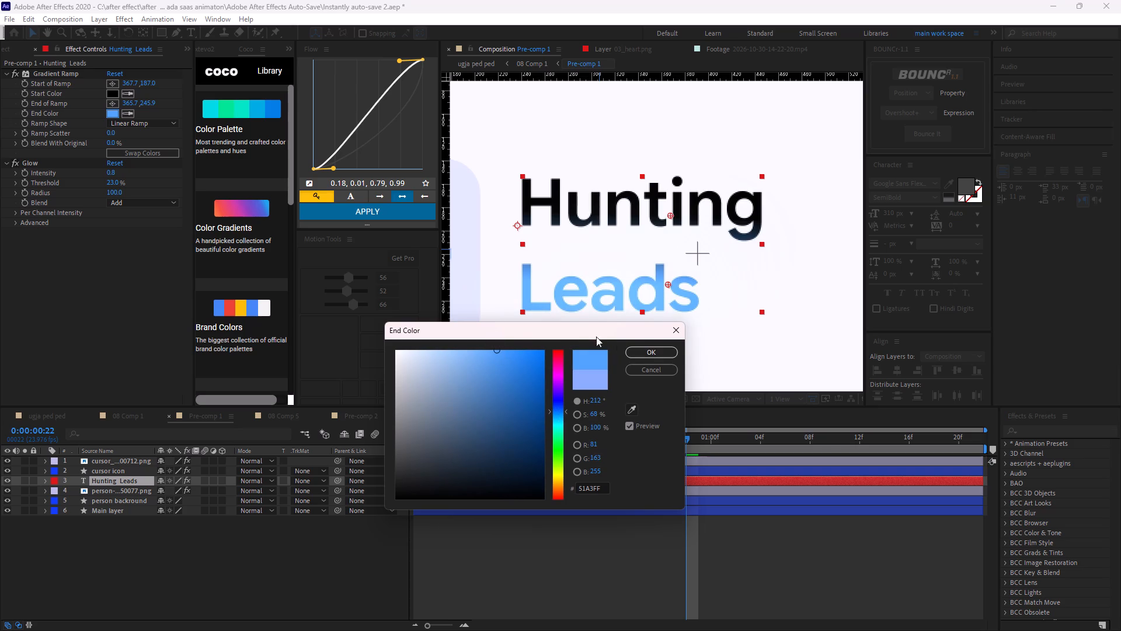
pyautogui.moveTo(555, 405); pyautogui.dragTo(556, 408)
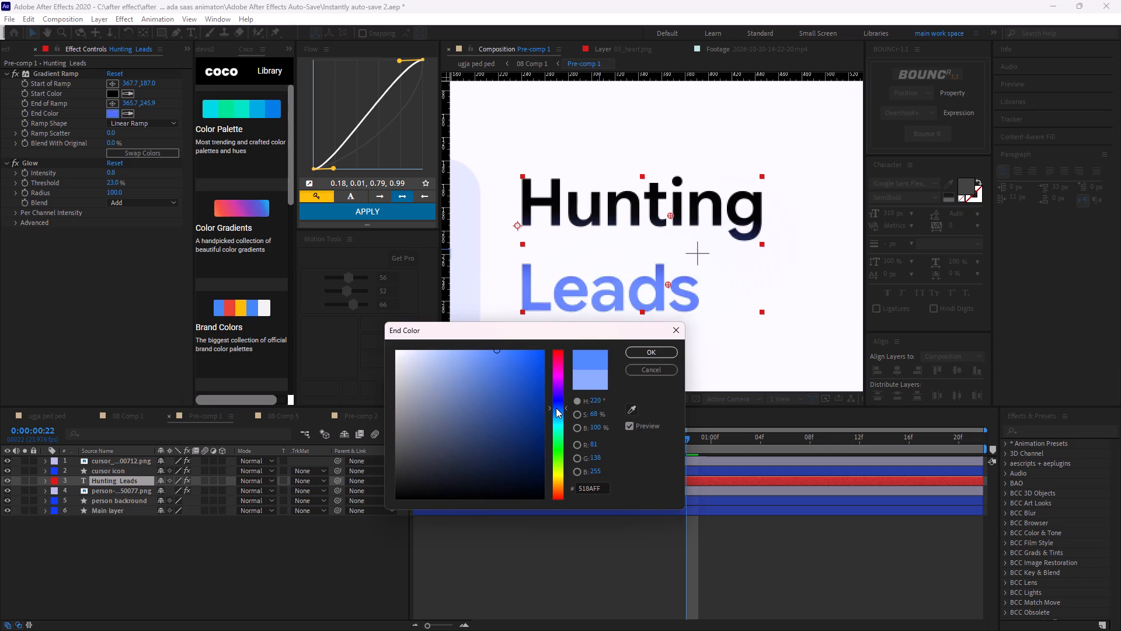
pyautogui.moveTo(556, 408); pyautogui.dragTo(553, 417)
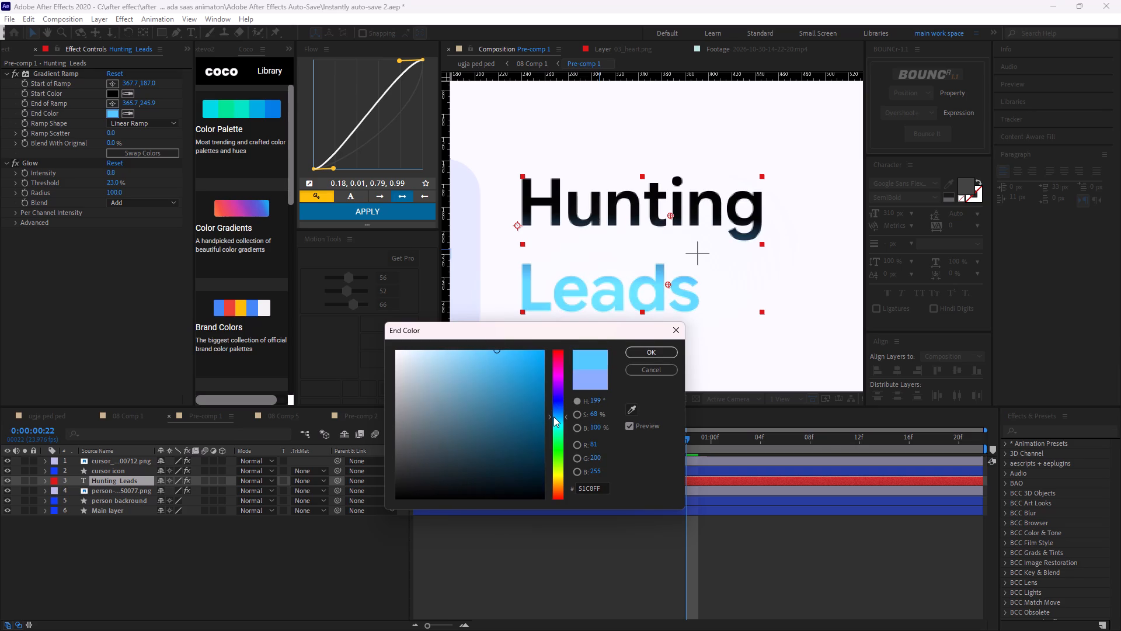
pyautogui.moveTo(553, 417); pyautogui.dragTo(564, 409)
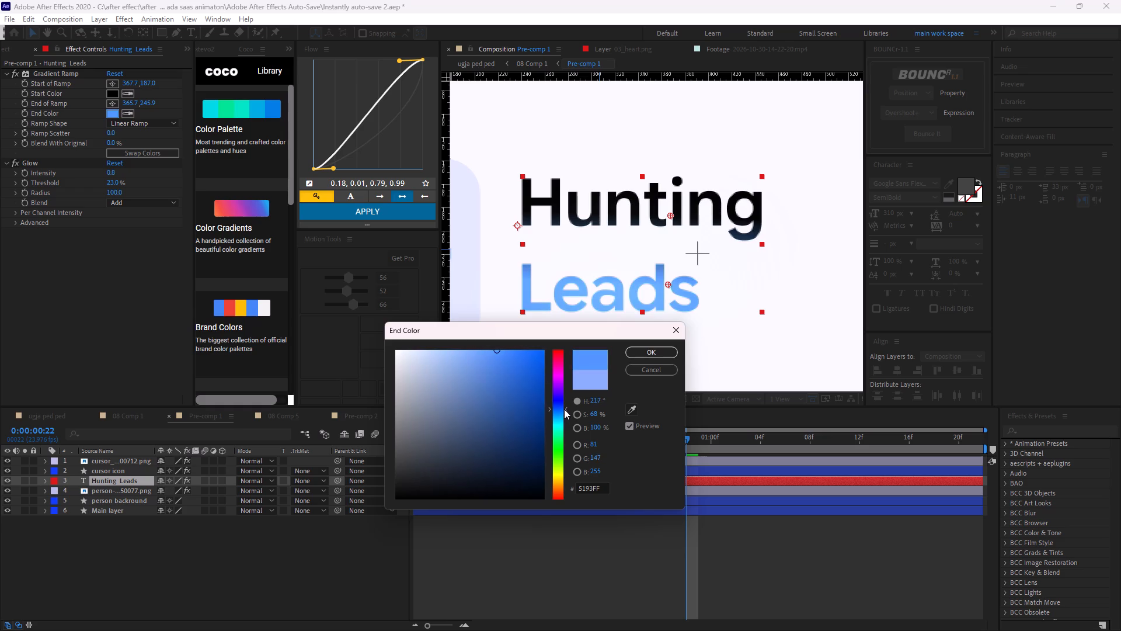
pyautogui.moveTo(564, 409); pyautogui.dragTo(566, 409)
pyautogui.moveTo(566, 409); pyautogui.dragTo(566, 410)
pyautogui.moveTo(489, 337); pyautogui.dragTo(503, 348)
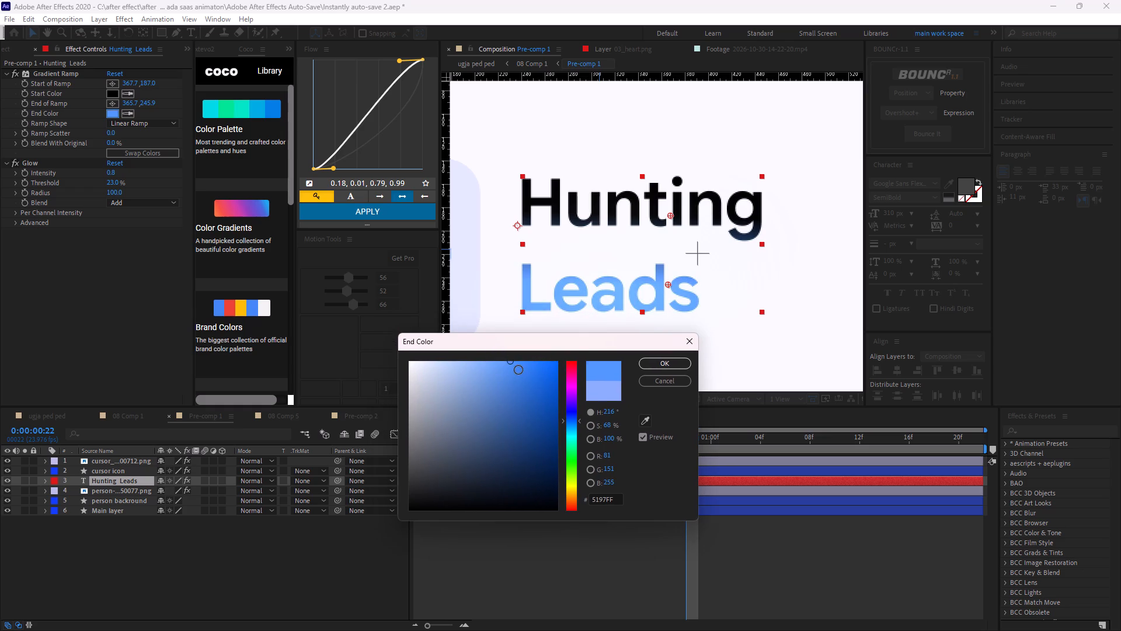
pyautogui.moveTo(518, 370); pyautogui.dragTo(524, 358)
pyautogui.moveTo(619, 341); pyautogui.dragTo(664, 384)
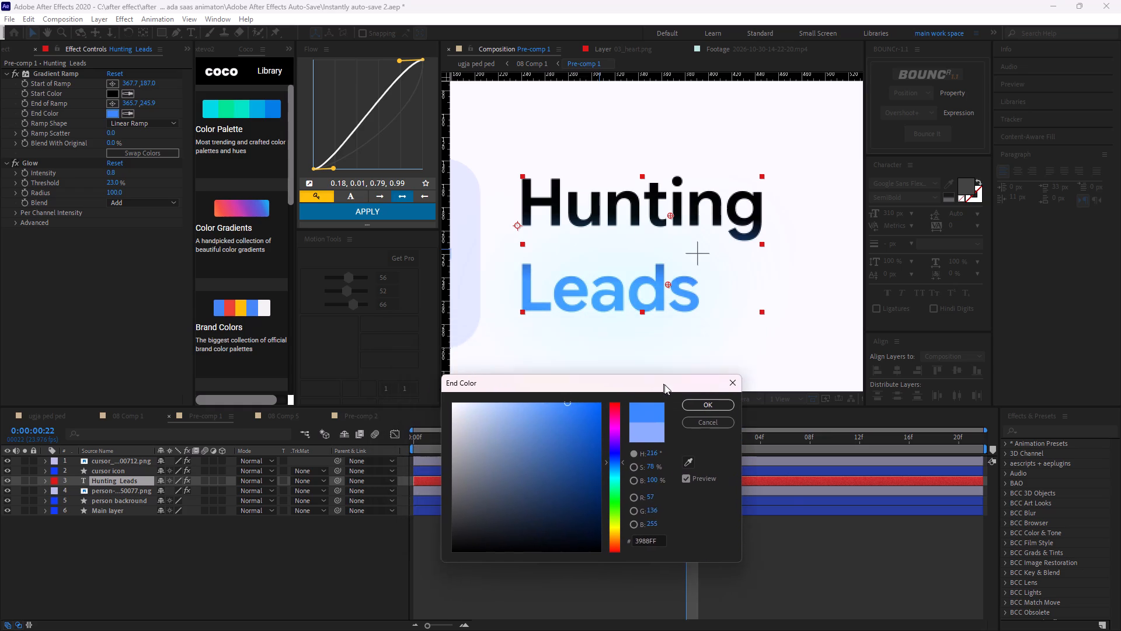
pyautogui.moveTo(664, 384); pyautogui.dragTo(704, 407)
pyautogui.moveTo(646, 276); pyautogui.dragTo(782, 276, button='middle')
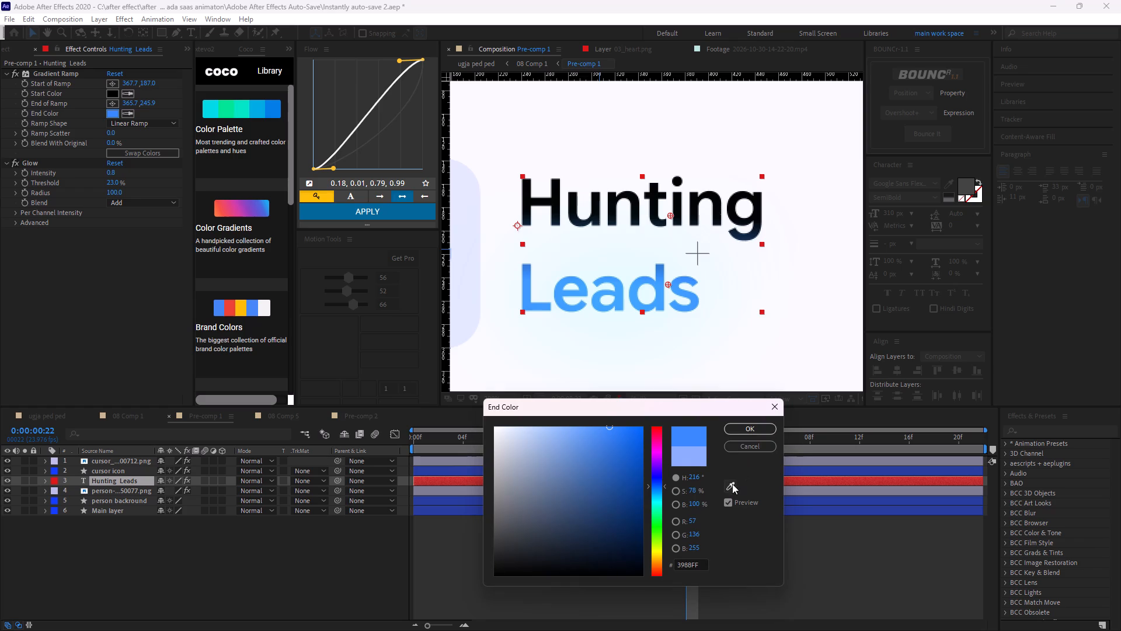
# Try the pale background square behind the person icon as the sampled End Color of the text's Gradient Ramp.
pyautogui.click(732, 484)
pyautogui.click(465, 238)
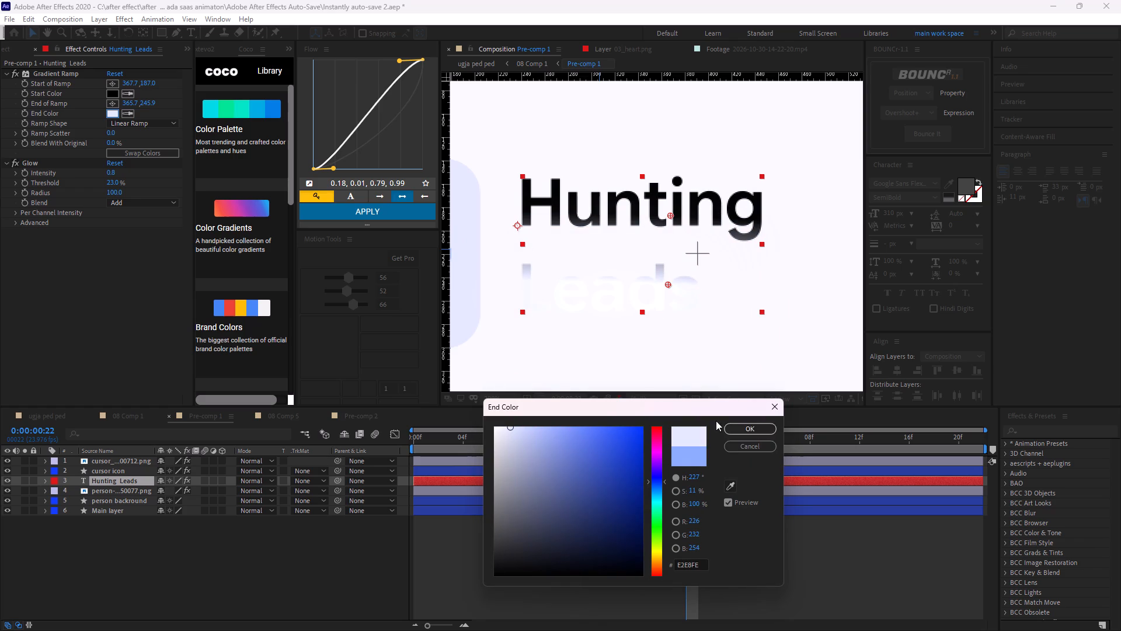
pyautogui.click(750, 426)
# Sample the person icon's blue as the text ramp's End Color, then deepen it to #4E91FF.
pyautogui.moveTo(569, 259); pyautogui.dragTo(740, 271, button='middle')
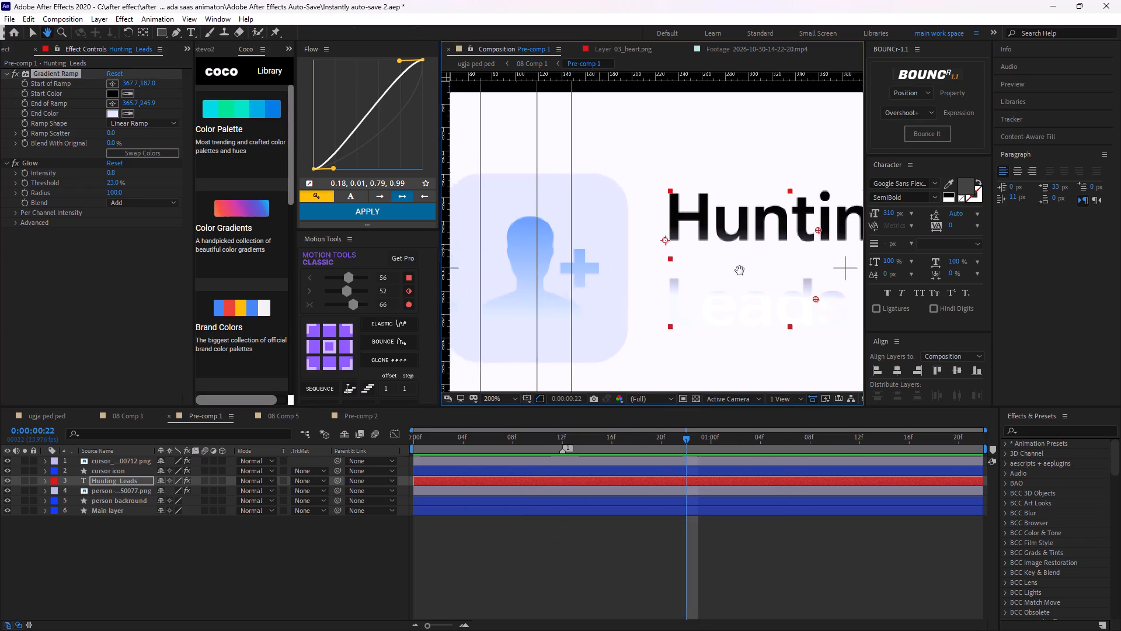
pyautogui.moveTo(740, 271); pyautogui.dragTo(741, 270, button='middle')
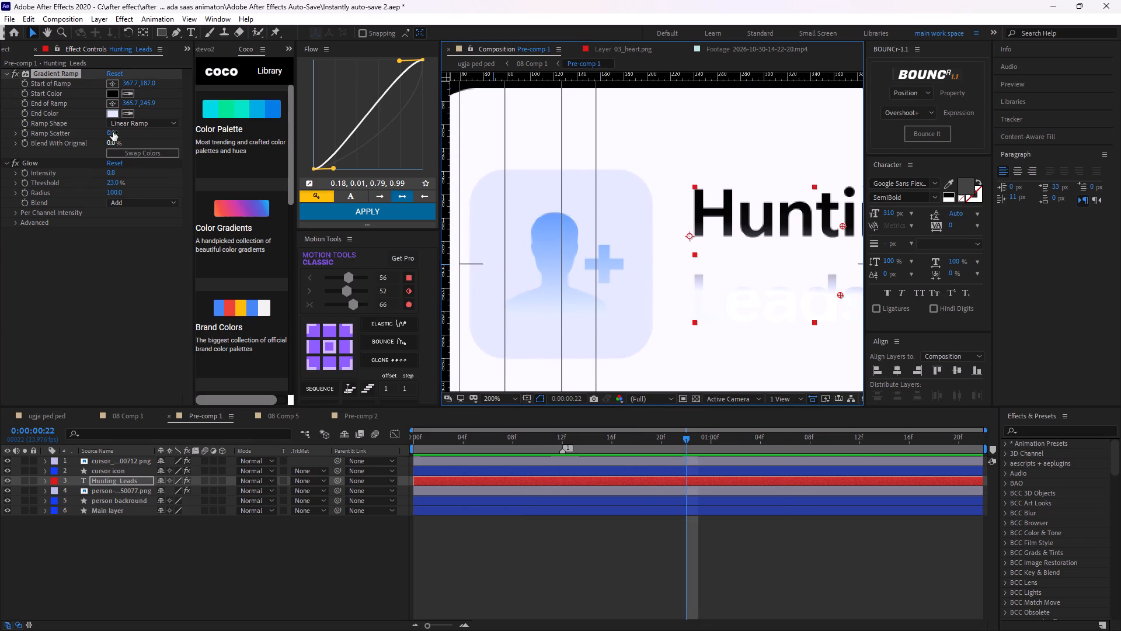
pyautogui.click(131, 113)
pyautogui.click(552, 220)
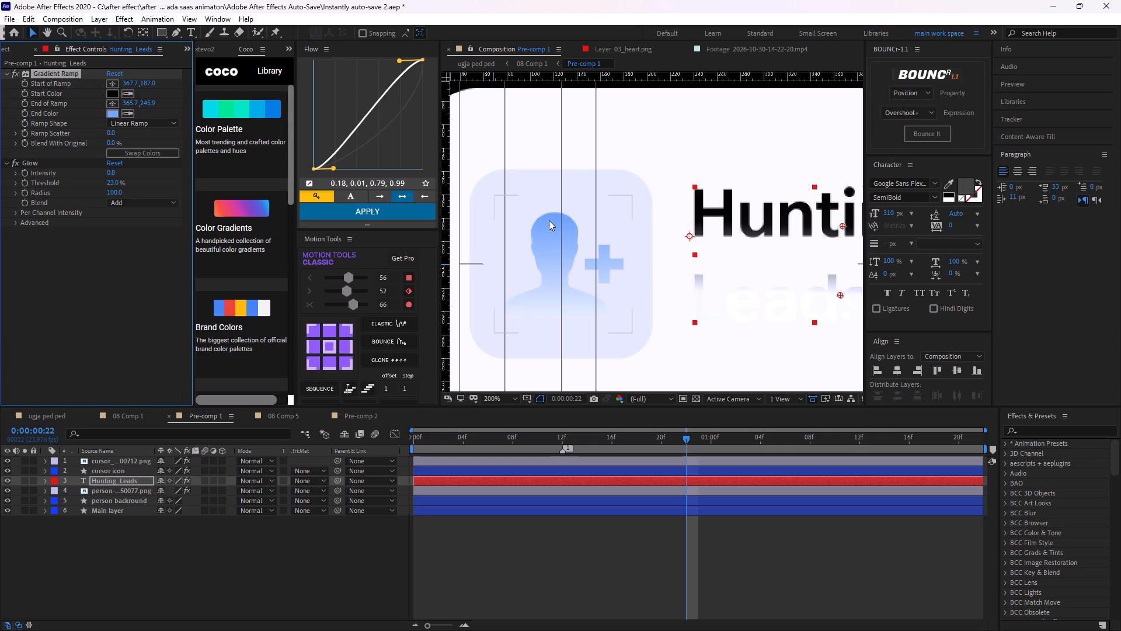
pyautogui.click(110, 110)
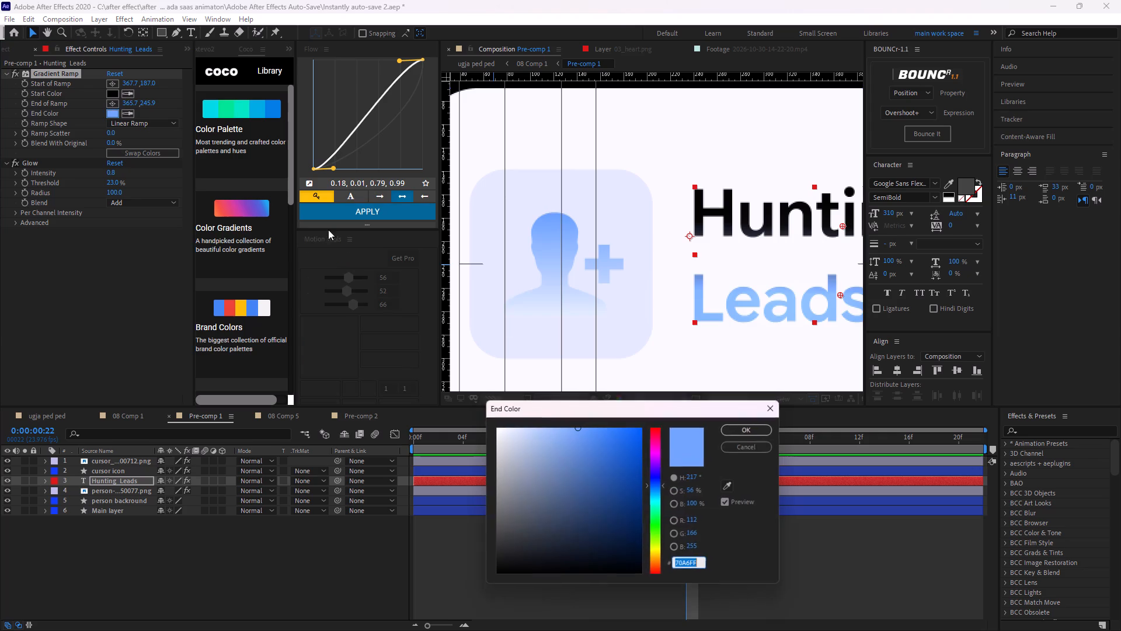
pyautogui.moveTo(595, 435); pyautogui.dragTo(597, 412)
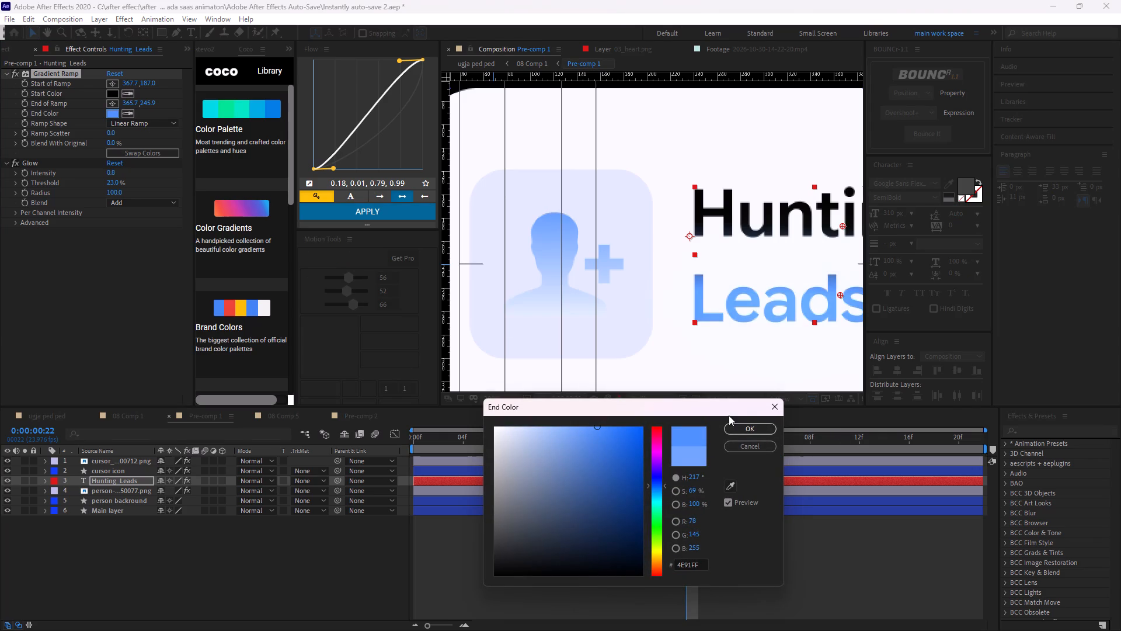
pyautogui.click(748, 421)
pyautogui.click(743, 432)
# Set the Hunting Leads Glow's intensity to 1.2, its radius to 93 and its threshold to 44%.
pyautogui.scroll(-1, 748, 215)
pyautogui.moveTo(760, 243); pyautogui.dragTo(701, 220, button='middle')
pyautogui.click(618, 576)
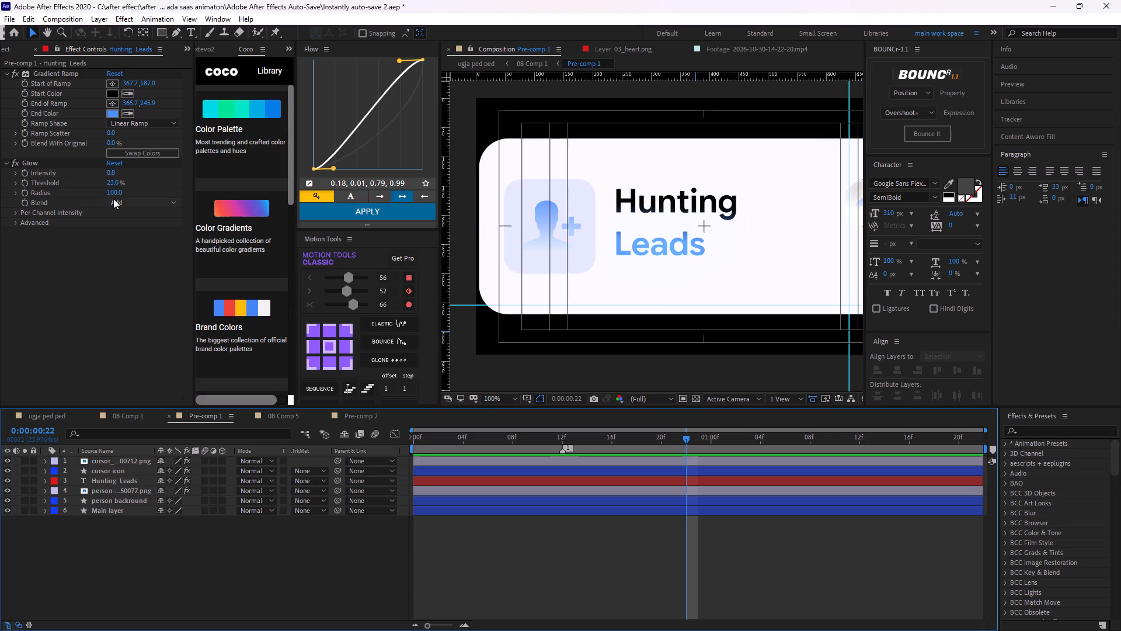
pyautogui.moveTo(110, 174); pyautogui.dragTo(127, 179)
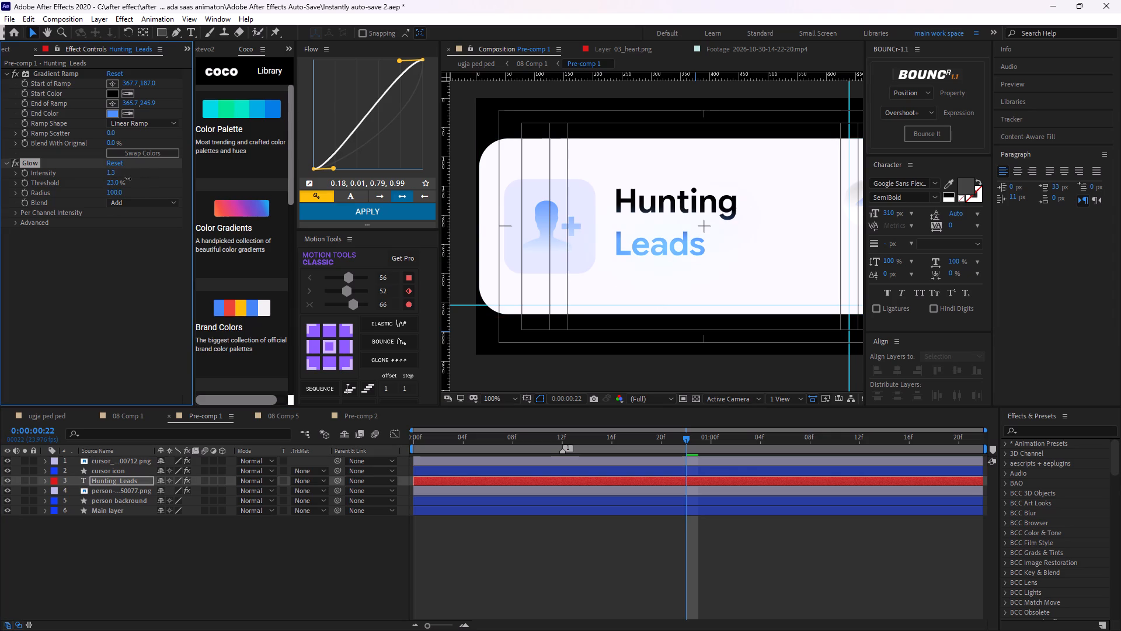
pyautogui.moveTo(127, 179); pyautogui.dragTo(147, 182)
pyautogui.moveTo(147, 182); pyautogui.dragTo(138, 181)
pyautogui.click(117, 193)
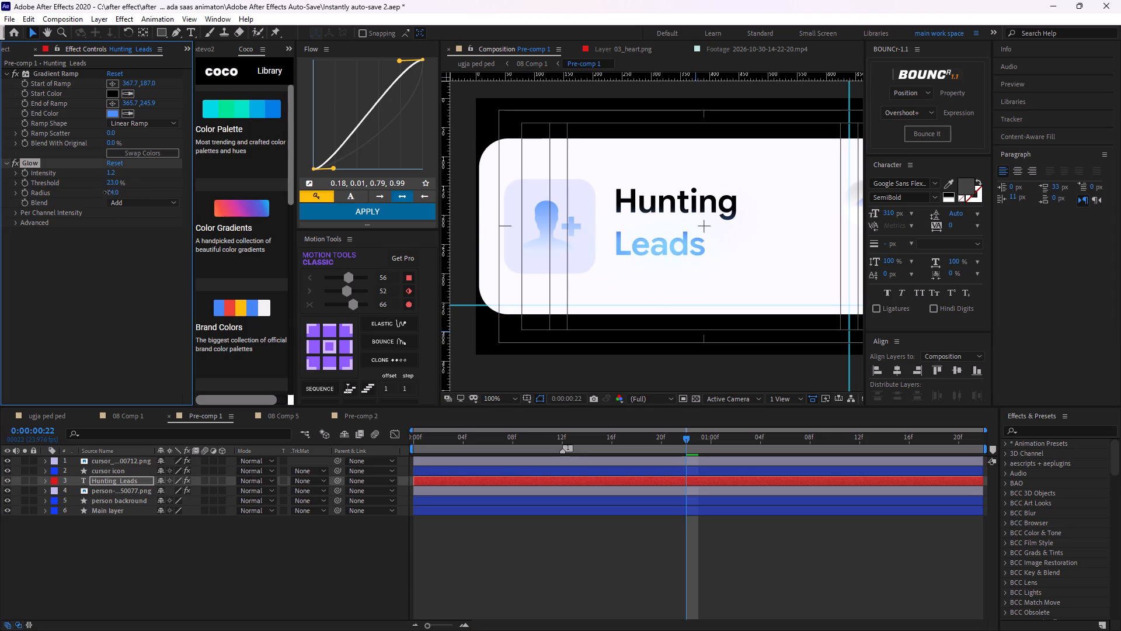
pyautogui.moveTo(112, 186); pyautogui.dragTo(137, 193)
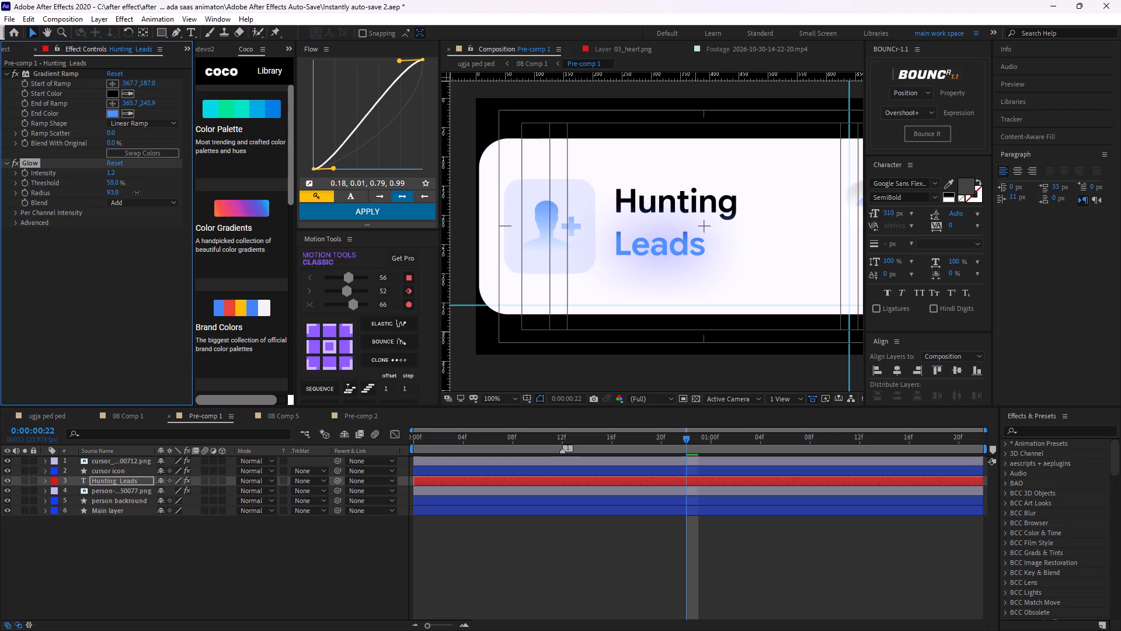
pyautogui.moveTo(137, 193); pyautogui.dragTo(111, 190)
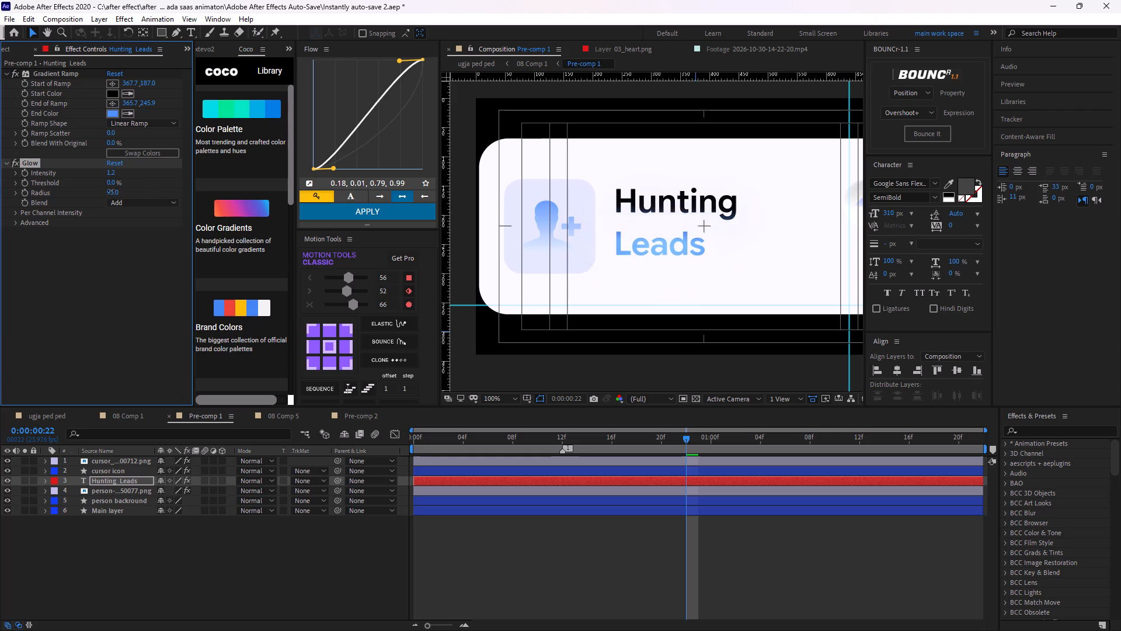
pyautogui.moveTo(111, 190); pyautogui.dragTo(121, 196)
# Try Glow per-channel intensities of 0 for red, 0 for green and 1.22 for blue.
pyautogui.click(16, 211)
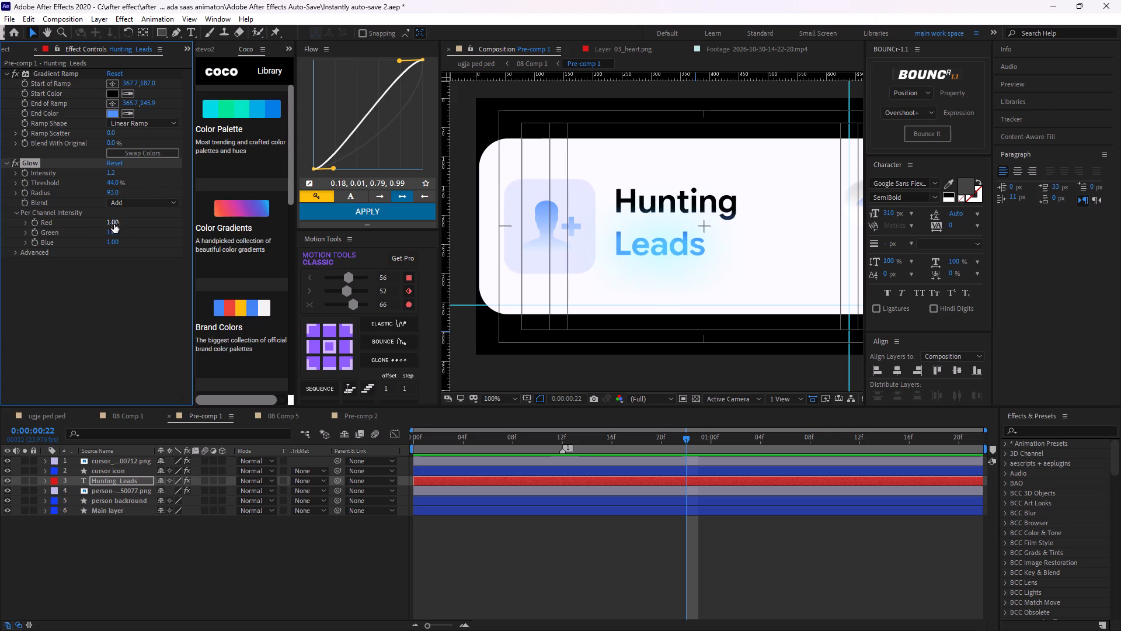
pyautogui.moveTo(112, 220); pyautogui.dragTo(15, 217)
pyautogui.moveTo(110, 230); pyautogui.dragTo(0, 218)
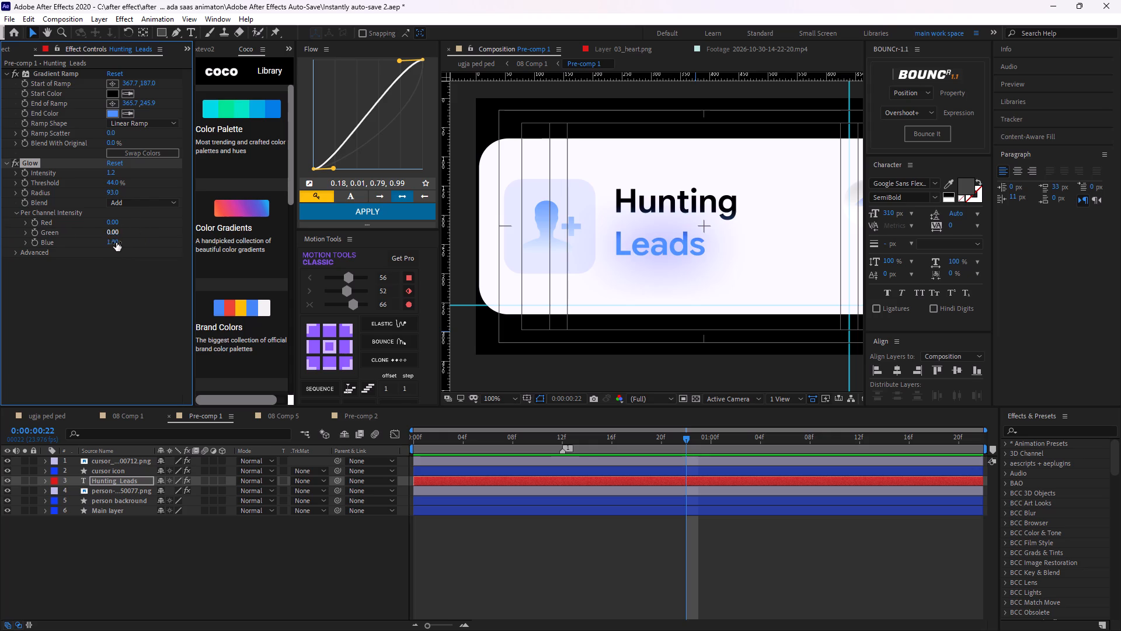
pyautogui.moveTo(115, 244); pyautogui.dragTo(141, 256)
# Set the Hunting Leads Glow's threshold to 100%.
pyautogui.scroll(-1, 179, 251)
pyautogui.moveTo(114, 183); pyautogui.dragTo(23, 190)
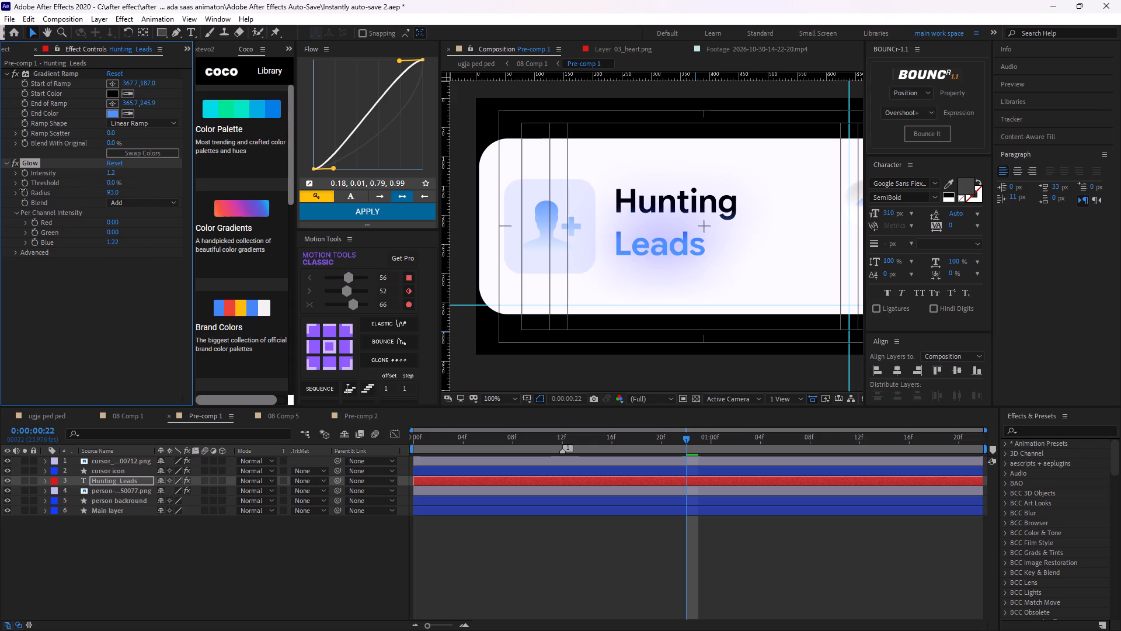
pyautogui.moveTo(23, 190); pyautogui.dragTo(125, 206)
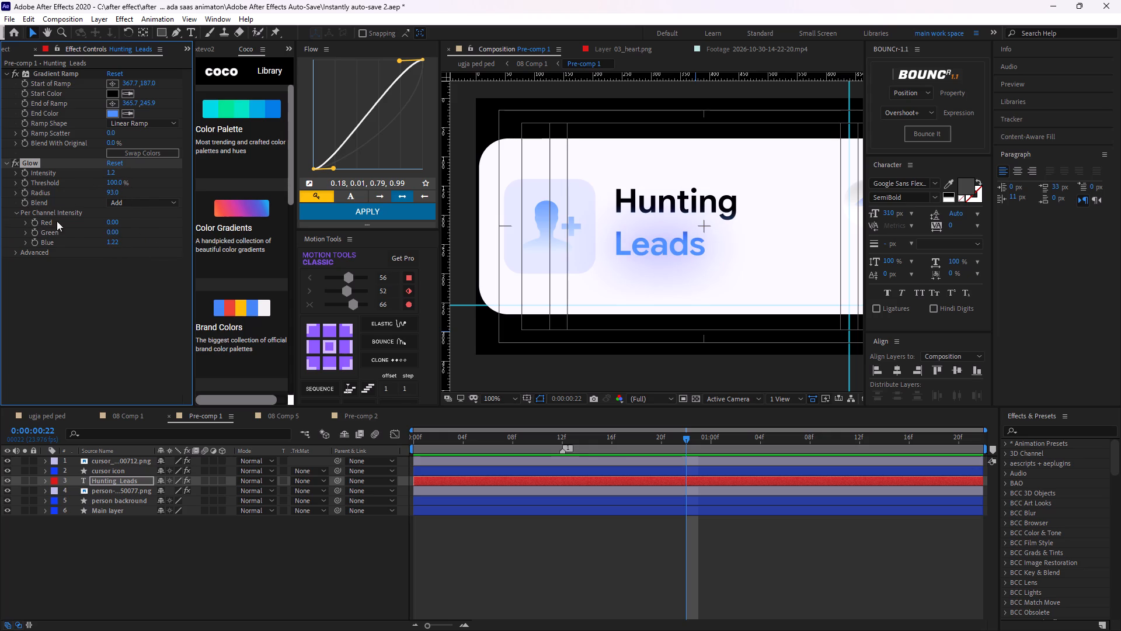
# Set the Glow's red, green and blue per-channel intensities to 1.
pyautogui.click(110, 218)
pyautogui.click(112, 224)
pyautogui.press('1')
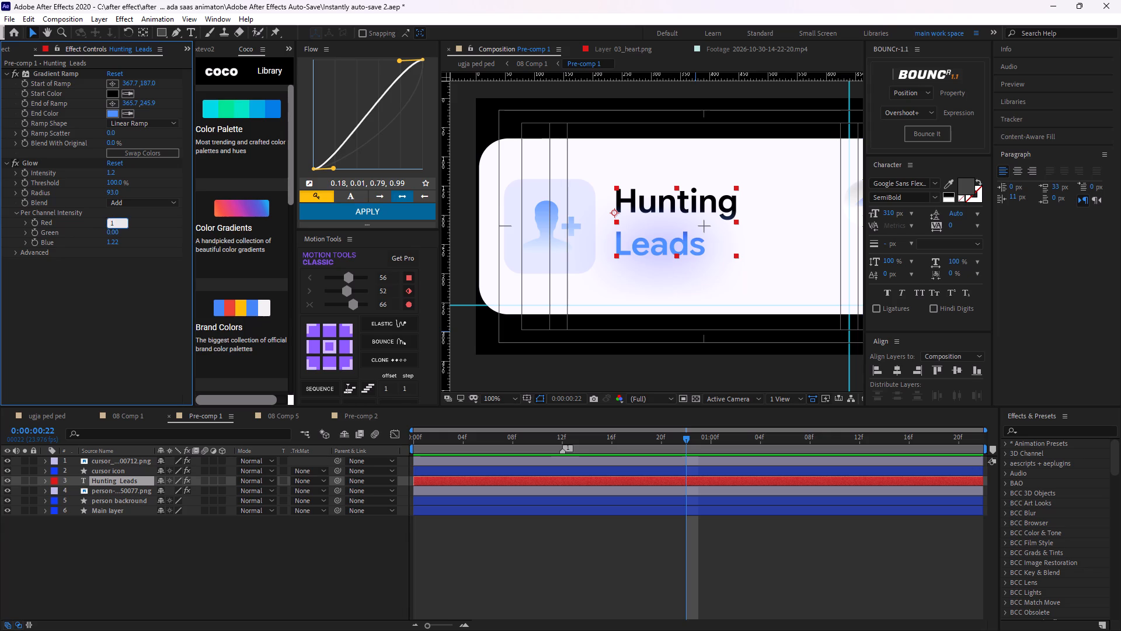
pyautogui.press('Return')
pyautogui.click(113, 234)
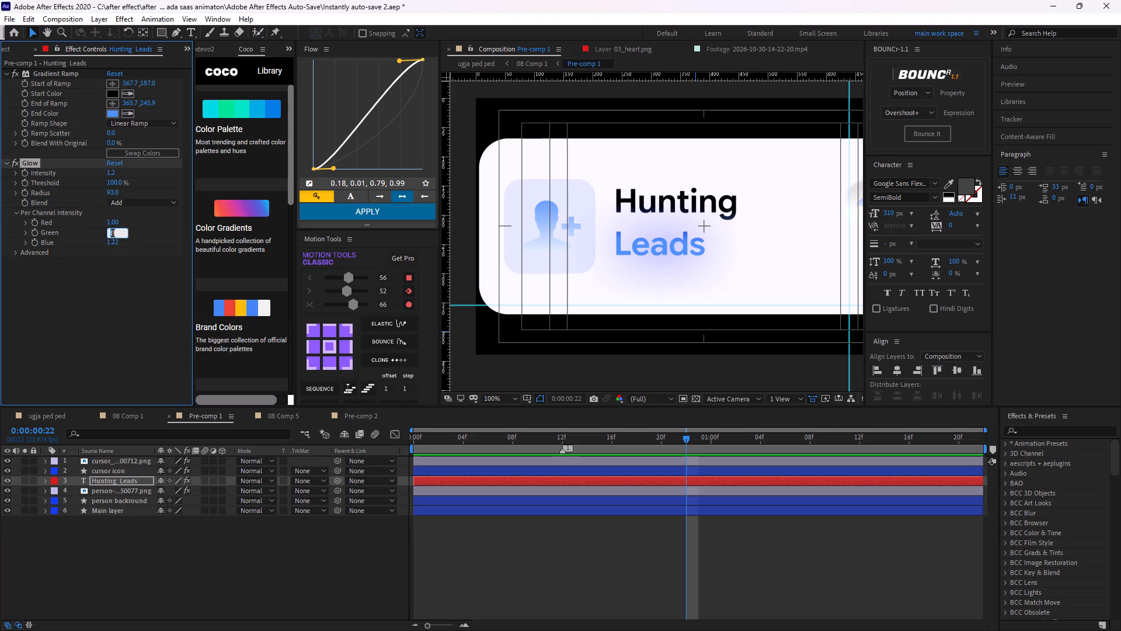
pyautogui.press('1')
pyautogui.press('Return')
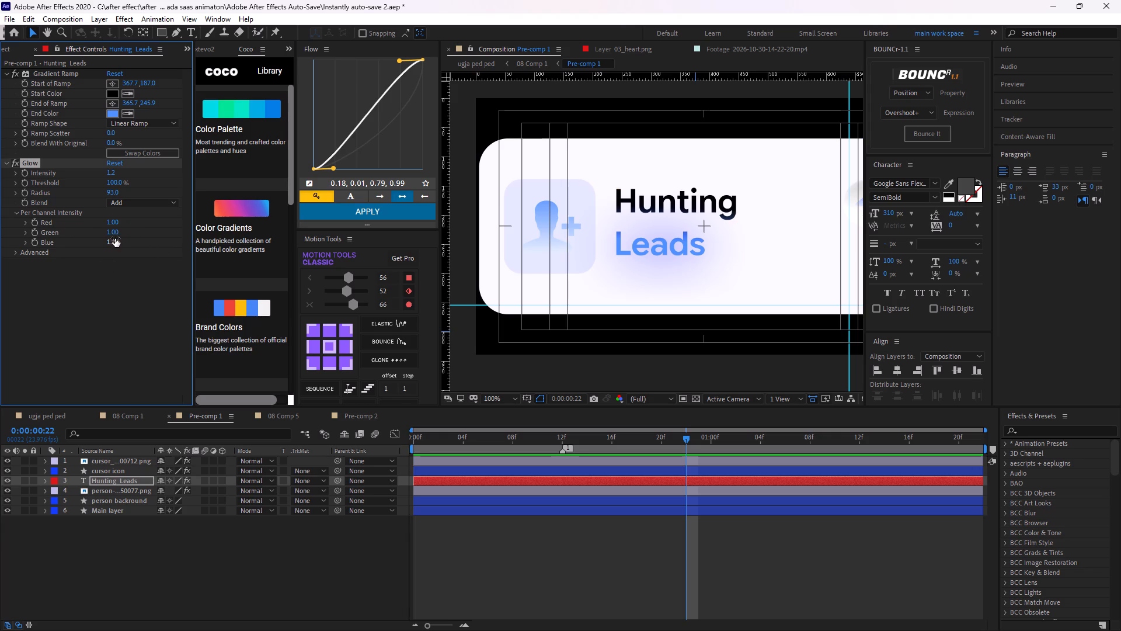
pyautogui.click(114, 240)
pyautogui.press('1')
pyautogui.press('Return')
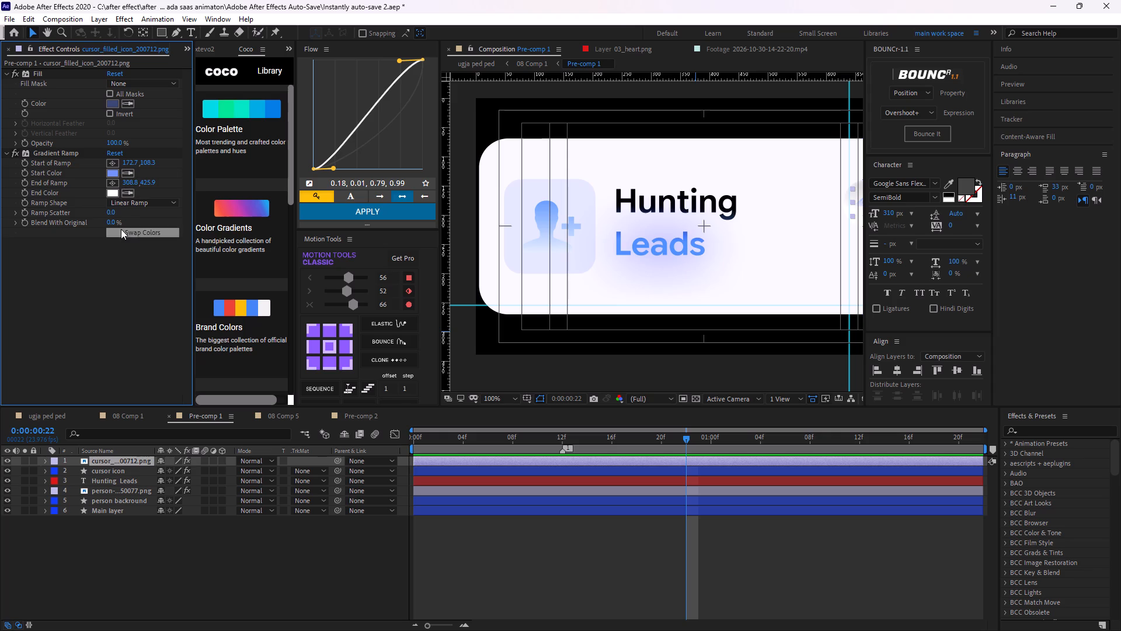
# Set the blue per-channel intensity of the Hunting Leads text's Glow to 1.
pyautogui.click(443, 467)
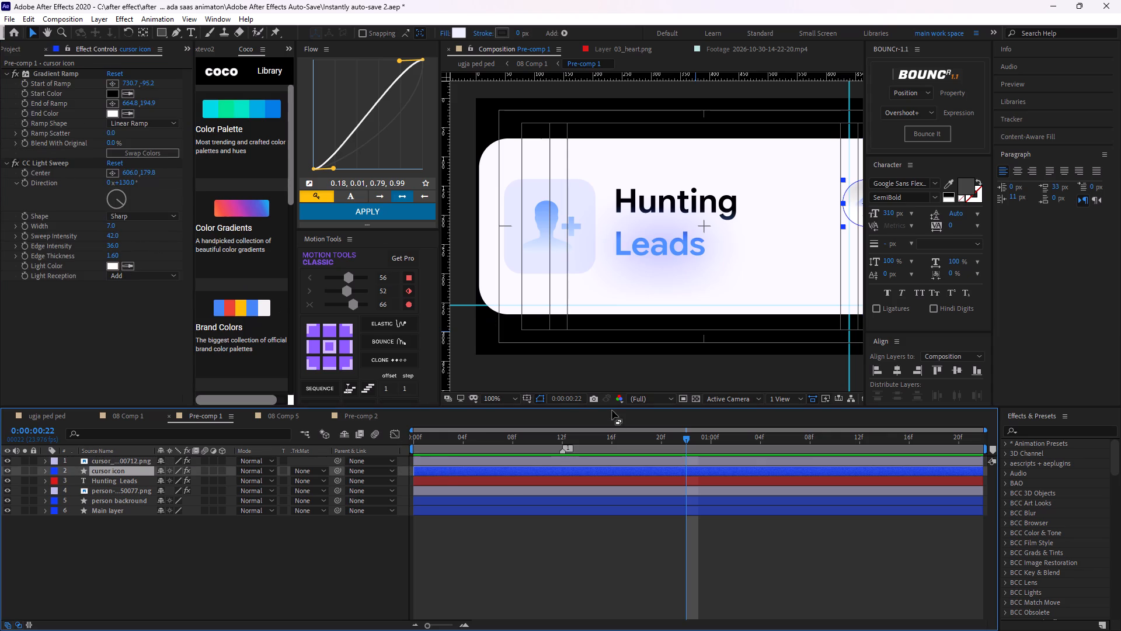
pyautogui.click(514, 485)
pyautogui.click(114, 247)
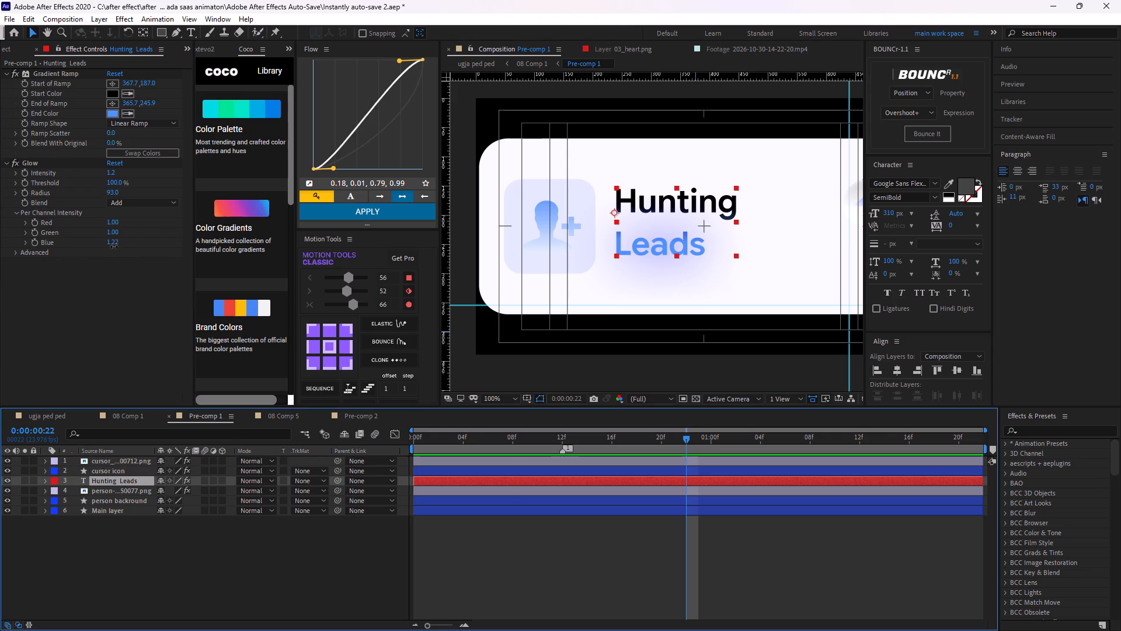
pyautogui.press('1')
pyautogui.press('Return')
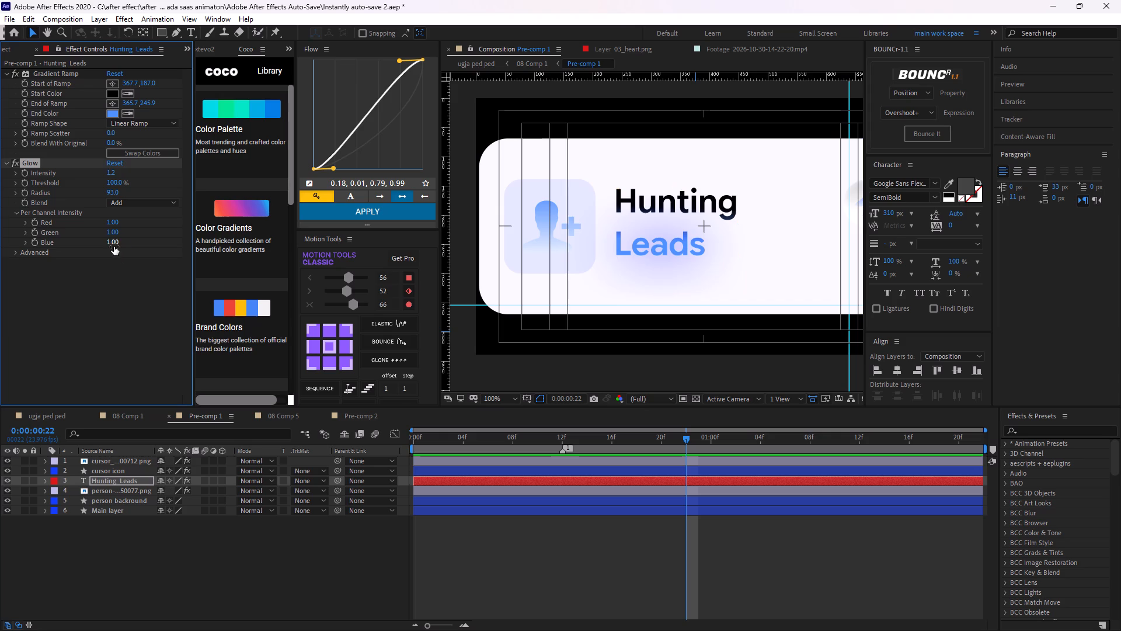
# Lower the Hunting Leads Glow's threshold to 17%.
pyautogui.moveTo(115, 183); pyautogui.dragTo(107, 186)
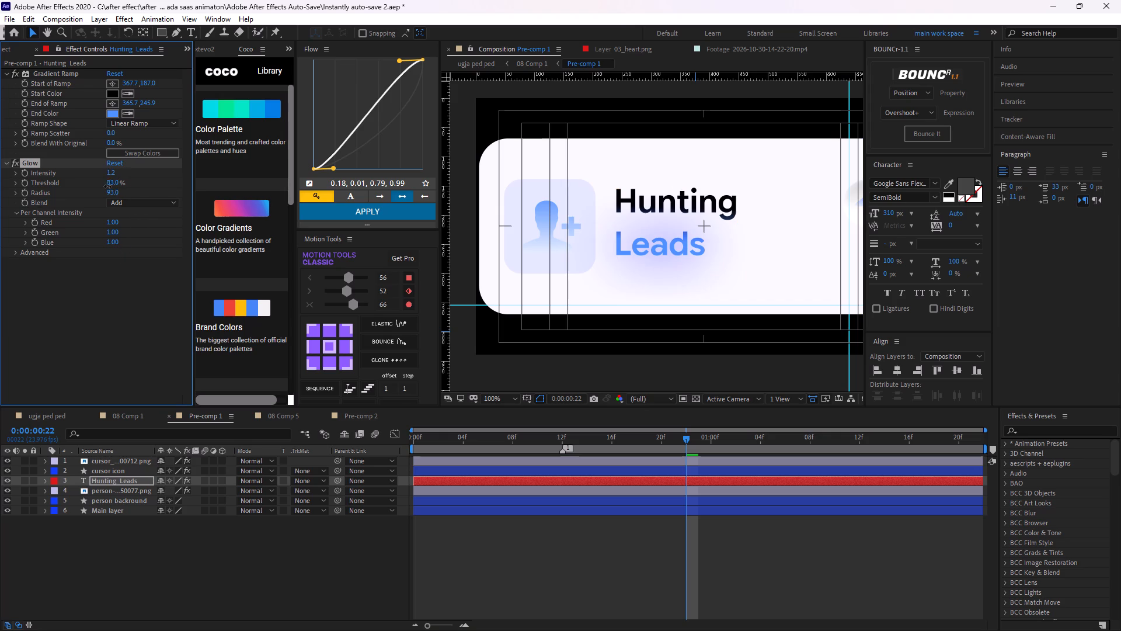
pyautogui.moveTo(107, 186); pyautogui.dragTo(83, 200)
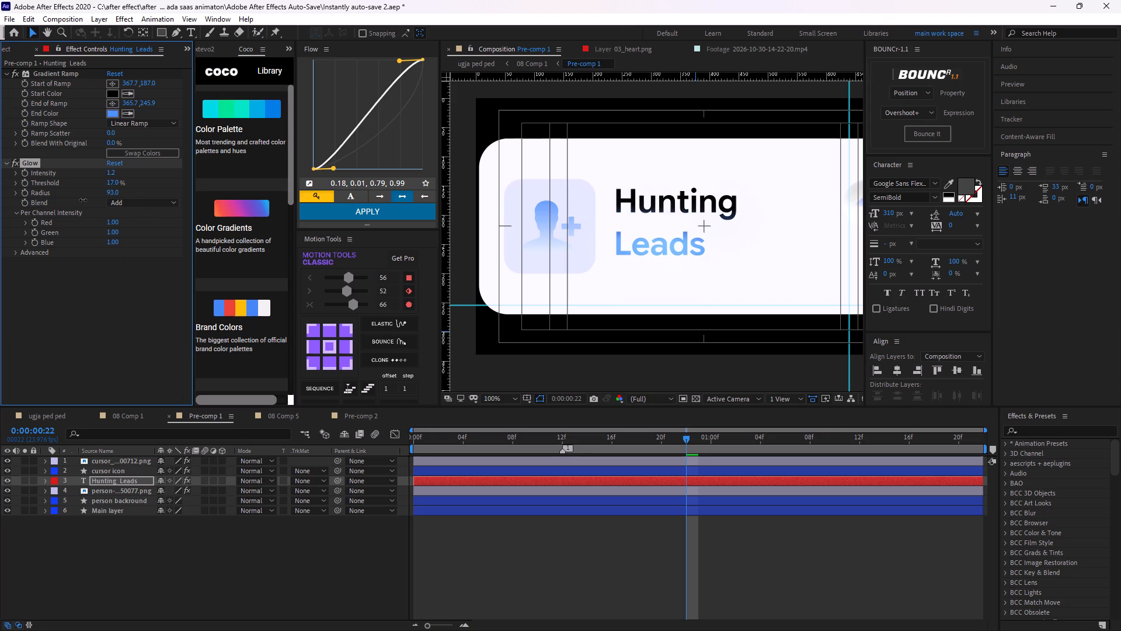
pyautogui.moveTo(83, 200); pyautogui.dragTo(84, 200)
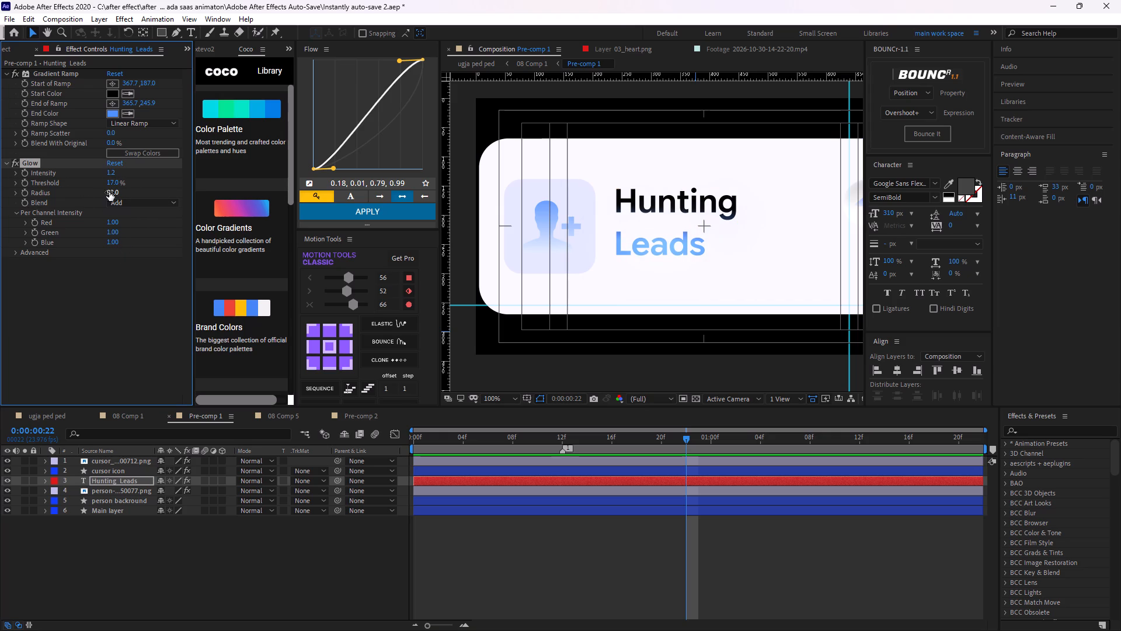
pyautogui.click(93, 328)
# Preview the cursor-click section in the ugja ped ped composition, fitted to the viewer, and park the playhead at 0:00:03:18.
pyautogui.scroll(-1, 709, 216)
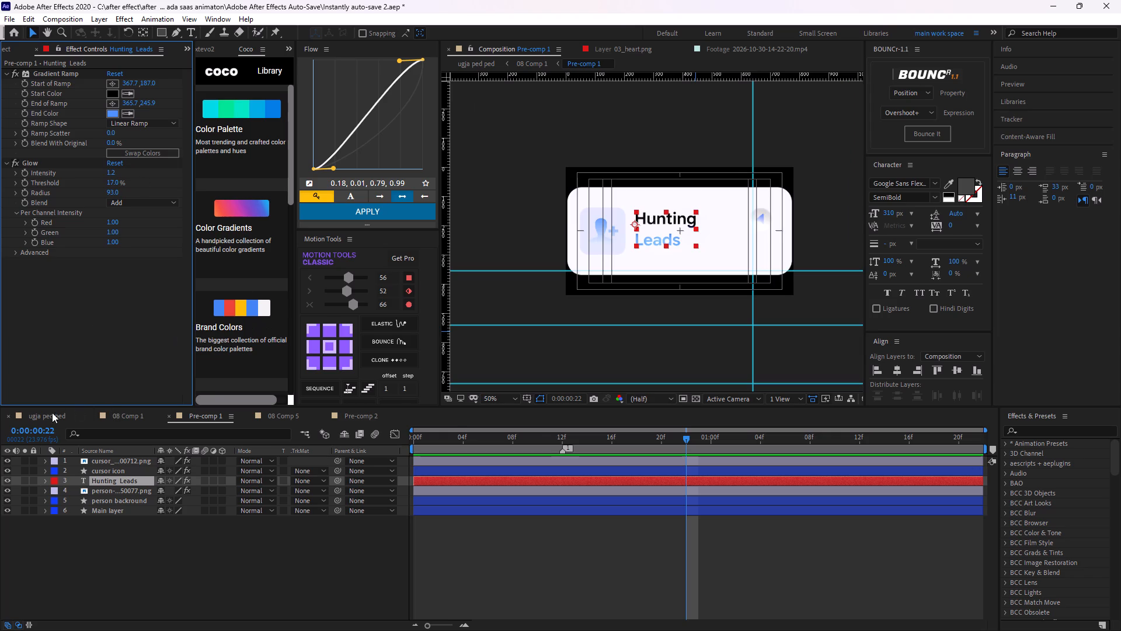
pyautogui.click(48, 413)
pyautogui.scroll(1, 655, 235)
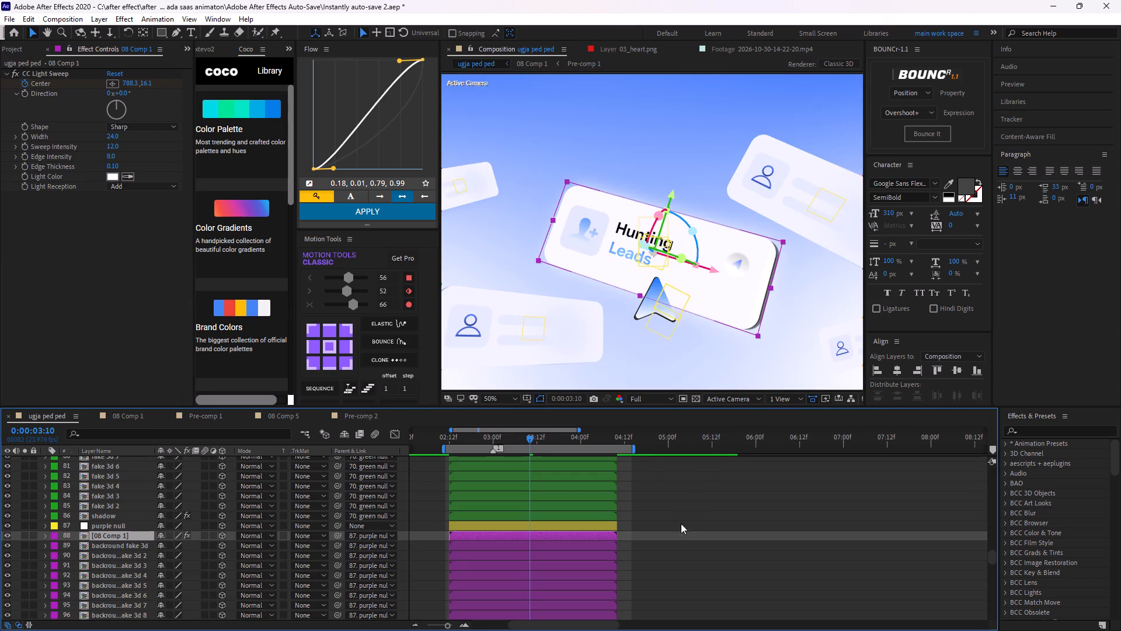
pyautogui.scroll(-1, 660, 300)
pyautogui.click(506, 405)
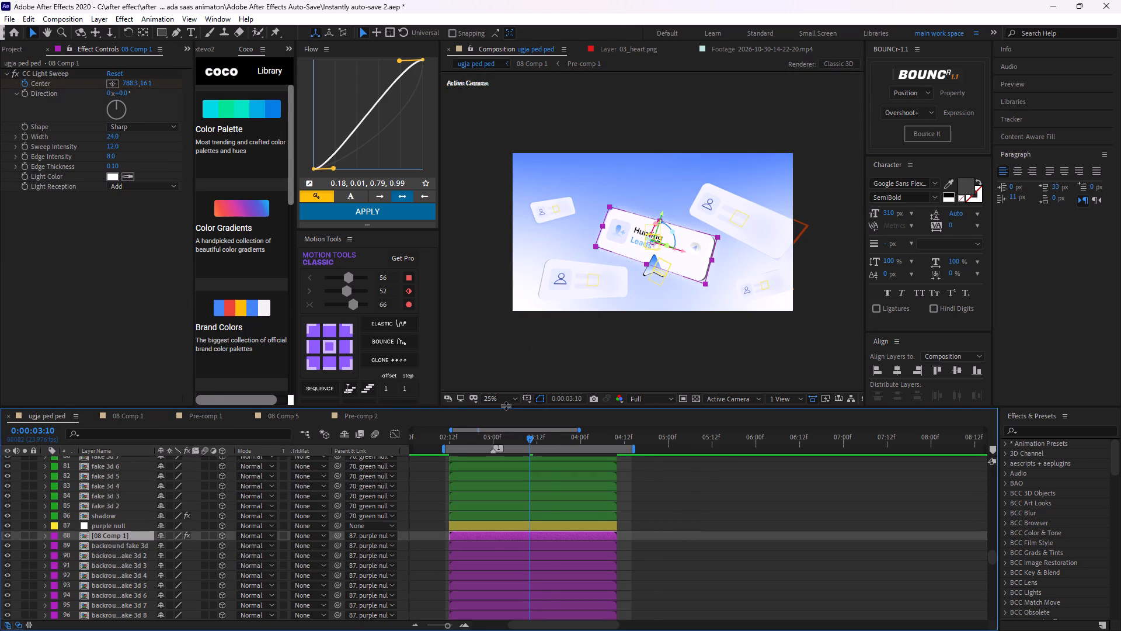
pyautogui.click(511, 396)
pyautogui.click(509, 419)
pyautogui.press('space')
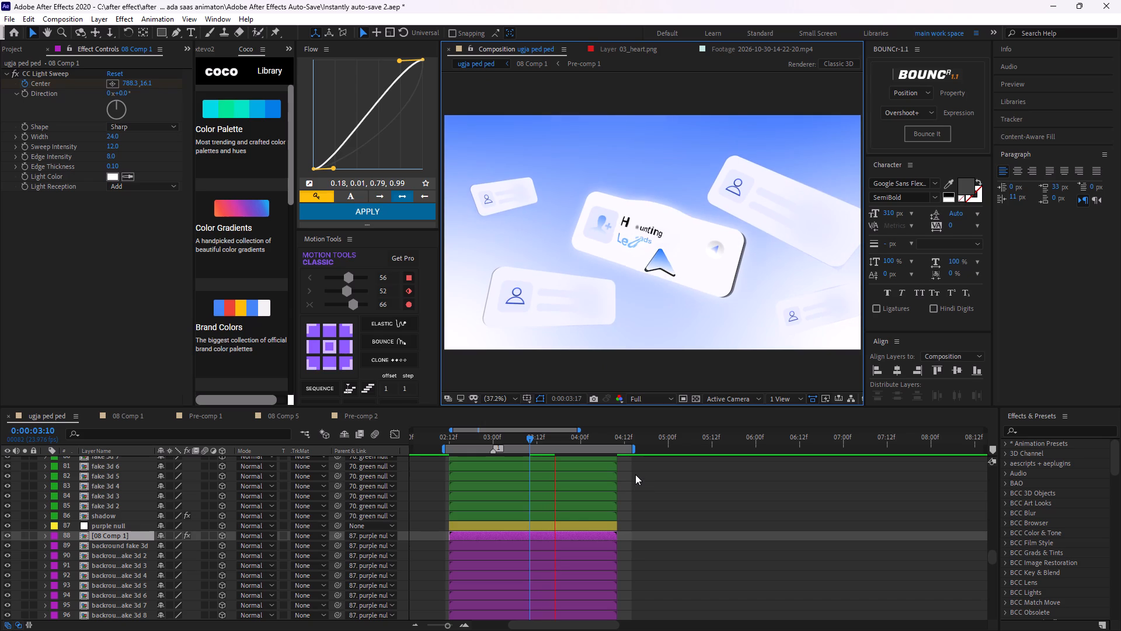
pyautogui.scroll(20, 572, 509)
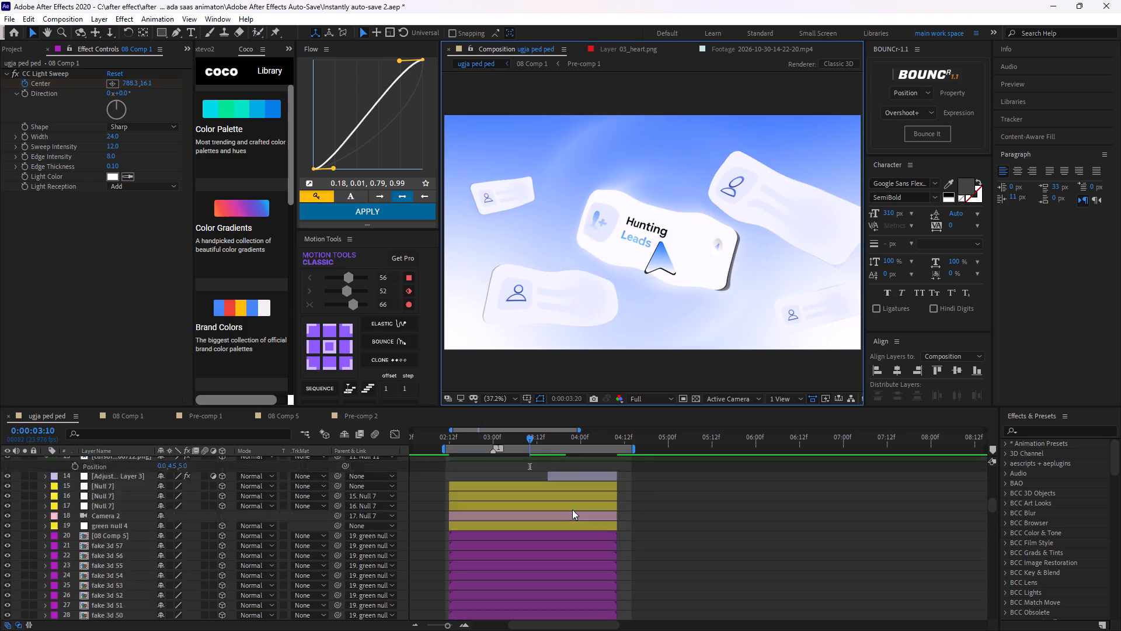
pyautogui.scroll(5, 572, 509)
pyautogui.scroll(-2, 586, 519)
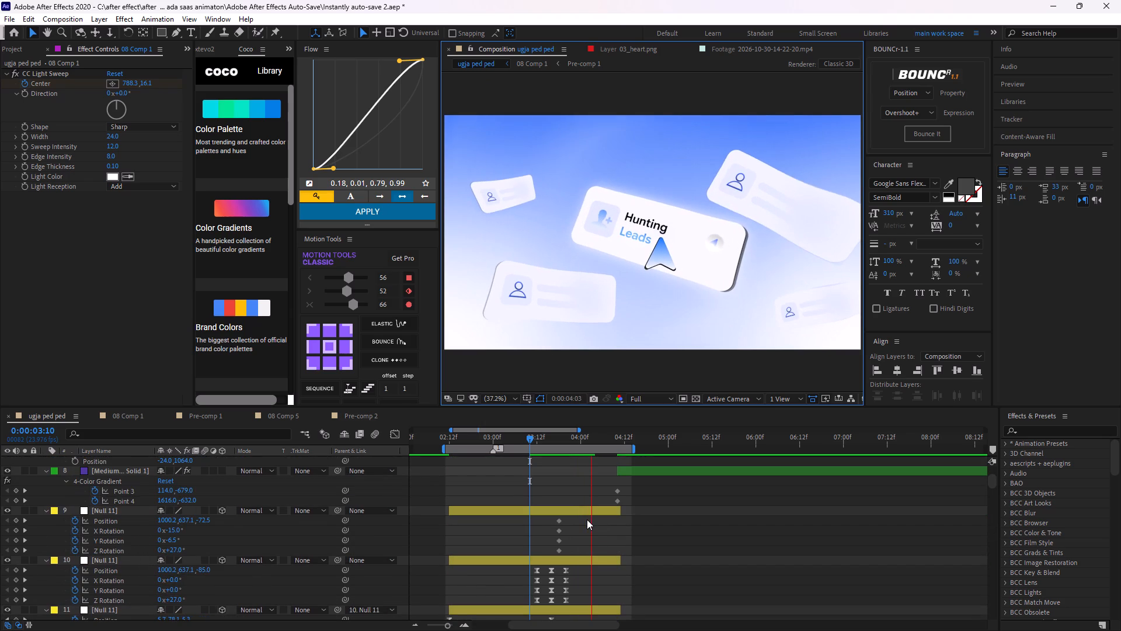
pyautogui.scroll(-2, 589, 519)
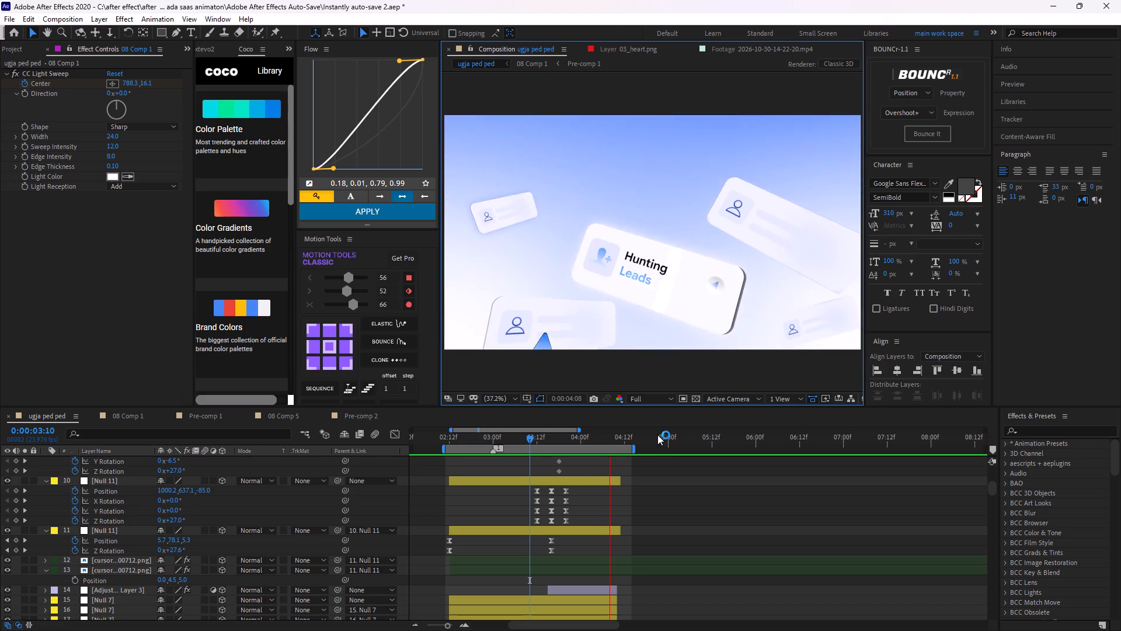
pyautogui.press('space')
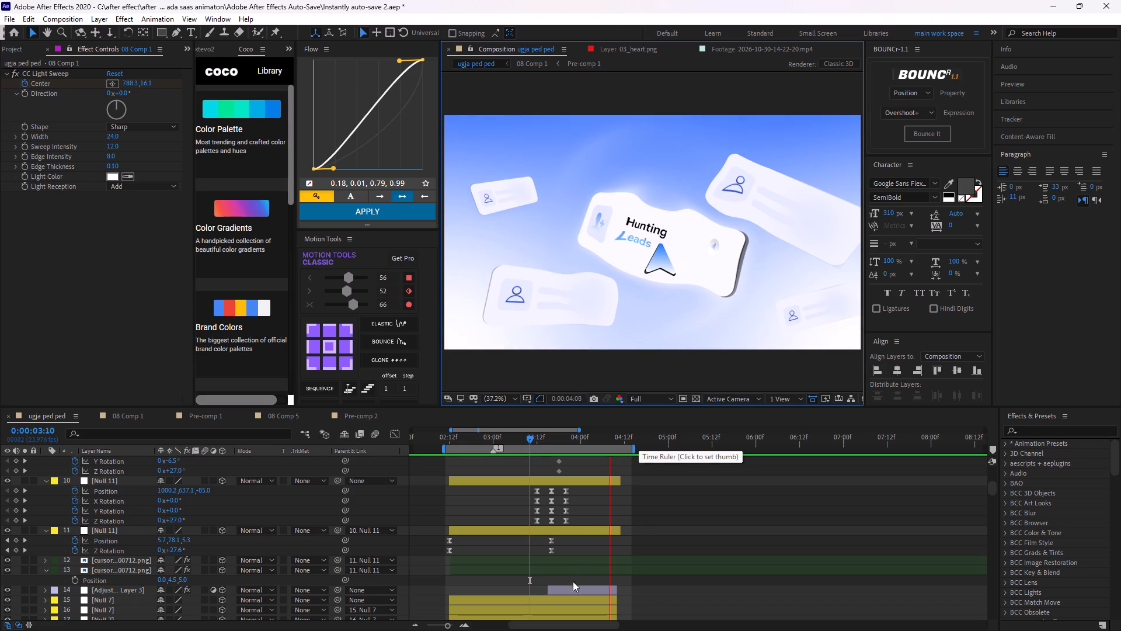
pyautogui.press('space')
pyautogui.press('space')
pyautogui.moveTo(527, 443); pyautogui.dragTo(571, 455)
# Switch to Task Manager to check the running processes' resource usage.
pyautogui.click(786, 618)
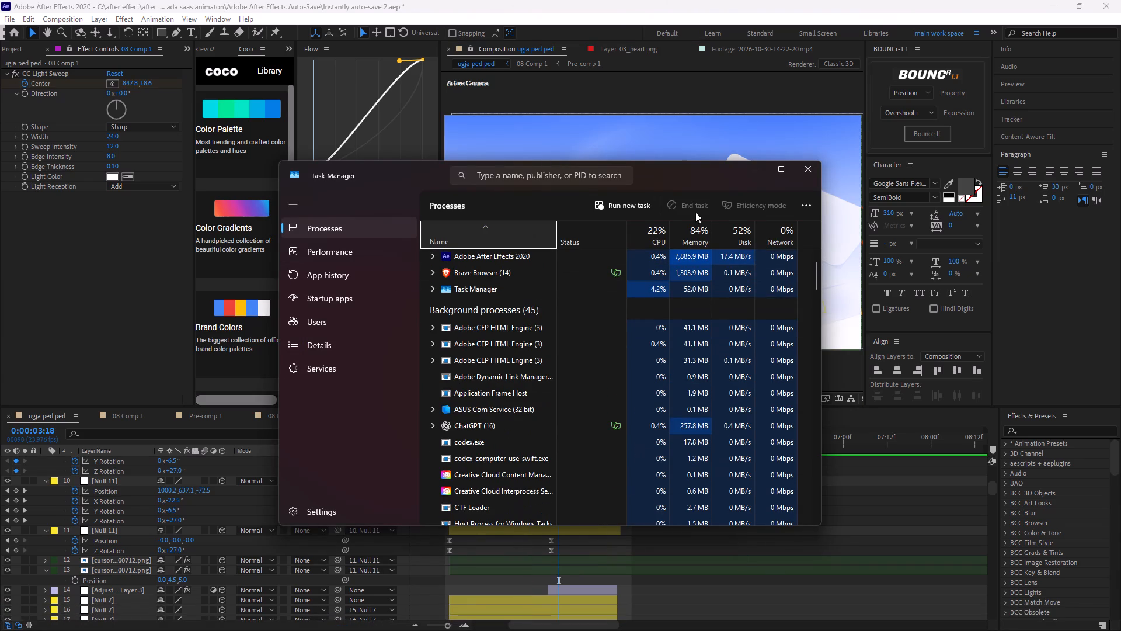
# Return to After Effects, select the layer 11 null in ugja ped ped and save the project.
pyautogui.click(584, 532)
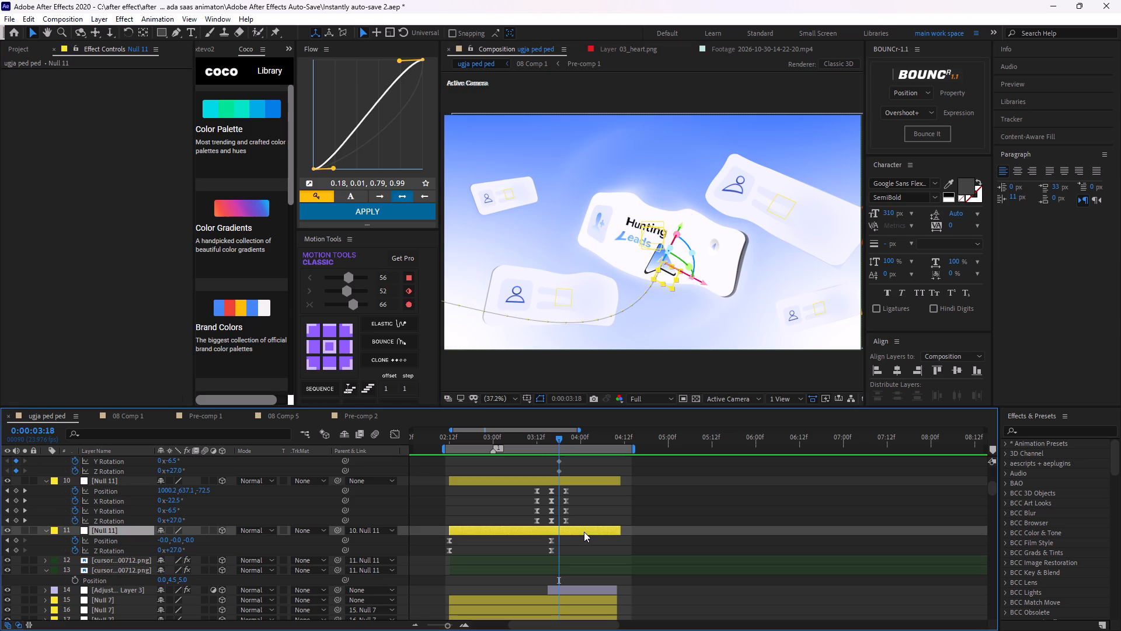
pyautogui.hotkey('ctrl', 's')
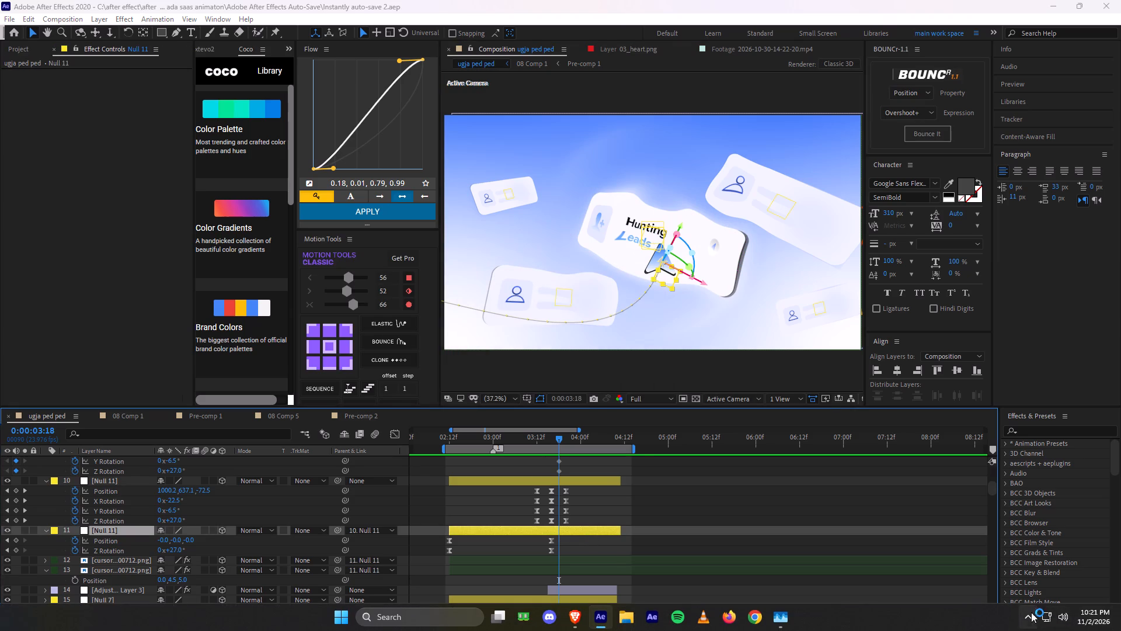
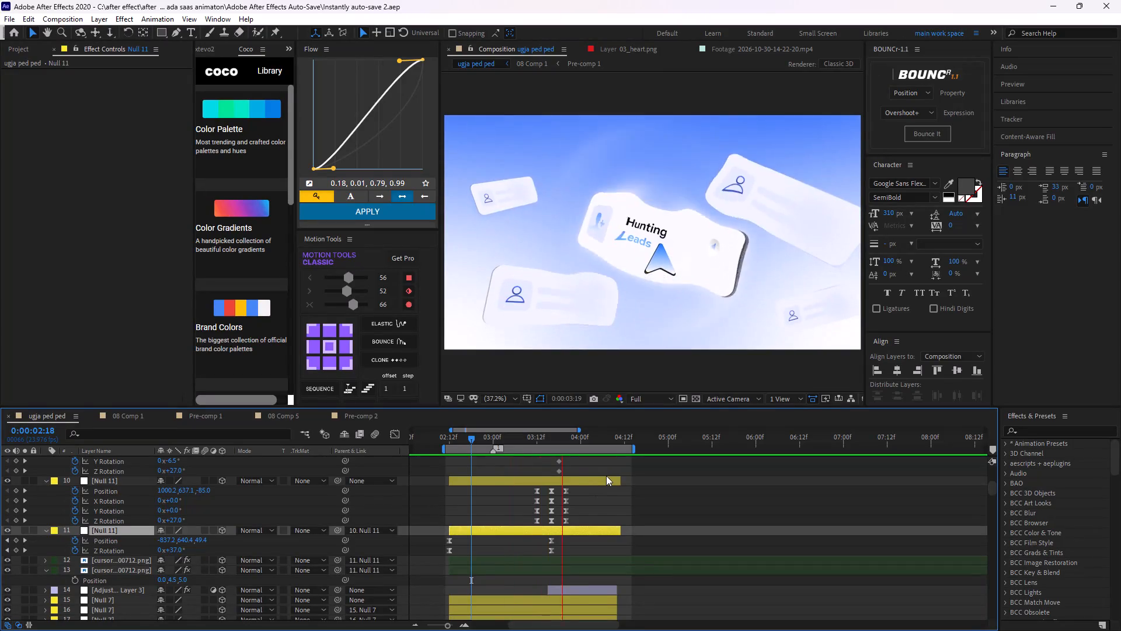
# Apply the BasicRippleNoLightDD preset to Adjustment Layer 3's BCC Ripple Dissolve and preview the cursor-click section.
pyautogui.press('space')
pyautogui.click(591, 591)
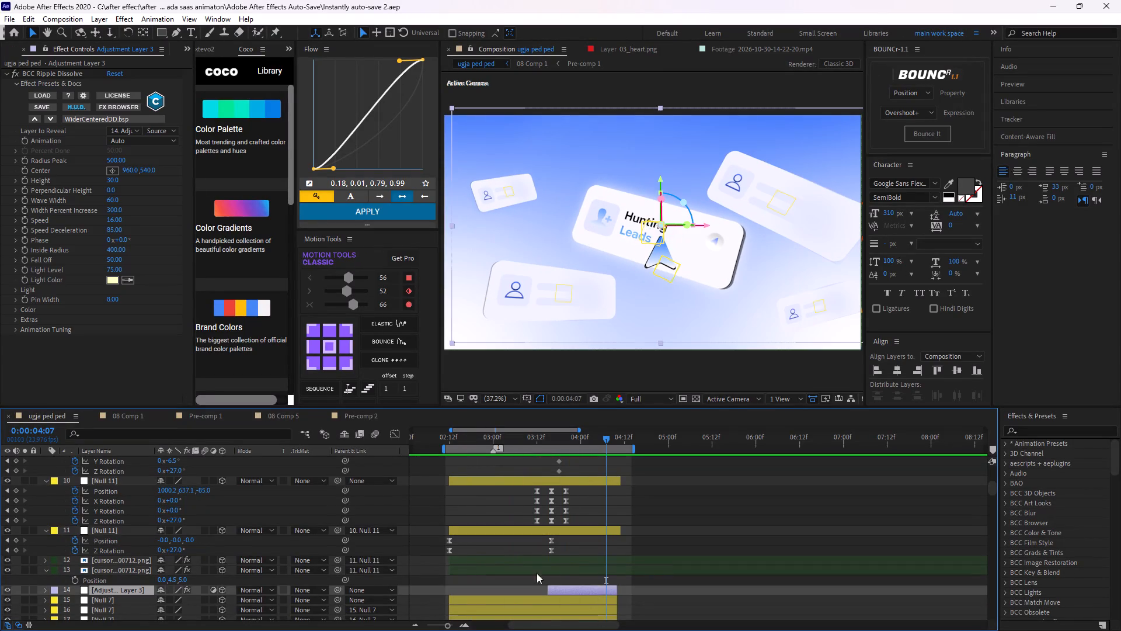
pyautogui.click(95, 113)
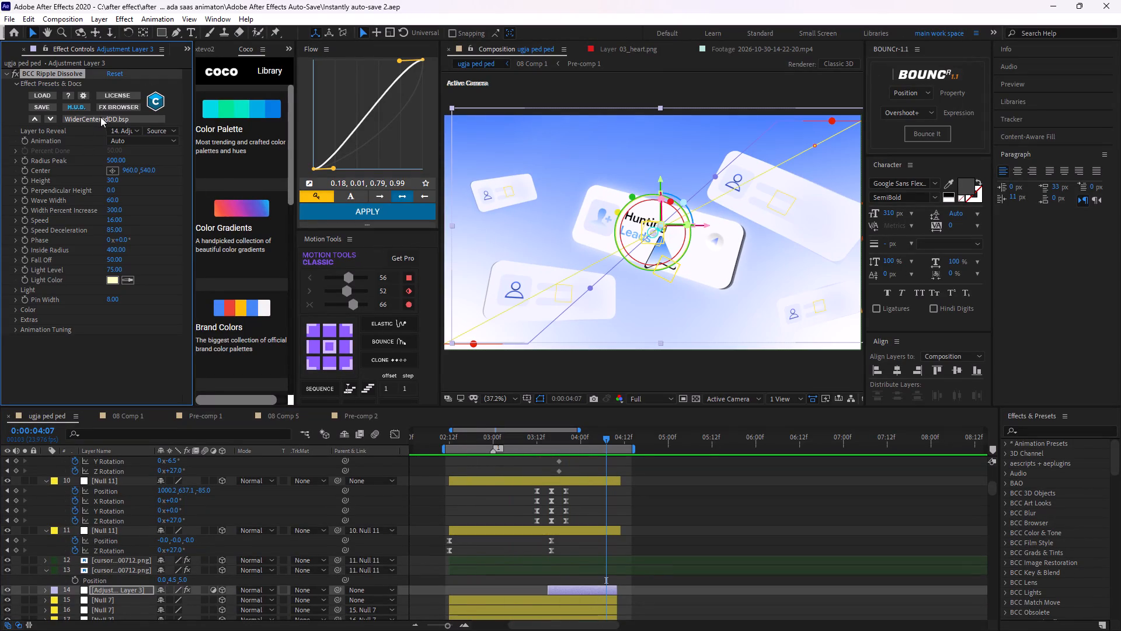
pyautogui.click(100, 117)
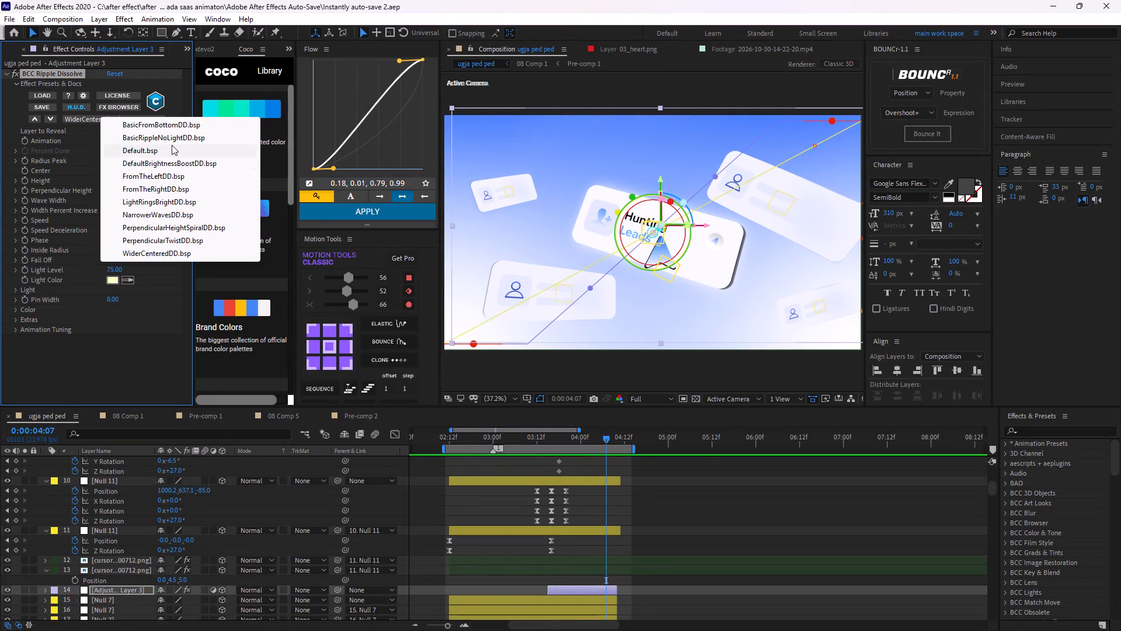
pyautogui.click(169, 143)
pyautogui.press('space')
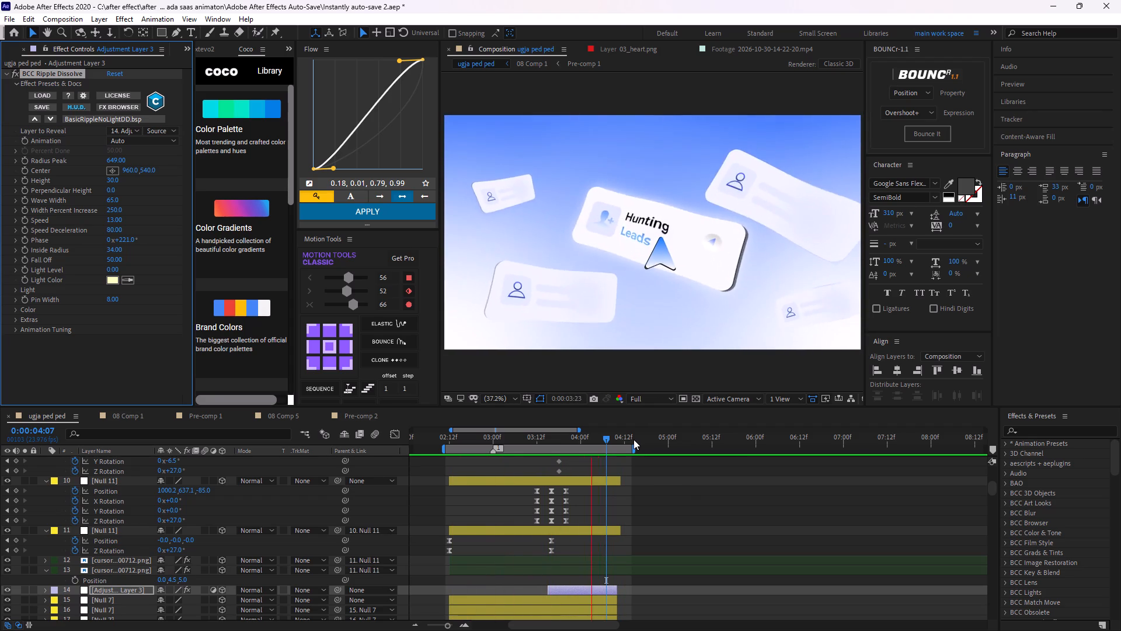
pyautogui.press('space')
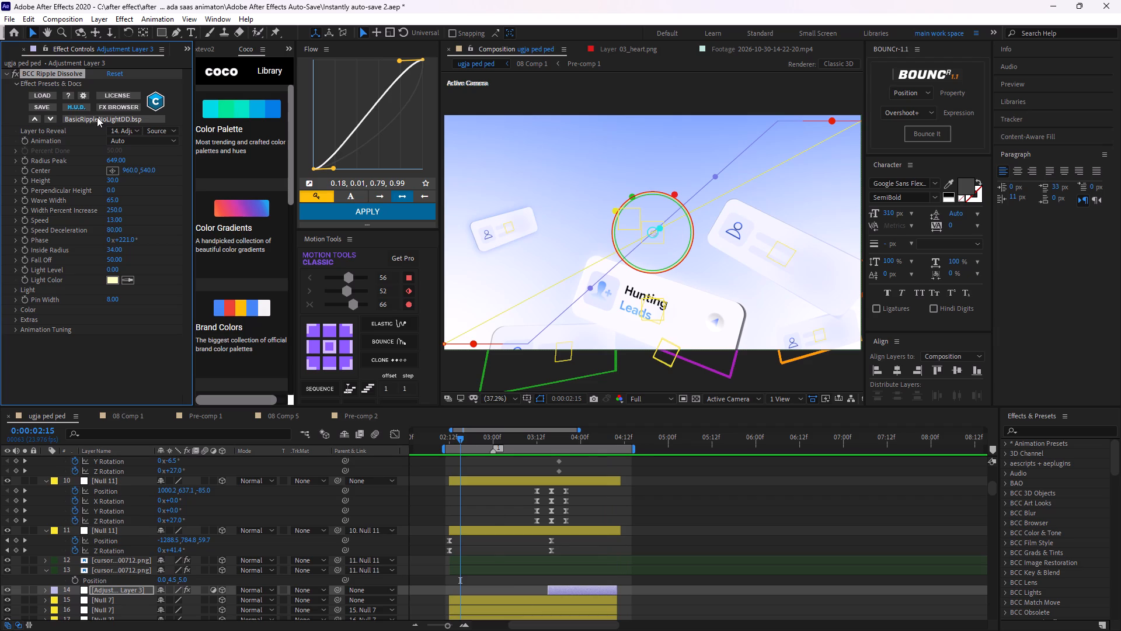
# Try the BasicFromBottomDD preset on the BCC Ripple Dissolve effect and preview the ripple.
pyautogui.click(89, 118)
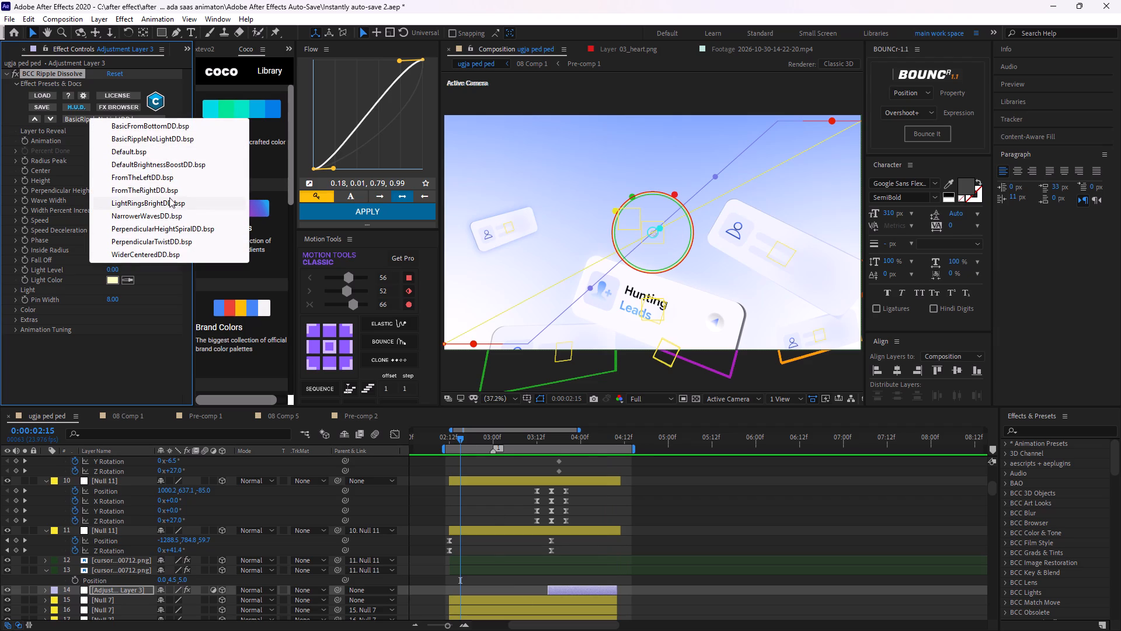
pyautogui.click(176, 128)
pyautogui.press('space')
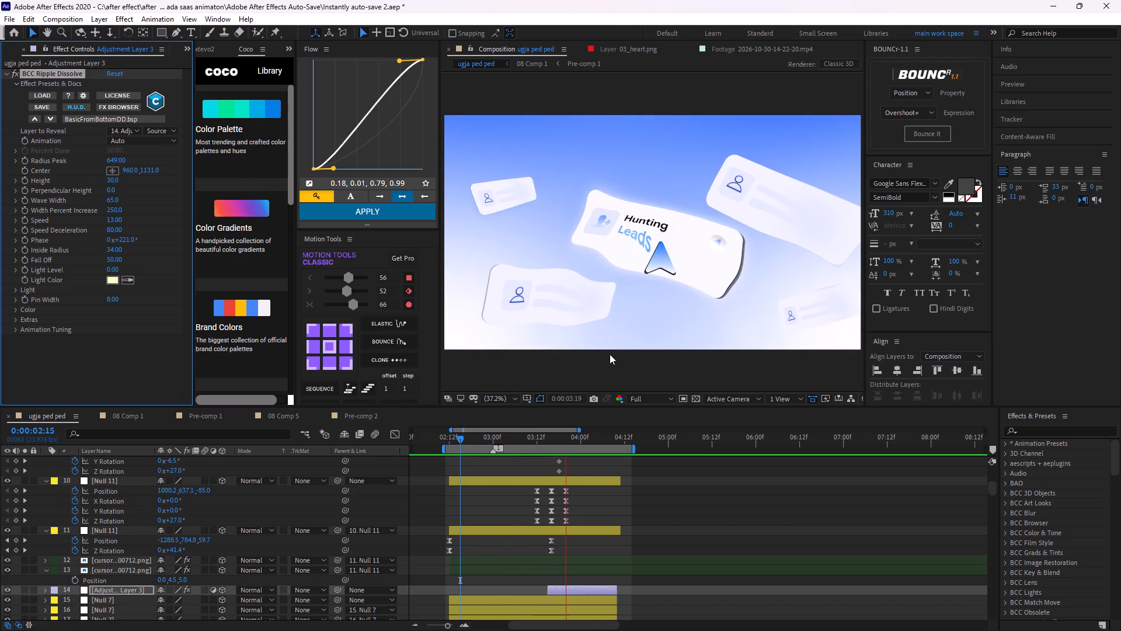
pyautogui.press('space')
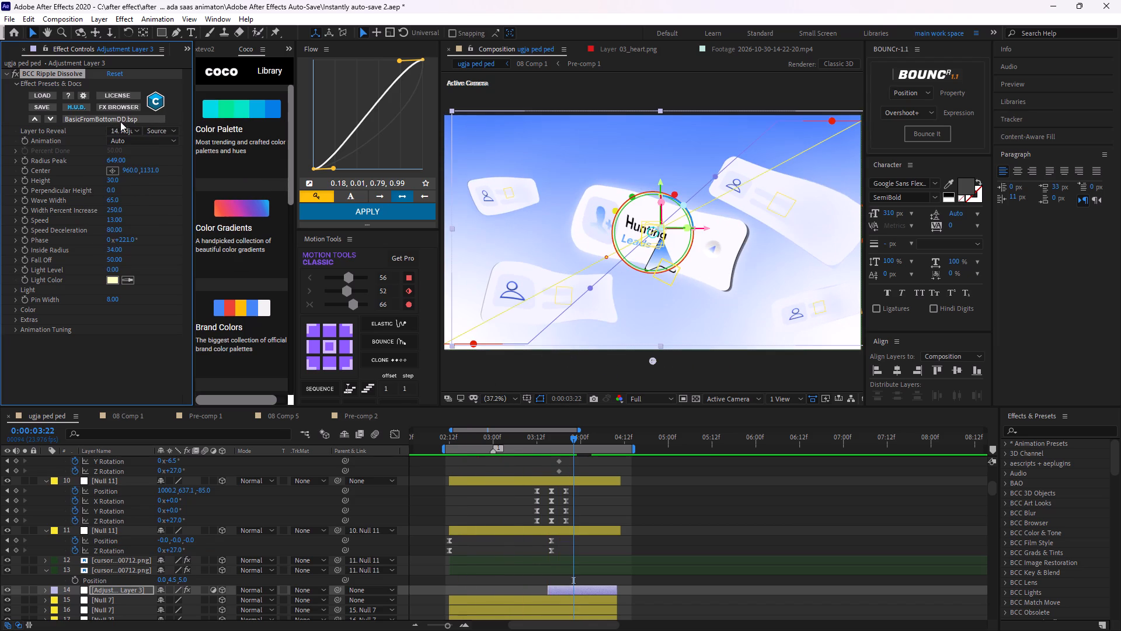
# Switch the BCC Ripple Dissolve back to the BasicRippleNoLightDD preset and preview the cursor click.
pyautogui.click(121, 121)
pyautogui.click(163, 138)
pyautogui.press('space')
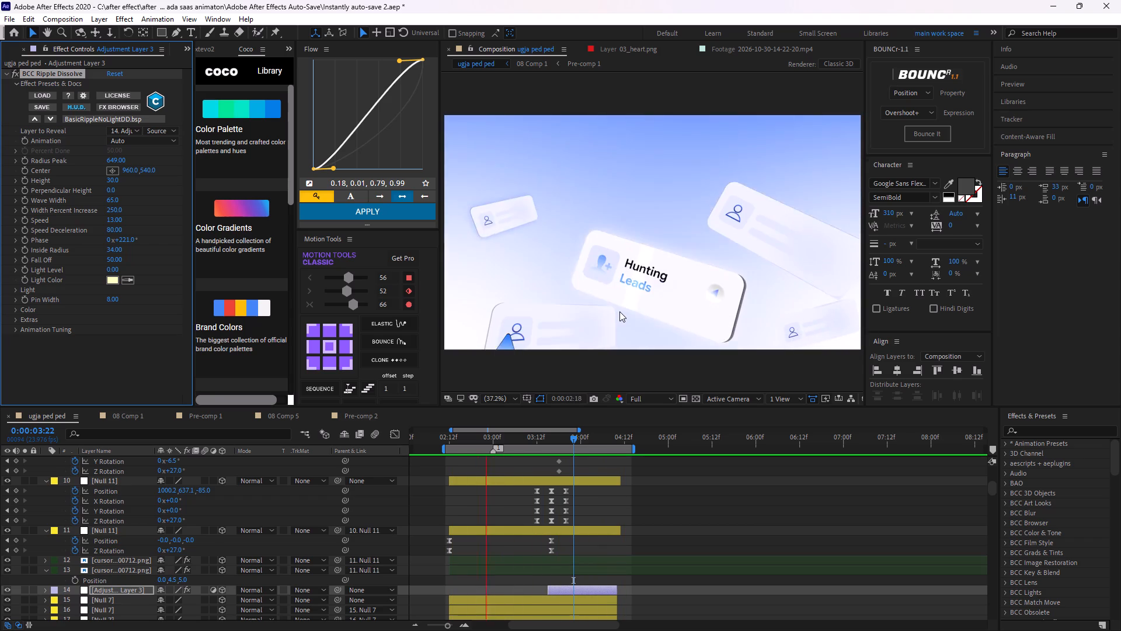
pyautogui.press('space')
pyautogui.press('space')
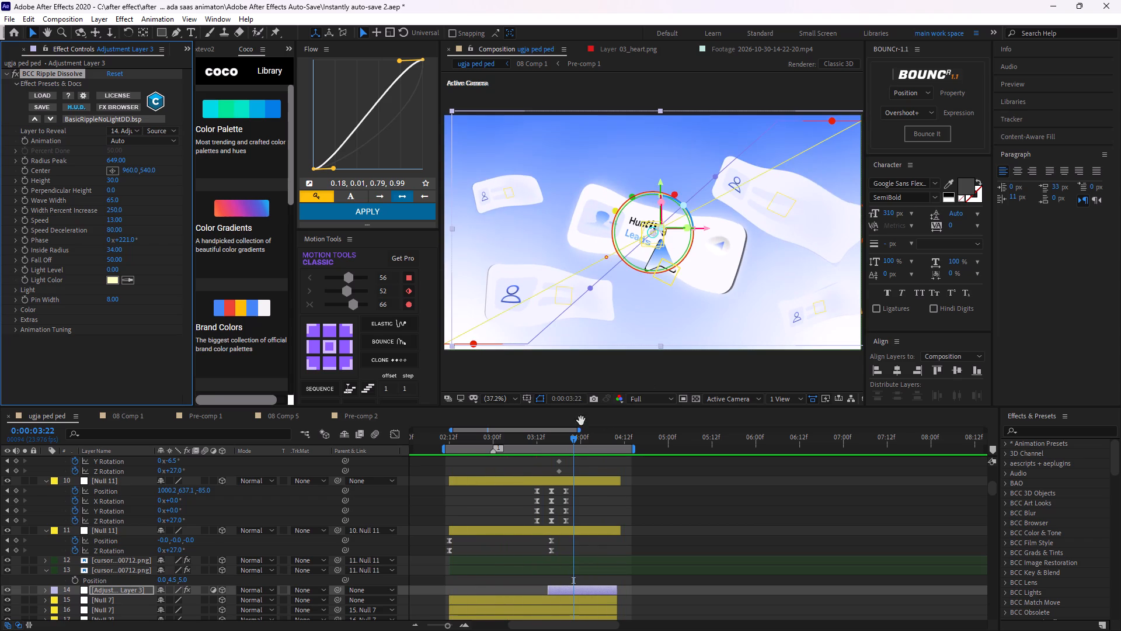
pyautogui.press('space')
# At 0:00:03:19, try larger and smaller ripple sizes in the viewer and settle the Radius Peak at about 368.
pyautogui.moveTo(607, 440); pyautogui.dragTo(558, 467)
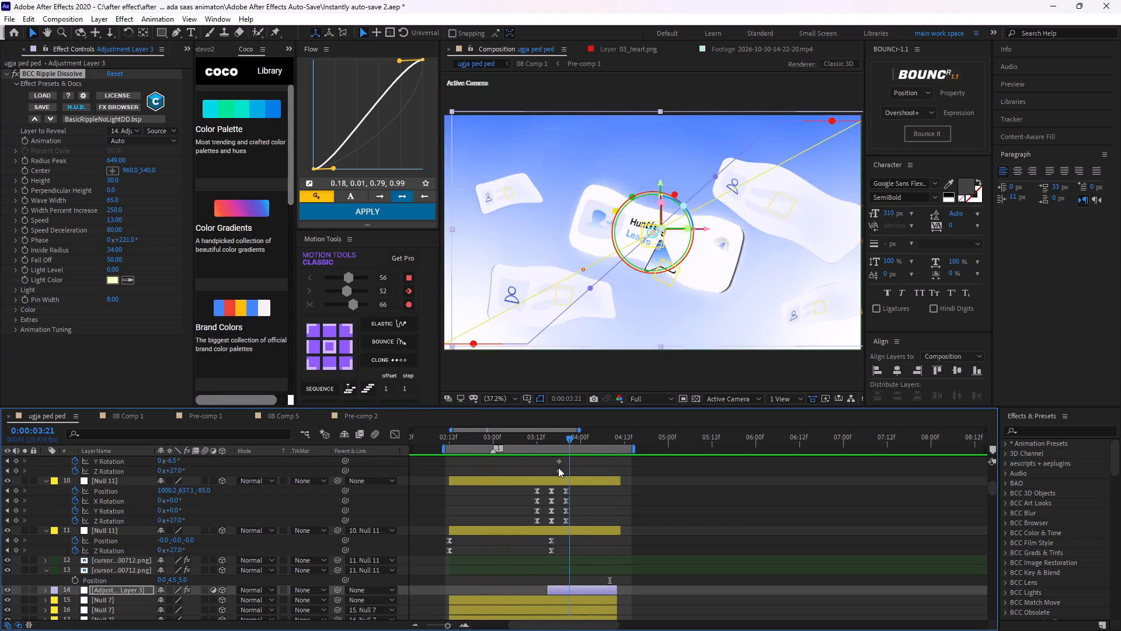
pyautogui.moveTo(558, 467); pyautogui.dragTo(559, 476)
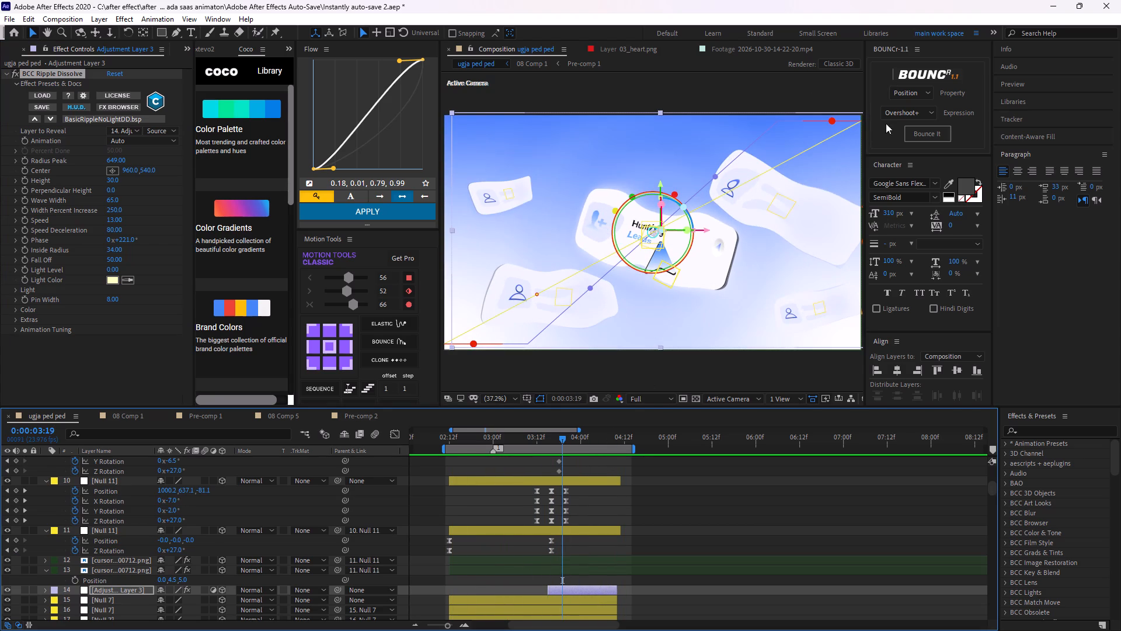
pyautogui.scroll(1, 691, 202)
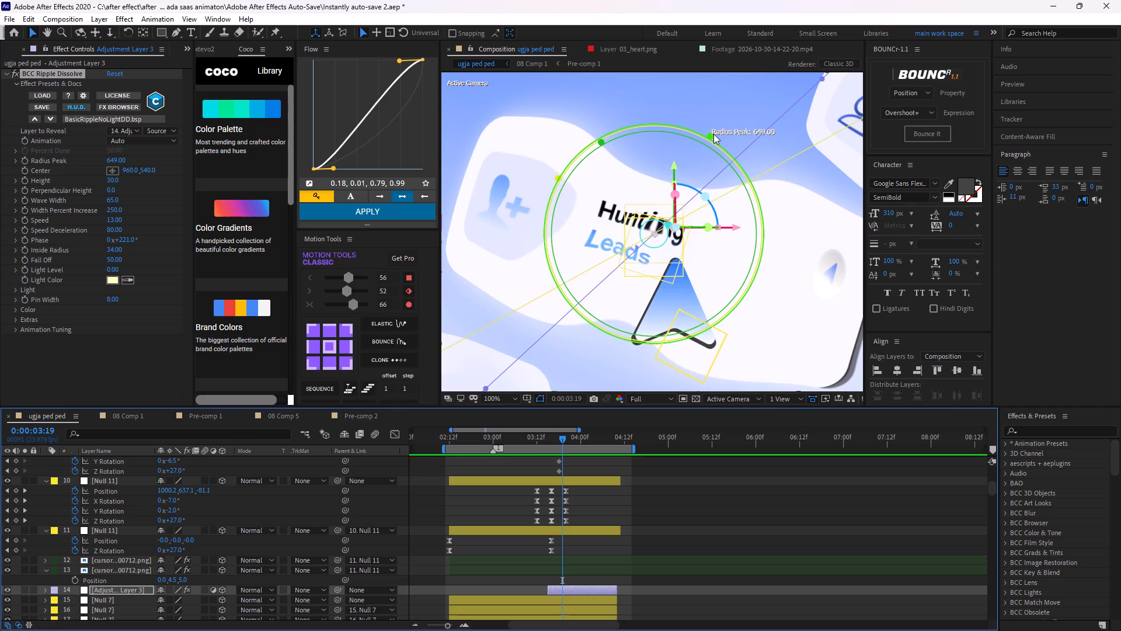
pyautogui.moveTo(713, 134); pyautogui.dragTo(749, 107)
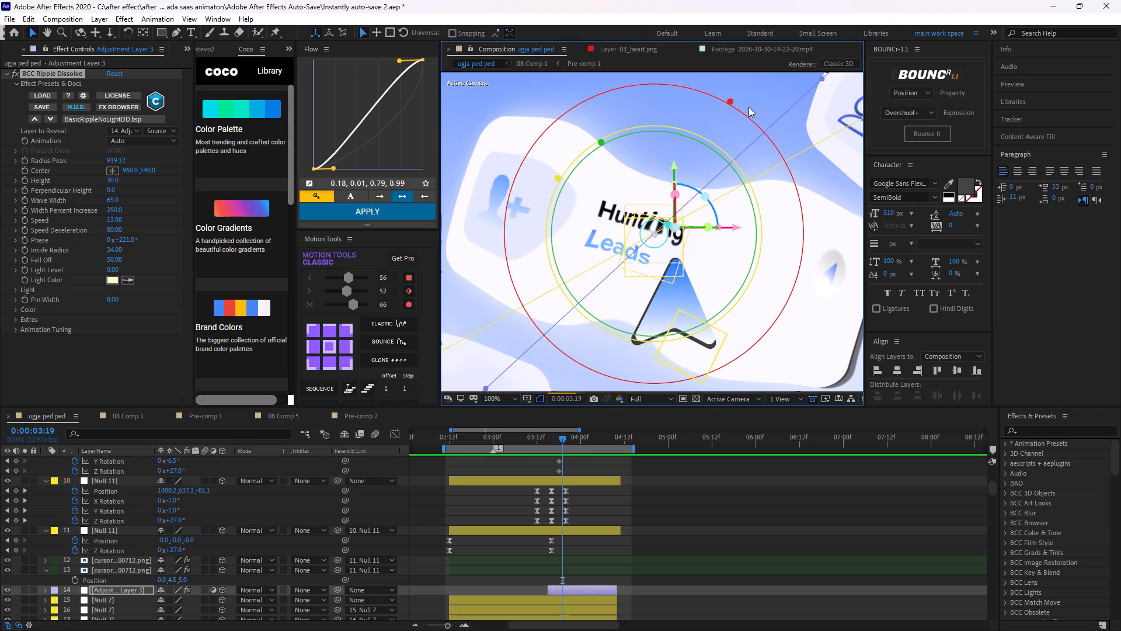
pyautogui.moveTo(730, 99); pyautogui.dragTo(709, 138)
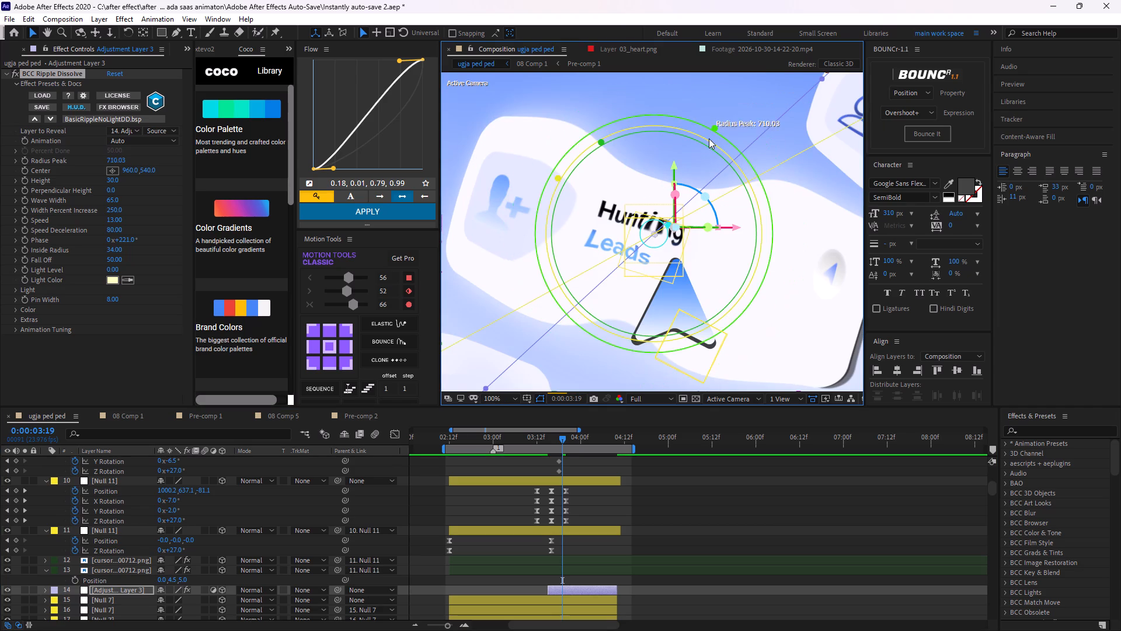
pyautogui.moveTo(709, 138); pyautogui.dragTo(695, 170)
pyautogui.scroll(-2, 740, 138)
pyautogui.scroll(1, 678, 211)
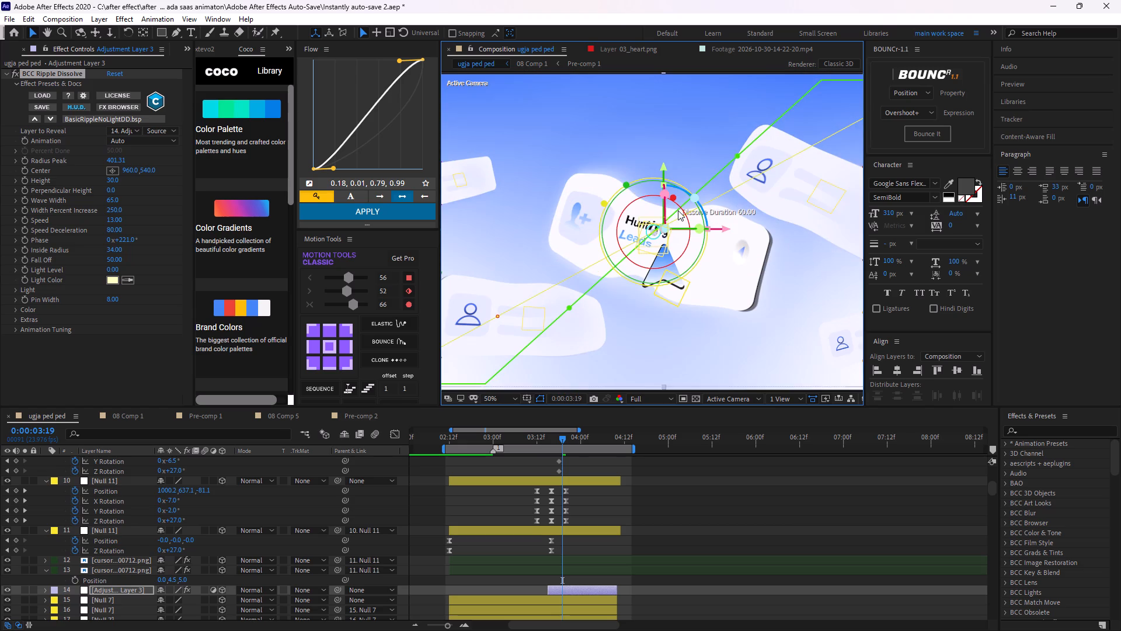
pyautogui.scroll(-1, 677, 199)
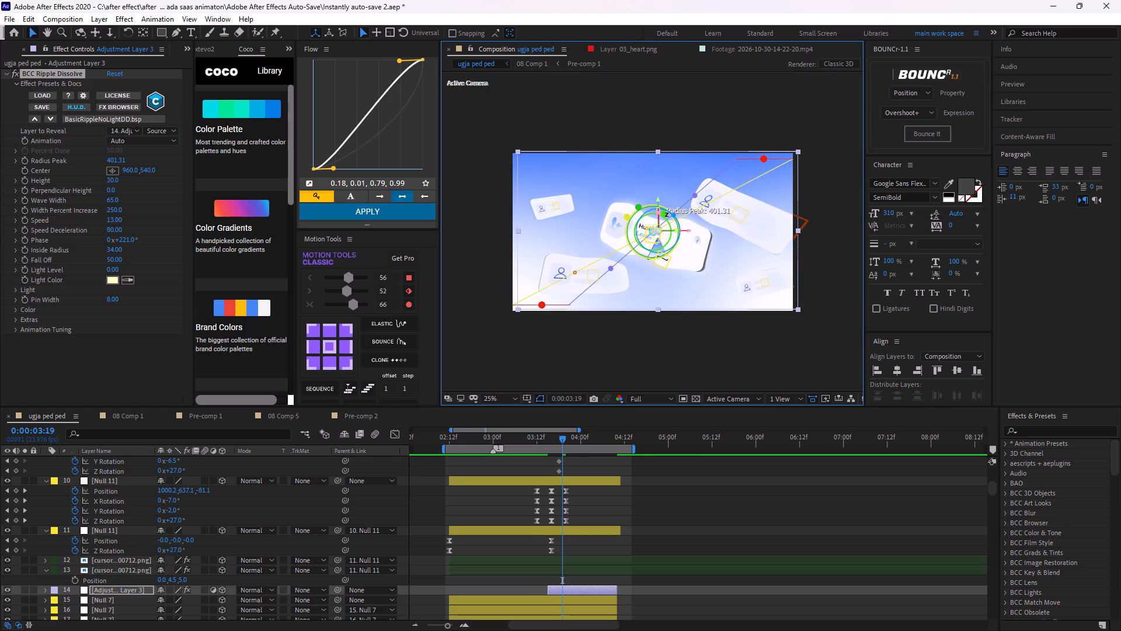
pyautogui.moveTo(664, 214); pyautogui.dragTo(679, 200)
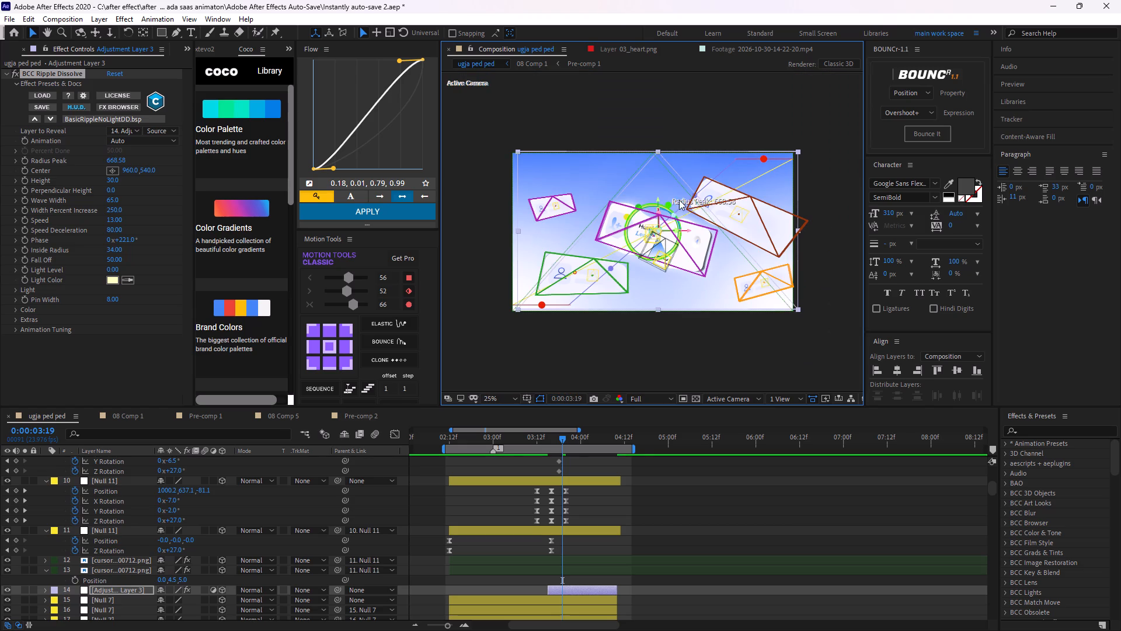
pyautogui.moveTo(679, 200); pyautogui.dragTo(704, 185)
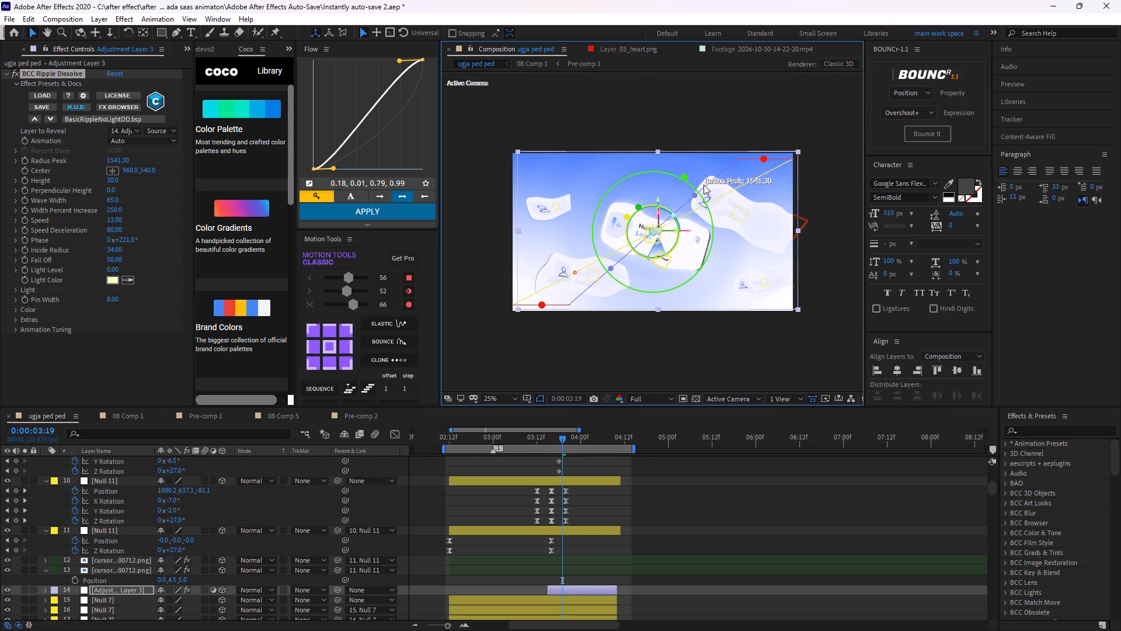
pyautogui.moveTo(704, 185); pyautogui.dragTo(716, 176)
pyautogui.moveTo(689, 164); pyautogui.dragTo(680, 191)
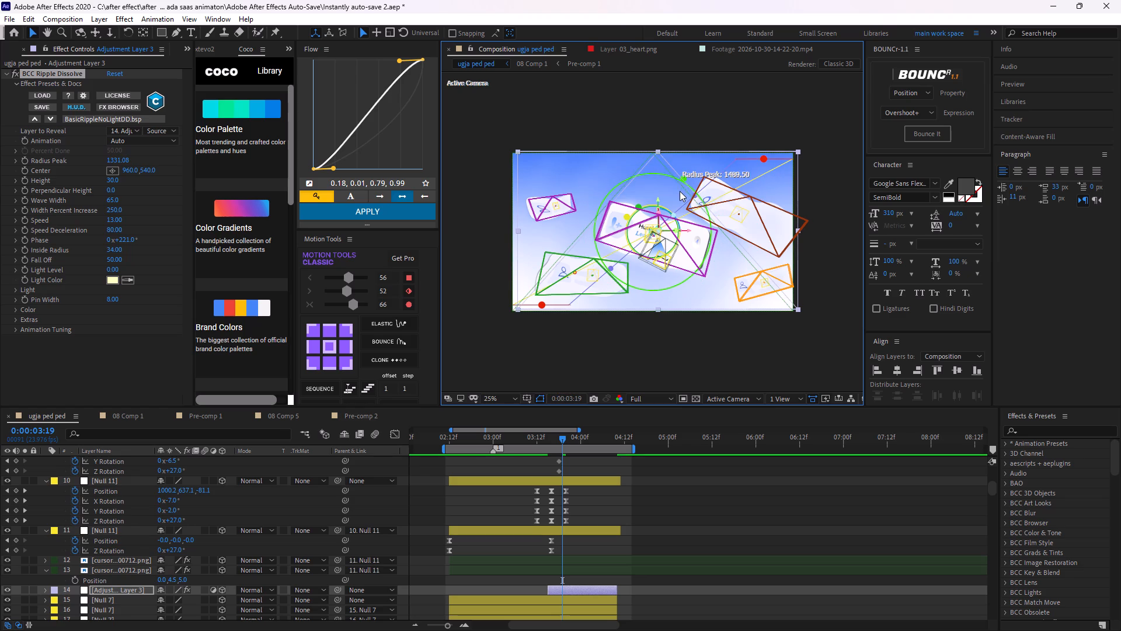
pyautogui.moveTo(680, 191); pyautogui.dragTo(677, 207)
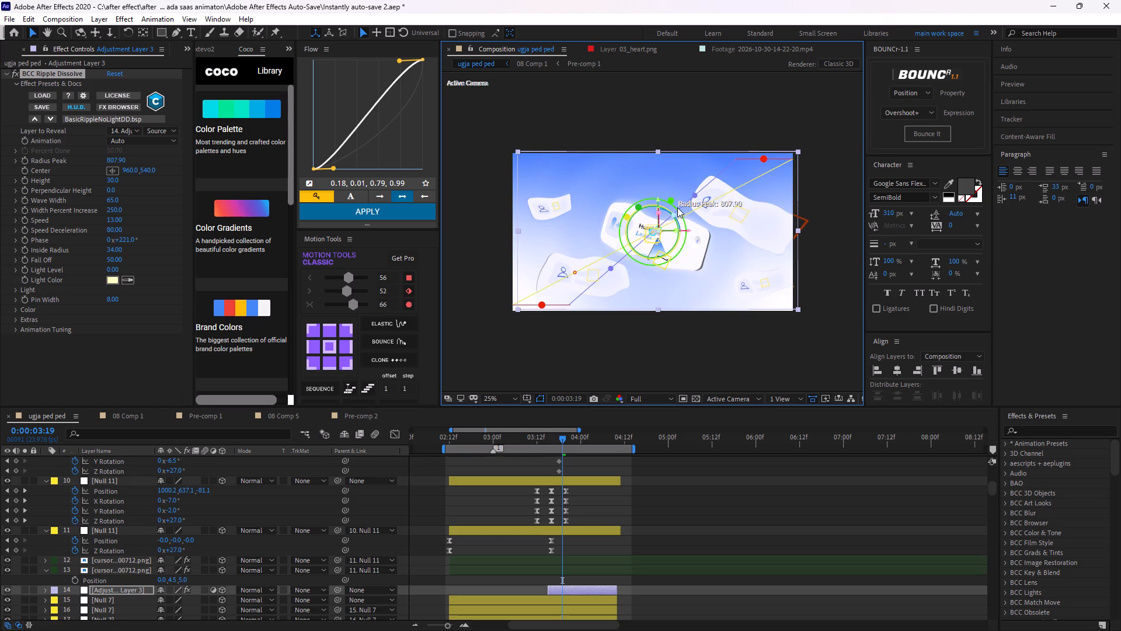
pyautogui.moveTo(673, 202); pyautogui.dragTo(666, 211)
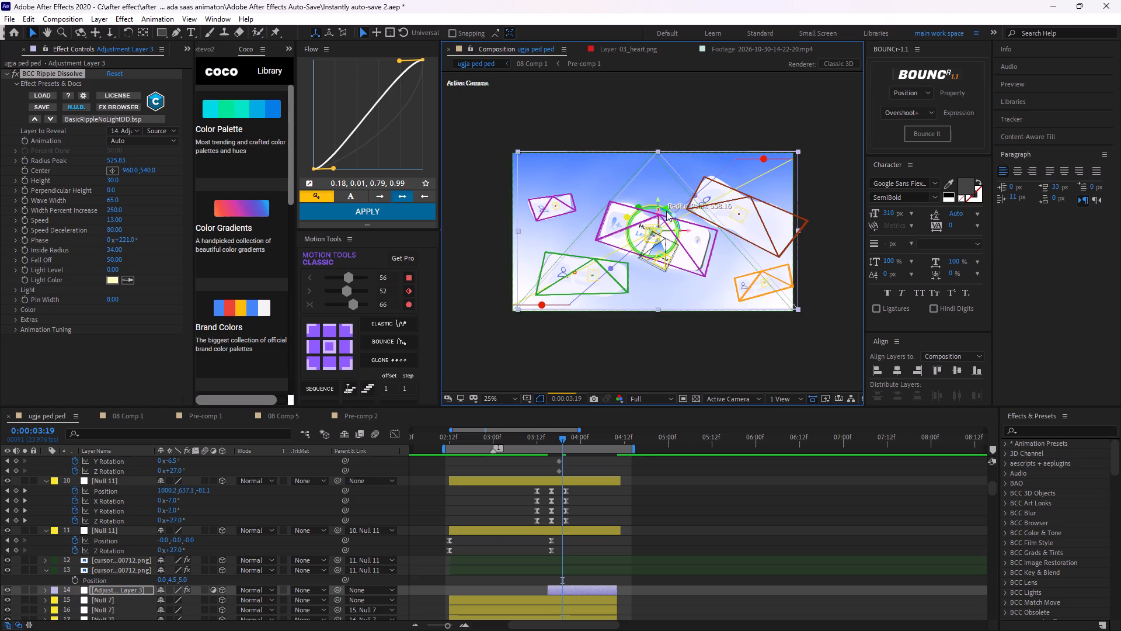
pyautogui.moveTo(666, 211); pyautogui.dragTo(665, 218)
# Reduce the ripple's Height to about 10.6 using its on-screen control in the viewer.
pyautogui.scroll(1, 665, 218)
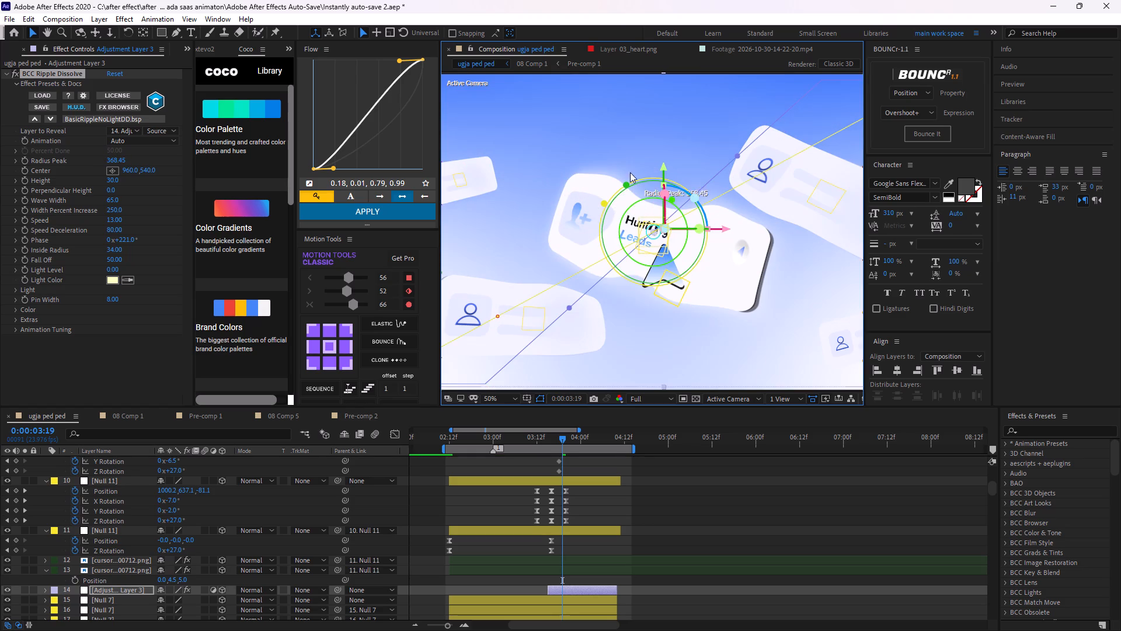
pyautogui.moveTo(627, 183); pyautogui.dragTo(635, 197)
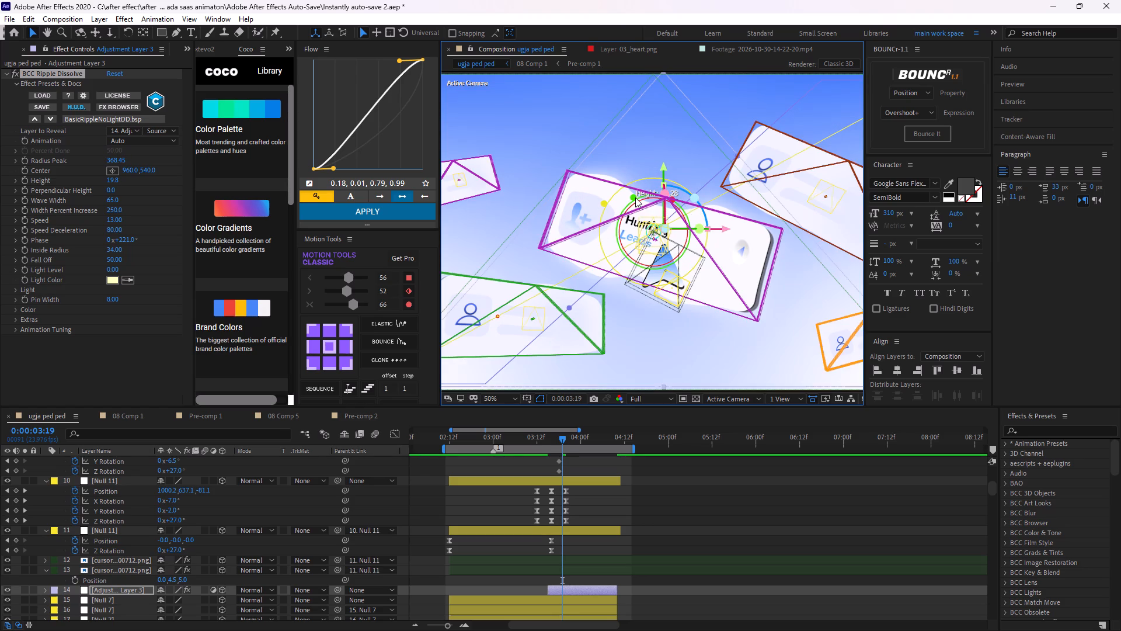
pyautogui.moveTo(635, 197); pyautogui.dragTo(642, 210)
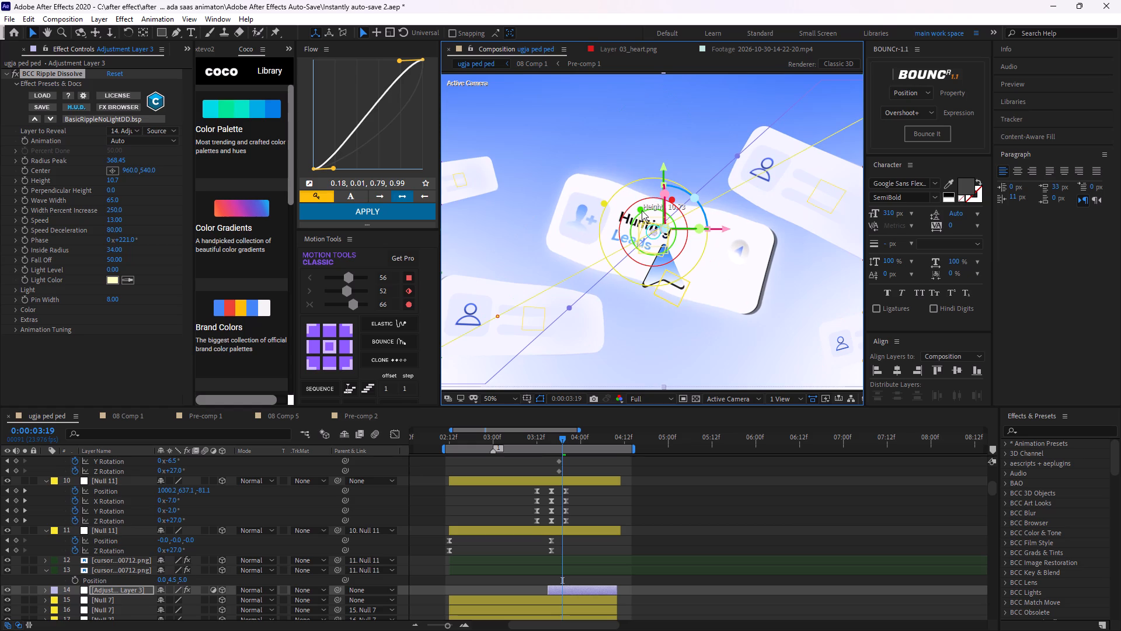
pyautogui.moveTo(642, 210); pyautogui.dragTo(642, 210)
# Try narrower ripple waves in the viewer and settle the Wave Width at about 64.7.
pyautogui.moveTo(605, 205); pyautogui.dragTo(621, 213)
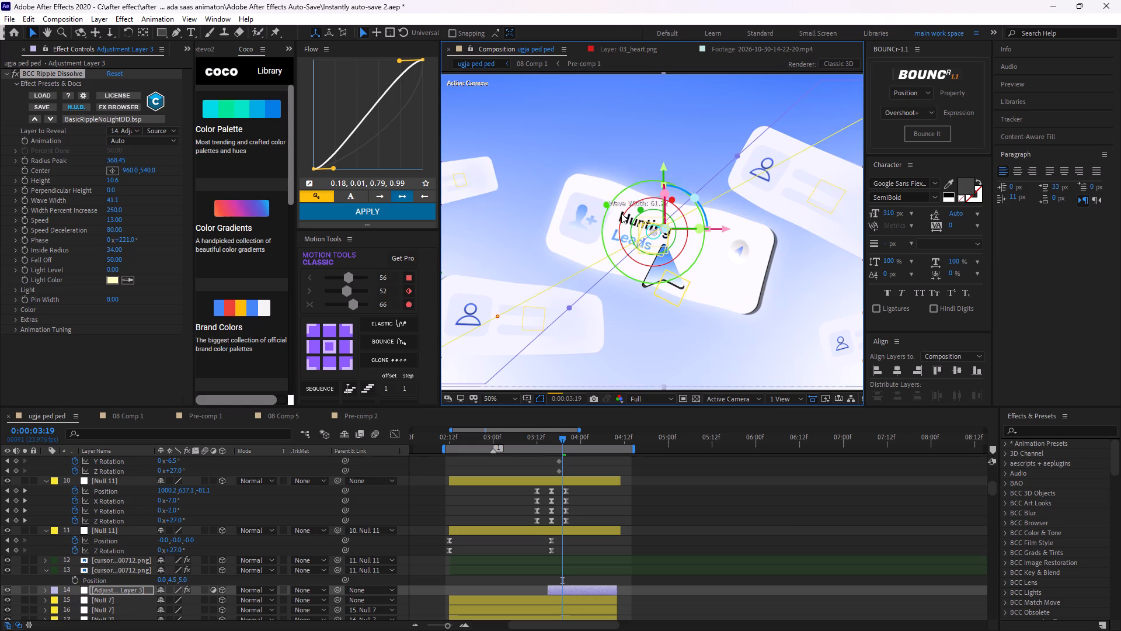
pyautogui.moveTo(621, 213); pyautogui.dragTo(617, 208)
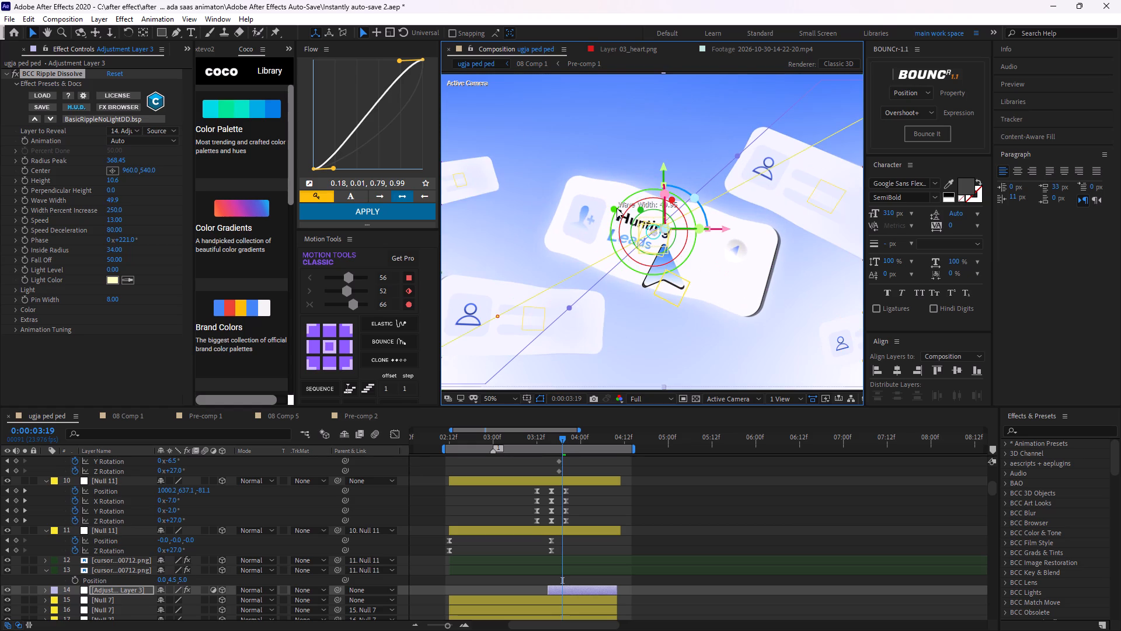
pyautogui.moveTo(617, 208); pyautogui.dragTo(612, 202)
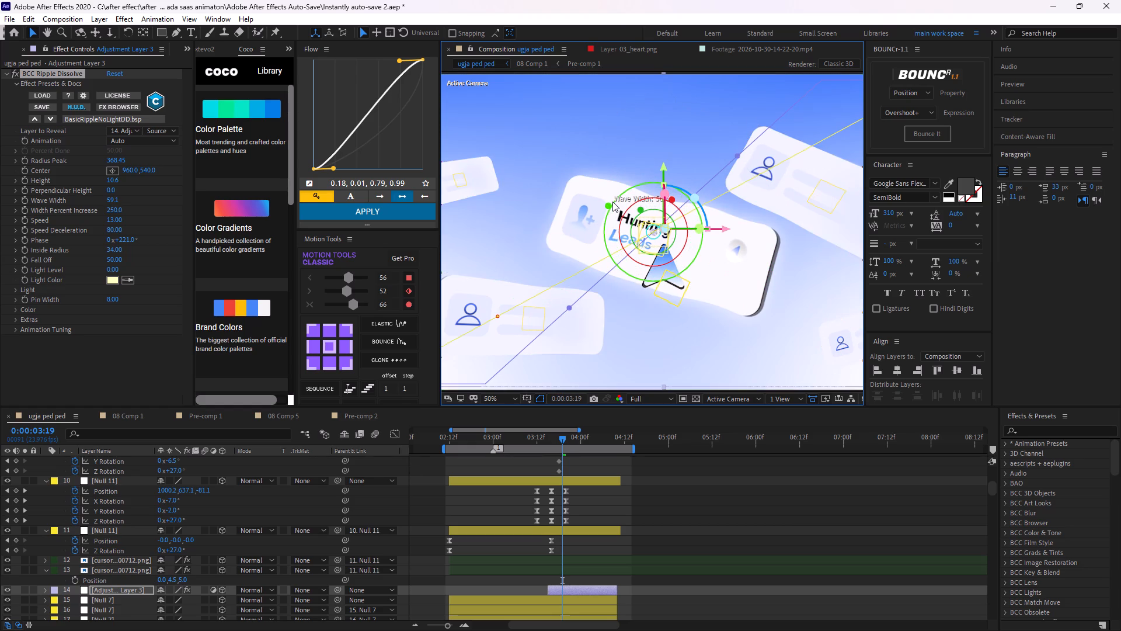
pyautogui.moveTo(612, 202); pyautogui.dragTo(611, 197)
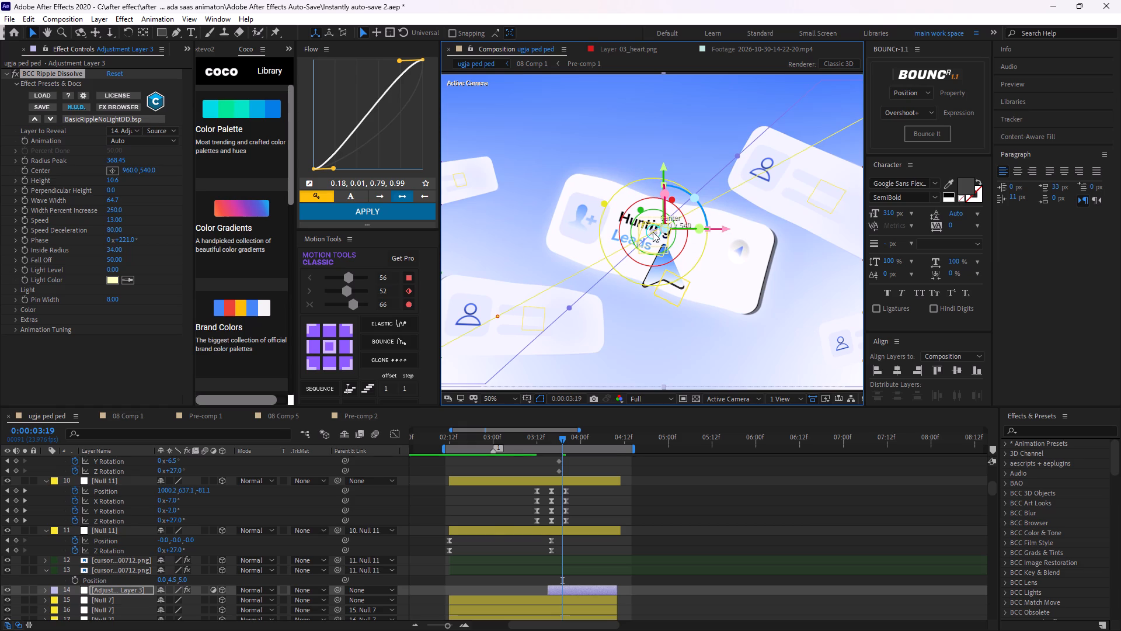
# Preview the softened cursor-click ripple several times, with the composition fitted to the viewer.
pyautogui.press('space')
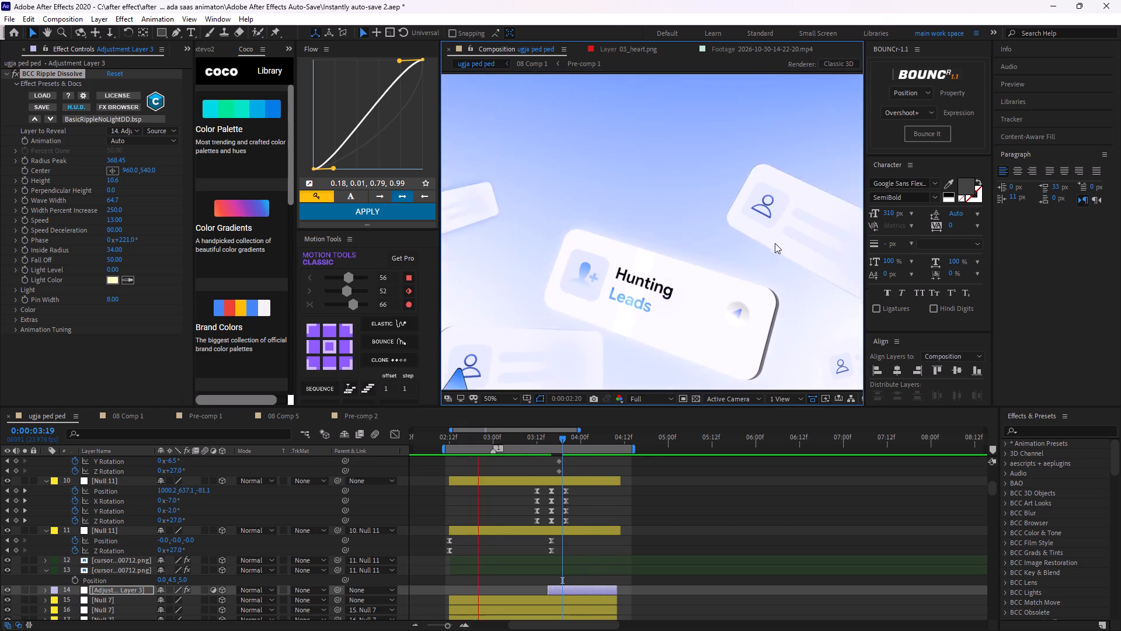
pyautogui.press('space')
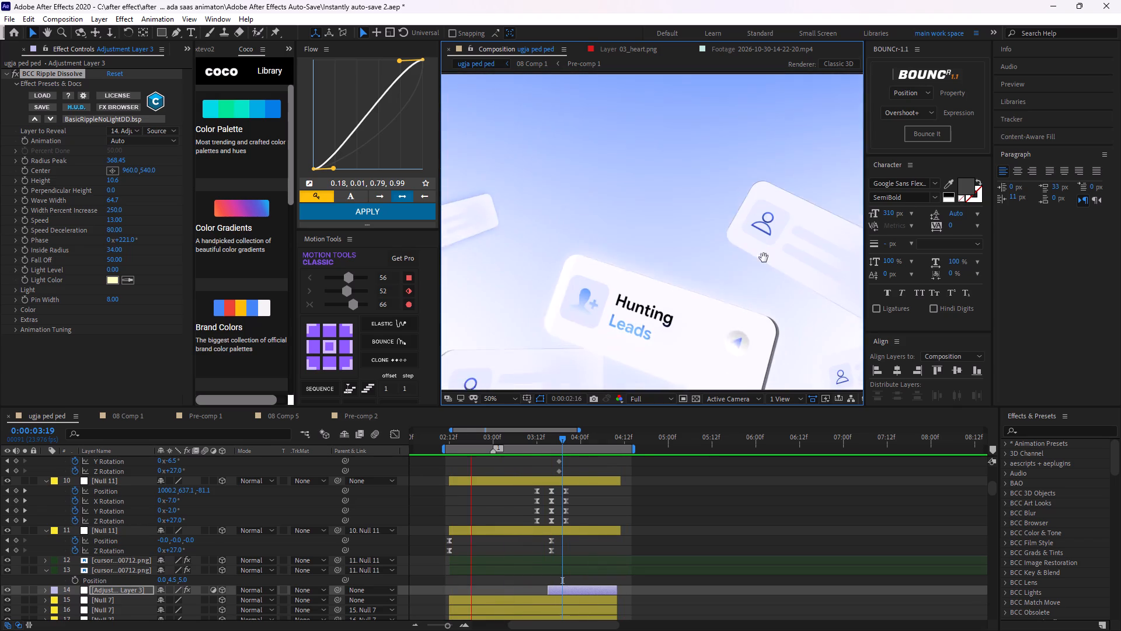
pyautogui.scroll(-1, 669, 227)
pyautogui.click(507, 398)
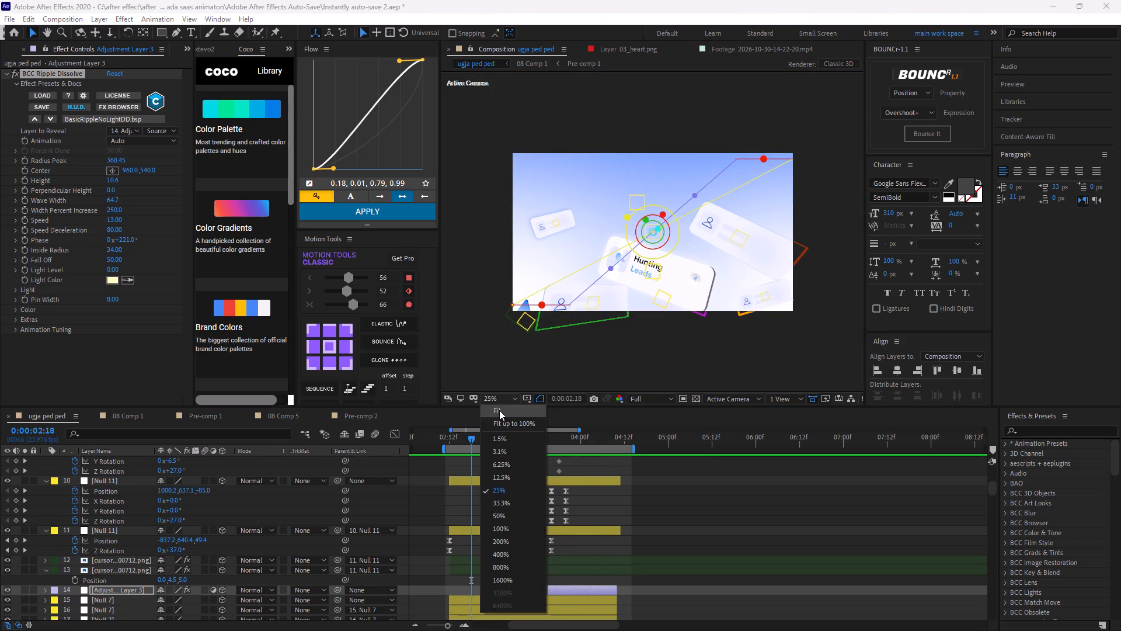
pyautogui.click(499, 410)
pyautogui.press('space')
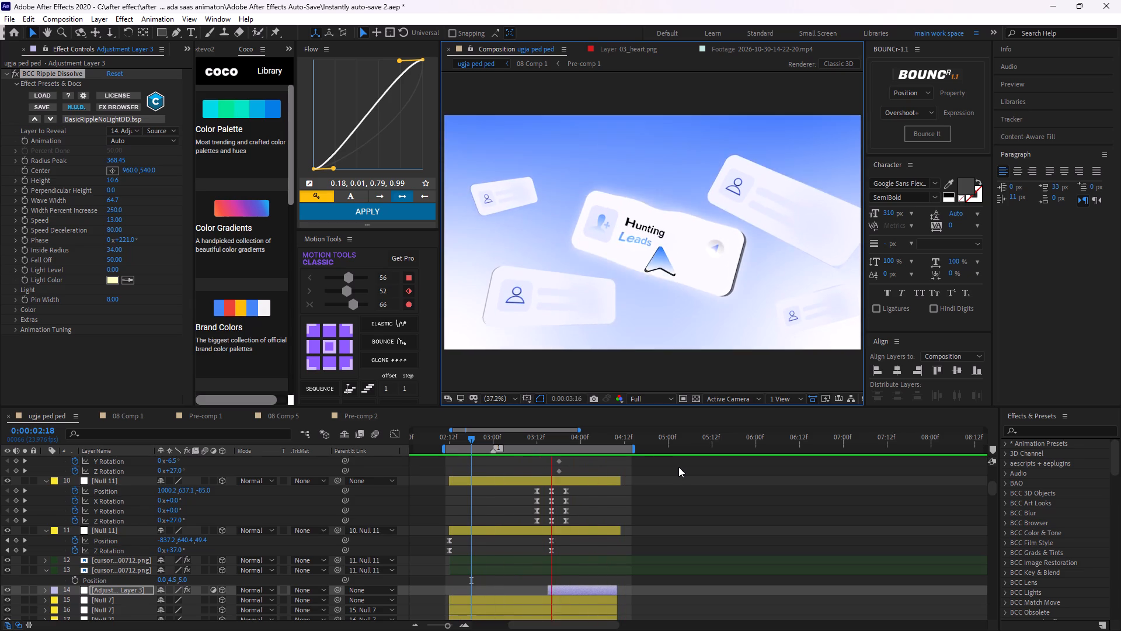
pyautogui.press('space')
pyautogui.press('space')
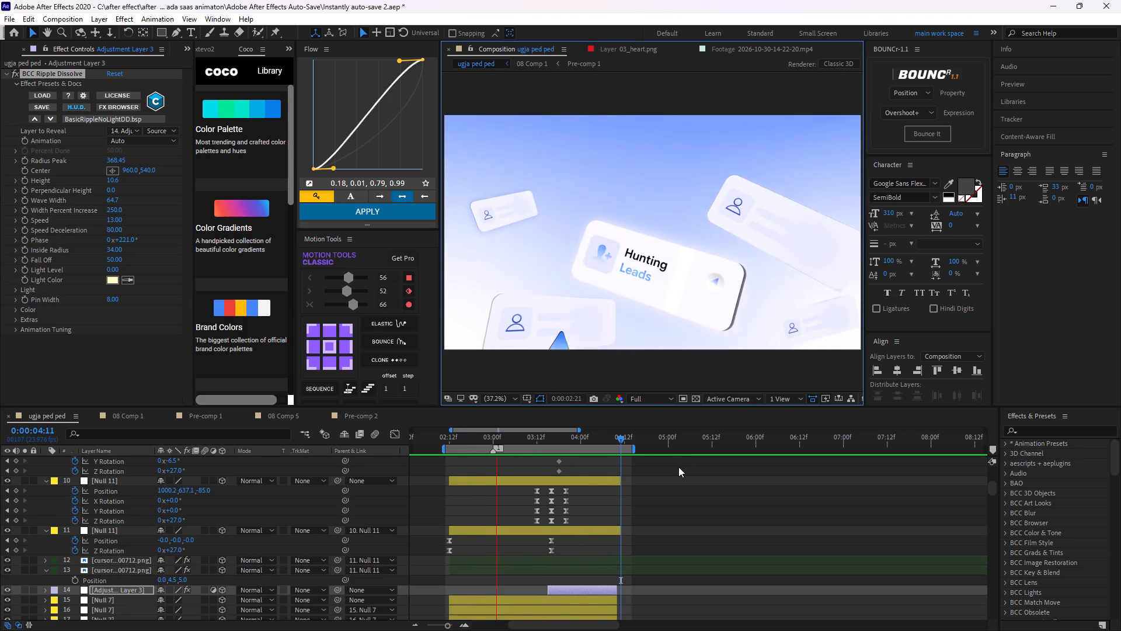
pyautogui.press('space')
pyautogui.press('space')
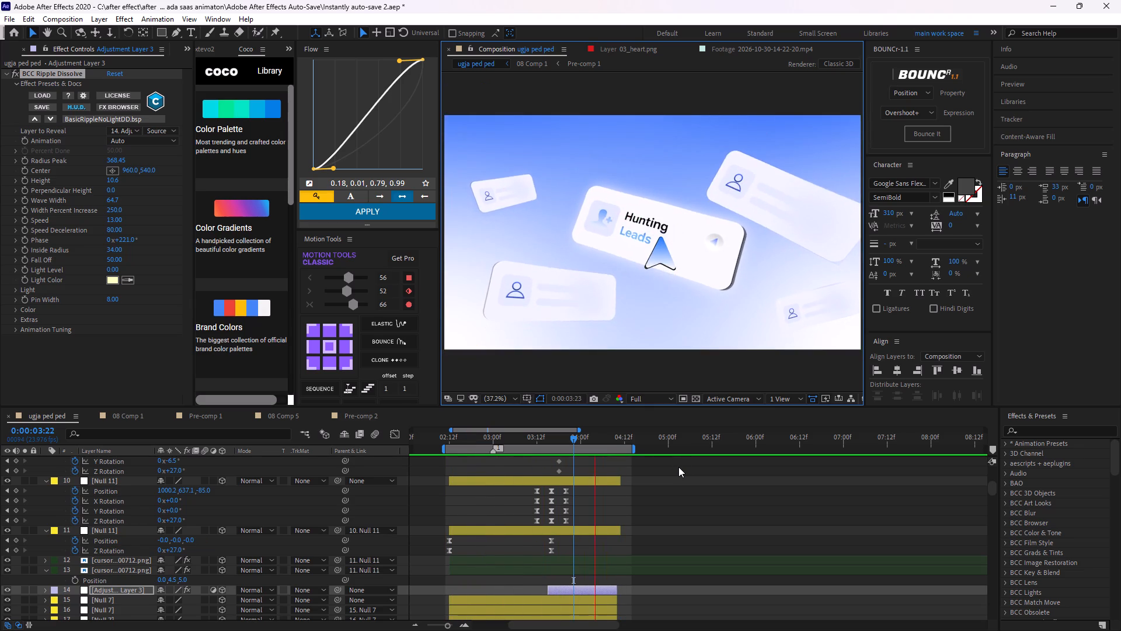
# Stop the preview and duplicate the adjustment layer that carries the ripple effect.
pyautogui.press('space')
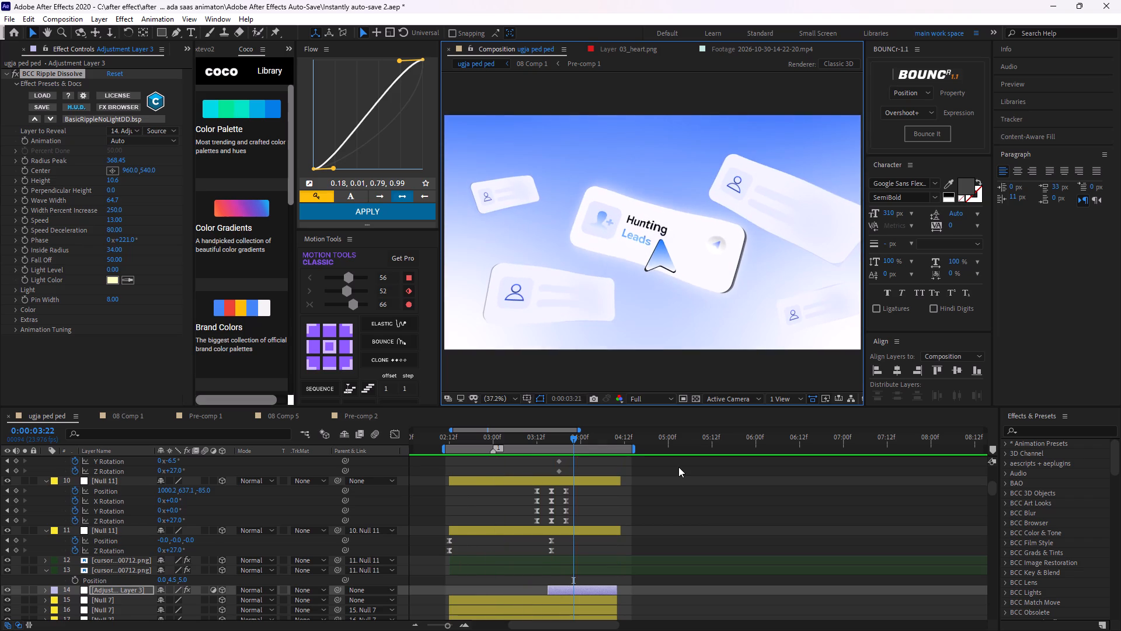
pyautogui.click(502, 575)
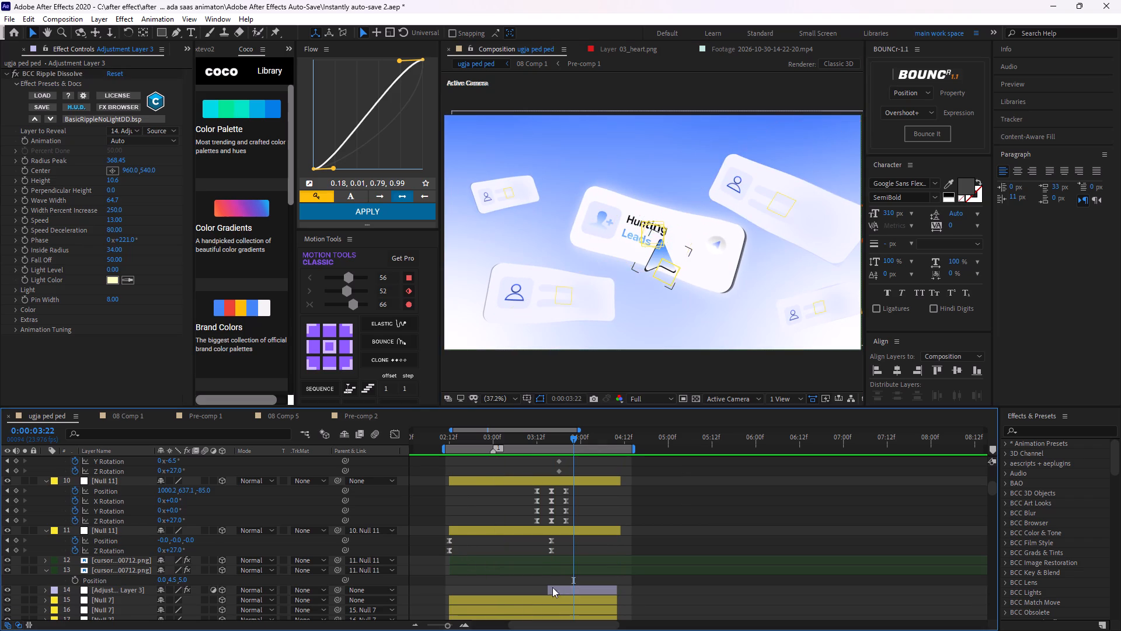
pyautogui.moveTo(564, 599); pyautogui.dragTo(565, 590)
pyautogui.click(565, 586)
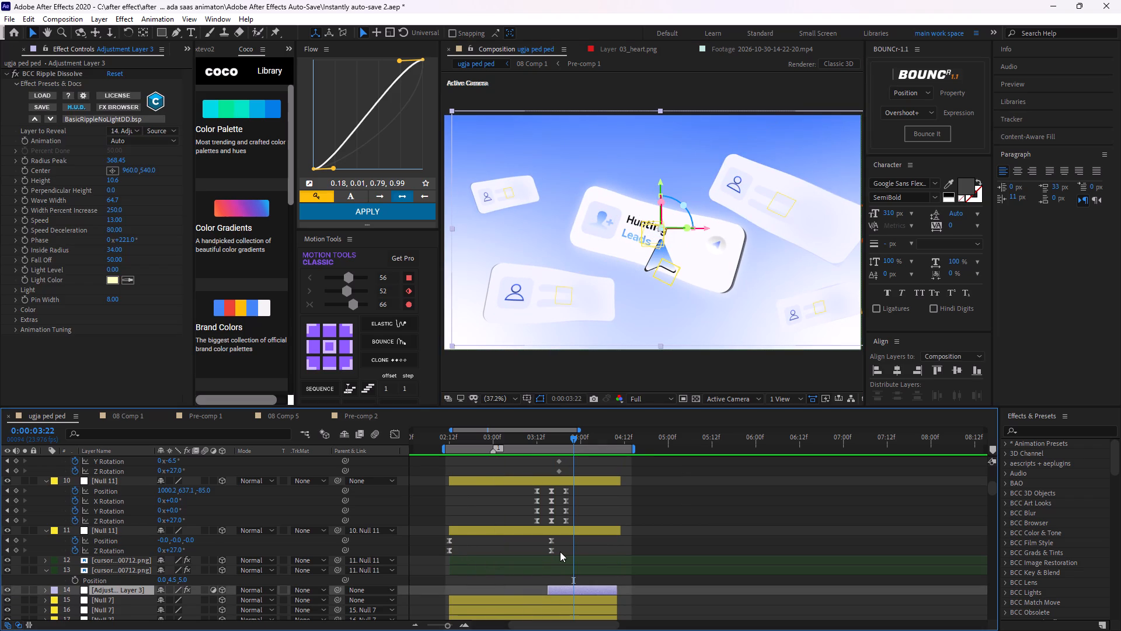
pyautogui.hotkey('ctrl', 'd')
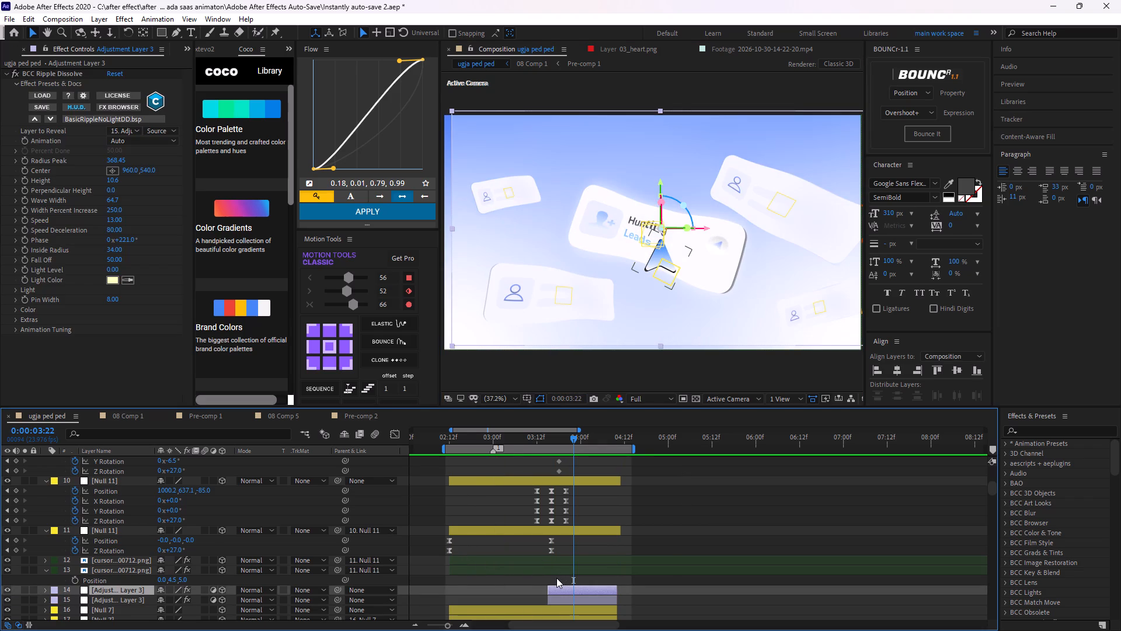
# Apply BCC Bulge to the duplicate adjustment layer and remove BCC Ripple Dissolve from it.
pyautogui.hotkey('ctrl', 'space')
pyautogui.write('bulf')
pyautogui.press('BackSpace')
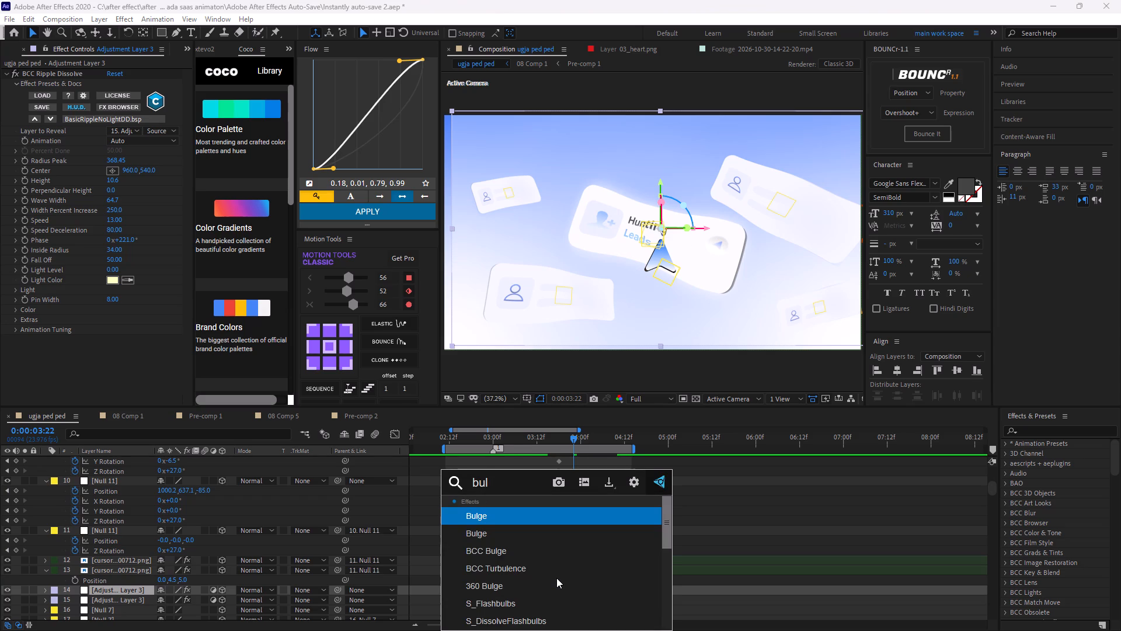
pyautogui.press('Down')
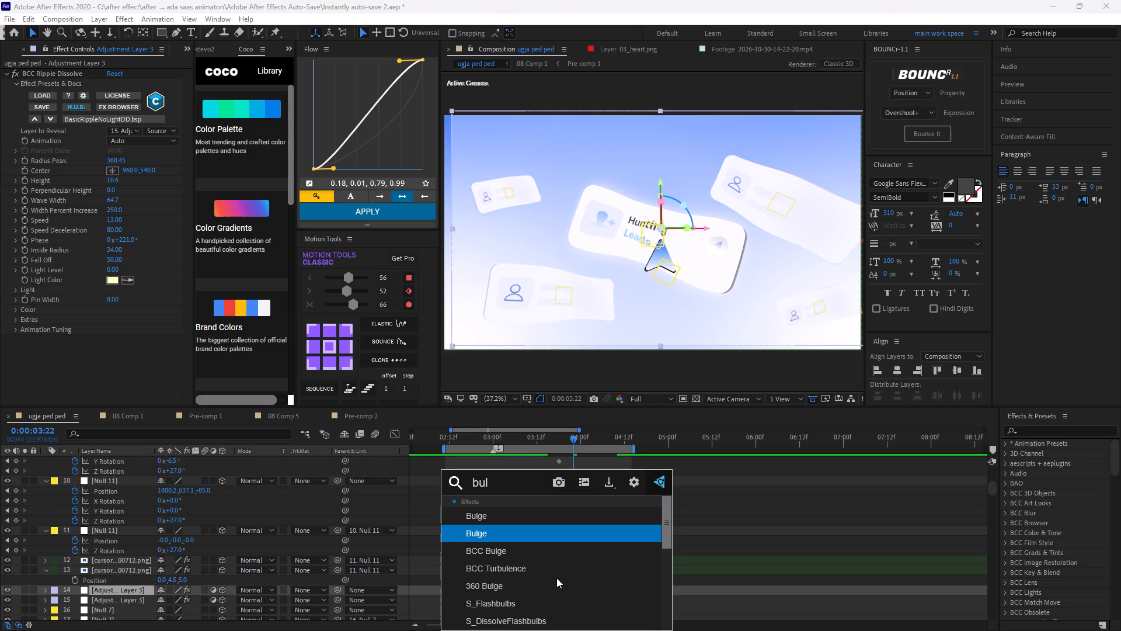
pyautogui.press('Down')
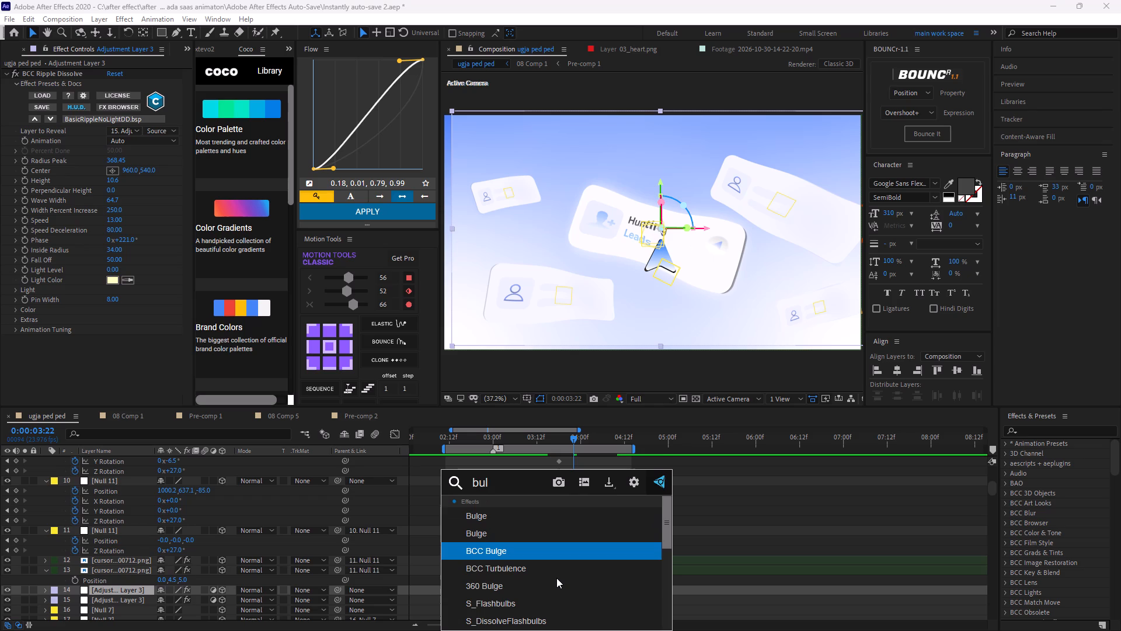
pyautogui.press('Return')
pyautogui.scroll(5, 2, 142)
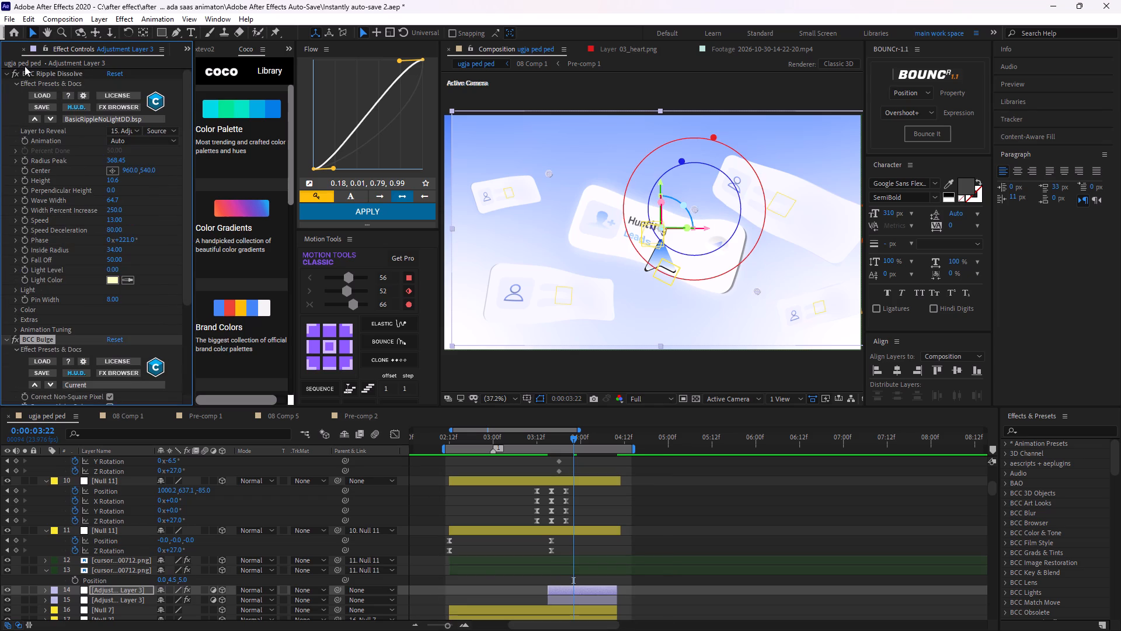
pyautogui.click(32, 77)
pyautogui.press('BackSpace')
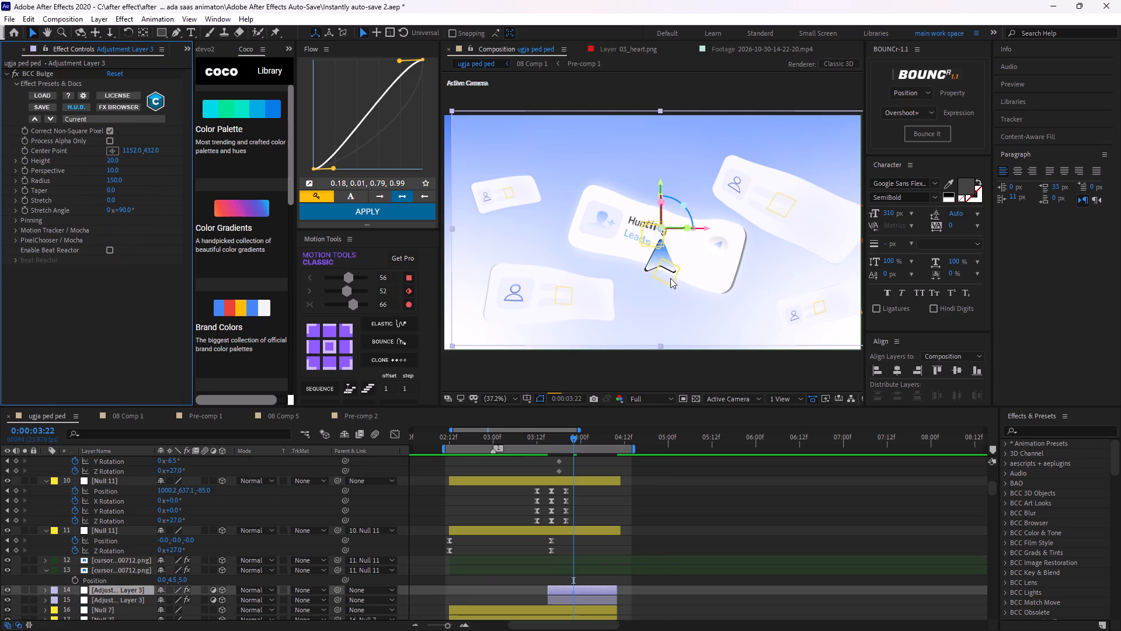
# Hide the original ripple adjustment layer and preview the cursor click from 0:00:03:15.
pyautogui.scroll(-1, 664, 281)
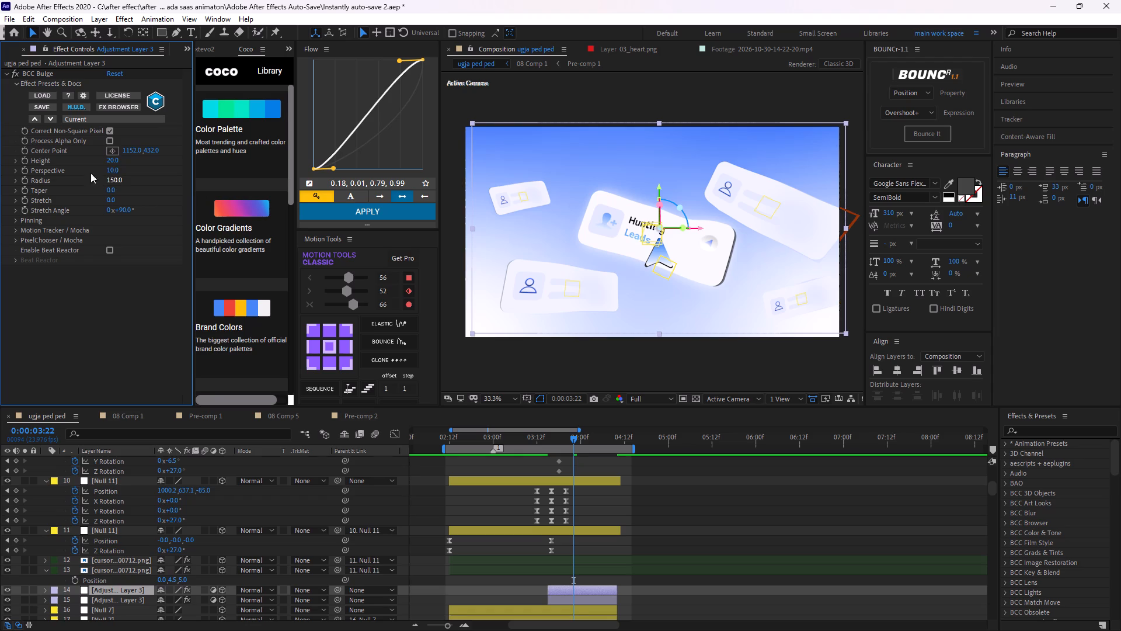
pyautogui.scroll(1, 624, 241)
pyautogui.moveTo(710, 268); pyautogui.dragTo(678, 241, button='middle')
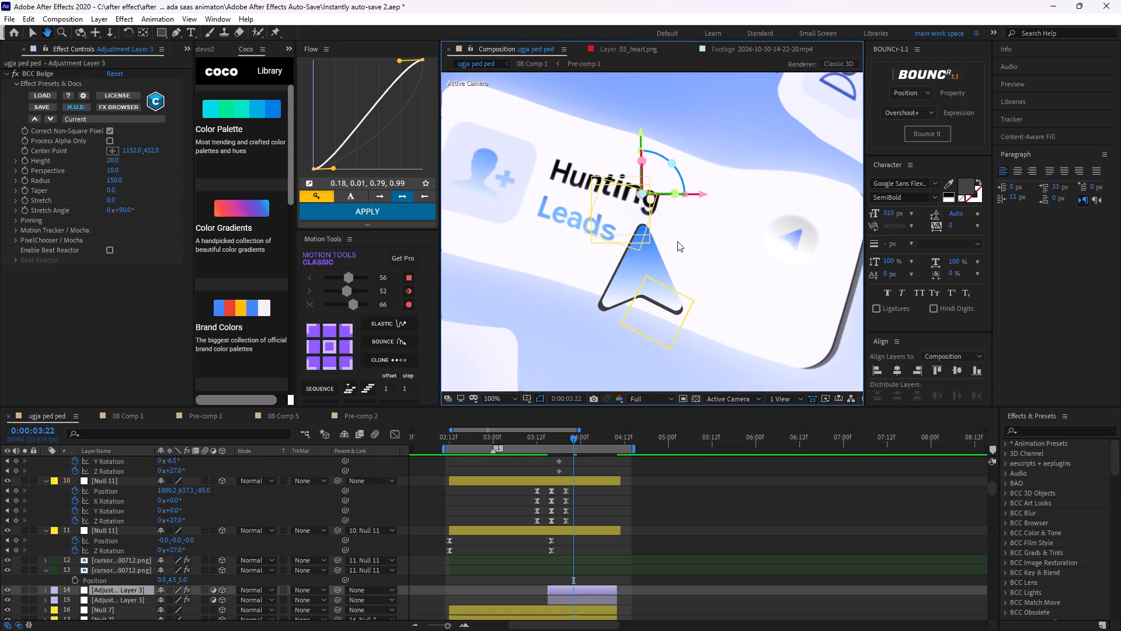
pyautogui.click(6, 602)
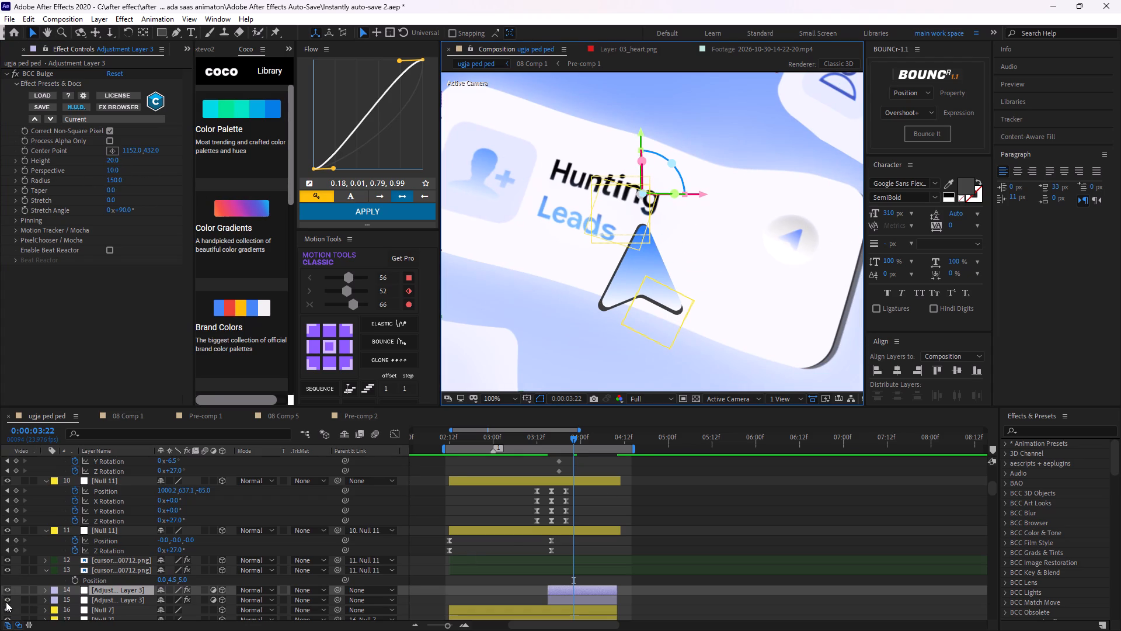
pyautogui.scroll(-1, 639, 235)
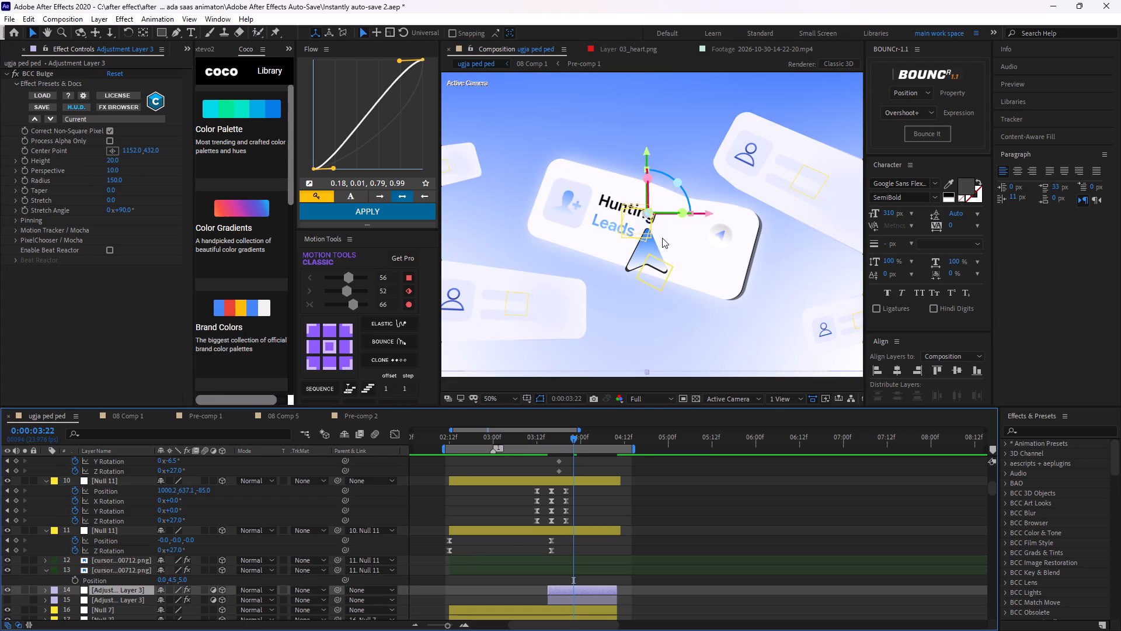
pyautogui.moveTo(570, 441); pyautogui.dragTo(546, 463)
pyautogui.press('space')
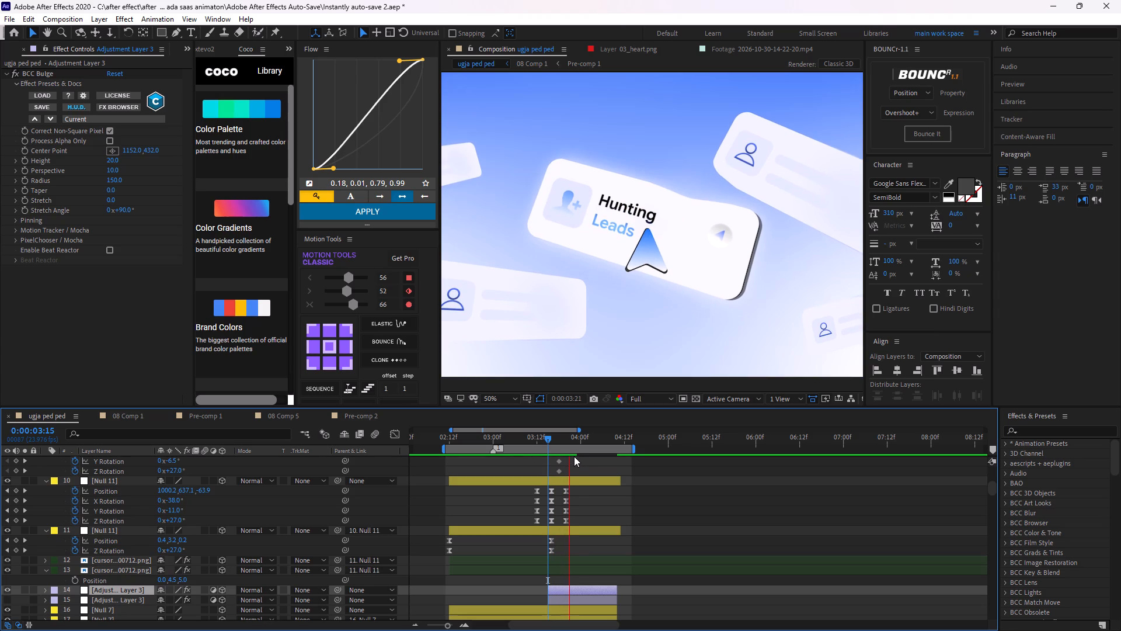
pyautogui.press('space')
# Move the bulge adjustment layer earlier so that it starts at about 0:00:03:12.
pyautogui.moveTo(573, 435); pyautogui.dragTo(558, 474)
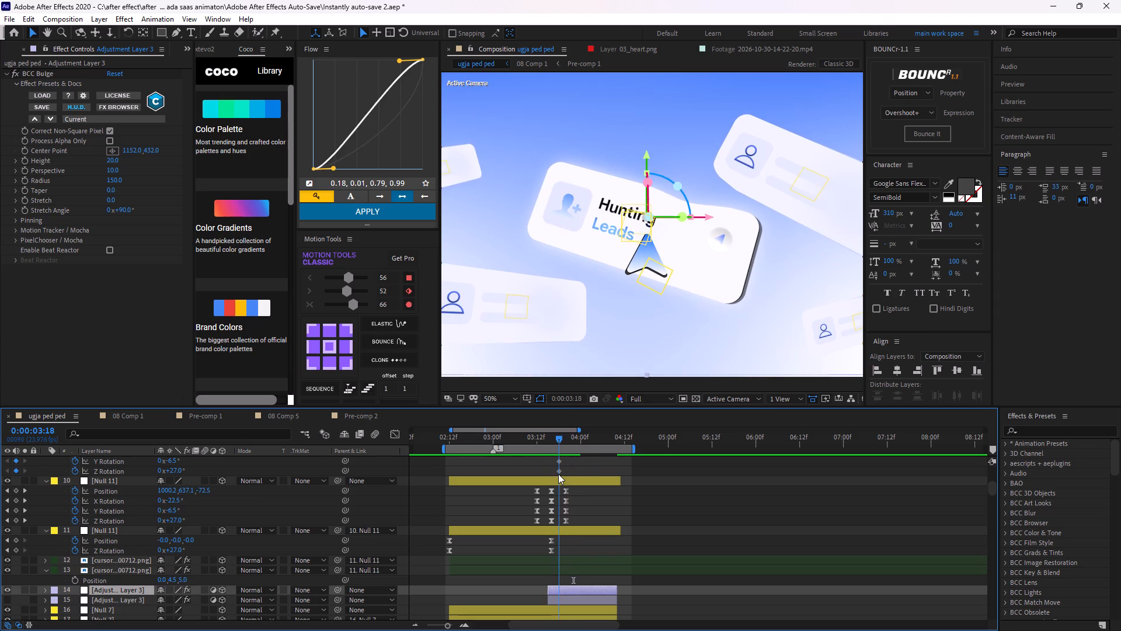
pyautogui.moveTo(558, 474); pyautogui.dragTo(552, 496)
pyautogui.keyDown('alt'); pyautogui.scroll(1, 550, 567); pyautogui.keyUp('alt')
pyautogui.moveTo(565, 590); pyautogui.dragTo(558, 592)
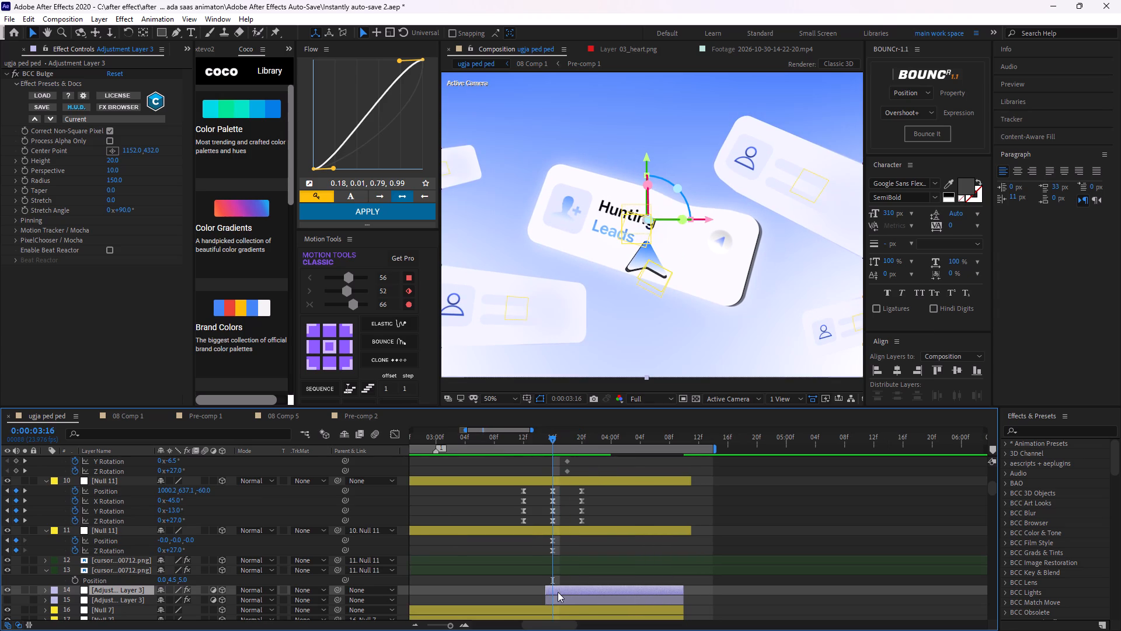
pyautogui.moveTo(558, 592); pyautogui.dragTo(539, 605)
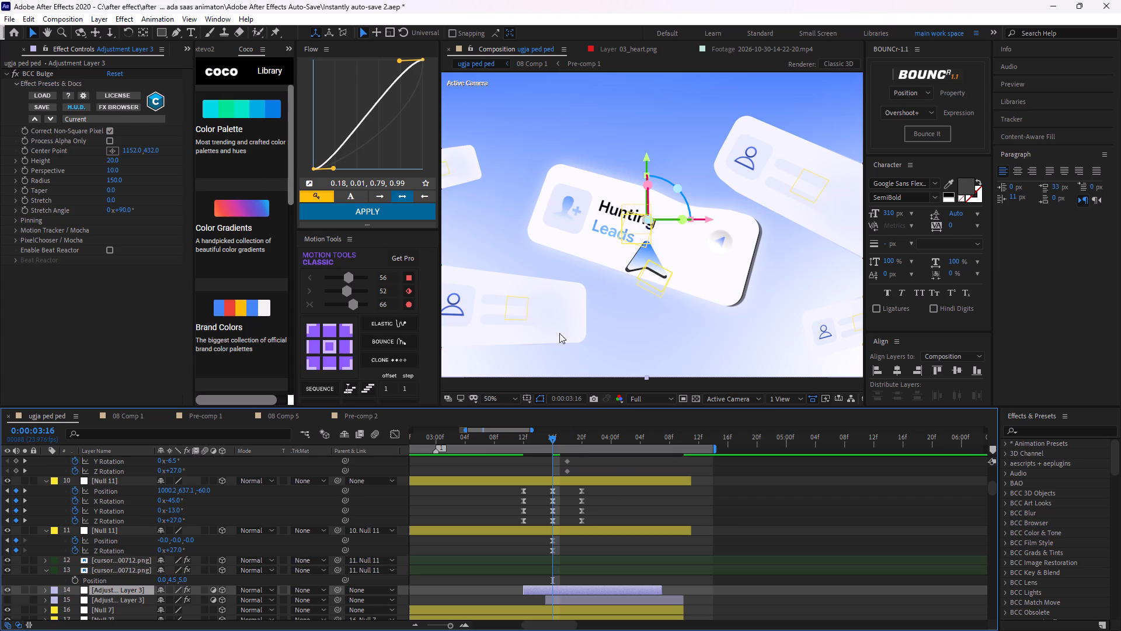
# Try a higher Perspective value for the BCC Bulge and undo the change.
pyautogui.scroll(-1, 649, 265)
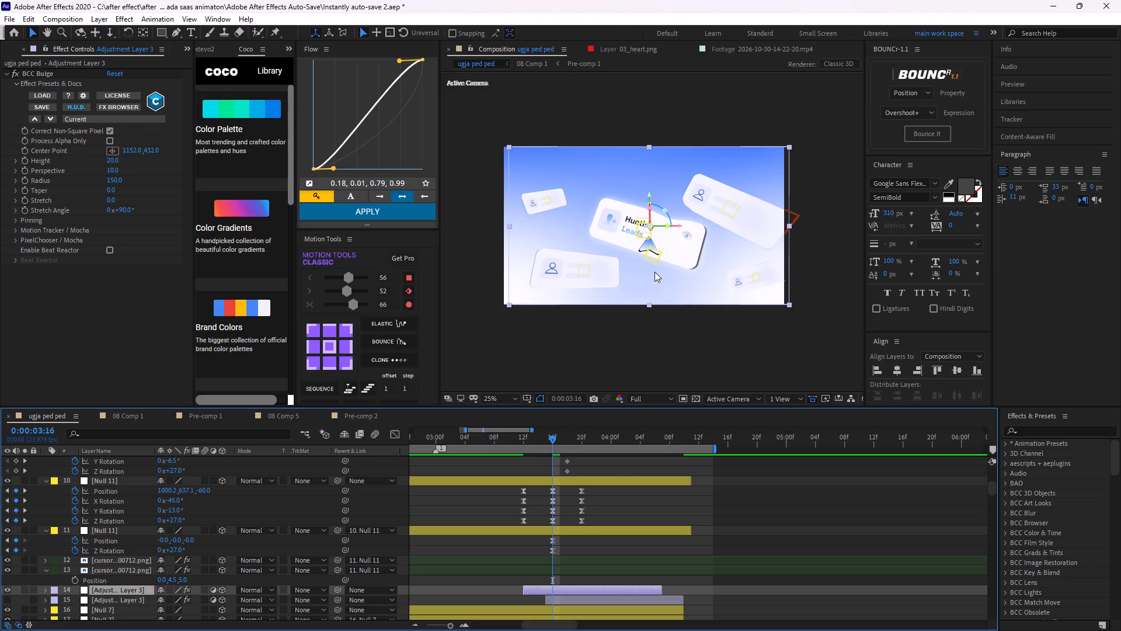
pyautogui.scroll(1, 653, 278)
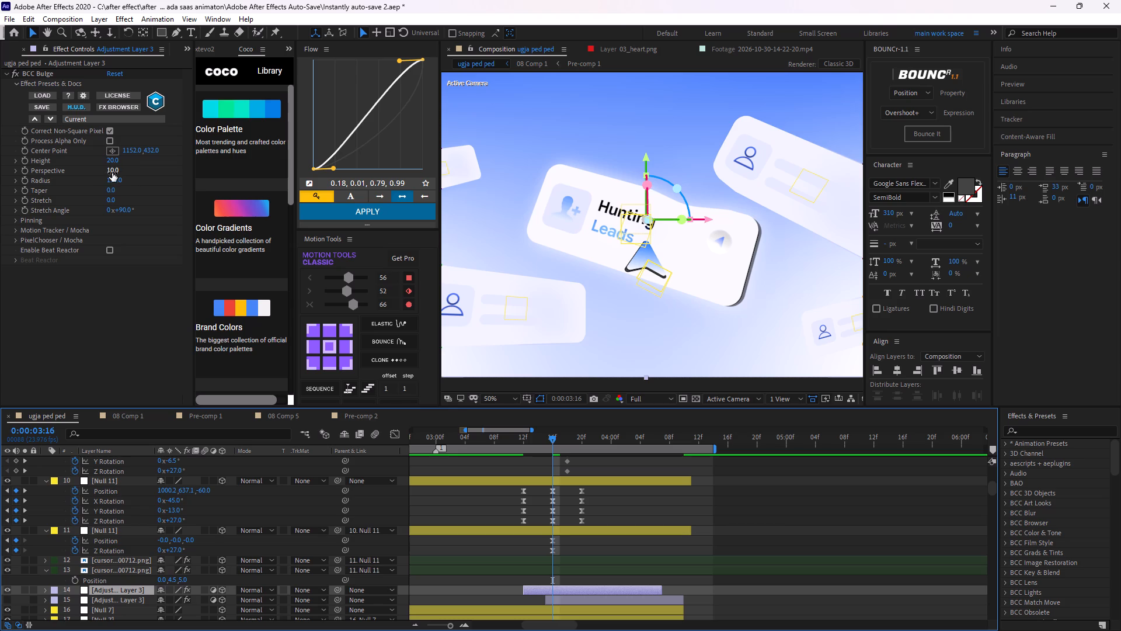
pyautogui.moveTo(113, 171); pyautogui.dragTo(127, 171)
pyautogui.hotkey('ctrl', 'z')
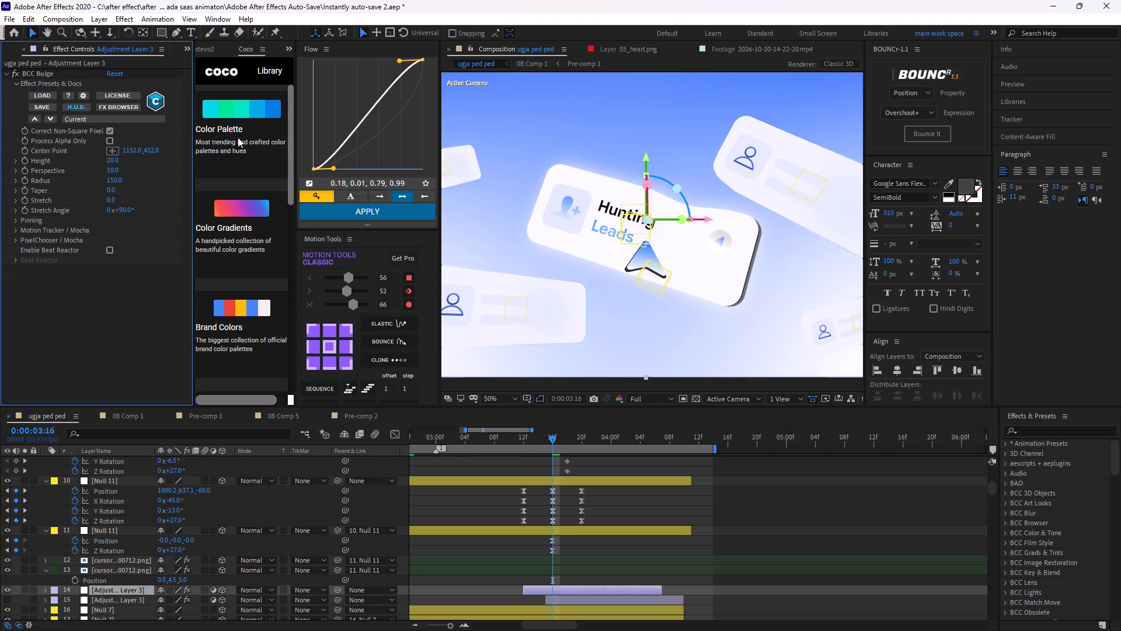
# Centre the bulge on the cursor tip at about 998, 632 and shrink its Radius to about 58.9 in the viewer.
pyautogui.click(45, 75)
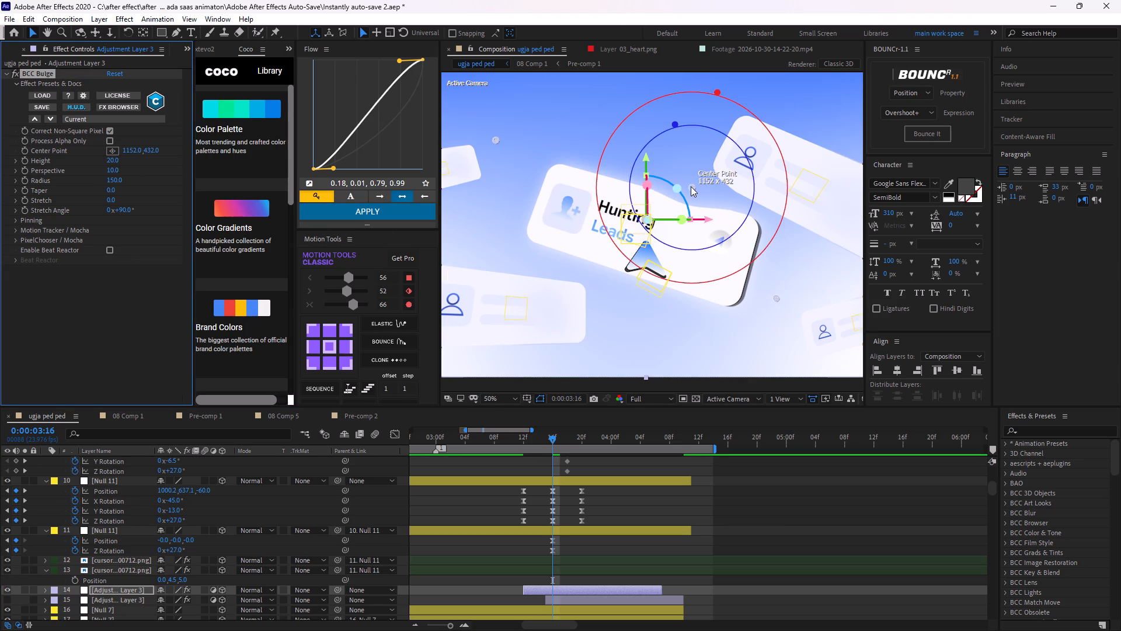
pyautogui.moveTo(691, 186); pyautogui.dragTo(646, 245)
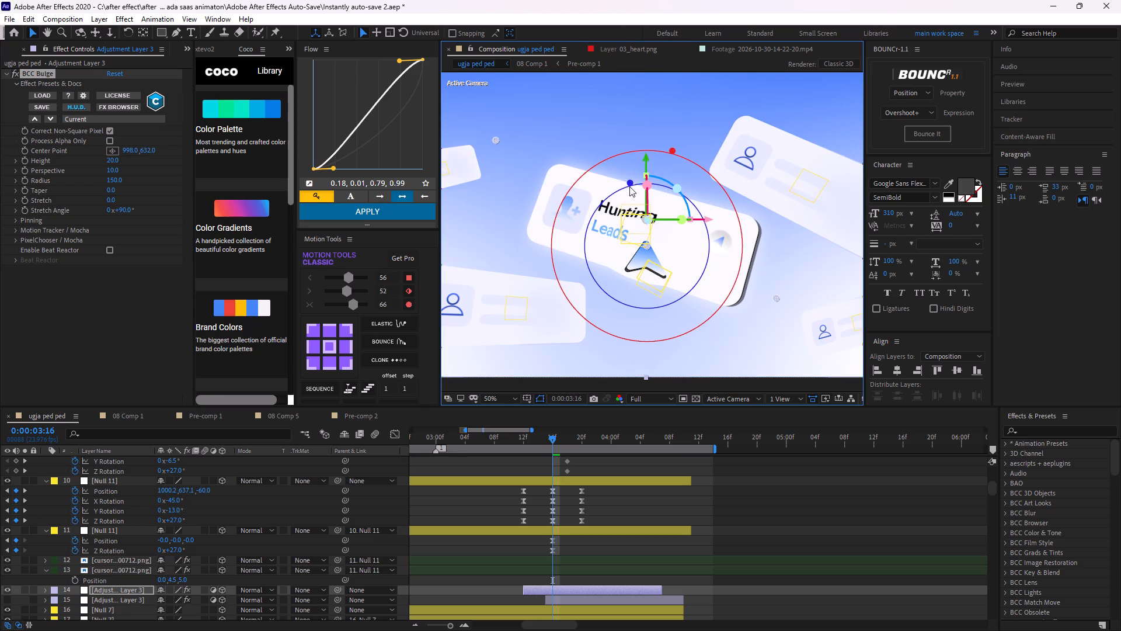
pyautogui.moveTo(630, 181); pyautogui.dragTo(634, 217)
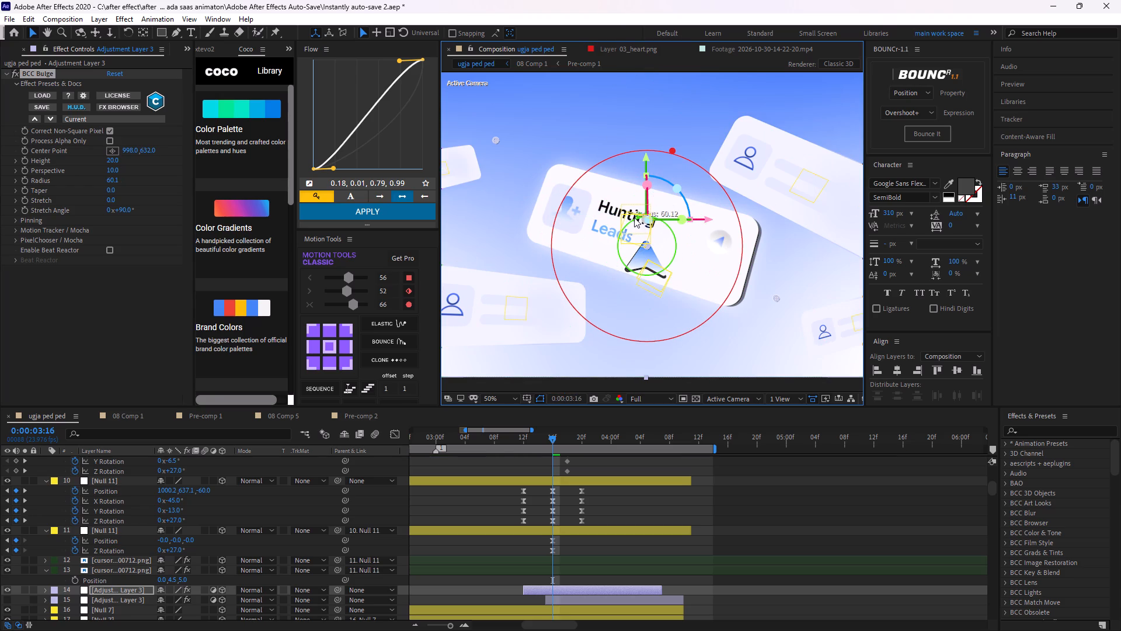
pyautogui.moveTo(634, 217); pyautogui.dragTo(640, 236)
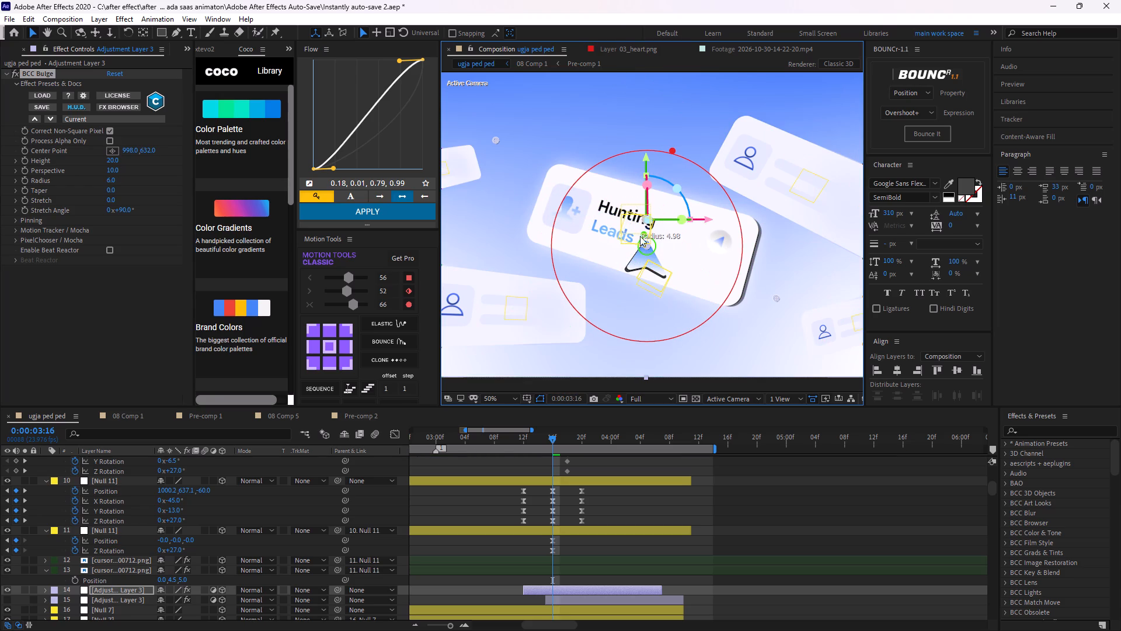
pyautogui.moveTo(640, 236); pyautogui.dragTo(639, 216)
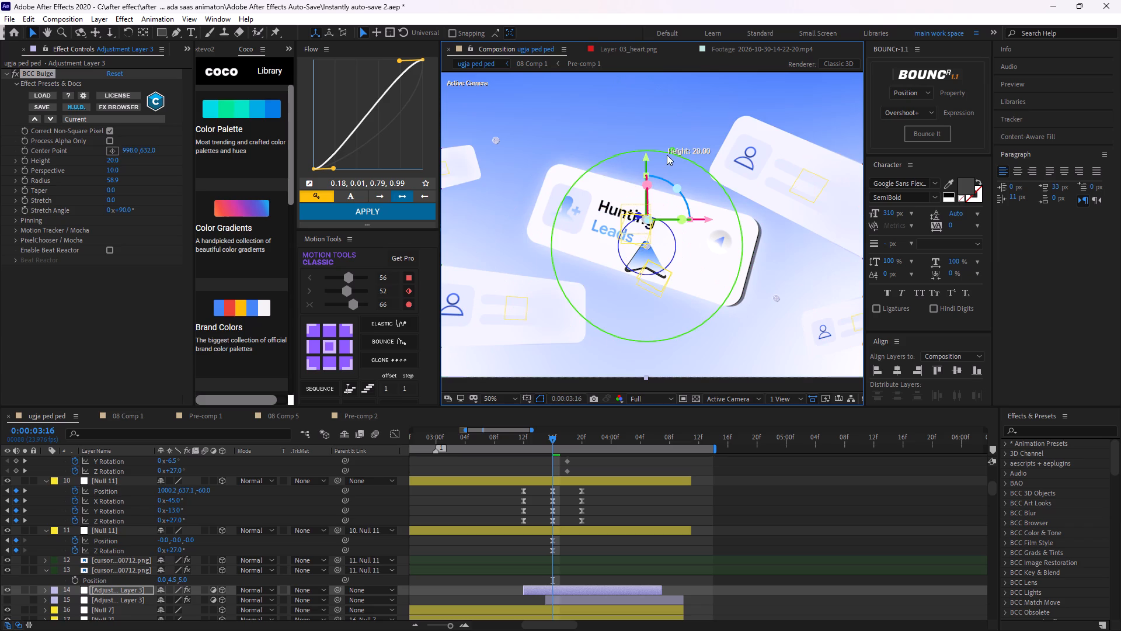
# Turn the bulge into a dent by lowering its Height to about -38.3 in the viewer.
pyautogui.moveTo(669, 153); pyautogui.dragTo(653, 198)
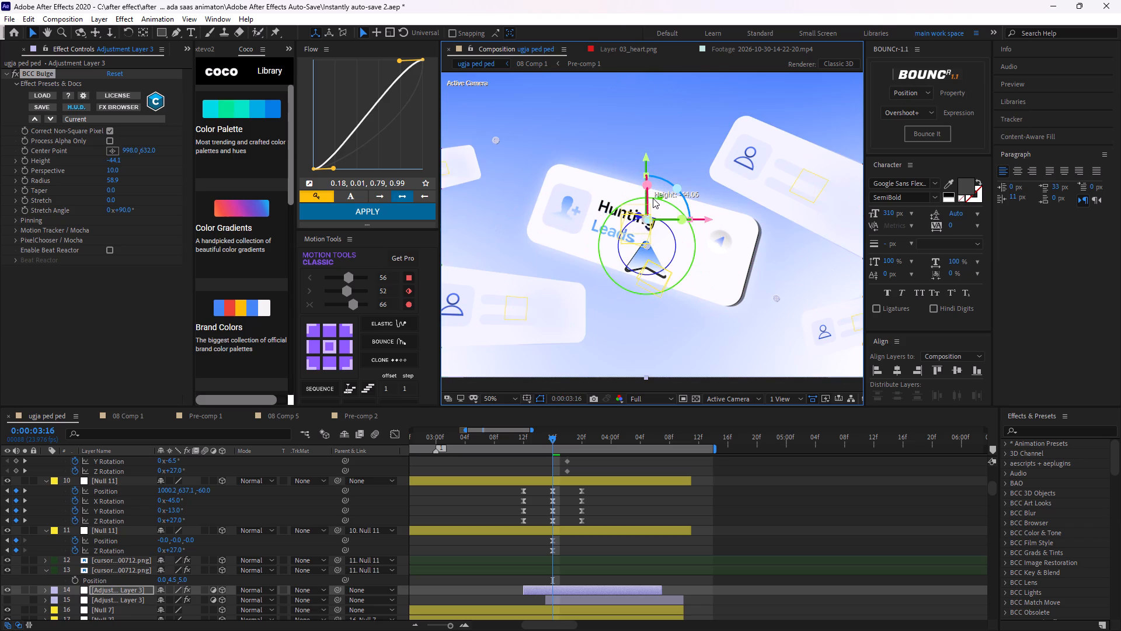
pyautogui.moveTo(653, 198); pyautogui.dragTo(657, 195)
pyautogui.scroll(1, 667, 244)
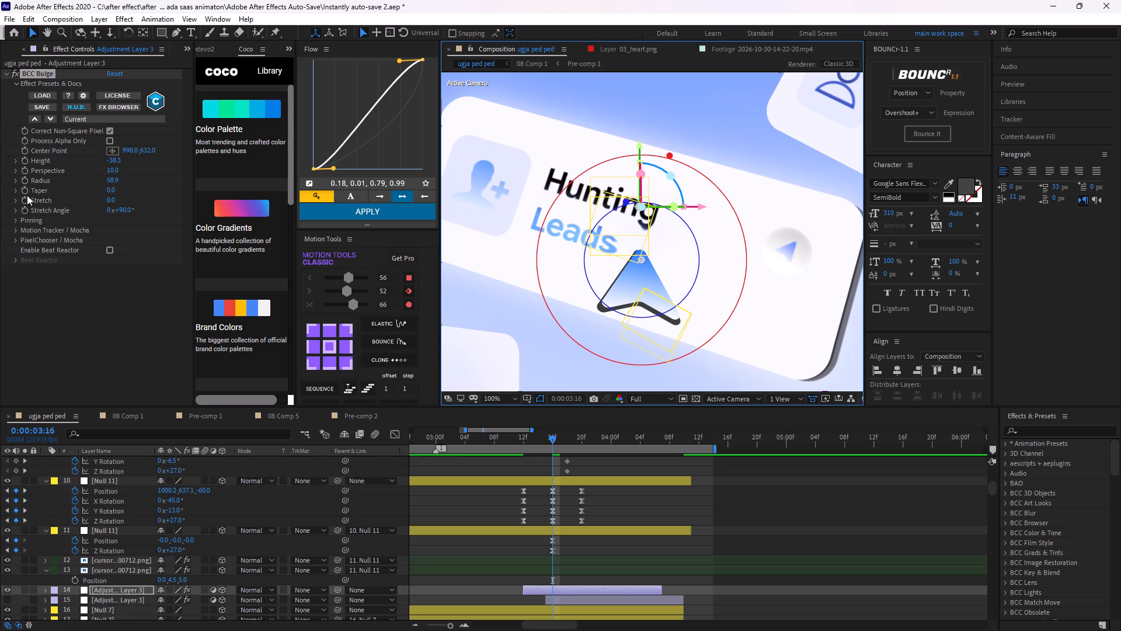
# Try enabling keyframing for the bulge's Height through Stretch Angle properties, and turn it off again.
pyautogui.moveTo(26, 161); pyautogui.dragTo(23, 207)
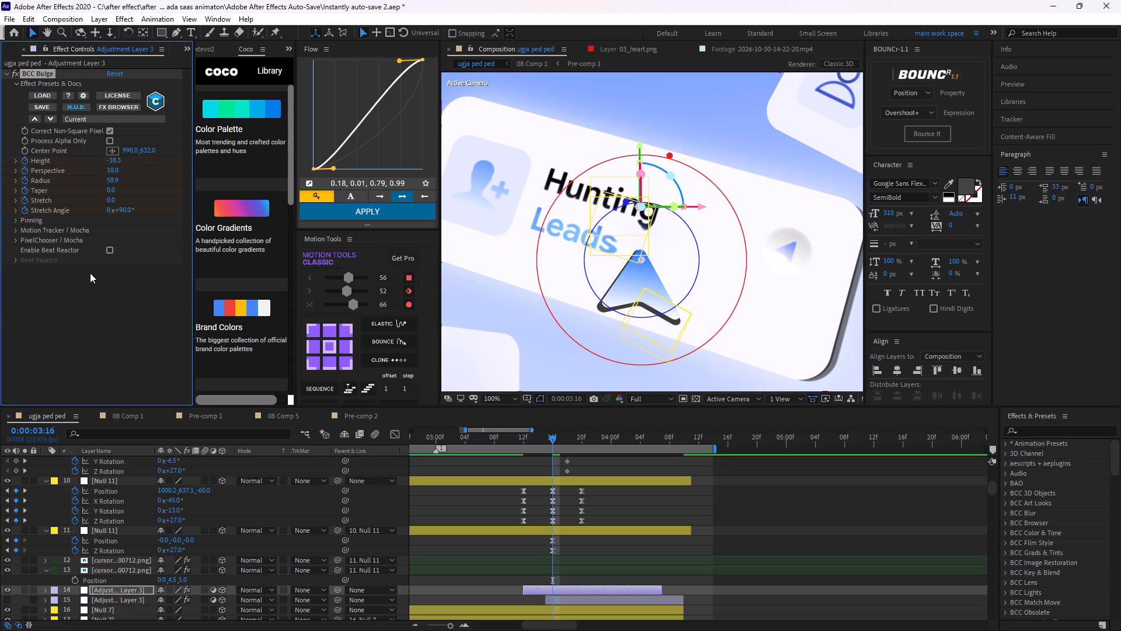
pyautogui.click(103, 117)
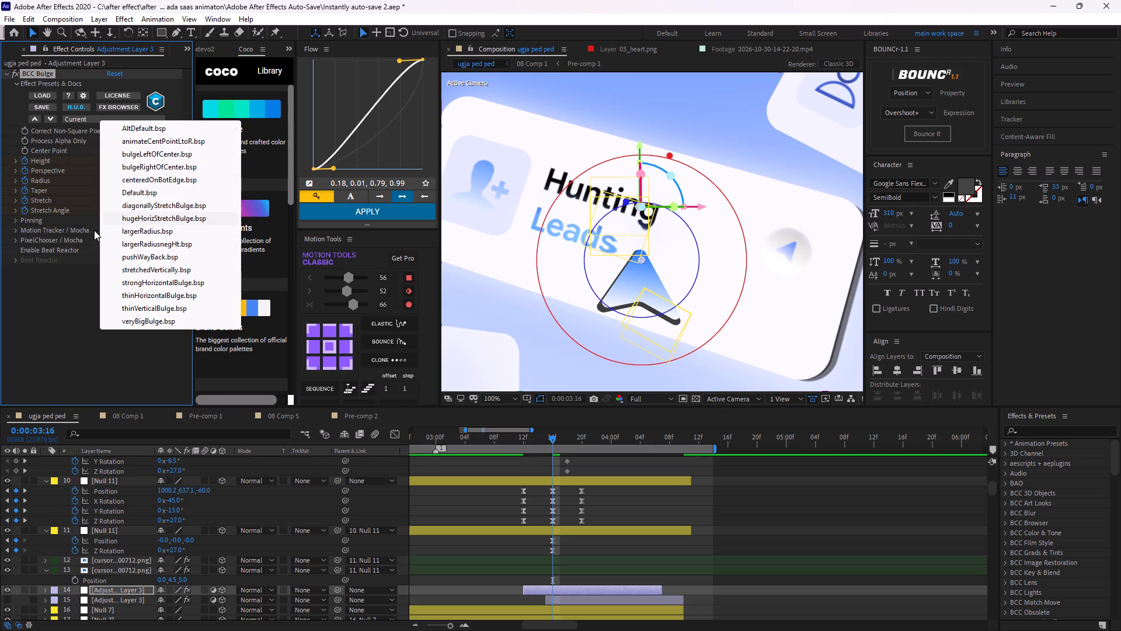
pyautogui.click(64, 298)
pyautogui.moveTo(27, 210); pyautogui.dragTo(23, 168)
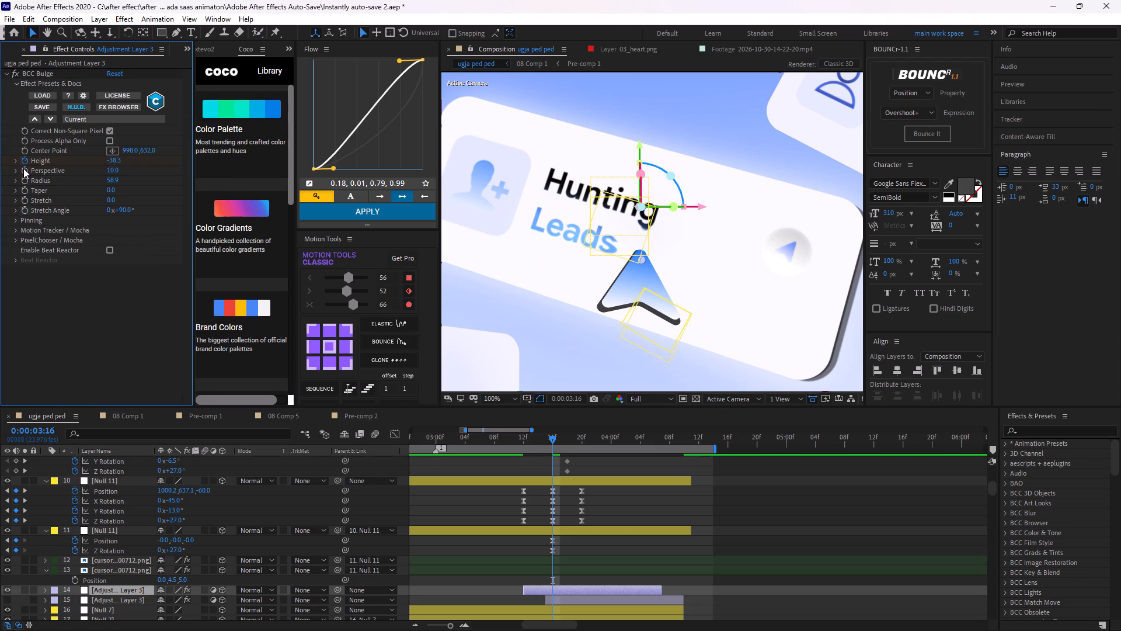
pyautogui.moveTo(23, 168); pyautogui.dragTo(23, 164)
# Load the bulgeRightOfCenter.bsp preset for BCC Bulge and check its distortion up to 0:00:04:02.
pyautogui.click(93, 122)
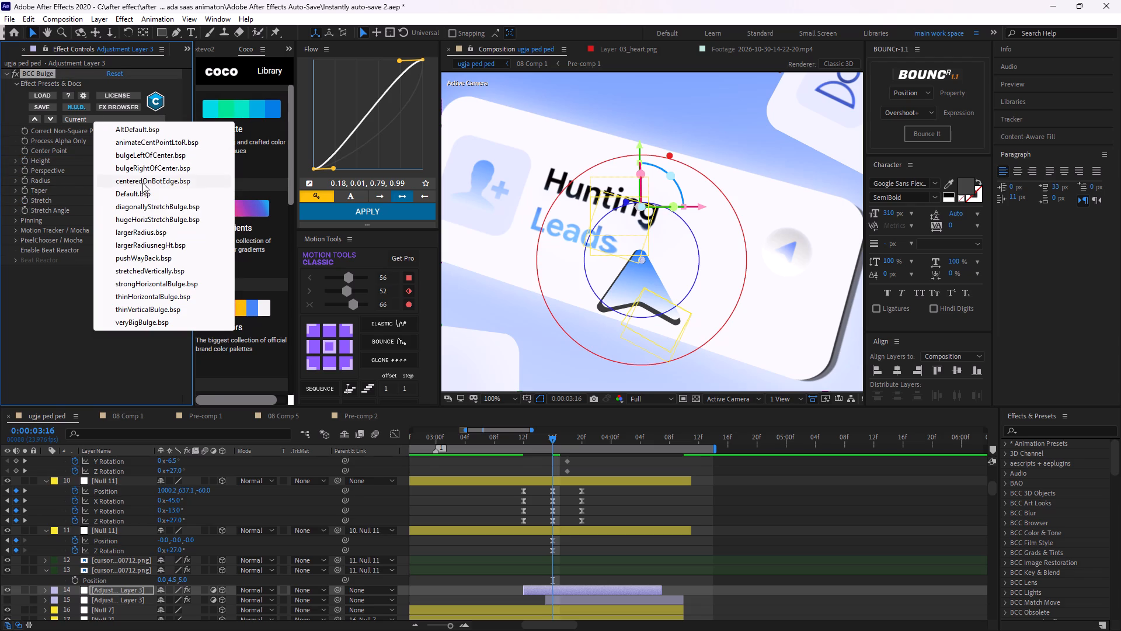
pyautogui.click(173, 171)
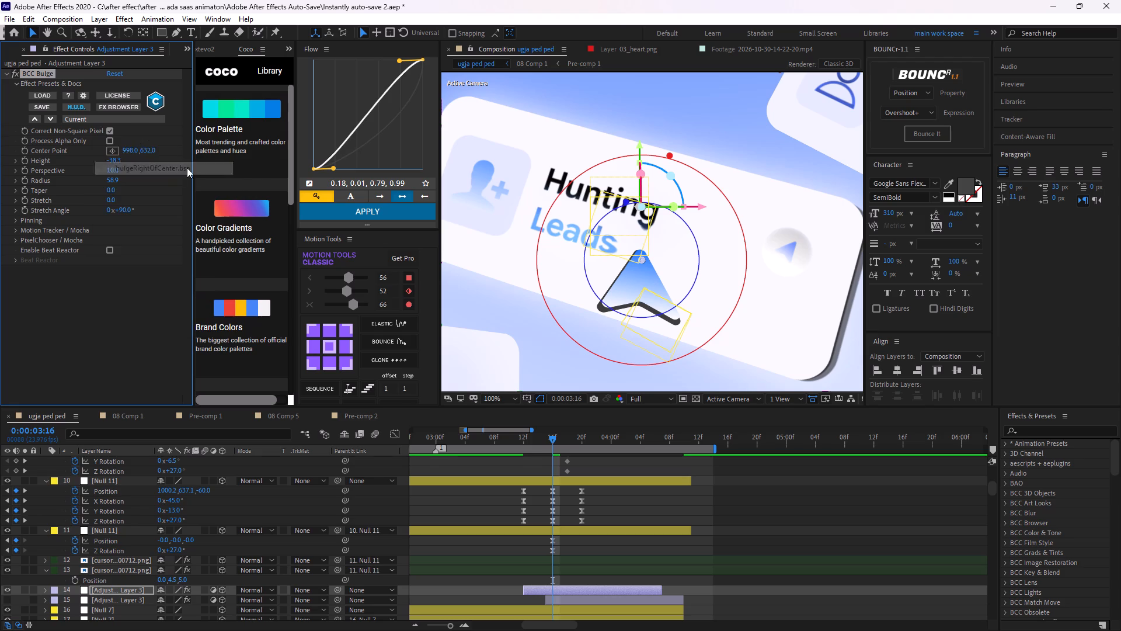
pyautogui.scroll(-1, 684, 220)
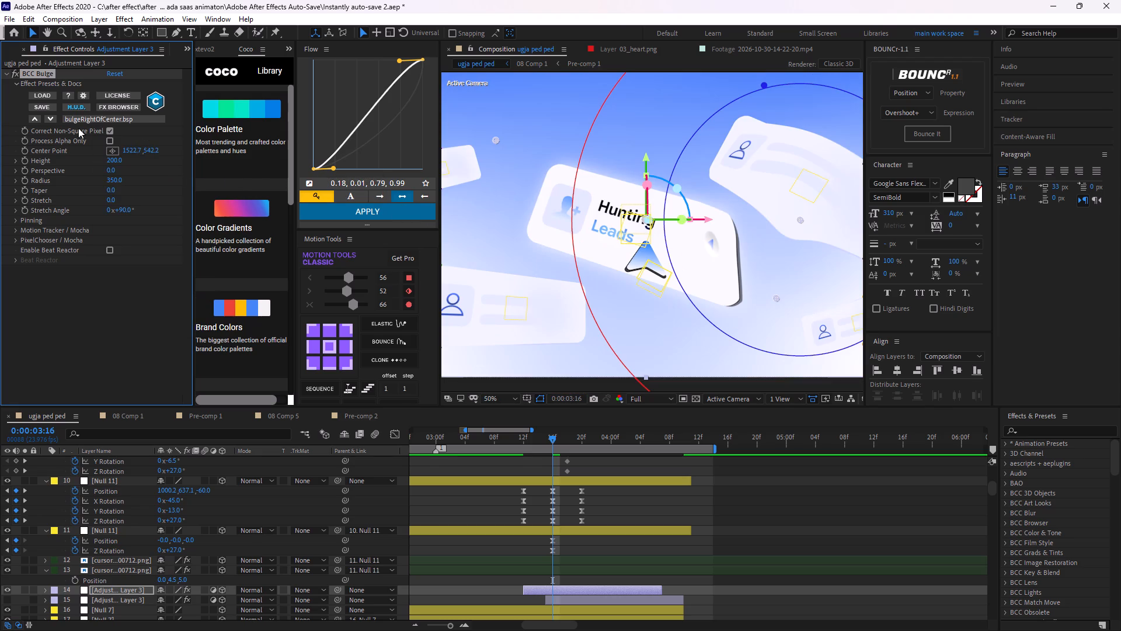
pyautogui.moveTo(751, 180); pyautogui.dragTo(662, 168, button='middle')
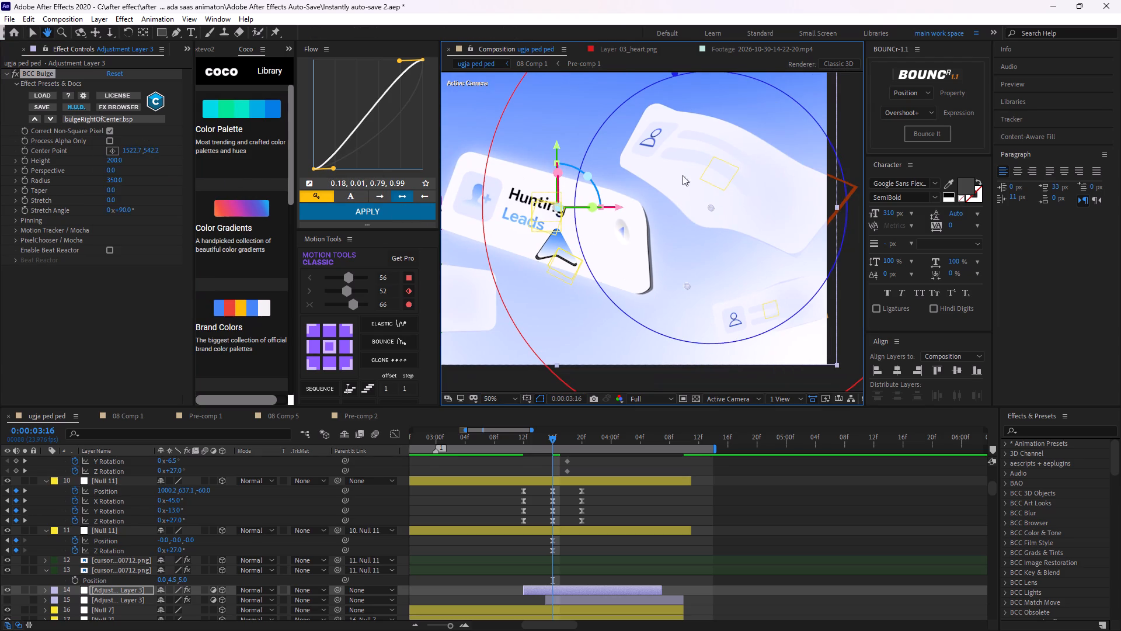
pyautogui.moveTo(555, 435); pyautogui.dragTo(597, 452)
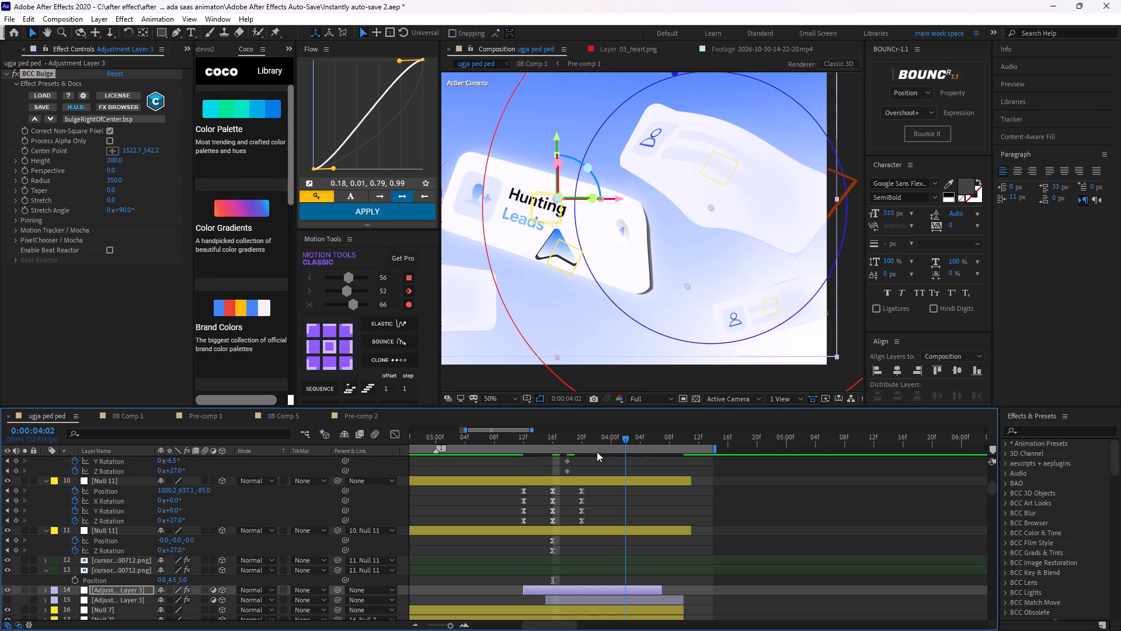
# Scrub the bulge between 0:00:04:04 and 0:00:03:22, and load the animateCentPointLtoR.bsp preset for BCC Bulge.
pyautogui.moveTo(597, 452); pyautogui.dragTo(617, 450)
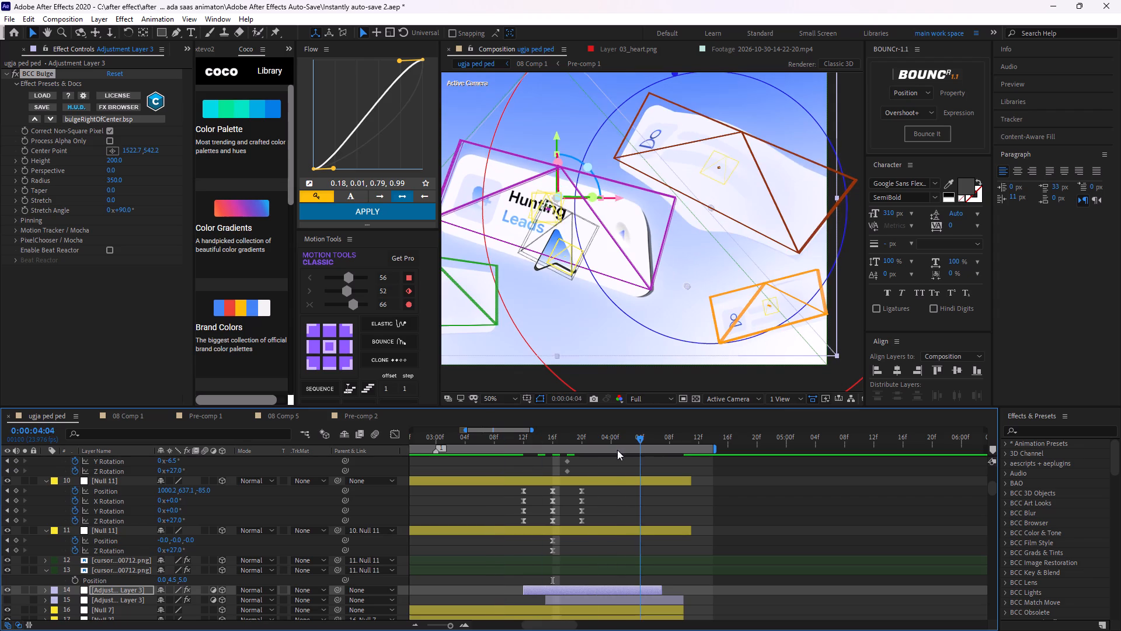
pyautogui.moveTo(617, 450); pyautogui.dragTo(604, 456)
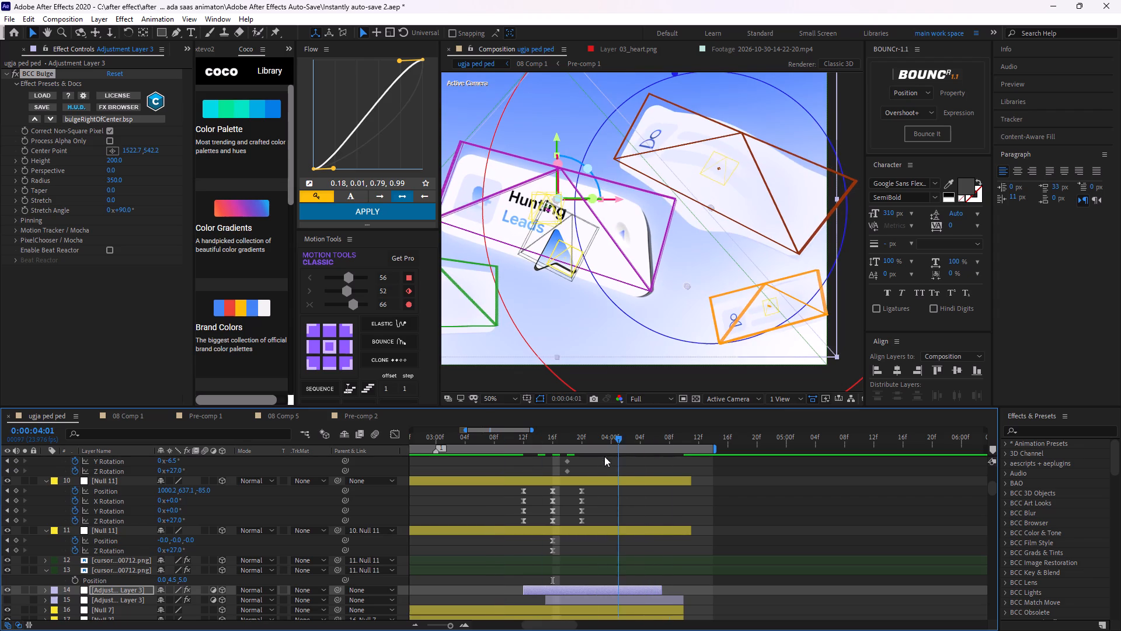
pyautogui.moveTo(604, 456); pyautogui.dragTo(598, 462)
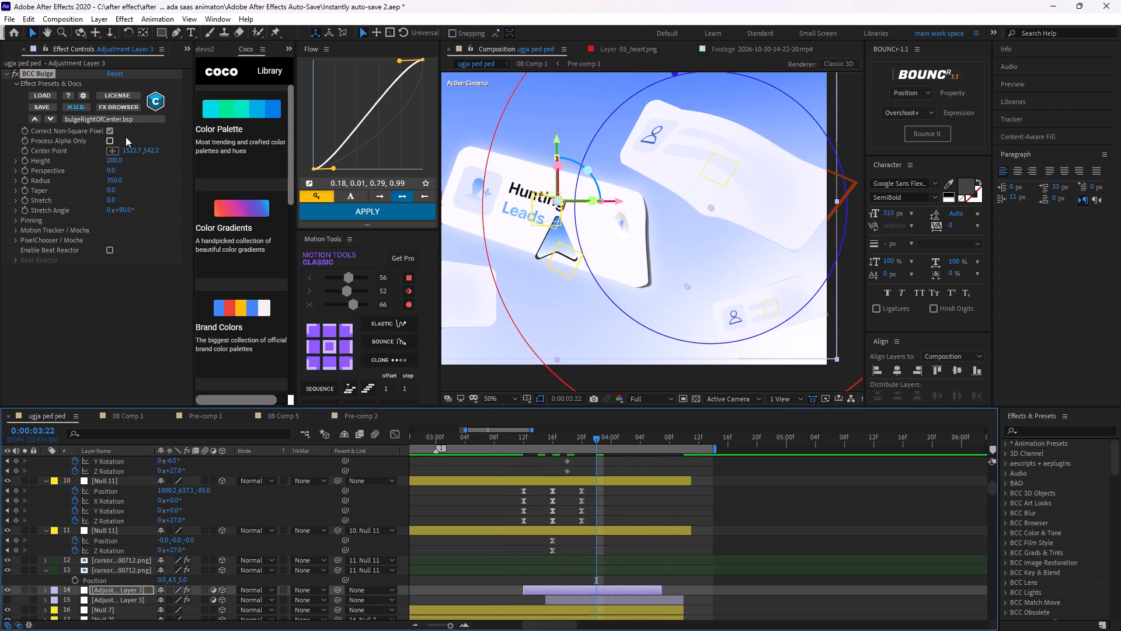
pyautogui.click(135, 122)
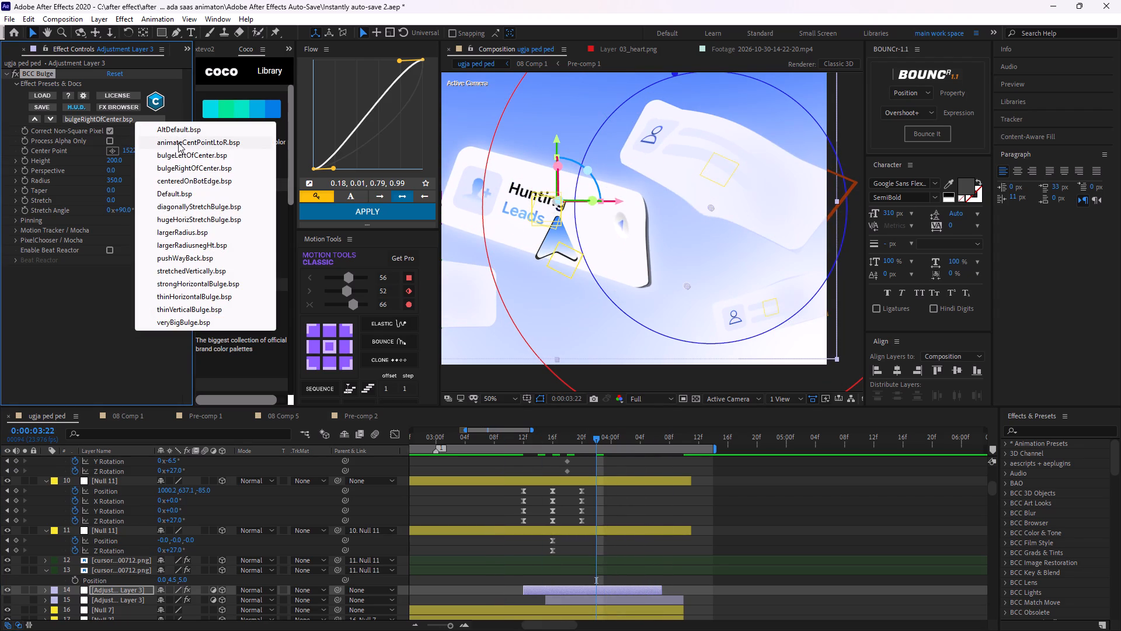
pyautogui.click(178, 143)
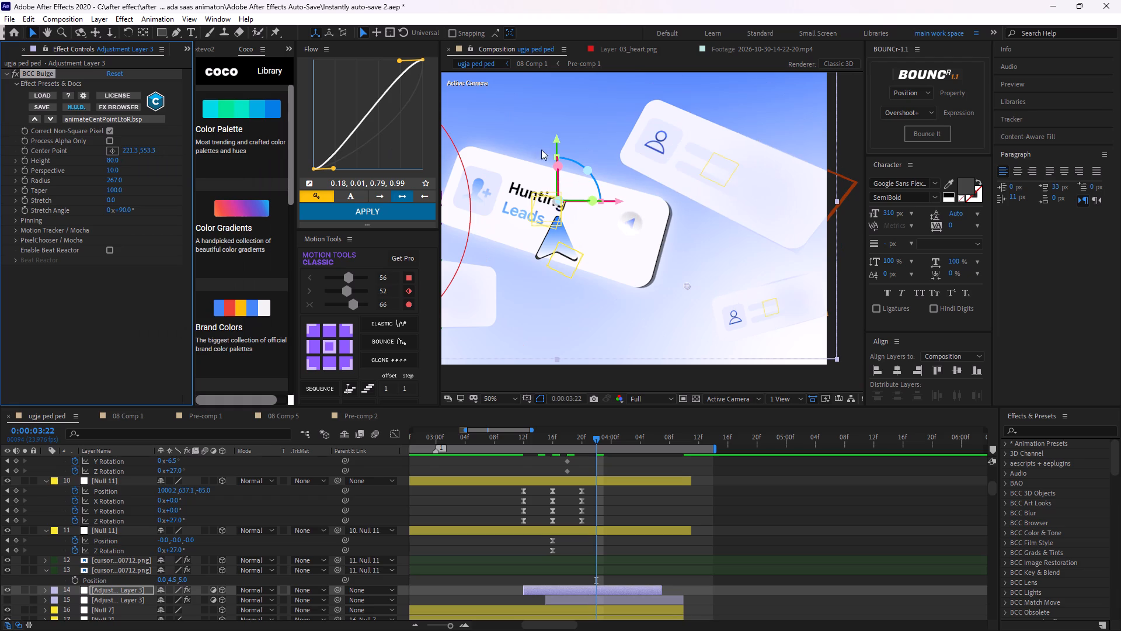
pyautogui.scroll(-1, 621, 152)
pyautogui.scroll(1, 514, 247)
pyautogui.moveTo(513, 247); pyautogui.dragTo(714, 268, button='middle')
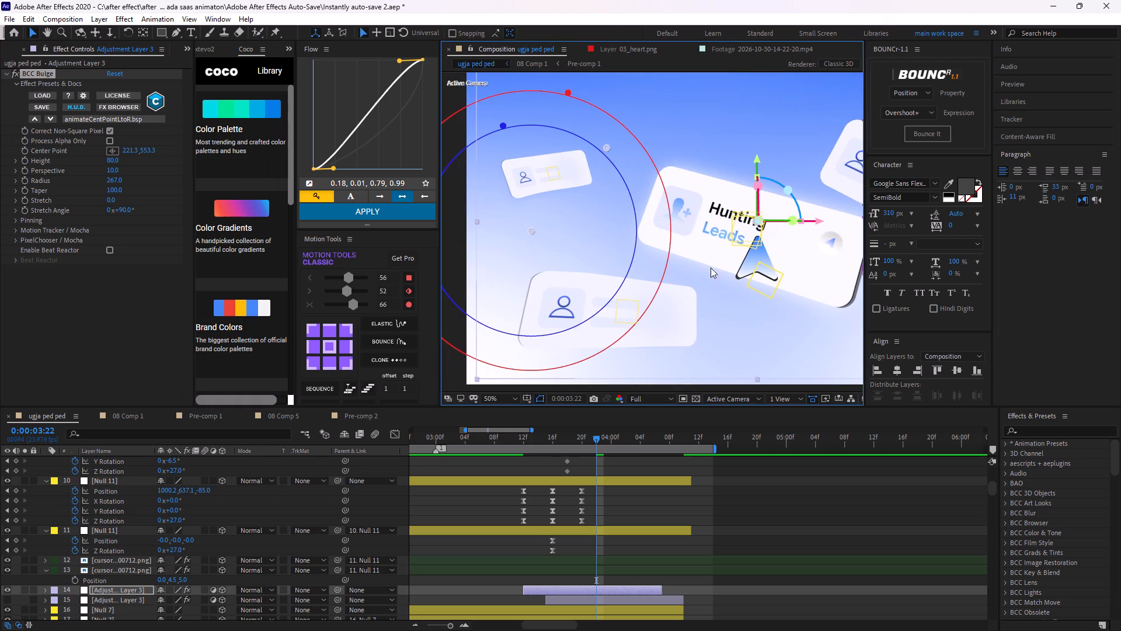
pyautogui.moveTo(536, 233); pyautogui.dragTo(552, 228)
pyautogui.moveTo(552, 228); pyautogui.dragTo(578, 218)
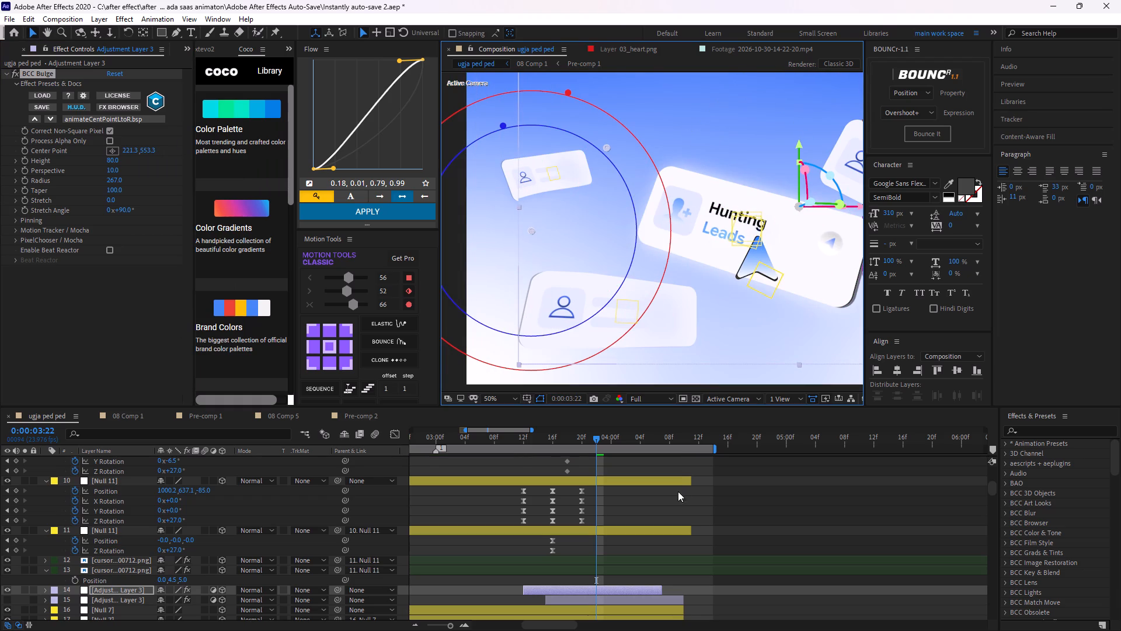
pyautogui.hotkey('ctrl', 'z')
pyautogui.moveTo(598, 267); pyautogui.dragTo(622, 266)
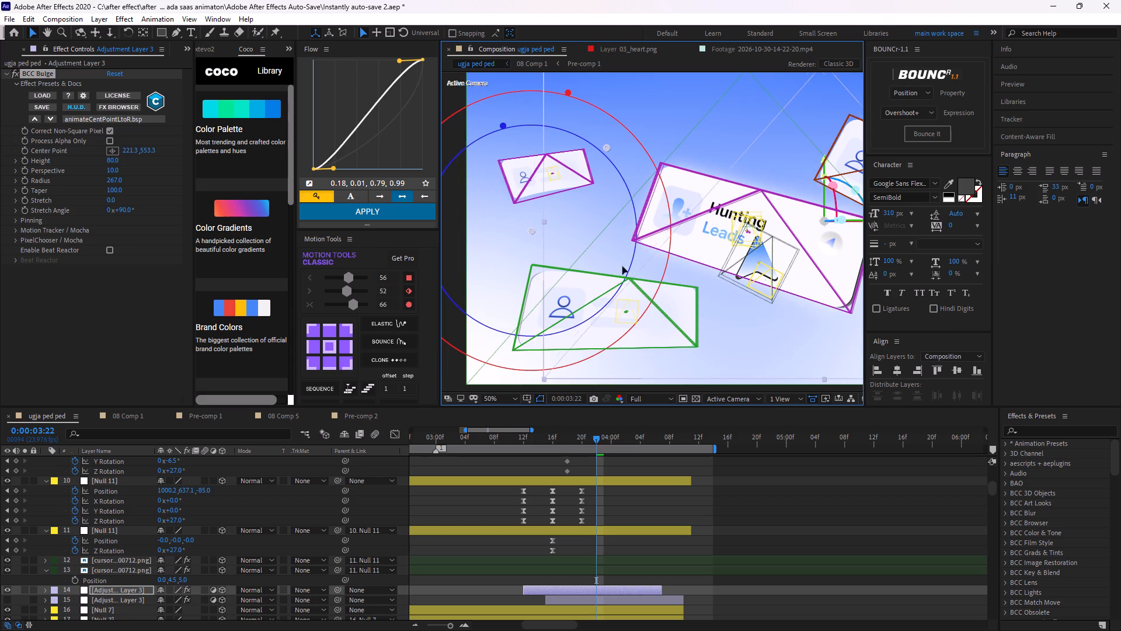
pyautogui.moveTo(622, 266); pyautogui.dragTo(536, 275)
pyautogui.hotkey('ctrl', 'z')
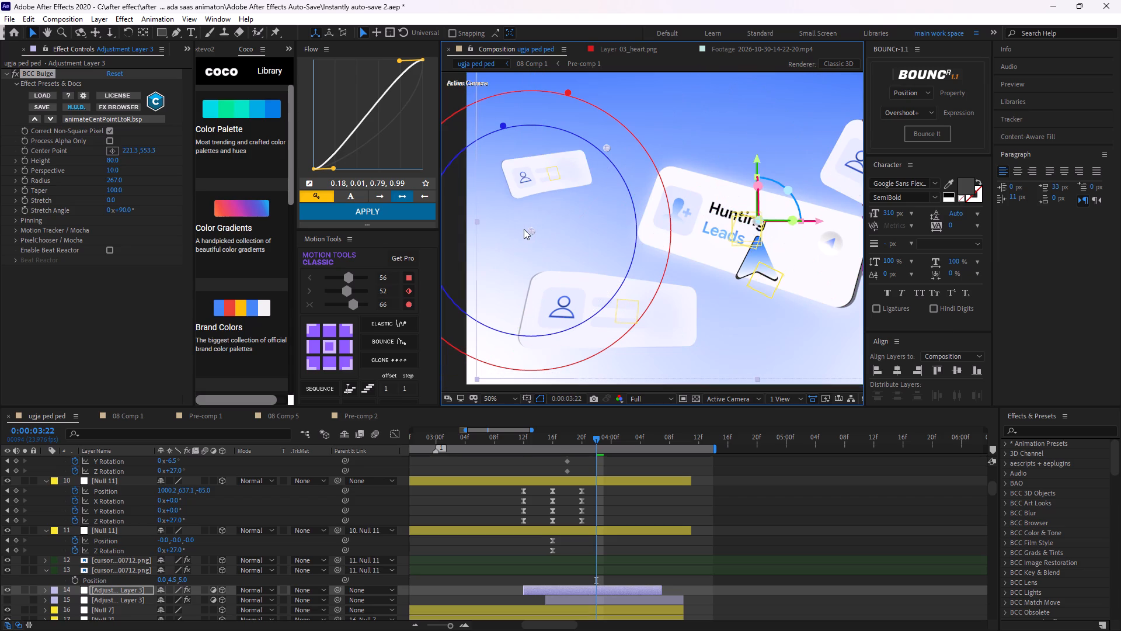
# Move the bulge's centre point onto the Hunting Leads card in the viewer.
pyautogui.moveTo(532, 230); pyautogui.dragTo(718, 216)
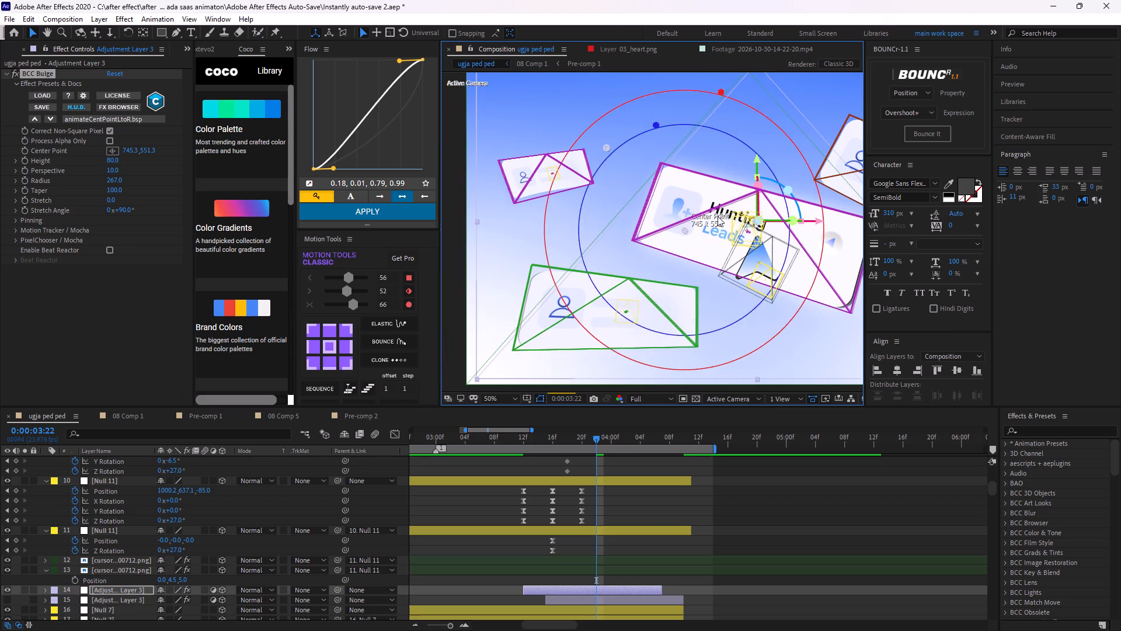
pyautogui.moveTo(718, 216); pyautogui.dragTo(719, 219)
# Load the Default.bsp preset for BCC Bulge and move its centre near the cursor tip at about 1002, 580.
pyautogui.click(132, 117)
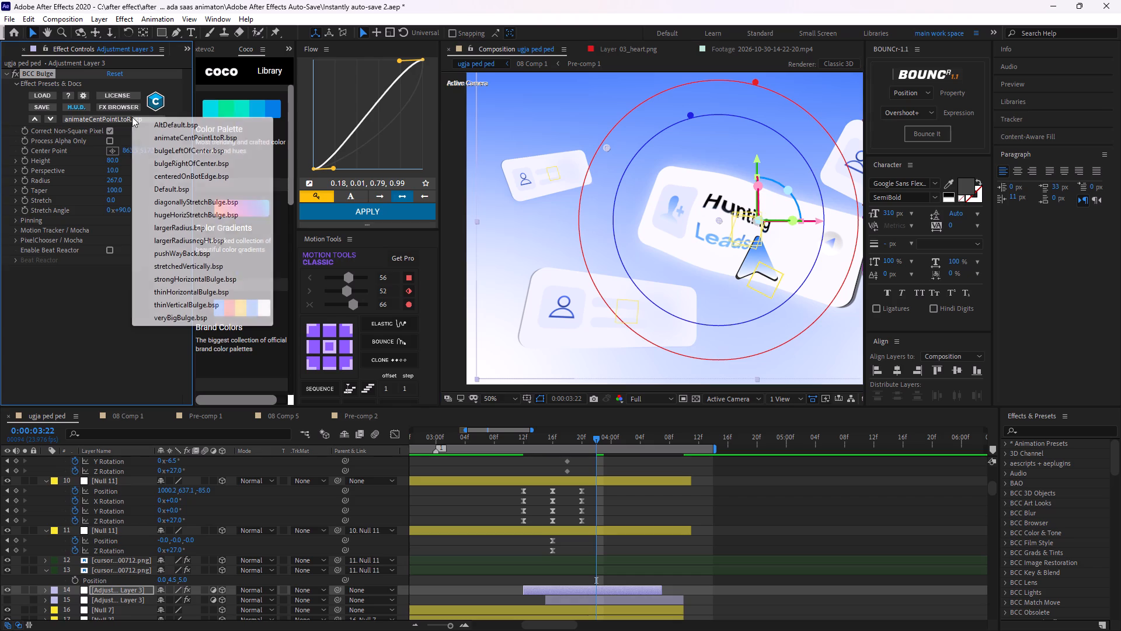
pyautogui.click(194, 195)
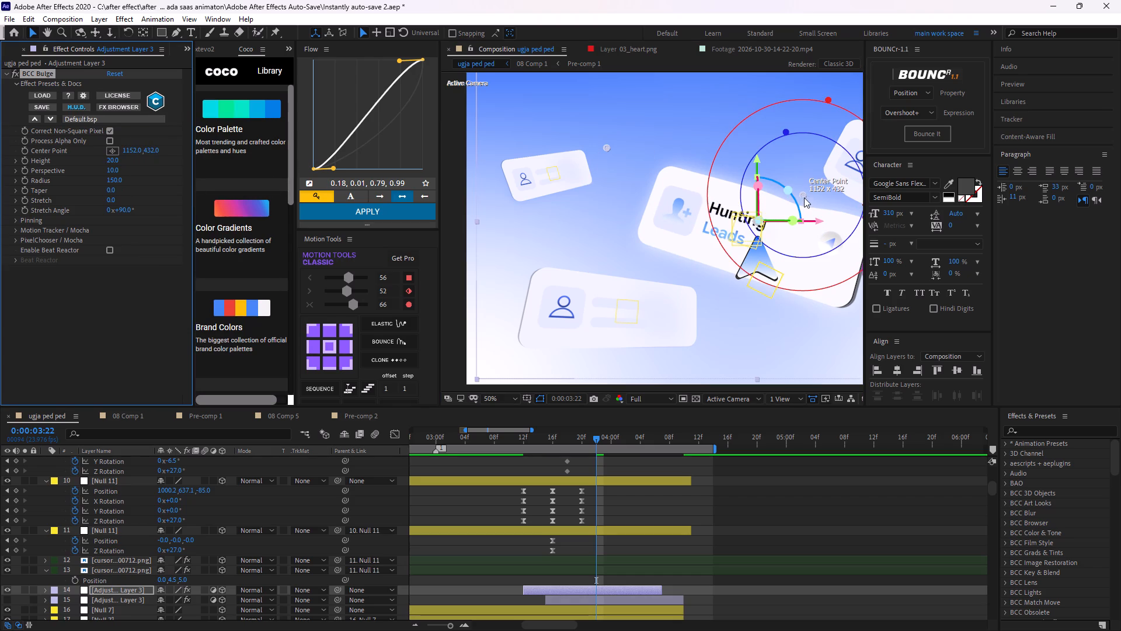
pyautogui.moveTo(804, 197); pyautogui.dragTo(762, 240)
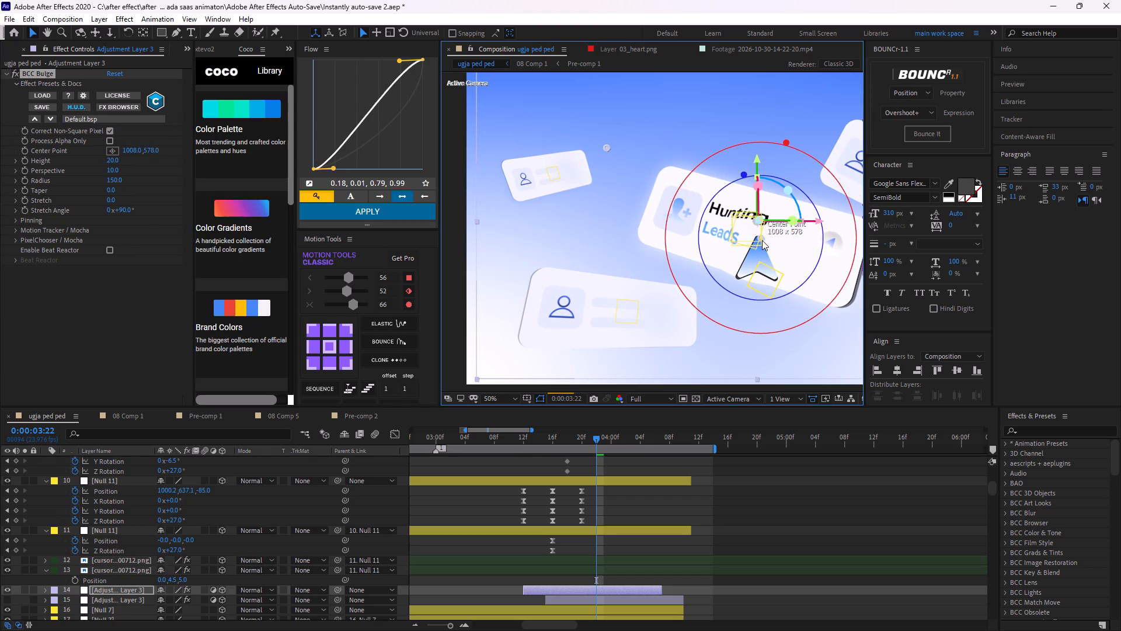
pyautogui.moveTo(762, 240); pyautogui.dragTo(760, 241)
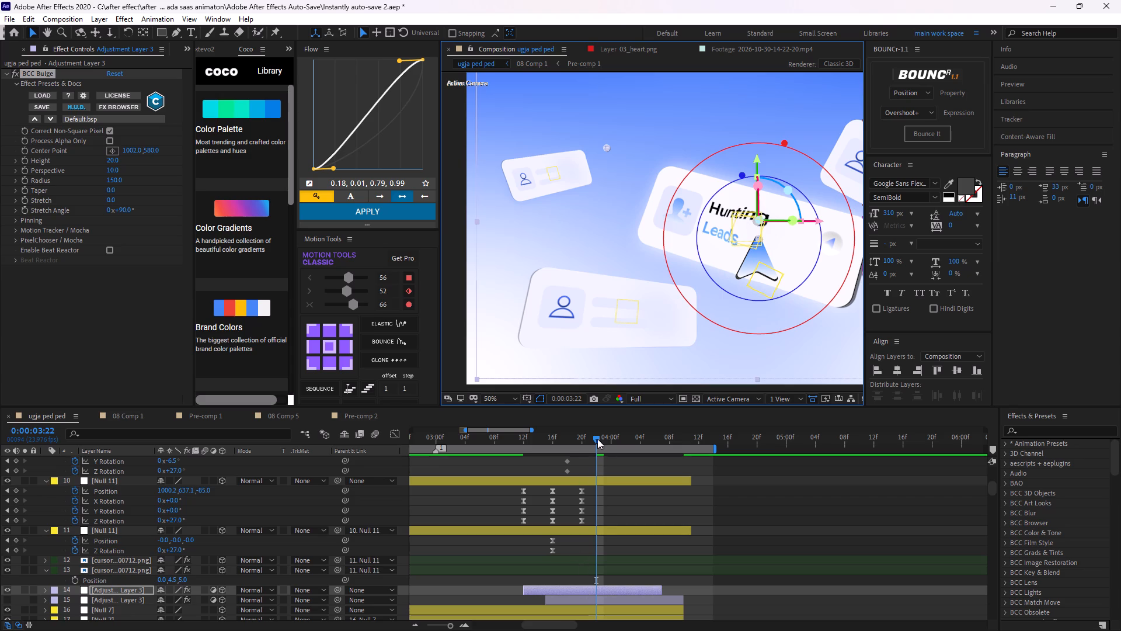
# At 0:00:03:16, centre the bulge on the cursor tip at about 993, 619 and enable keyframing for Center Point.
pyautogui.moveTo(597, 439); pyautogui.dragTo(552, 500)
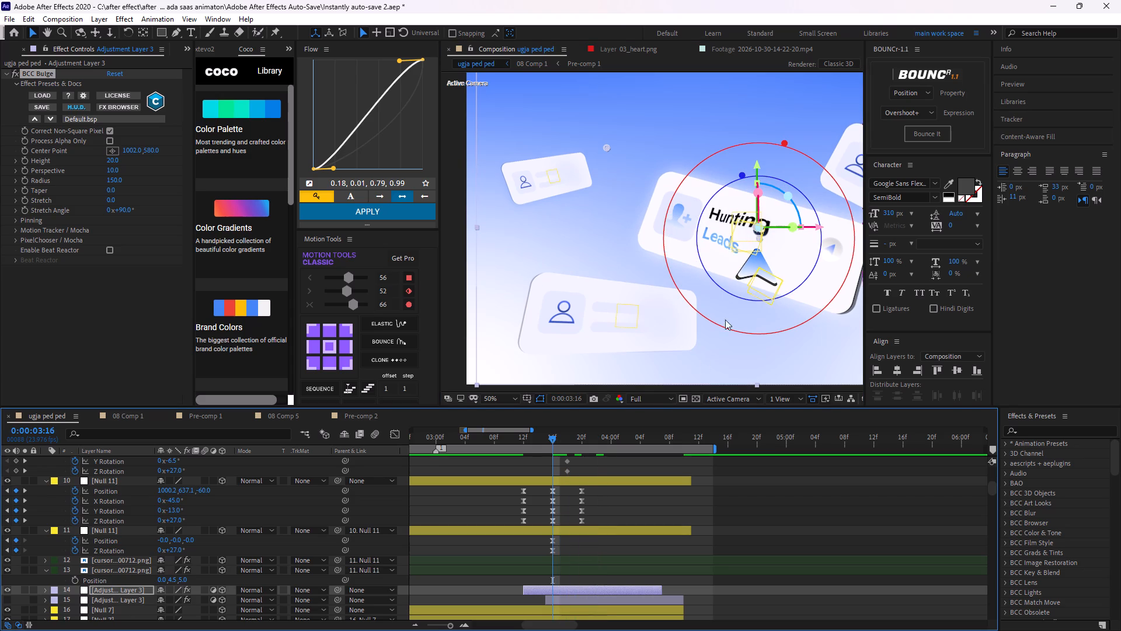
pyautogui.scroll(1, 764, 240)
pyautogui.moveTo(750, 246); pyautogui.dragTo(527, 214, button='middle')
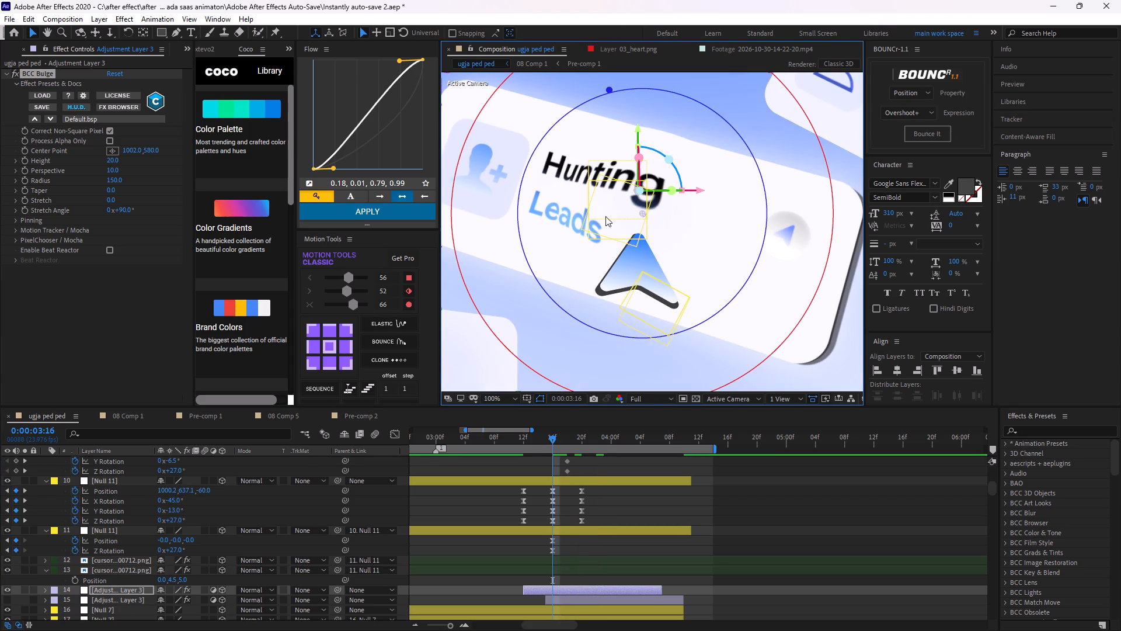
pyautogui.moveTo(640, 212); pyautogui.dragTo(635, 235)
pyautogui.click(24, 150)
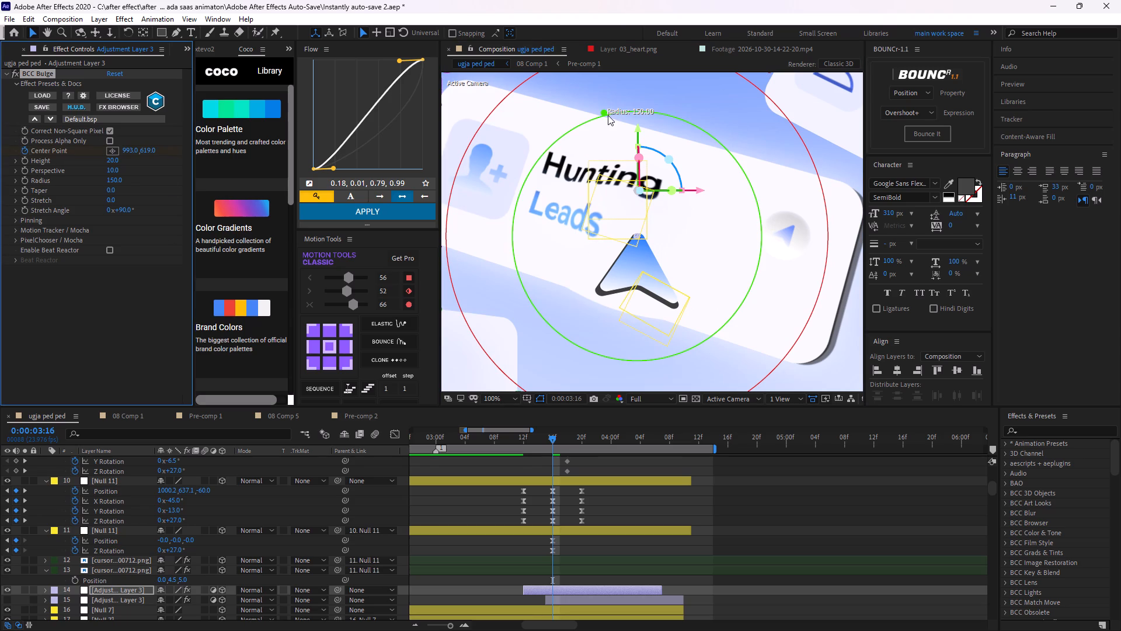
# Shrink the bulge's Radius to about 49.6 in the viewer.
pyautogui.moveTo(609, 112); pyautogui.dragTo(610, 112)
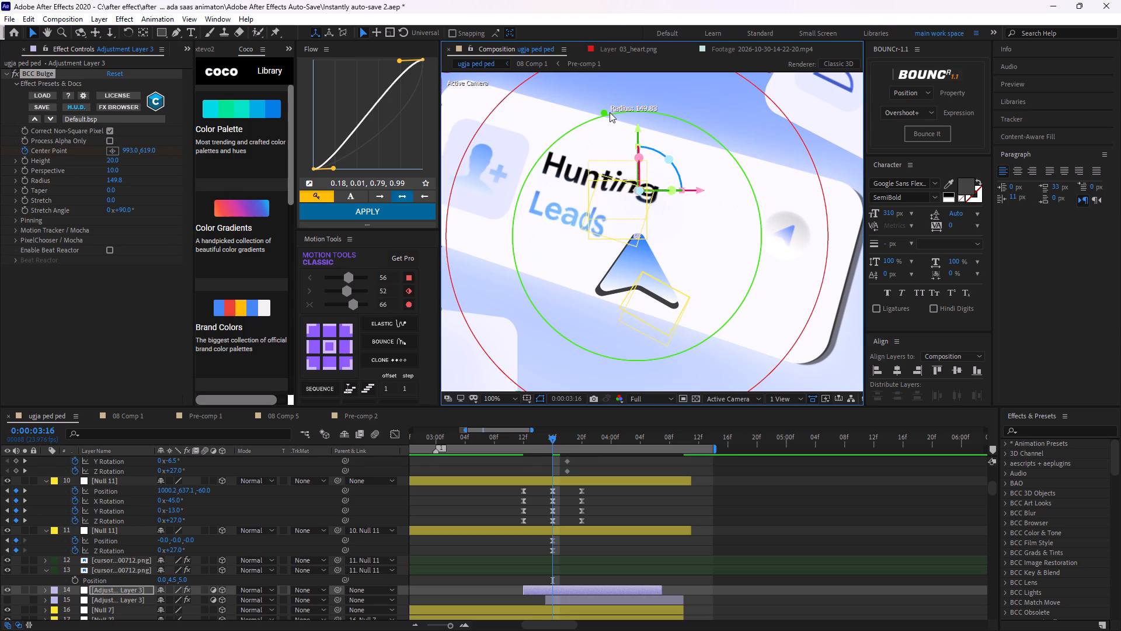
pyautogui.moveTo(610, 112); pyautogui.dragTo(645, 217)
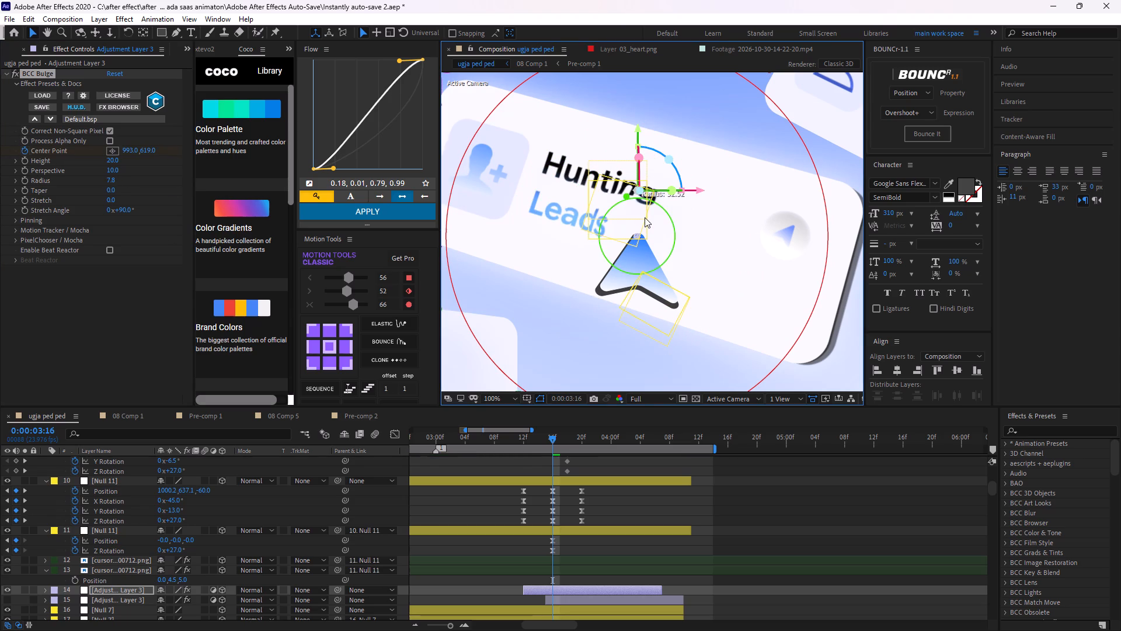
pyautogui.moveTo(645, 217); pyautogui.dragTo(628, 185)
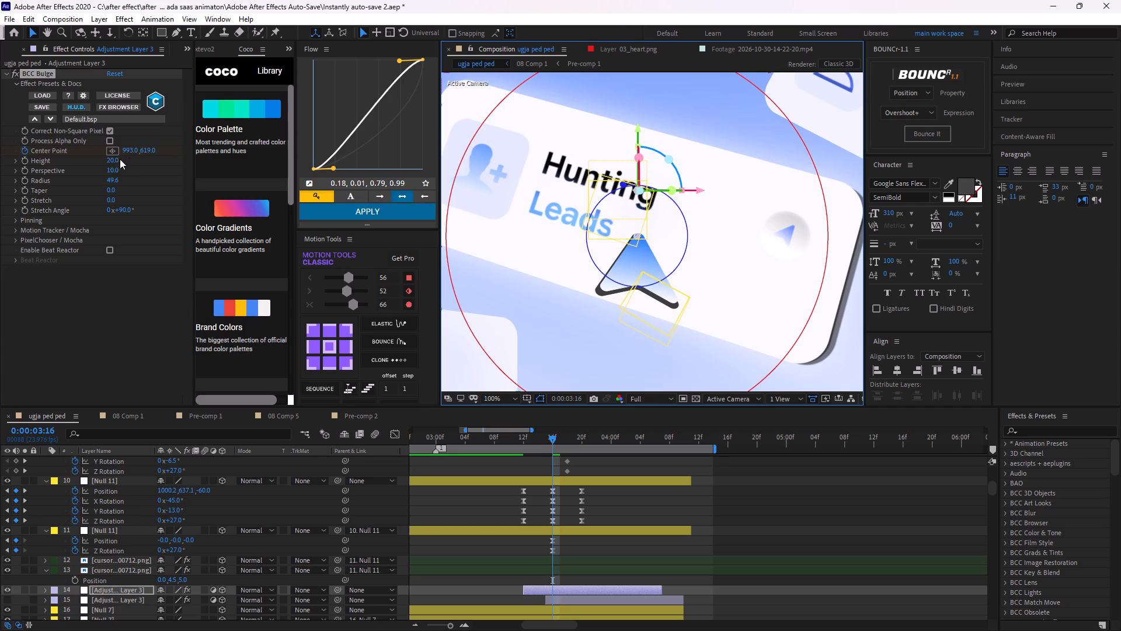
# Enable keyframing for the bulge's Height at 0:00:03:16 and adjust the Height to about 3.1.
pyautogui.click(29, 160)
pyautogui.scroll(-1, 715, 165)
pyautogui.moveTo(668, 138); pyautogui.dragTo(661, 156)
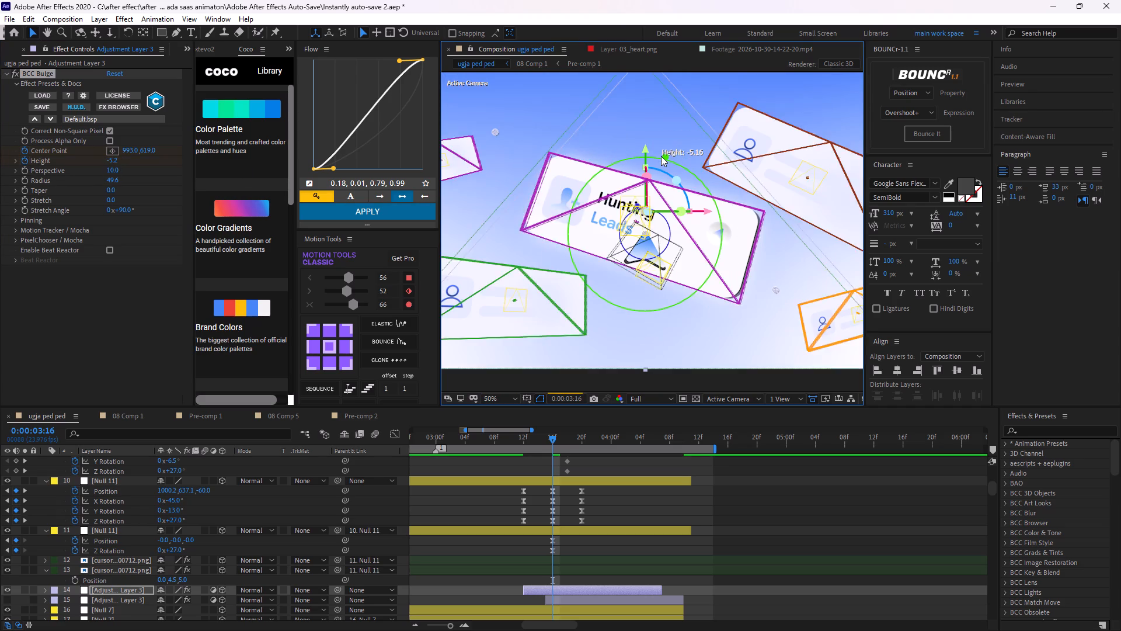
pyautogui.moveTo(661, 156); pyautogui.dragTo(667, 148)
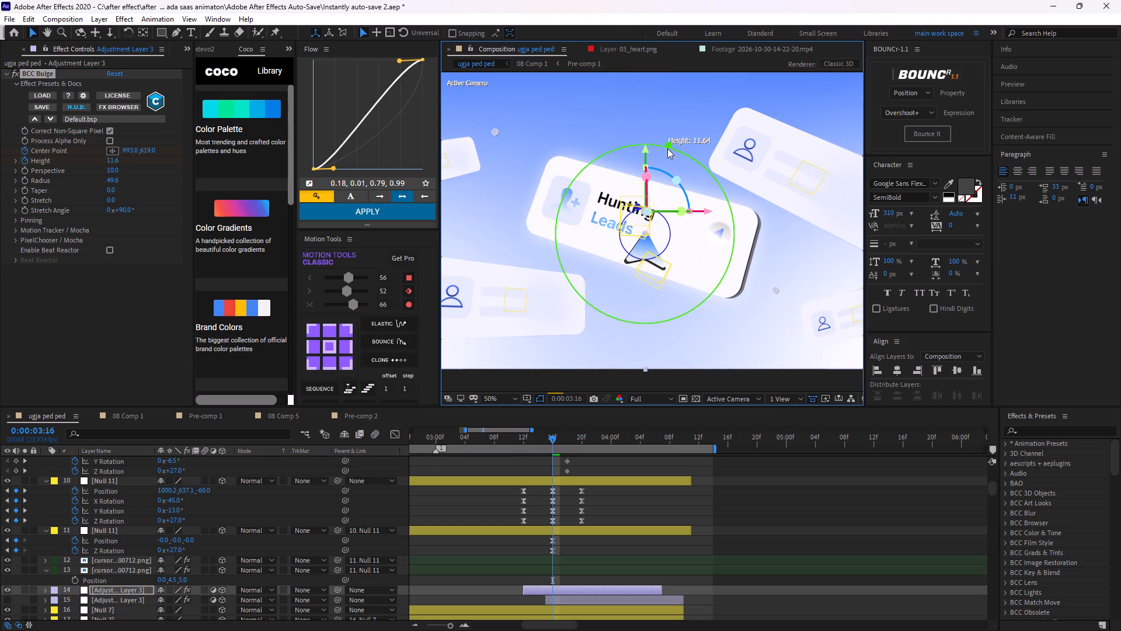
pyautogui.moveTo(667, 148); pyautogui.dragTo(668, 138)
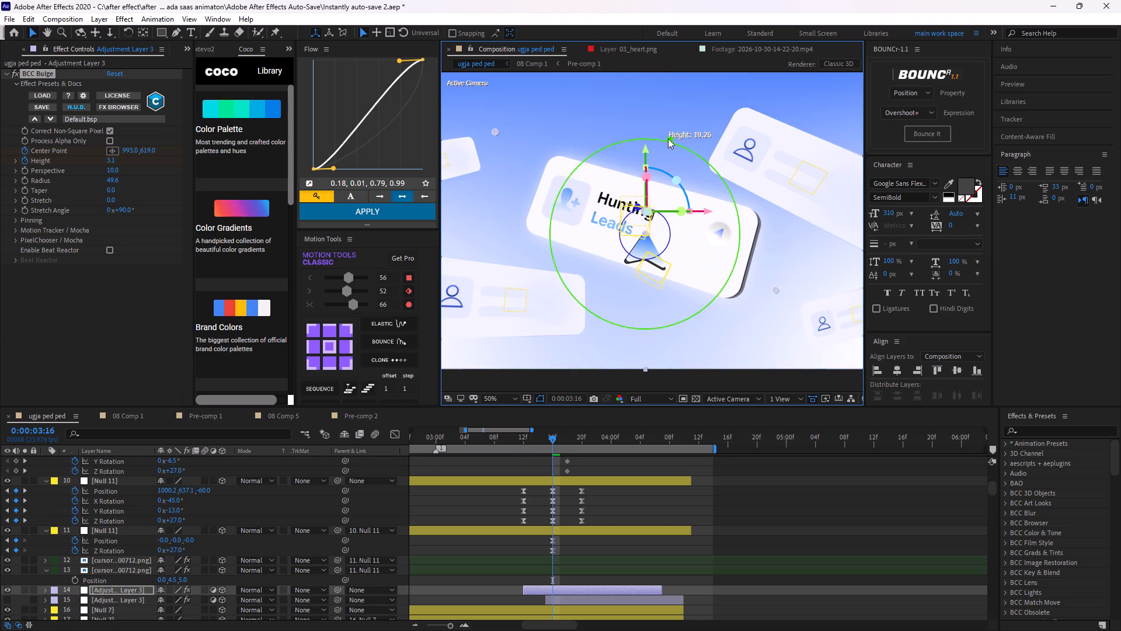
pyautogui.moveTo(668, 138); pyautogui.dragTo(668, 147)
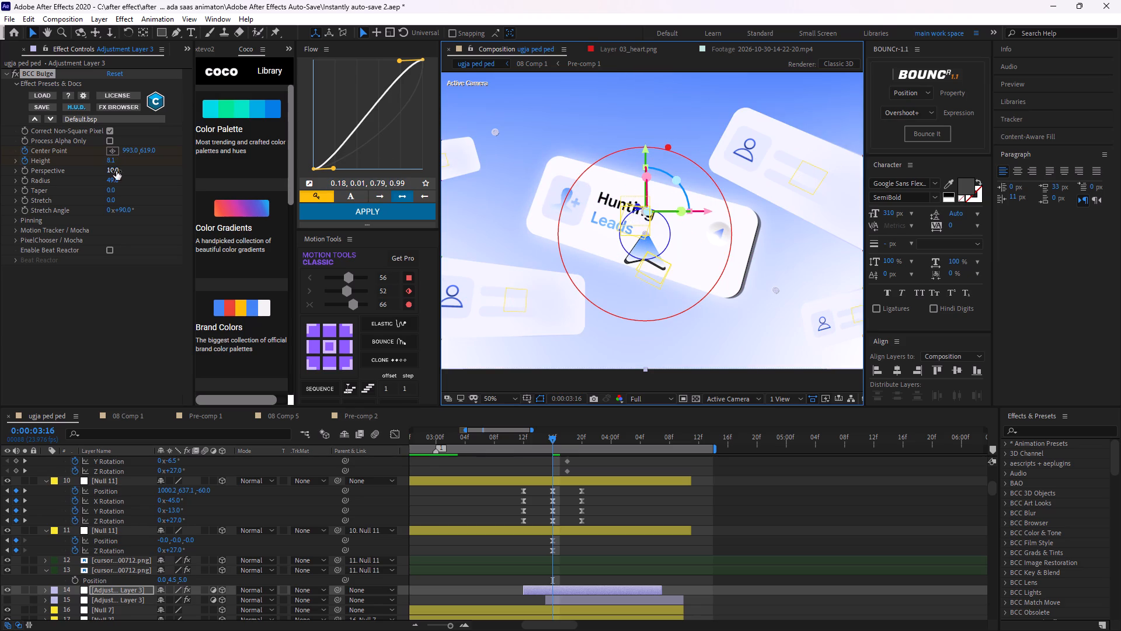
pyautogui.moveTo(110, 161); pyautogui.dragTo(119, 170)
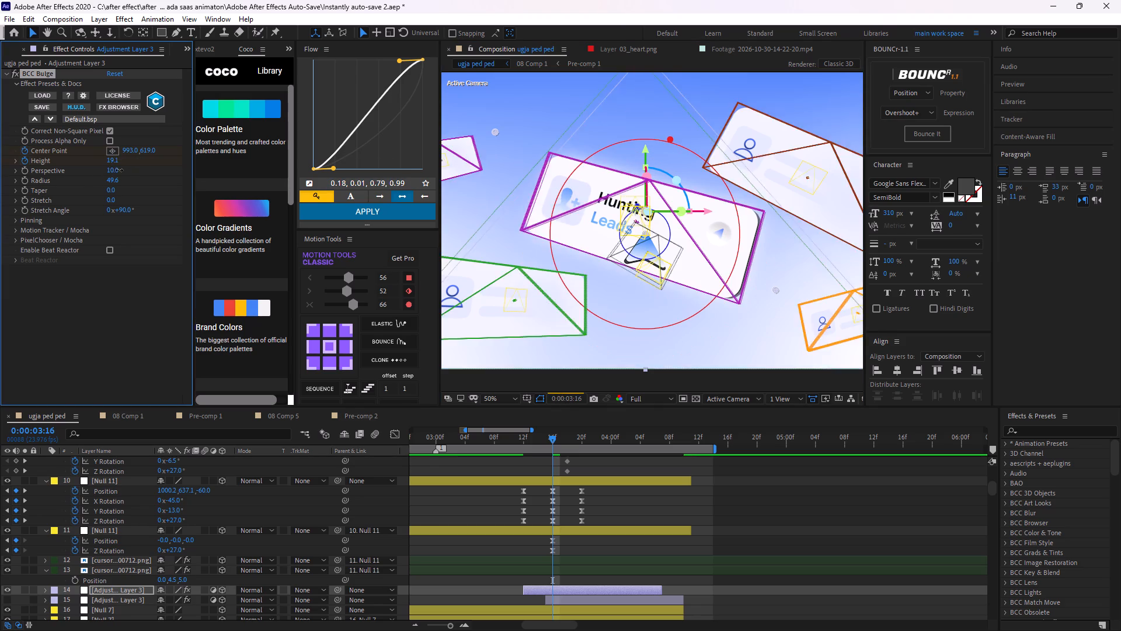
pyautogui.moveTo(119, 170); pyautogui.dragTo(111, 174)
pyautogui.click(635, 209)
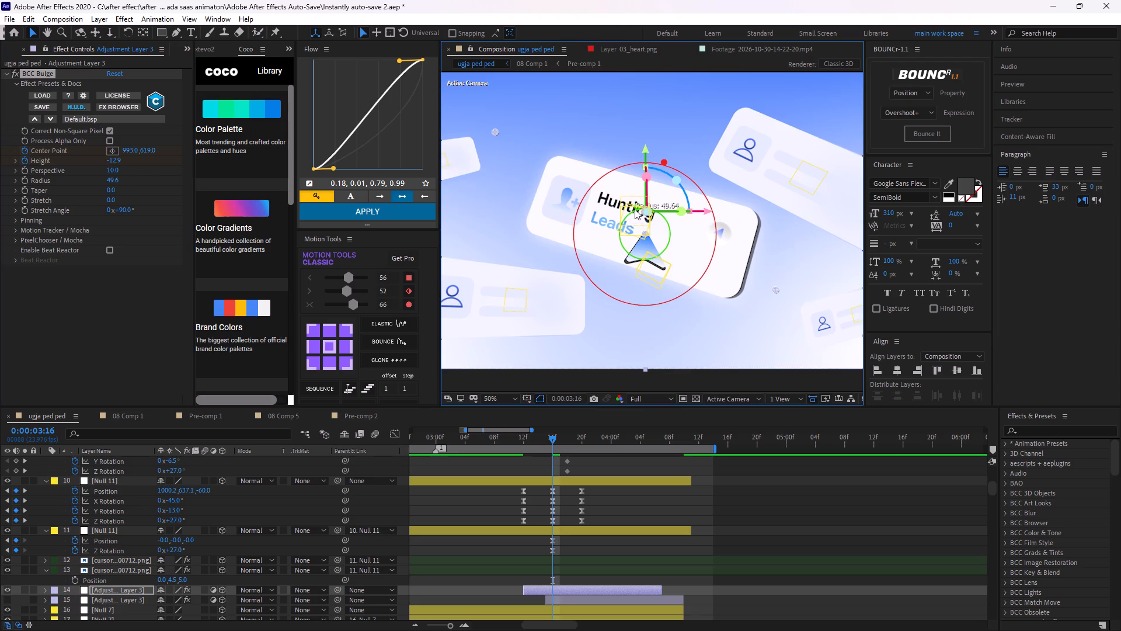
pyautogui.moveTo(115, 162); pyautogui.dragTo(127, 165)
# Enlarge the bulge's Radius to about 75.6 in the viewer and enable keyframing for Radius at 0:00:03:16.
pyautogui.moveTo(636, 208); pyautogui.dragTo(636, 197)
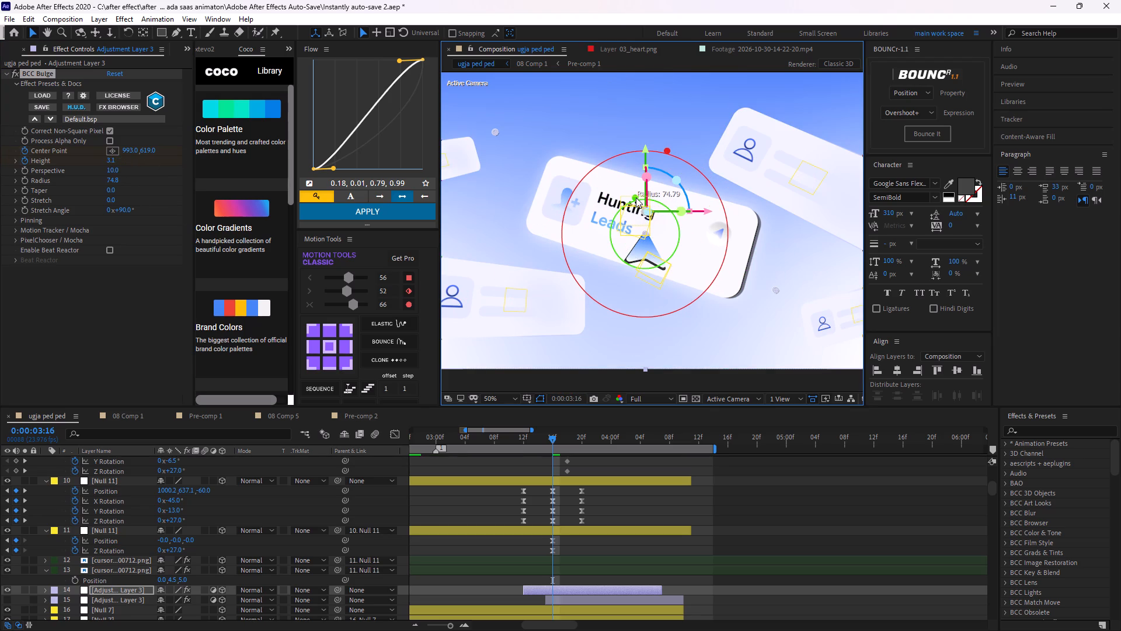
pyautogui.moveTo(636, 197); pyautogui.dragTo(640, 196)
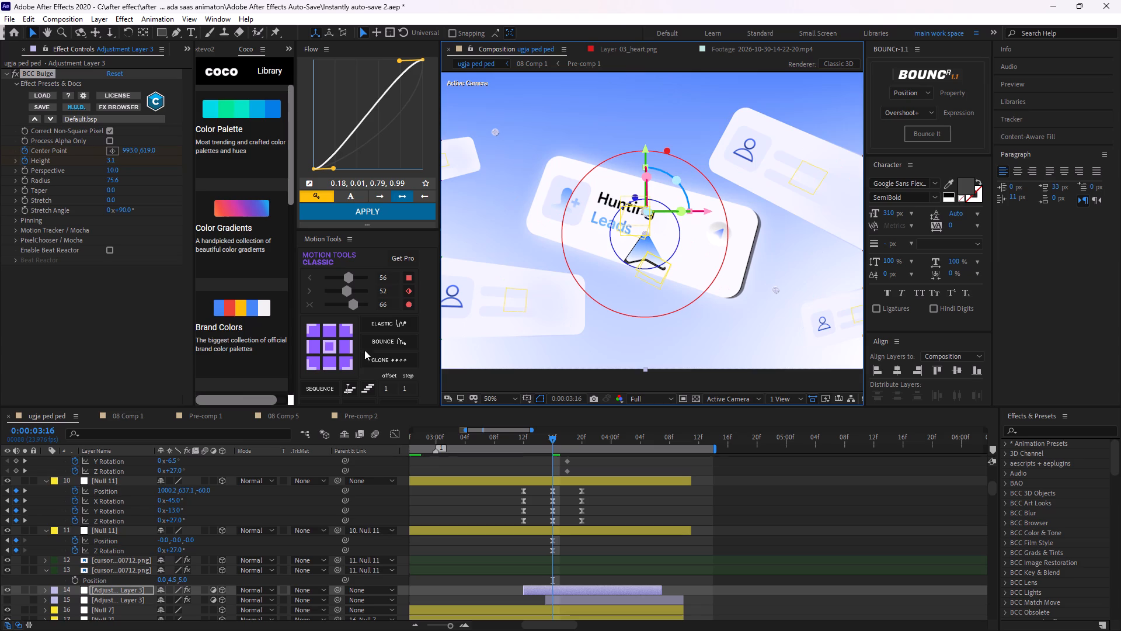
pyautogui.click(30, 181)
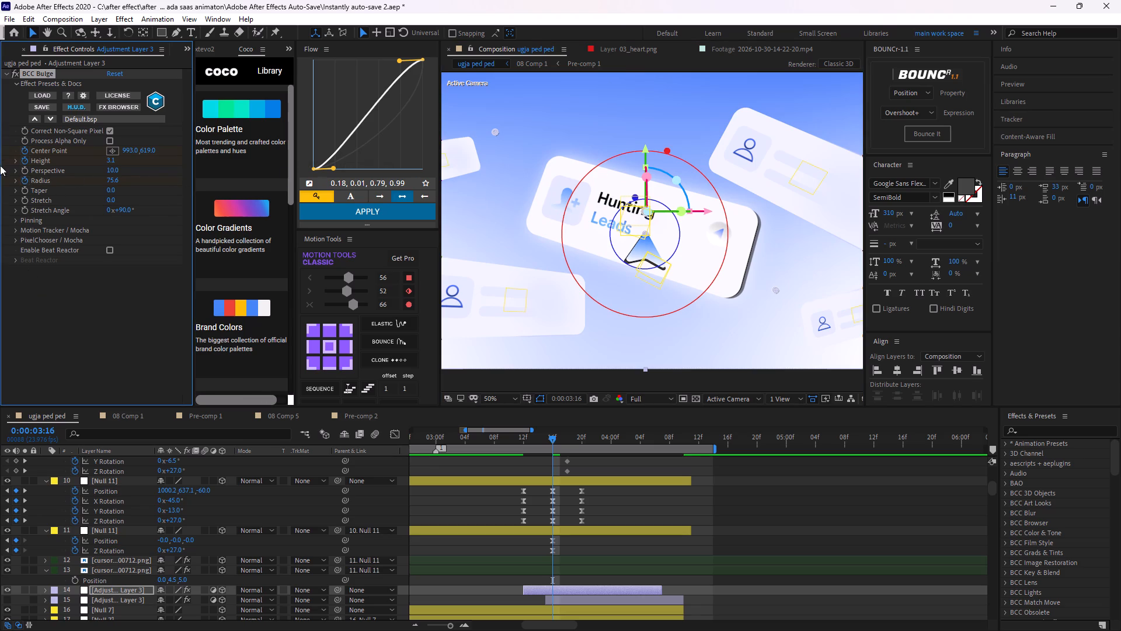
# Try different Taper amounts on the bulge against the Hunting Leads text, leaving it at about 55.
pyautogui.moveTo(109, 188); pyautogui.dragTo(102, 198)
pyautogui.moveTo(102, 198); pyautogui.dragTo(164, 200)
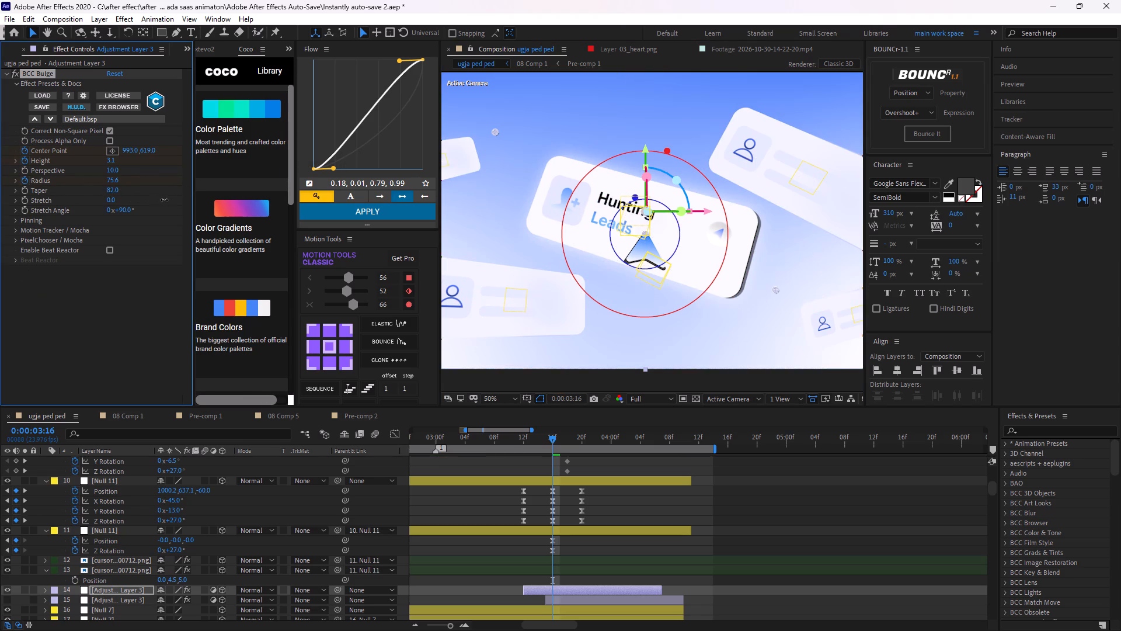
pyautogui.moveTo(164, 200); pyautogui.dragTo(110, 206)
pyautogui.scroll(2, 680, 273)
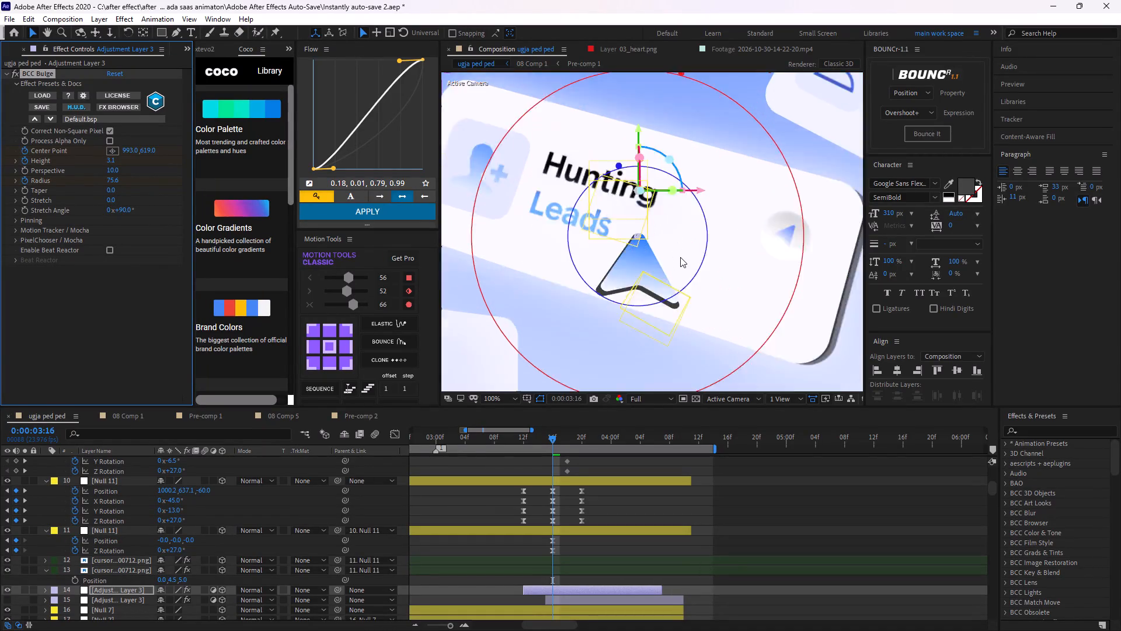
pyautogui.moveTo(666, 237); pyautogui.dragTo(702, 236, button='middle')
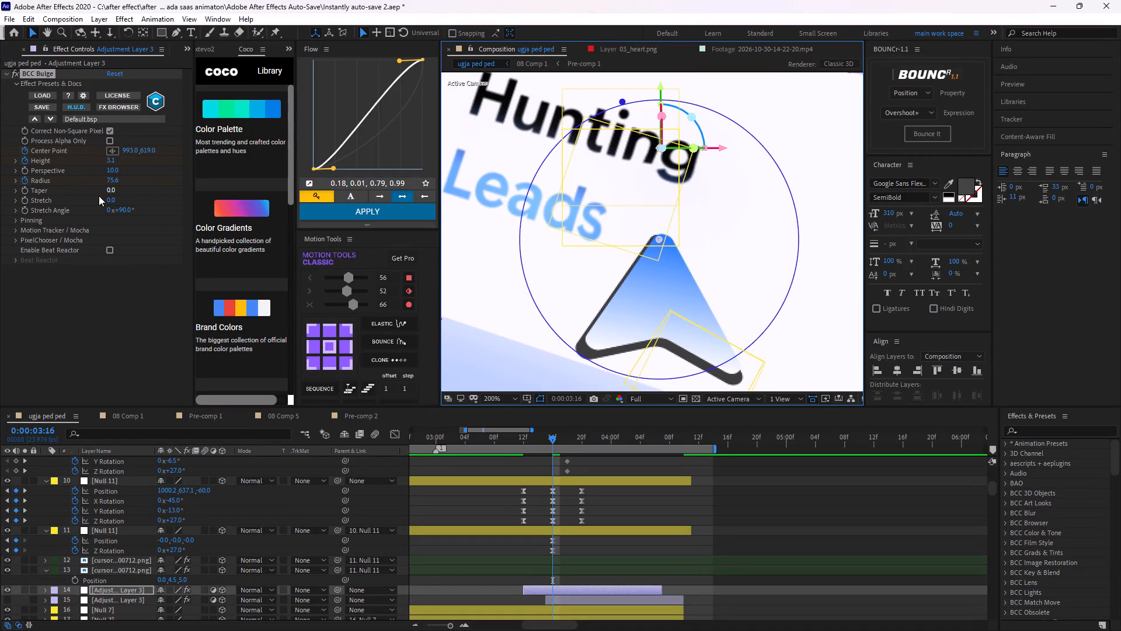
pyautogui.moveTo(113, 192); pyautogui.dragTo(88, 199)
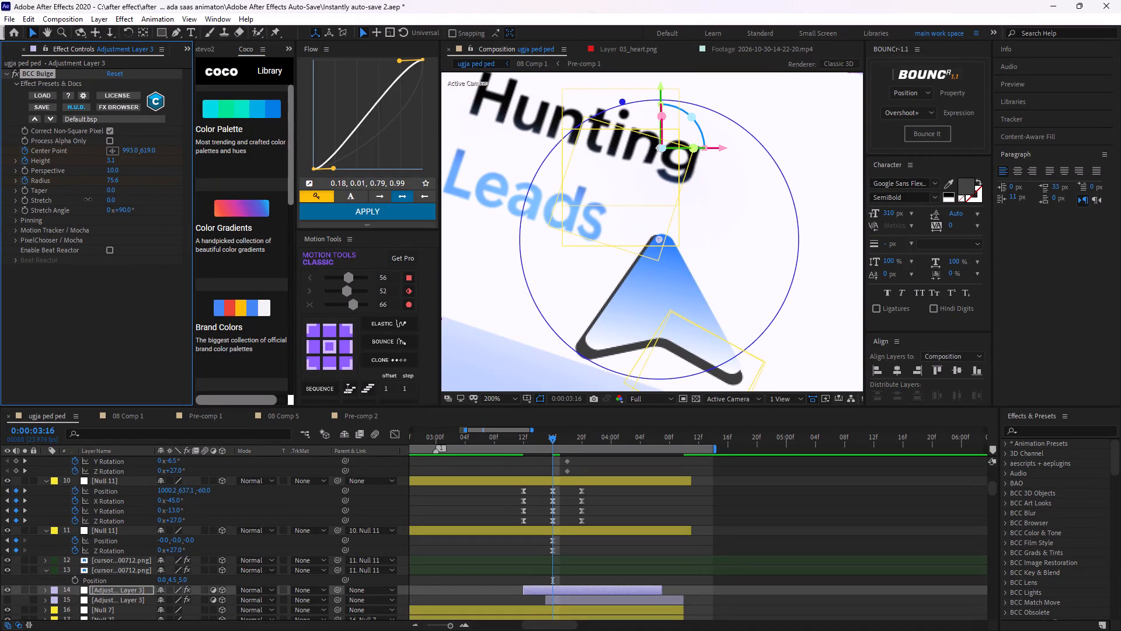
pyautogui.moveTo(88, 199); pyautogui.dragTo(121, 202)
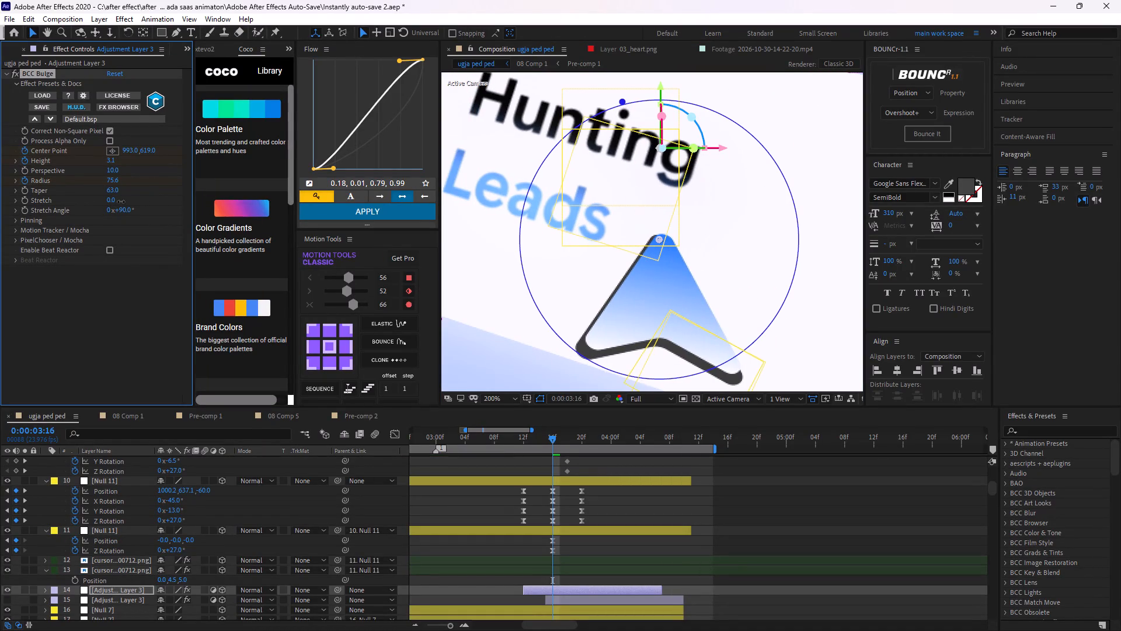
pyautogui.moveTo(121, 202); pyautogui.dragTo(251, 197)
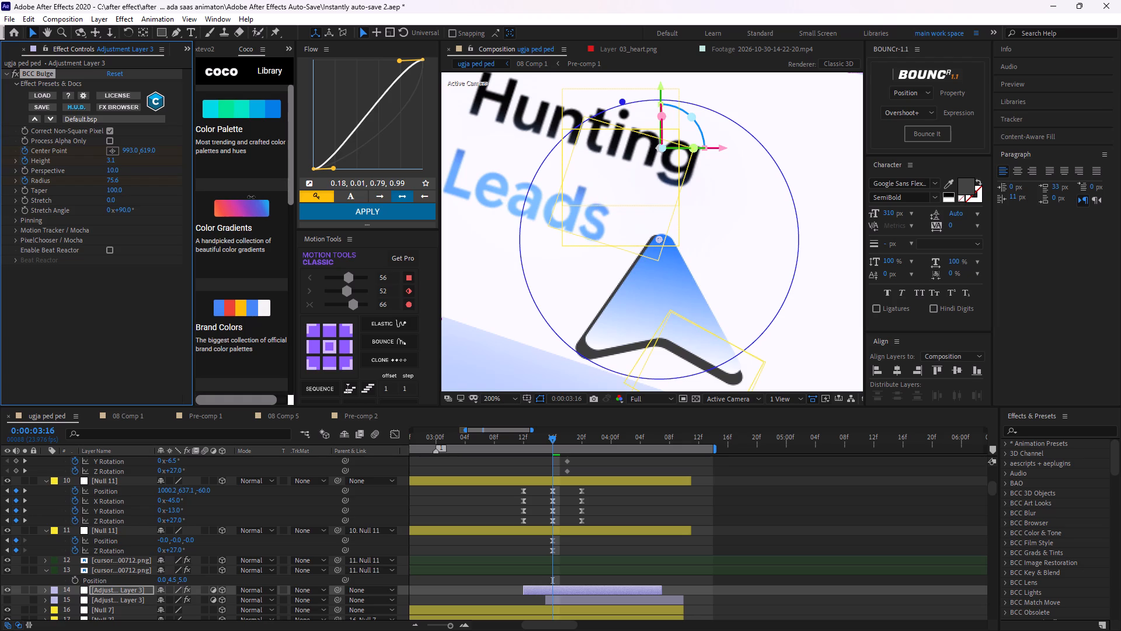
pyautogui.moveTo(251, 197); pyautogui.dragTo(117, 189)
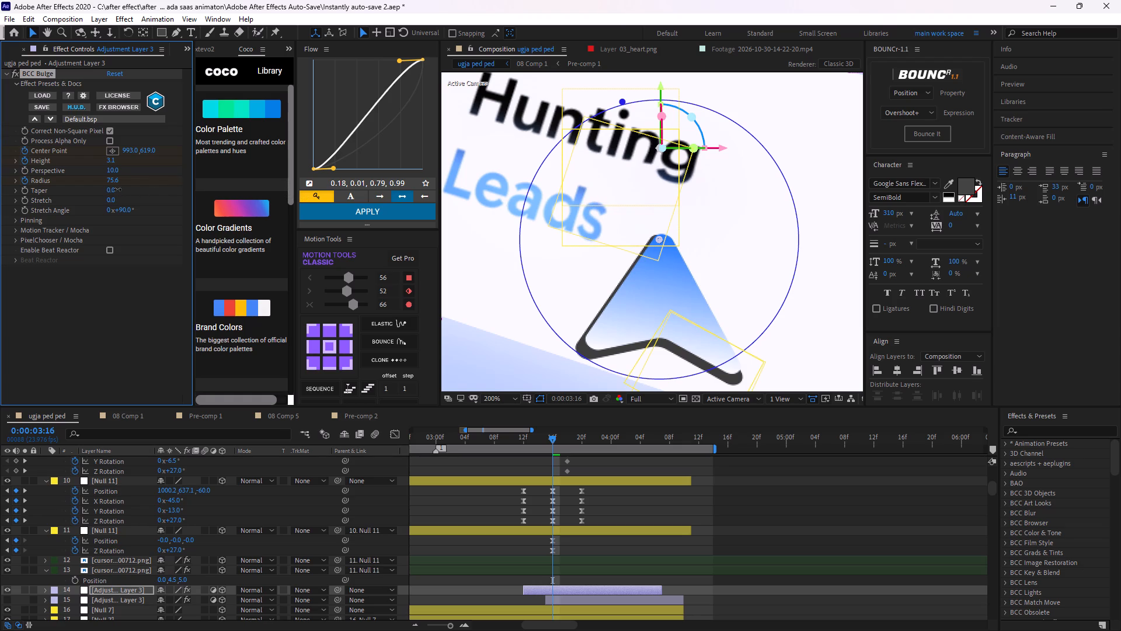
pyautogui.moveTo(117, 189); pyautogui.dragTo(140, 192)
# Enable keyframing for the bulge's Taper and Stretch at 0:00:03:16.
pyautogui.click(18, 191)
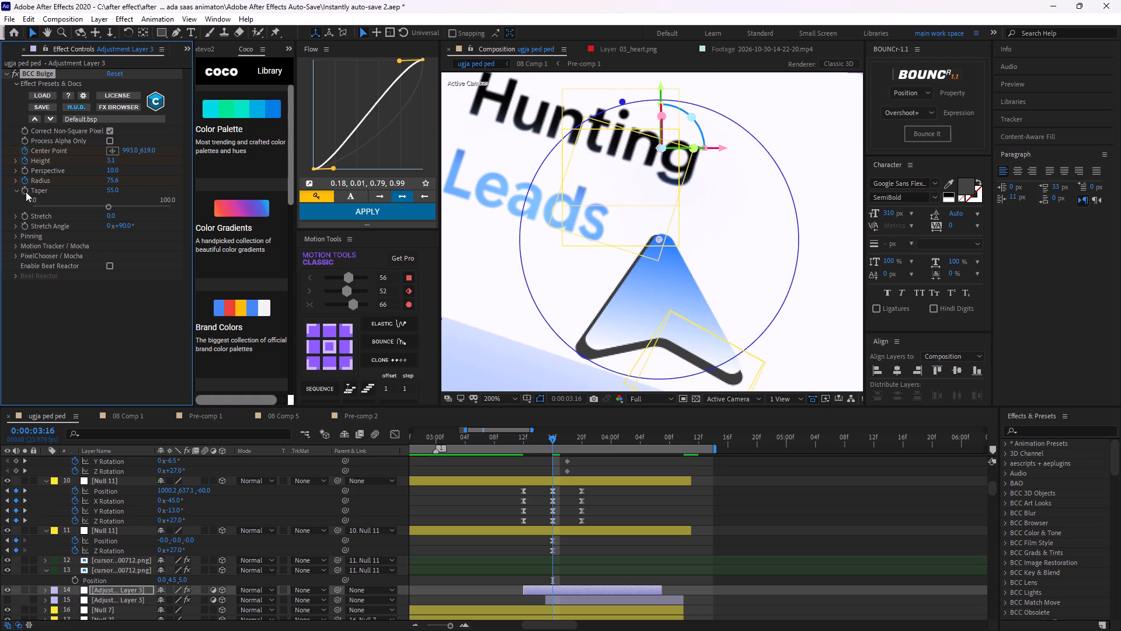
pyautogui.click(26, 192)
pyautogui.click(27, 216)
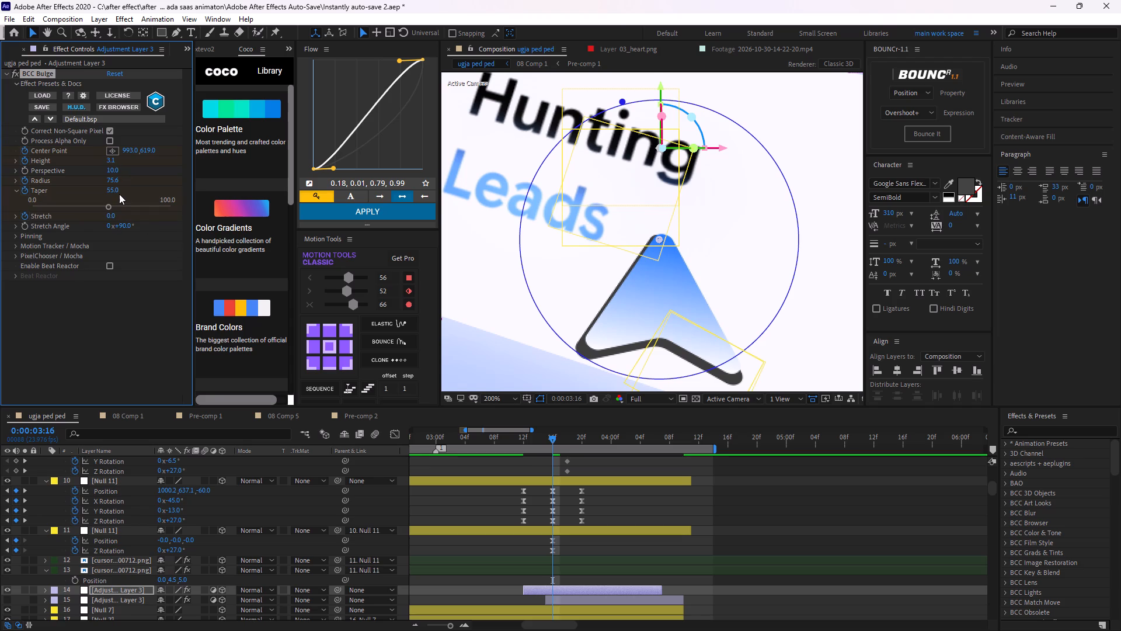
# Reset the BCC Bulge effect to its default values.
pyautogui.click(109, 76)
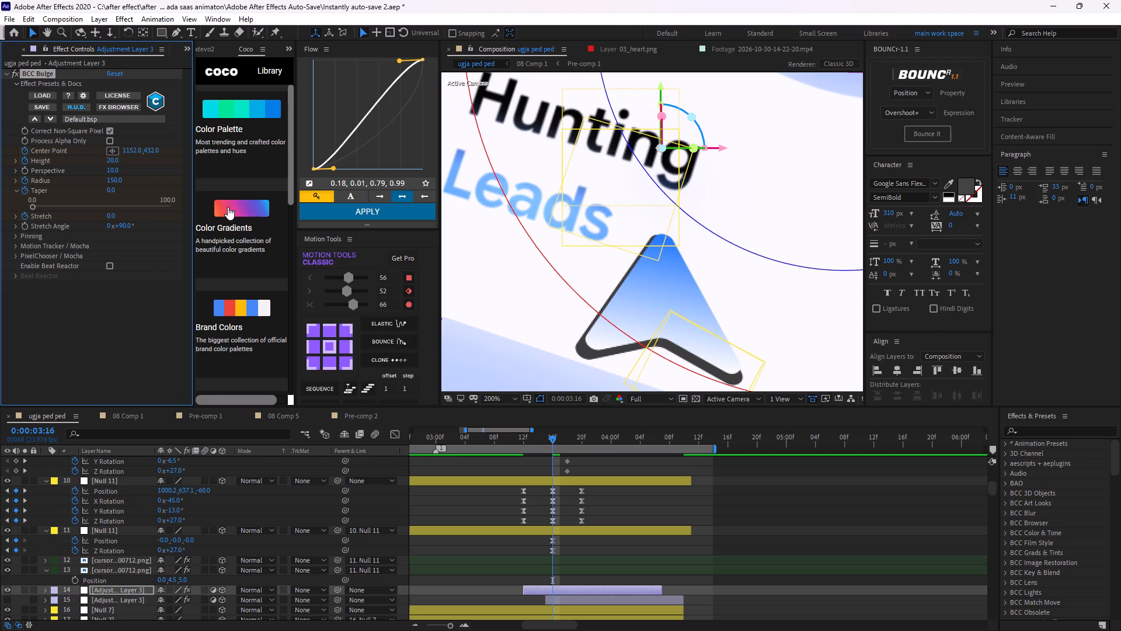
# Move the bulge's Center Point back onto the cursor tip at about 996, 628.
pyautogui.scroll(-2, 588, 212)
pyautogui.moveTo(702, 181); pyautogui.dragTo(656, 217)
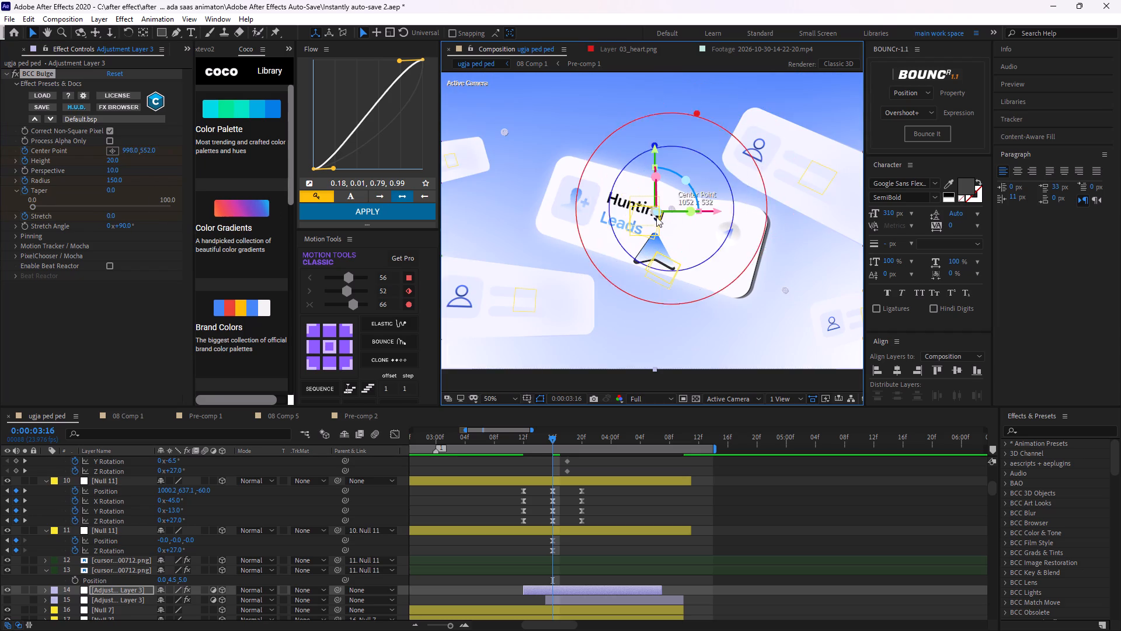
pyautogui.moveTo(656, 217); pyautogui.dragTo(656, 234)
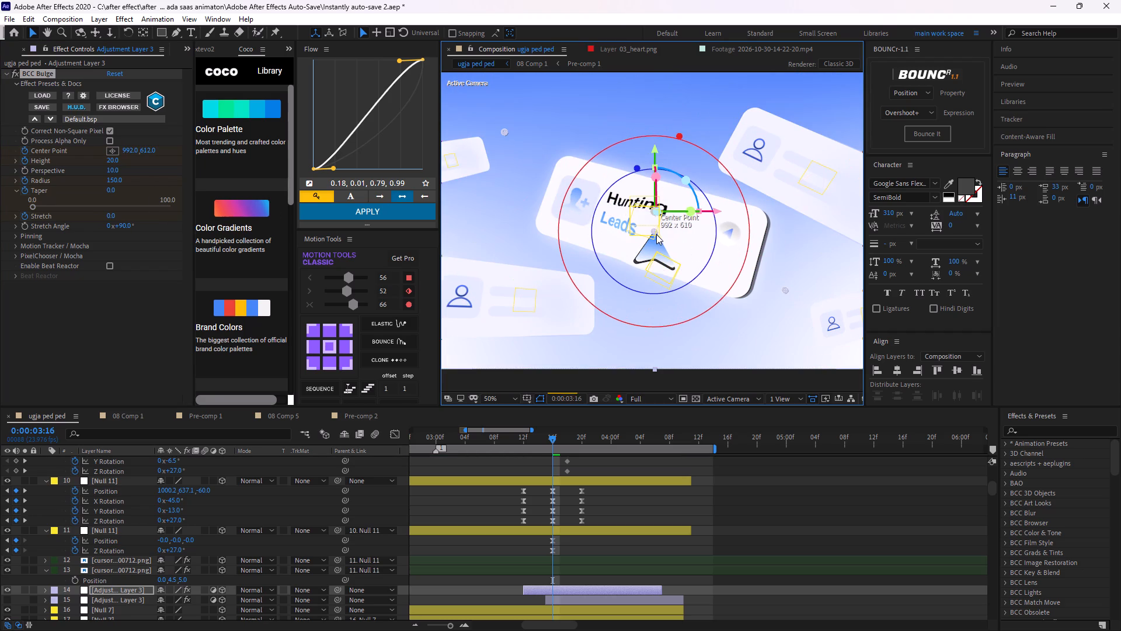
pyautogui.moveTo(656, 234); pyautogui.dragTo(657, 238)
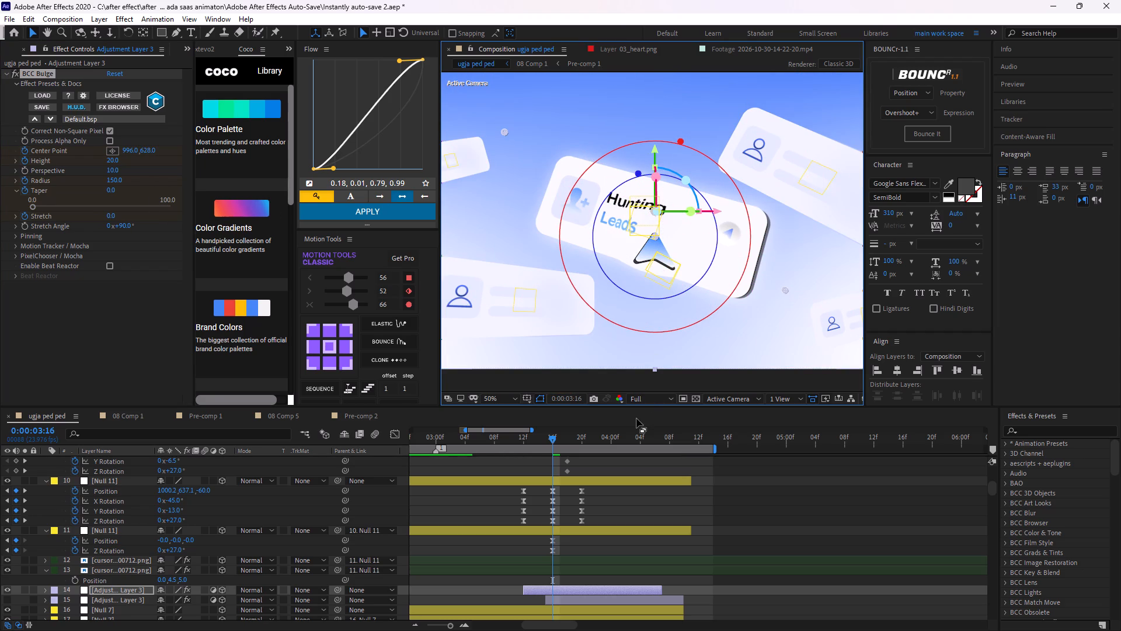
# Reveal the bulge adjustment layer's keyframed properties in the timeline around 0:00:03:16.
pyautogui.press('u')
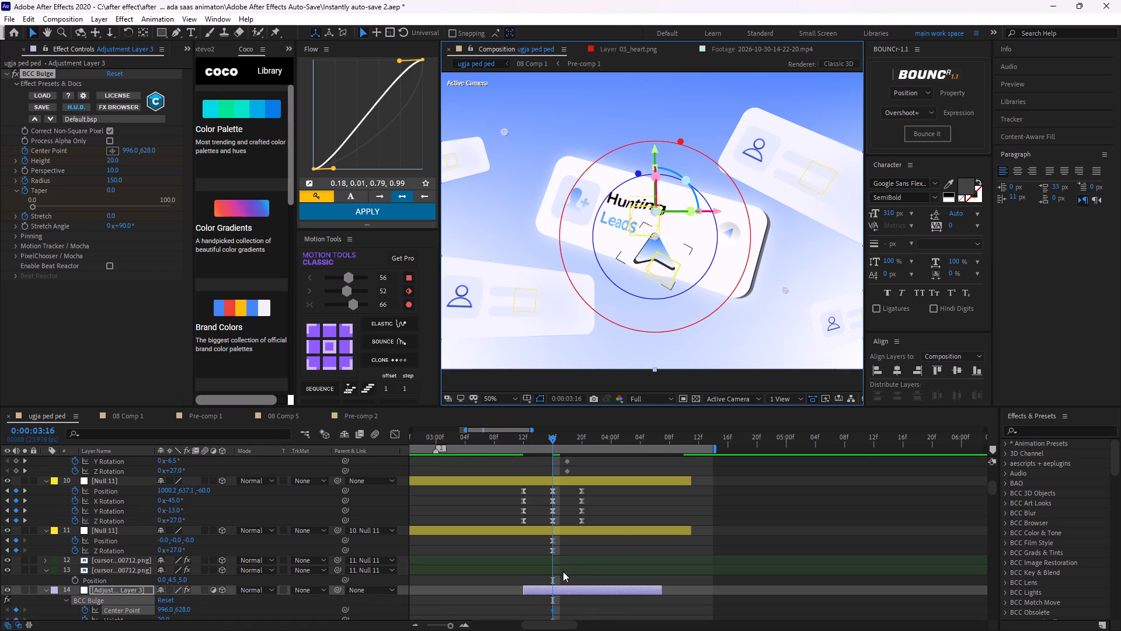
pyautogui.keyDown('alt'); pyautogui.scroll(1, 563, 571); pyautogui.keyUp('alt')
pyautogui.moveTo(563, 571); pyautogui.dragTo(627, 446, button='middle')
pyautogui.keyDown('alt'); pyautogui.scroll(1, 614, 477); pyautogui.keyUp('alt')
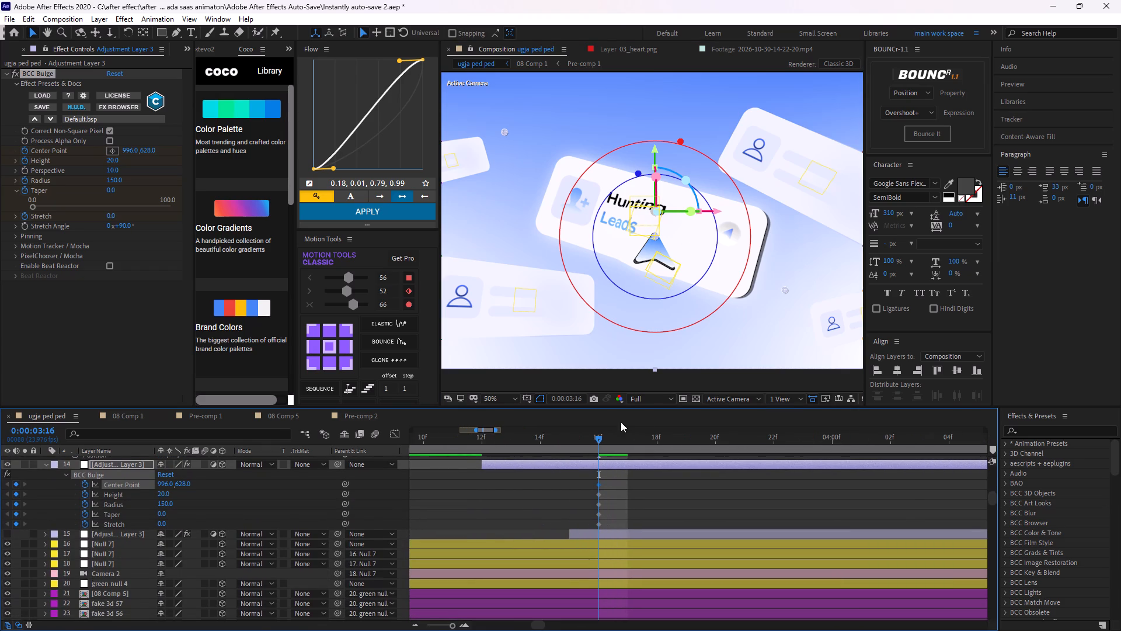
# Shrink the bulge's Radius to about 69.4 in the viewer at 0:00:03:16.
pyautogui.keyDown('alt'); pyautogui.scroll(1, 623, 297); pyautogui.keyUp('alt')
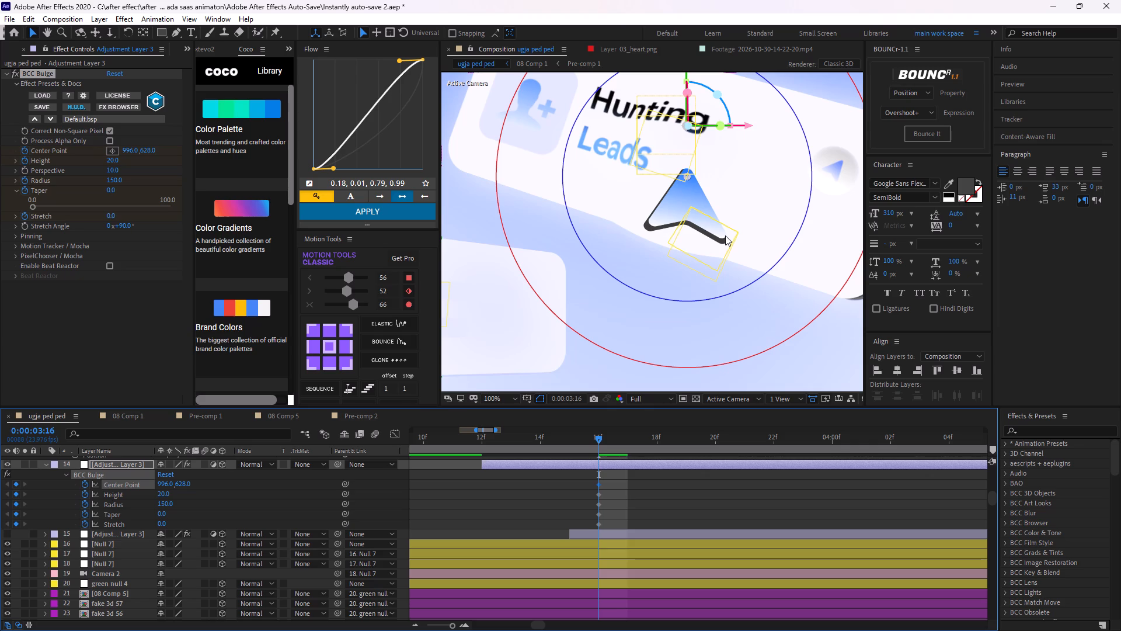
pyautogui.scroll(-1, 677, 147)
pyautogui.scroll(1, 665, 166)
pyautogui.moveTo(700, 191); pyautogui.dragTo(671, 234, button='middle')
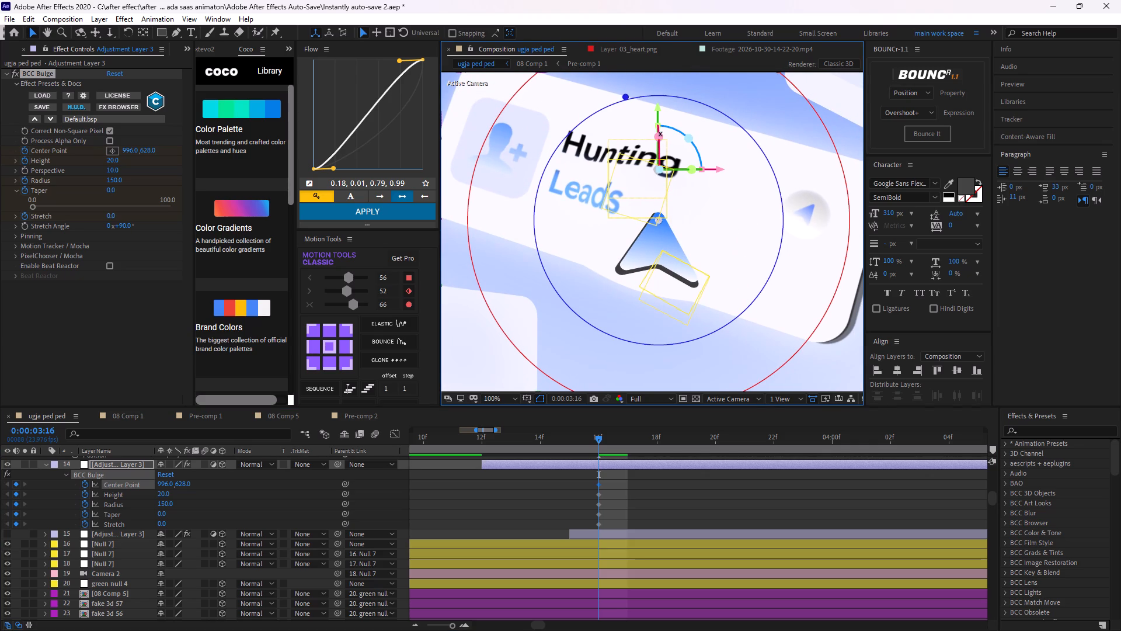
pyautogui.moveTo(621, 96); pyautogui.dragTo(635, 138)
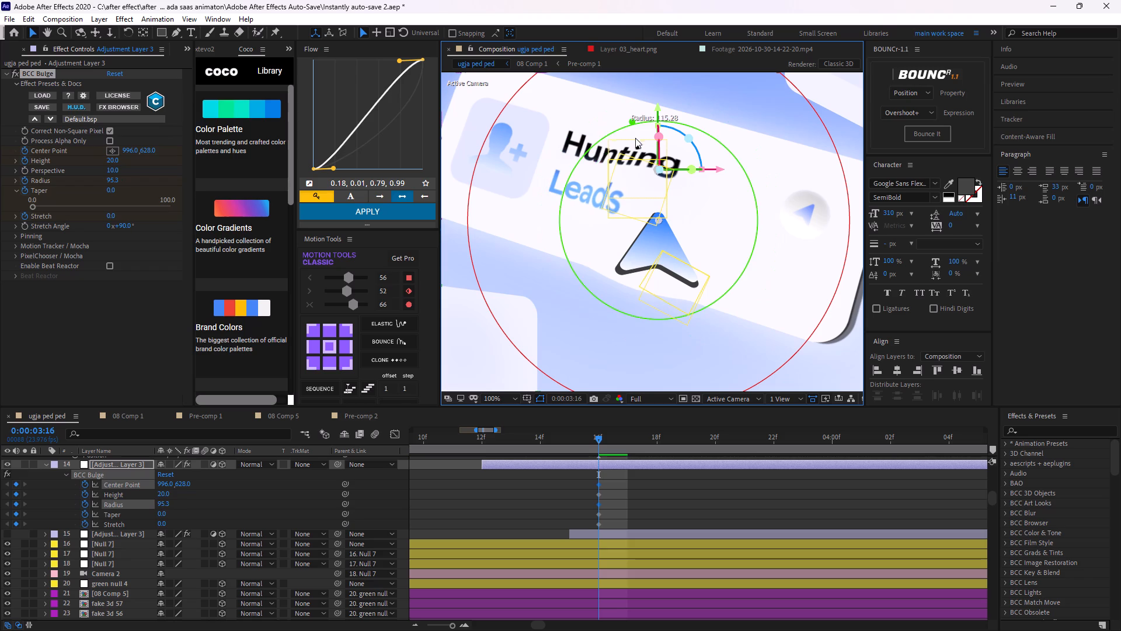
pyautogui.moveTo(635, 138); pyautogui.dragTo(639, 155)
# Lower the bulge's Height to about -19 in the viewer so it pinches inward at the cursor.
pyautogui.scroll(-1, 680, 102)
pyautogui.moveTo(680, 128); pyautogui.dragTo(679, 137)
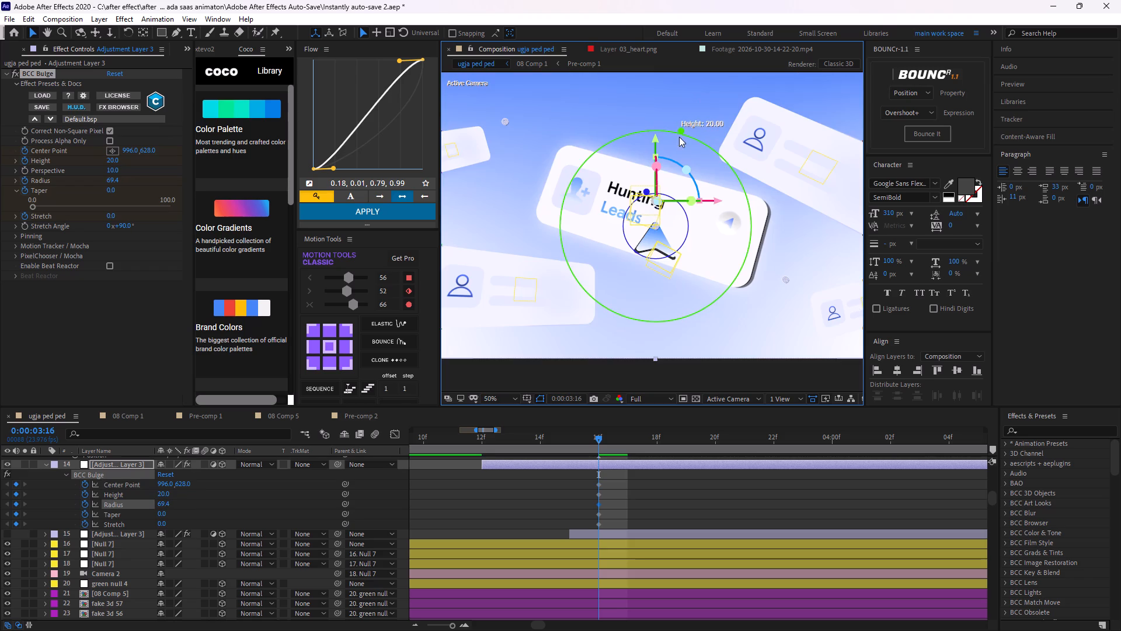
pyautogui.moveTo(679, 137); pyautogui.dragTo(674, 158)
pyautogui.scroll(2, 668, 203)
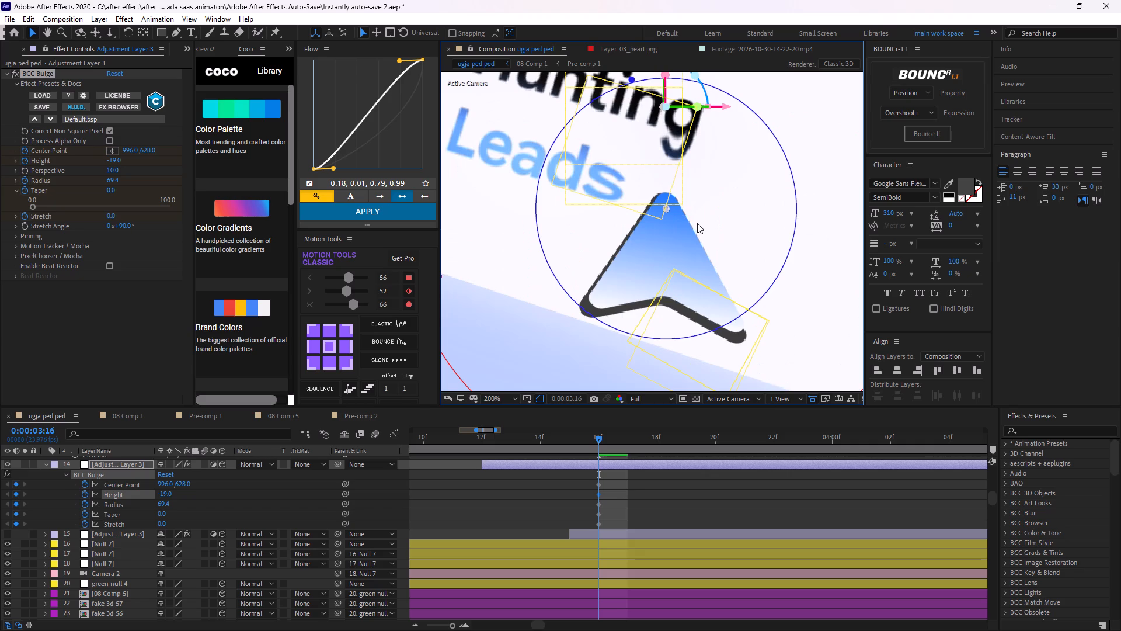
pyautogui.scroll(-1, 697, 223)
pyautogui.scroll(1, 623, 214)
pyautogui.click(117, 181)
pyautogui.hotkey('ctrl', 'z')
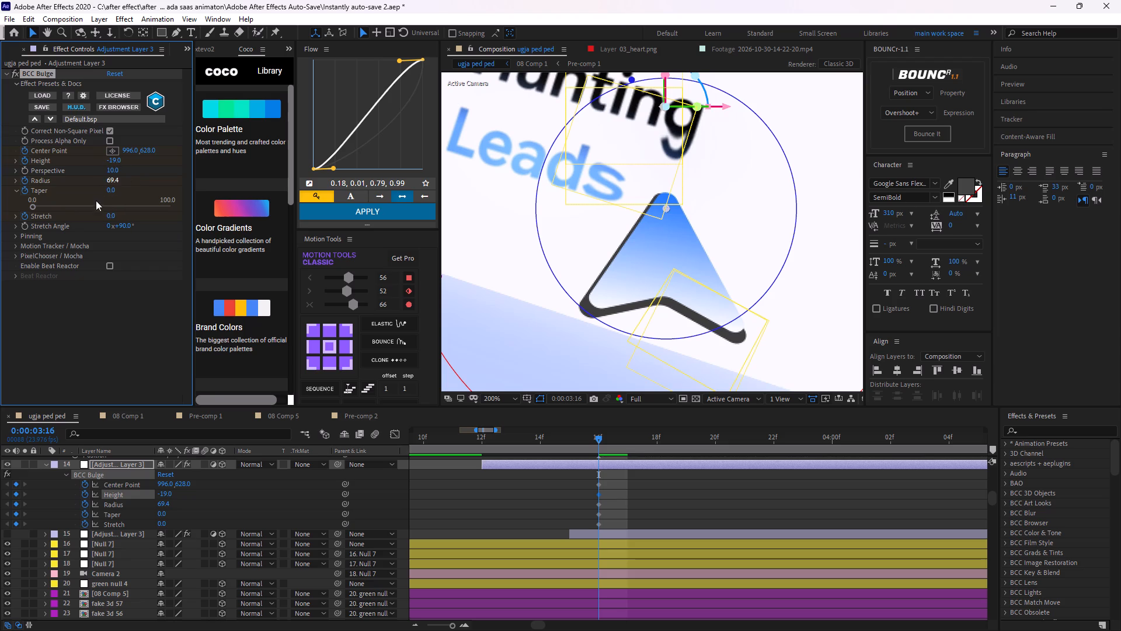
# Try the bulge's Taper across its range and set it to about 22.
pyautogui.moveTo(34, 204); pyautogui.dragTo(69, 205)
pyautogui.moveTo(69, 205); pyautogui.dragTo(16, 210)
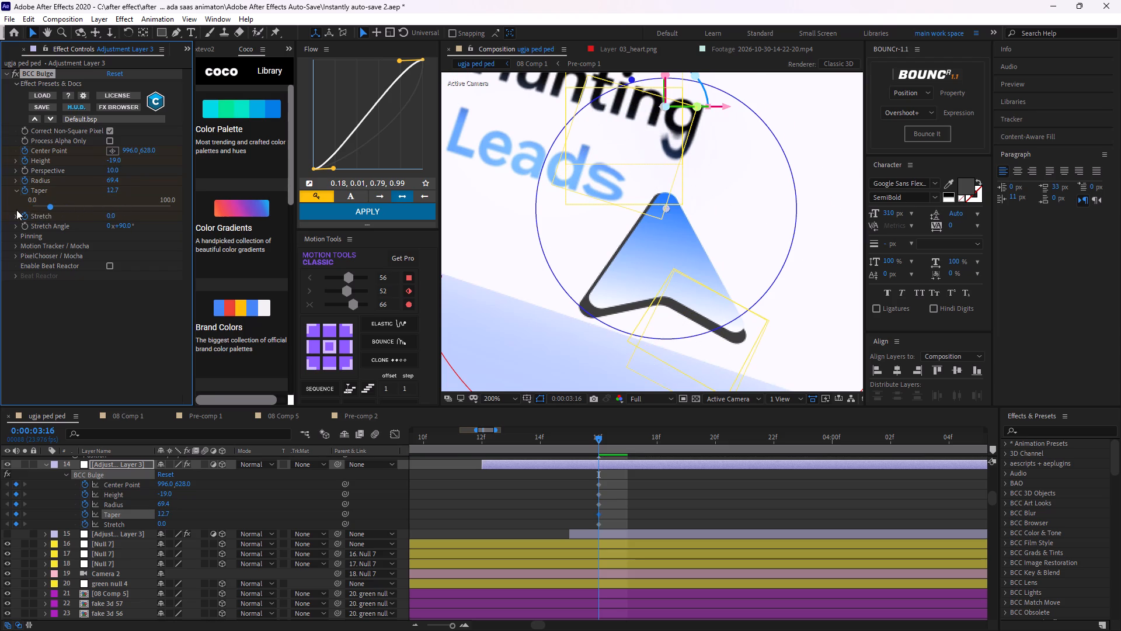
pyautogui.moveTo(16, 210); pyautogui.dragTo(123, 212)
pyautogui.moveTo(123, 212); pyautogui.dragTo(175, 210)
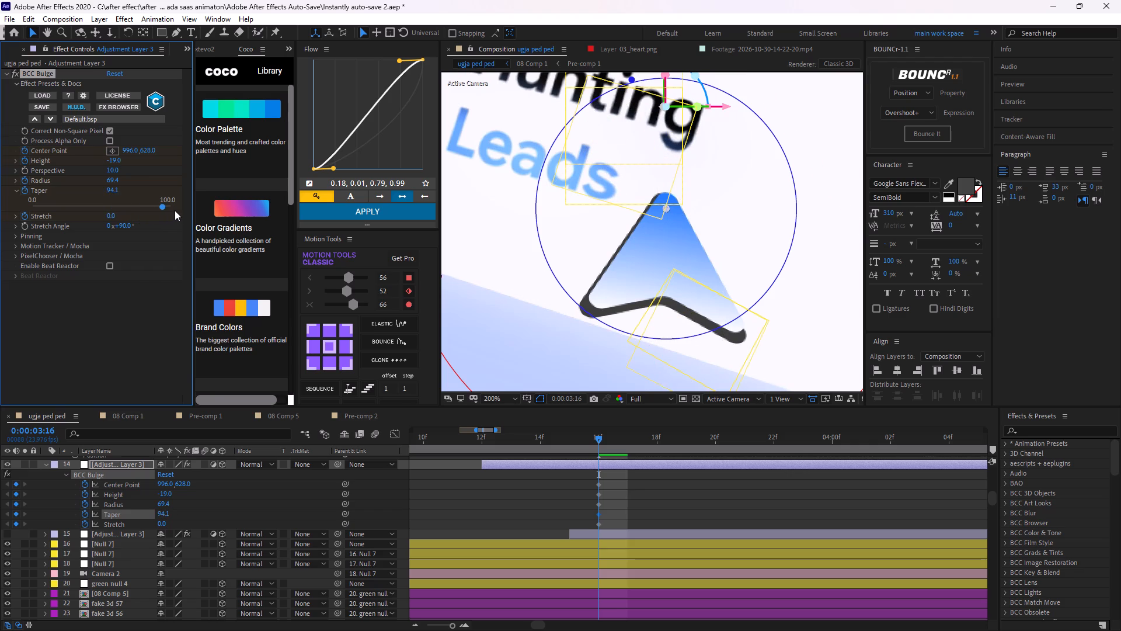
pyautogui.moveTo(175, 210); pyautogui.dragTo(63, 207)
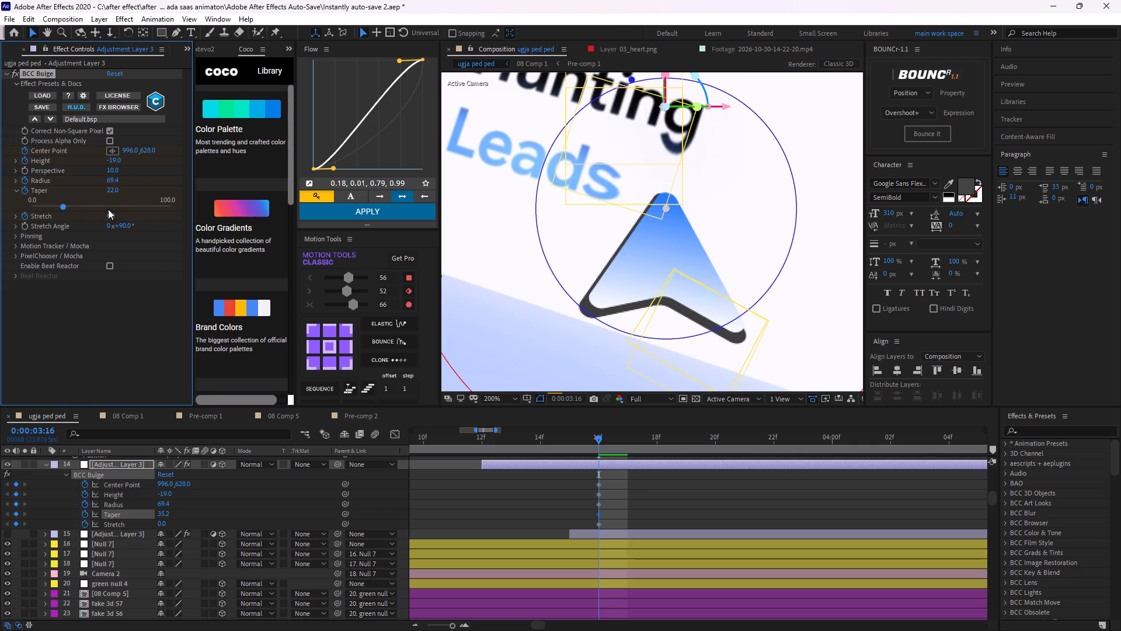
# Try stronger Stretch amounts on the bulge and settle on a slight Stretch of about 0.5.
pyautogui.moveTo(113, 217); pyautogui.dragTo(166, 219)
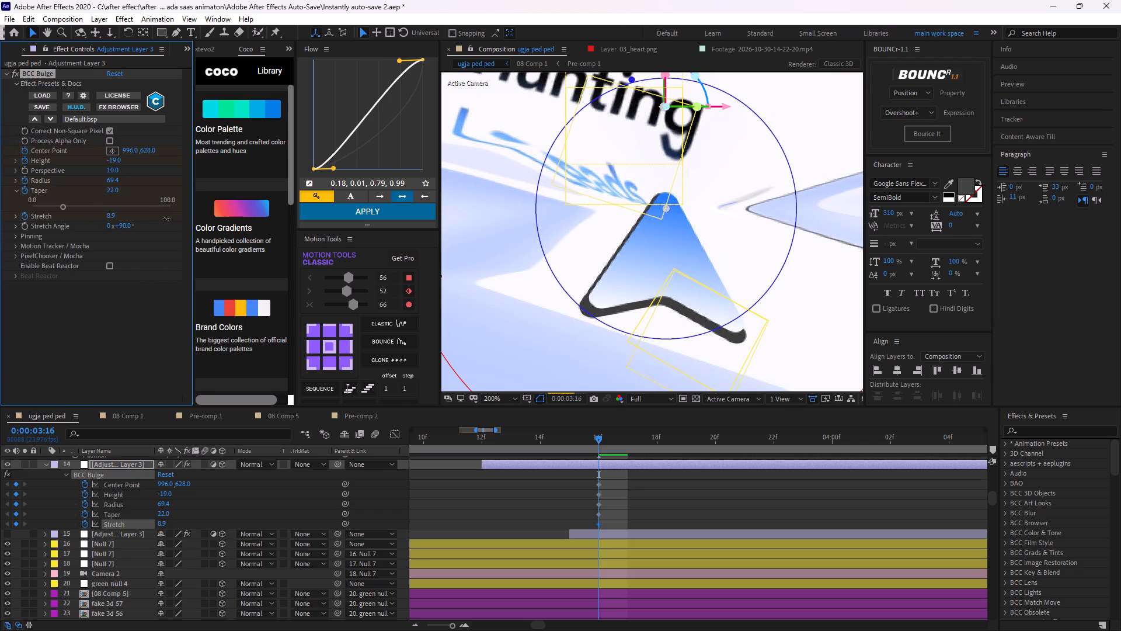
pyautogui.moveTo(166, 219); pyautogui.dragTo(125, 224)
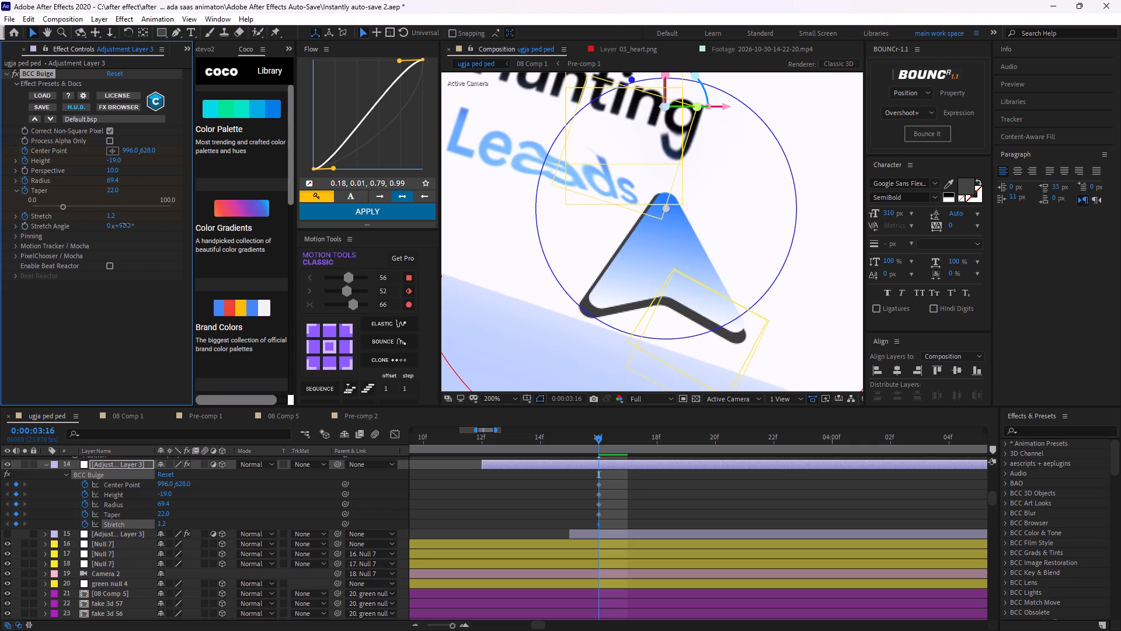
pyautogui.moveTo(125, 224); pyautogui.dragTo(123, 224)
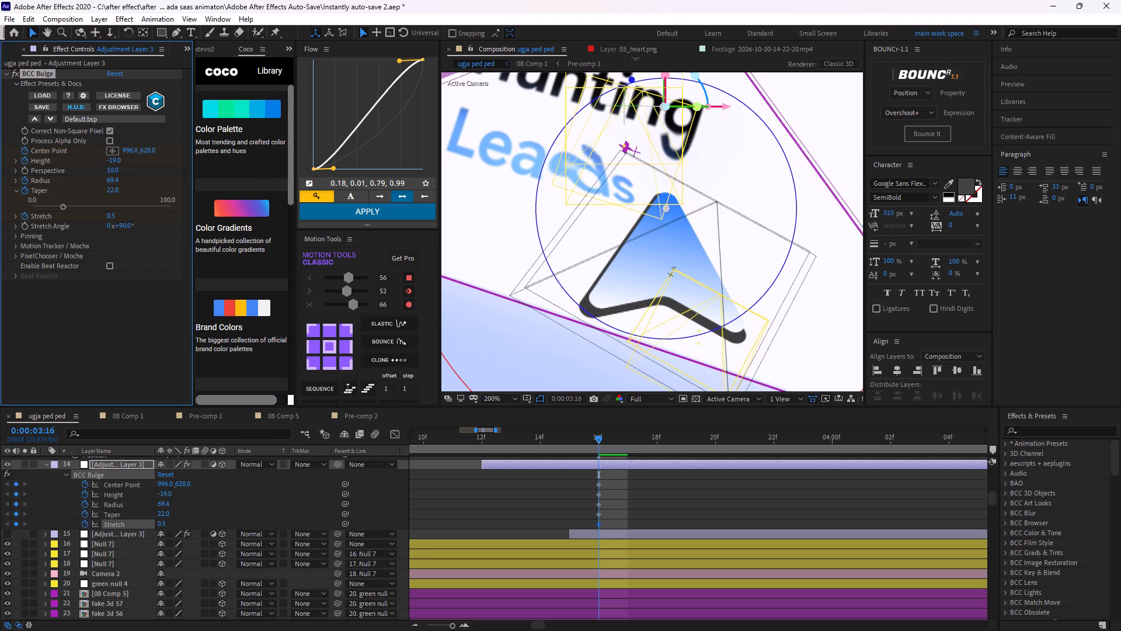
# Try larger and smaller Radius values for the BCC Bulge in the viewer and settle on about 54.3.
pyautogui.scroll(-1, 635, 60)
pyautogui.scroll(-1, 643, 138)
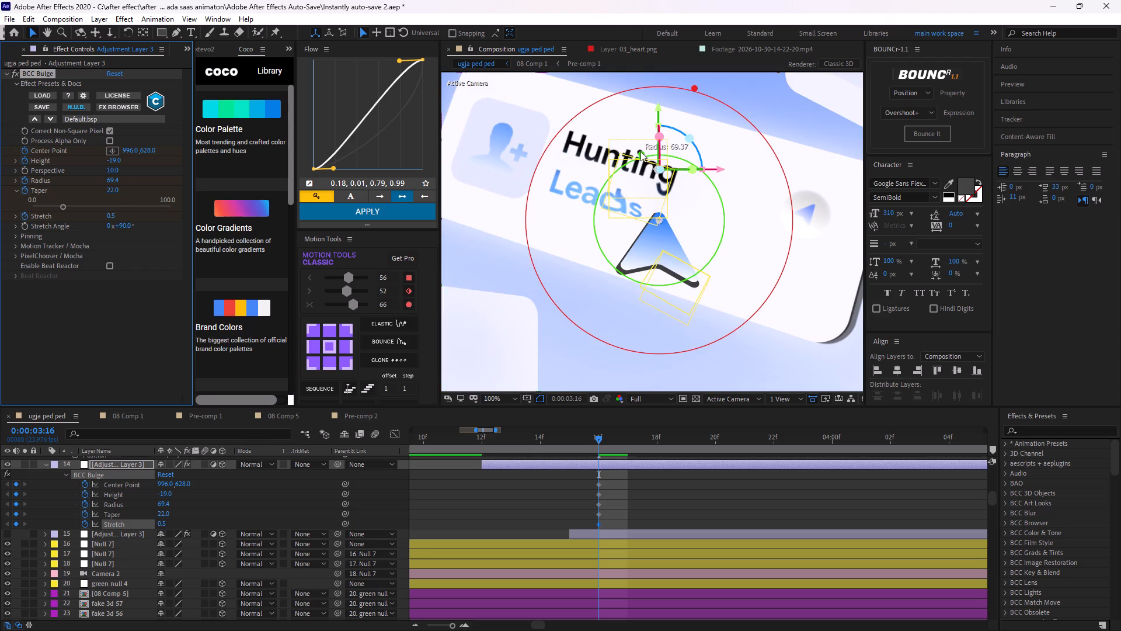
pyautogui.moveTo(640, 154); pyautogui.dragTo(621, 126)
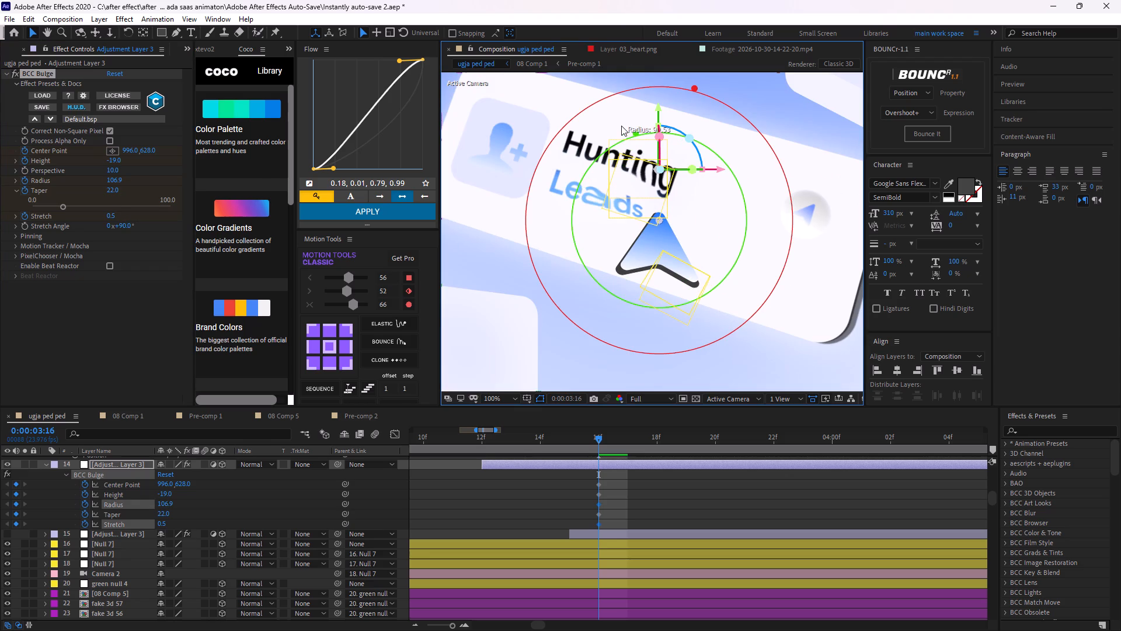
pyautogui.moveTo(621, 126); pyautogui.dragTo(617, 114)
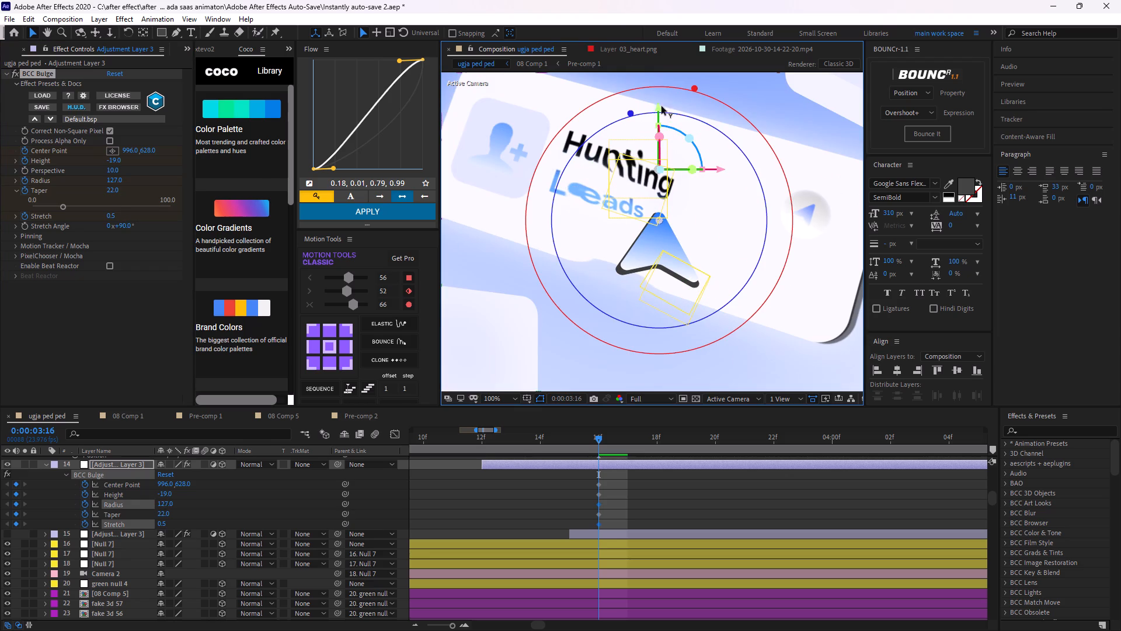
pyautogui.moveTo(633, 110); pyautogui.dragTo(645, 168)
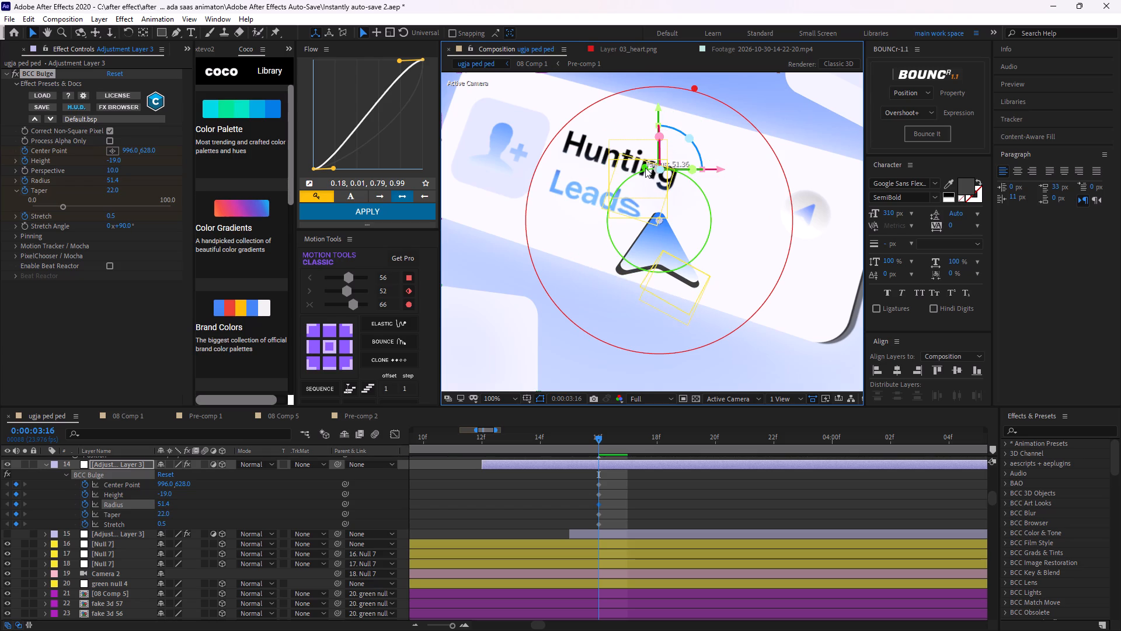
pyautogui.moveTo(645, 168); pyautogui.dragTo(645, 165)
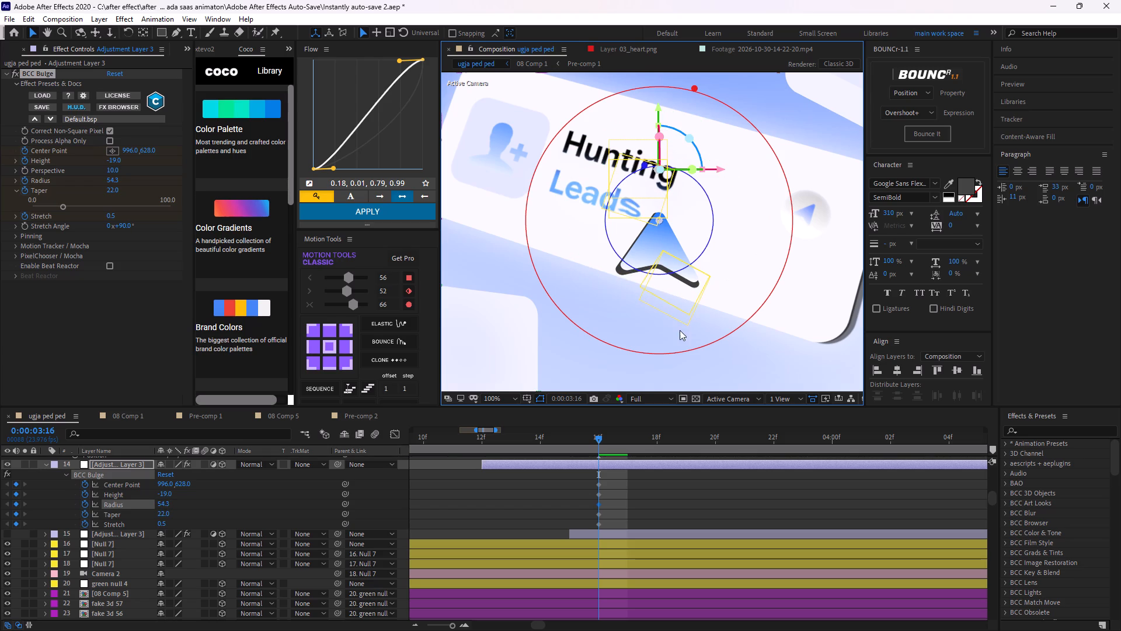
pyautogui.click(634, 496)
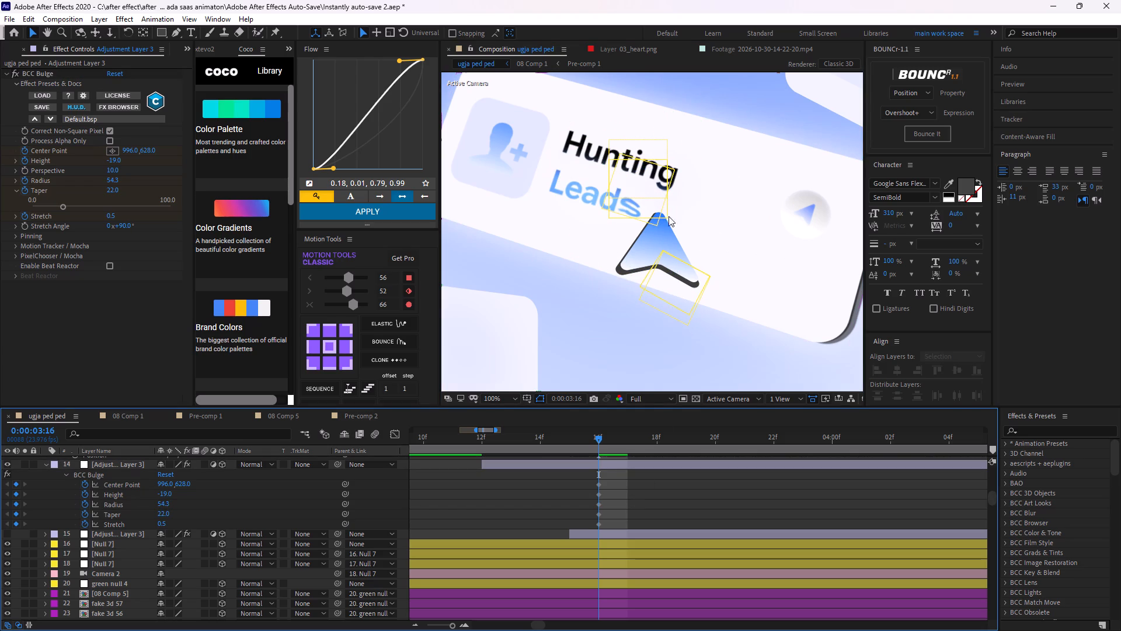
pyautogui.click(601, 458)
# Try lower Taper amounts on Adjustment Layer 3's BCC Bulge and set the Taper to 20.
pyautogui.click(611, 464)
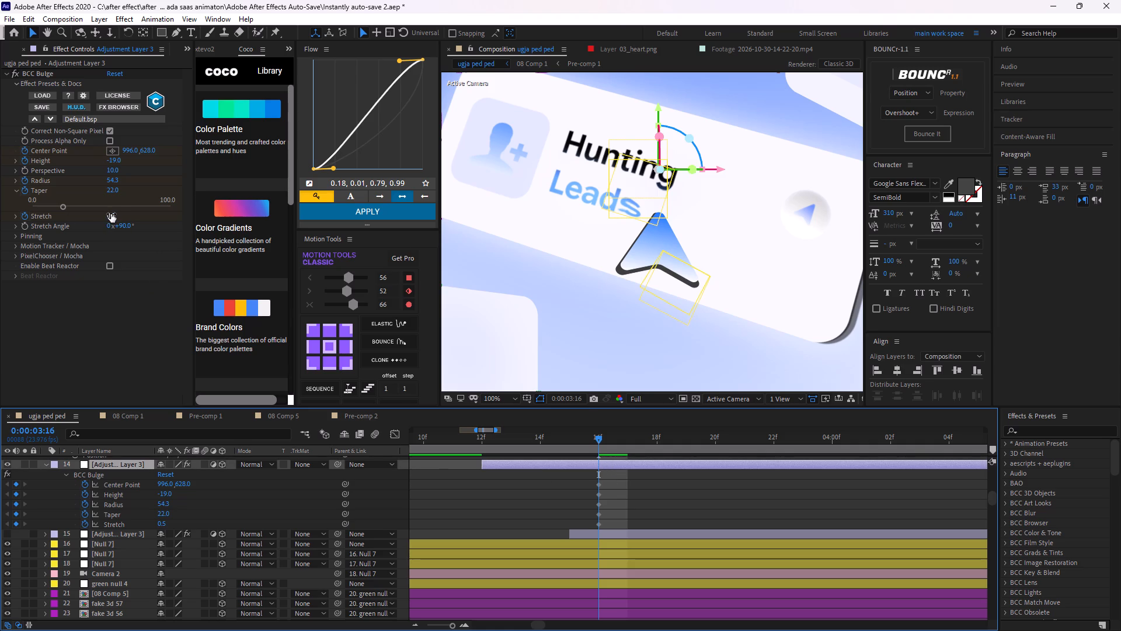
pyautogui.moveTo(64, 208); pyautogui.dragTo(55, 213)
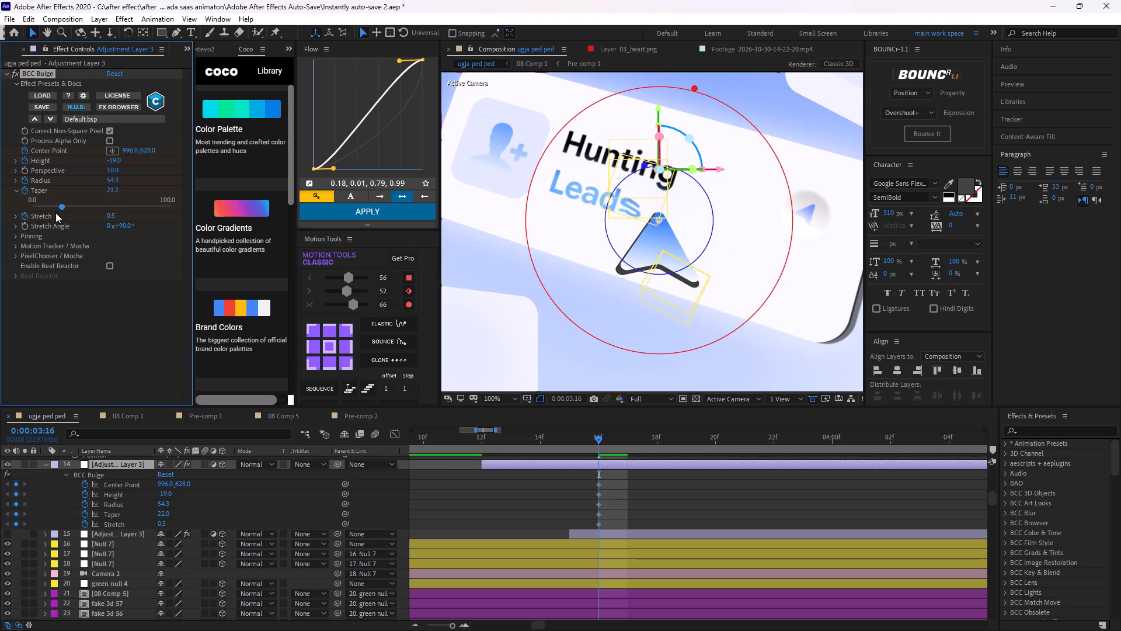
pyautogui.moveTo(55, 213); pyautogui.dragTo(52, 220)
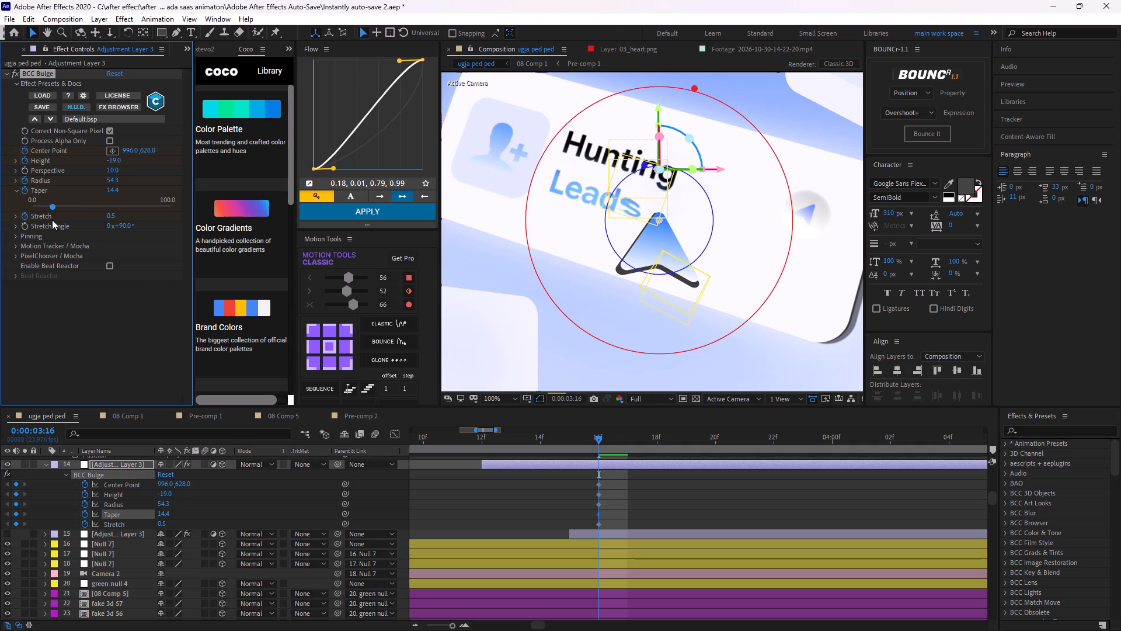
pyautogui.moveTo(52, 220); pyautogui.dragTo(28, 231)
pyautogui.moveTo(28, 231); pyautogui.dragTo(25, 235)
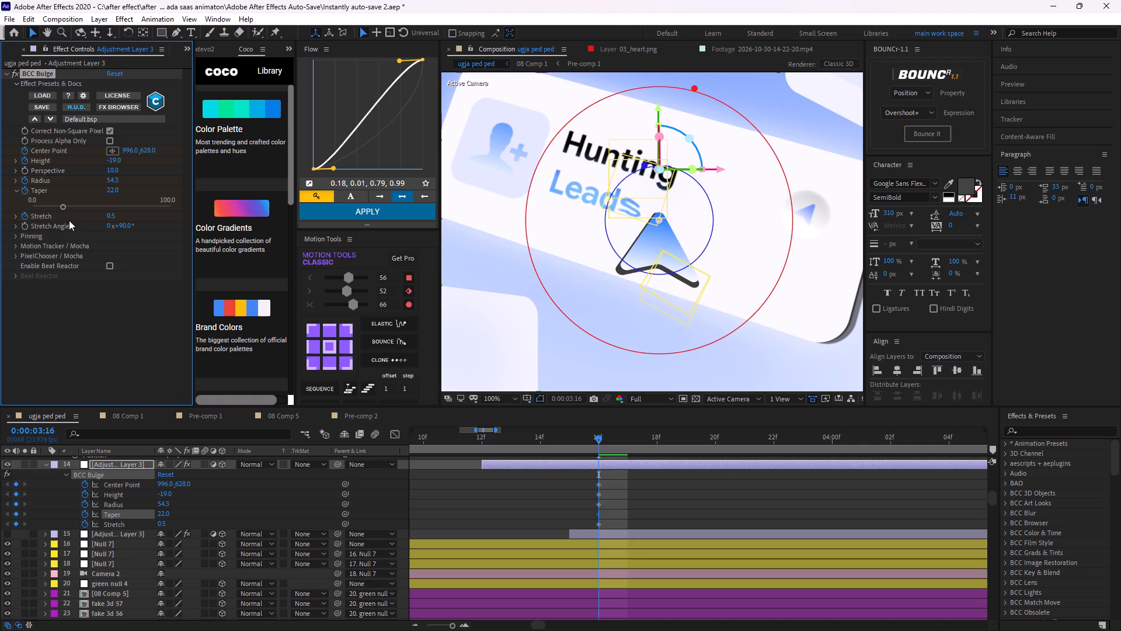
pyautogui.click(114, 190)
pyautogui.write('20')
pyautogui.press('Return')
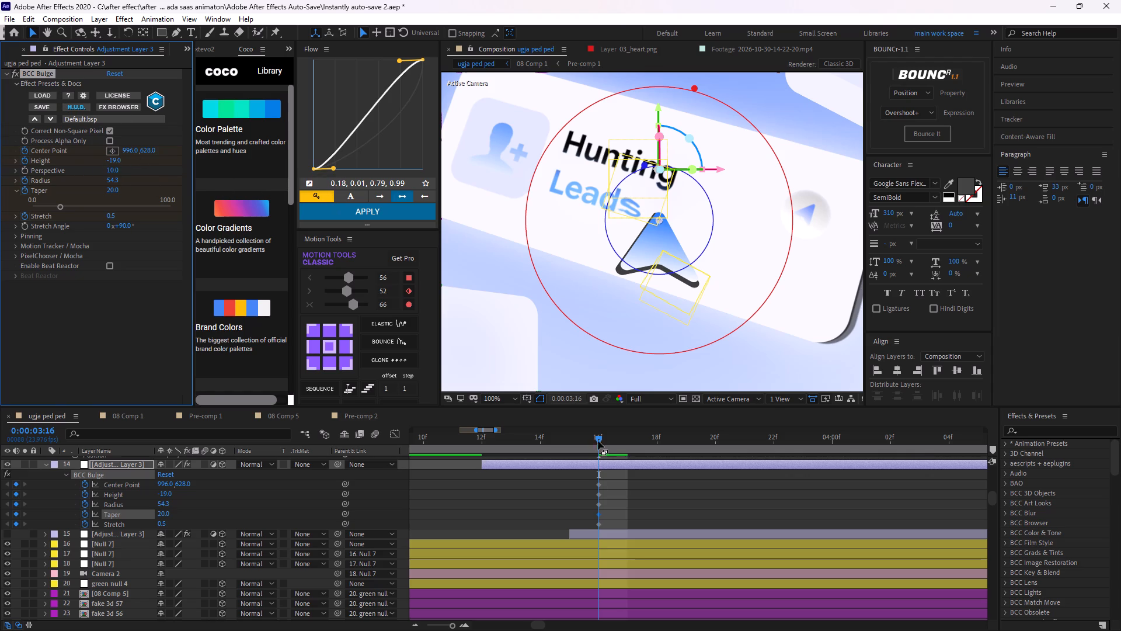
# Disable the BCC Bulge and apply the standard Bulge effect to Adjustment Layer 3.
pyautogui.click(15, 71)
pyautogui.click(629, 462)
pyautogui.hotkey('ctrl', 'space')
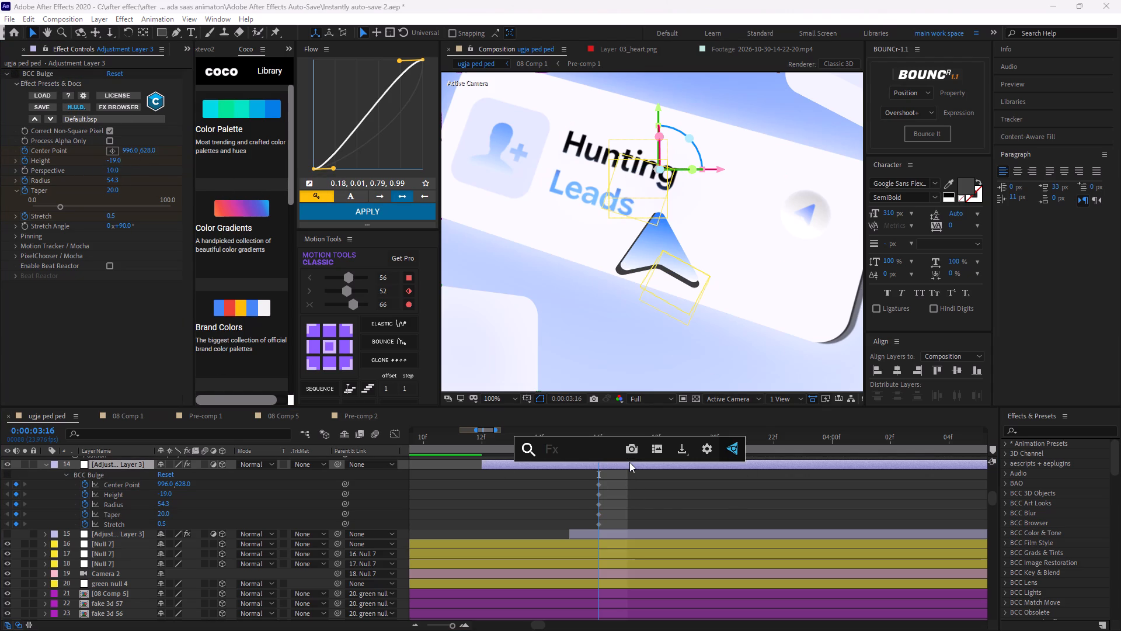
pyautogui.write('bulge')
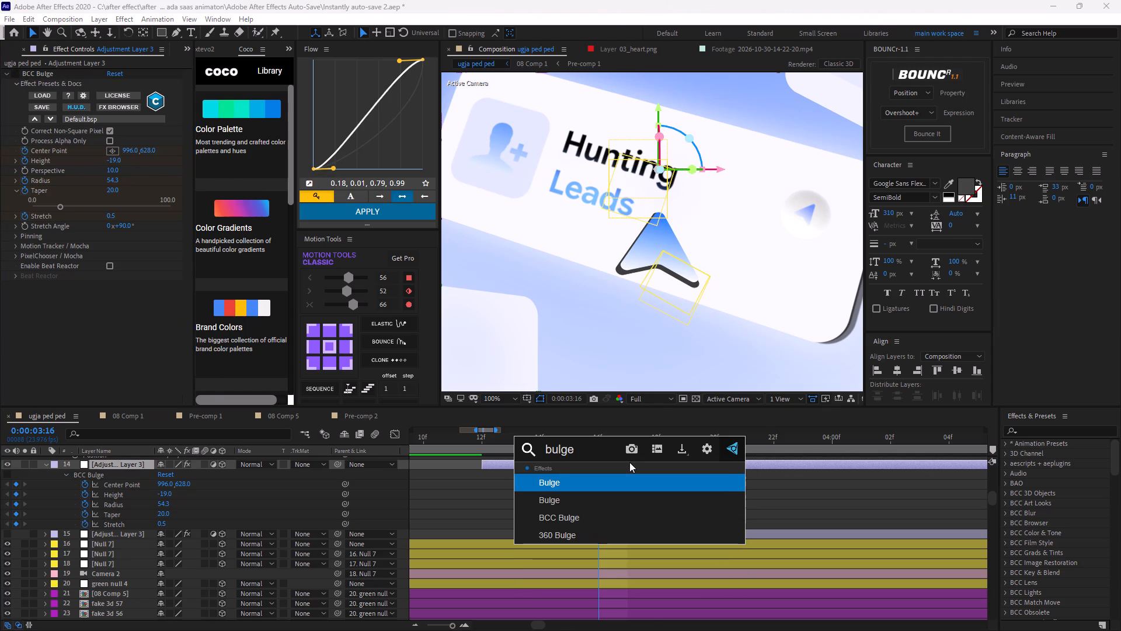
pyautogui.press('Return')
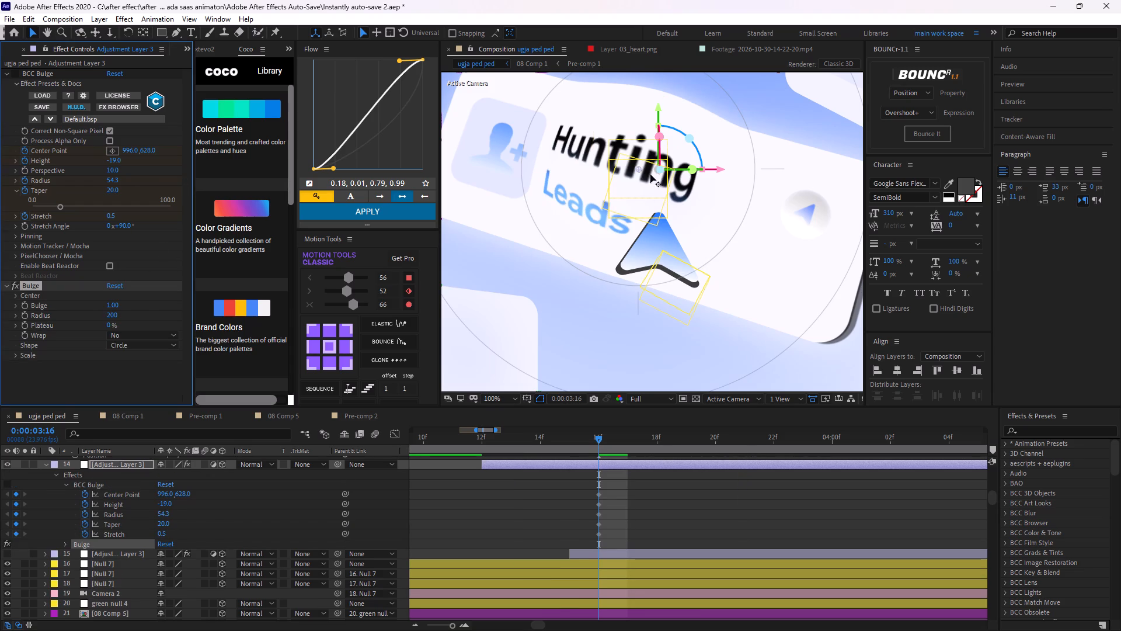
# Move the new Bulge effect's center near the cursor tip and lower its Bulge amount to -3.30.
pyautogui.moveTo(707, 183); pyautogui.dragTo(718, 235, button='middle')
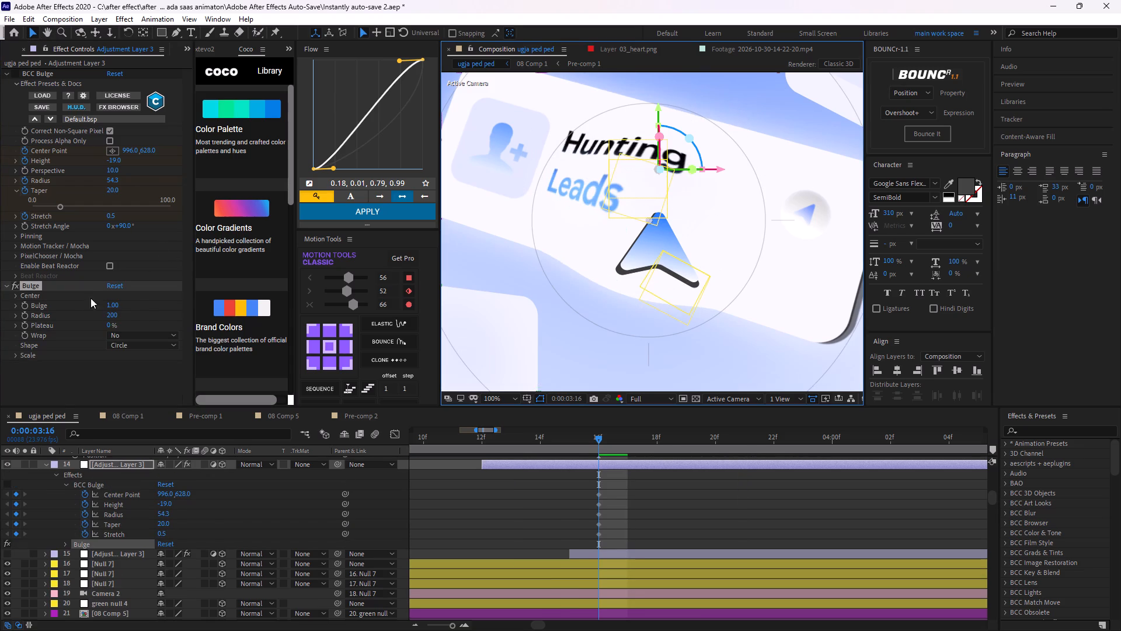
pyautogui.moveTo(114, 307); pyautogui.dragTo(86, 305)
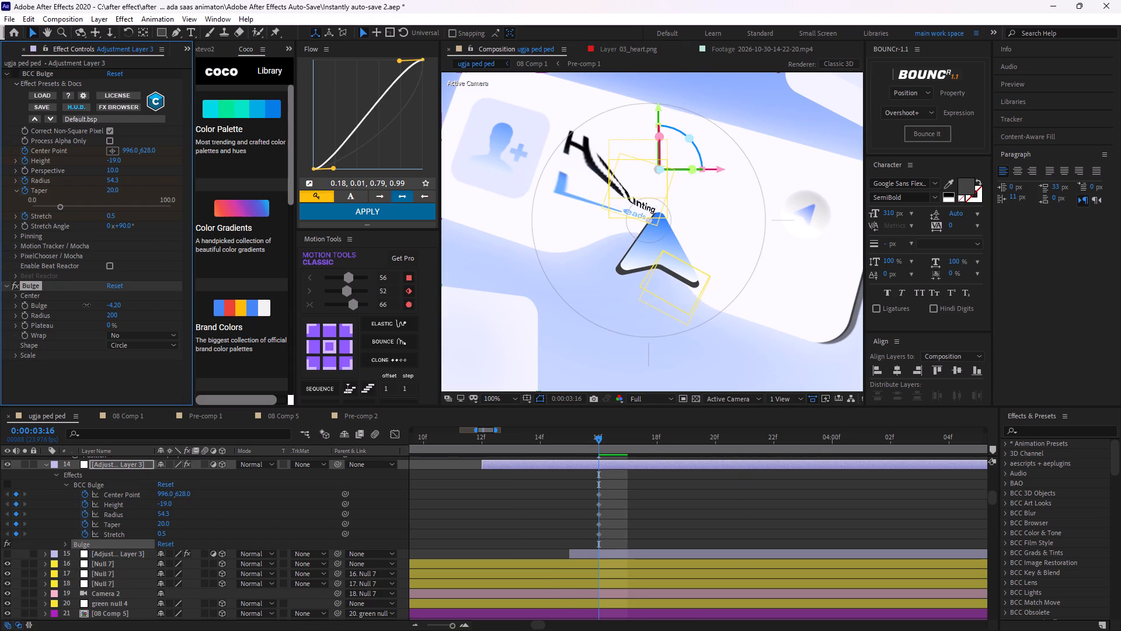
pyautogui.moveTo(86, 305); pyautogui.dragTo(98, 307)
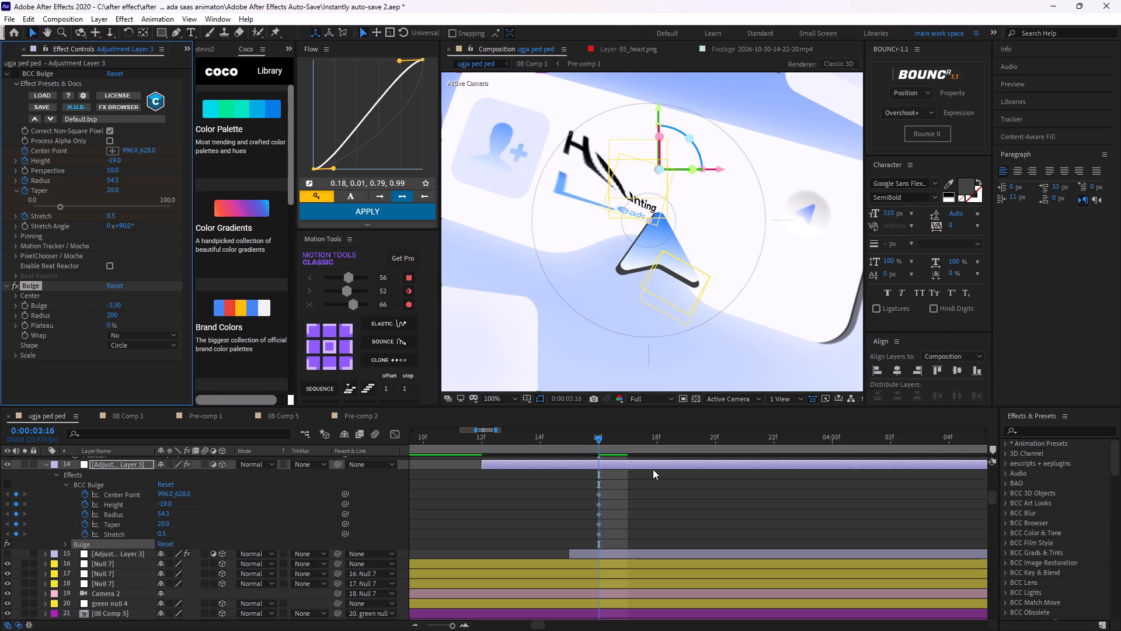
# Delete the BCC Bulge effect from Adjustment Layer 3, keeping the standard Bulge.
pyautogui.click(42, 69)
pyautogui.click(40, 71)
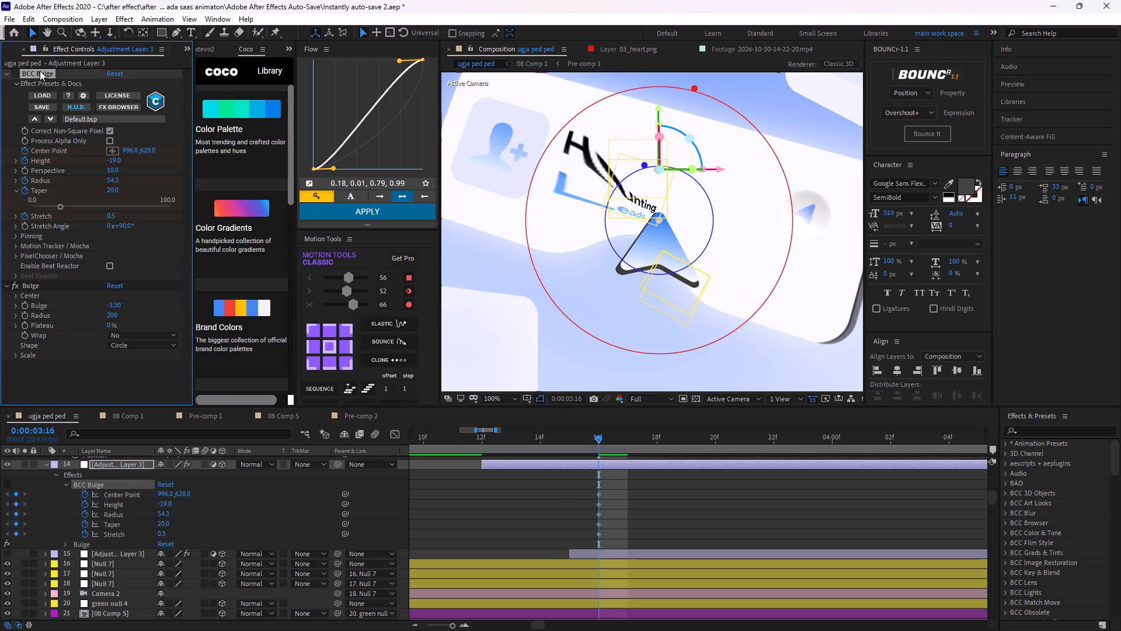
pyautogui.press('BackSpace')
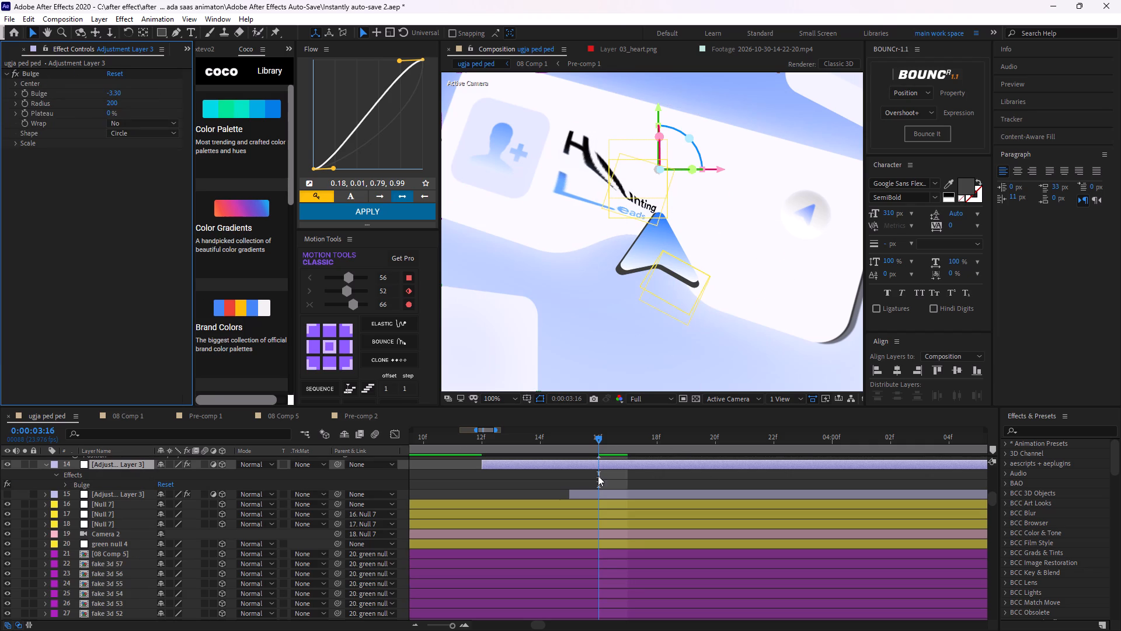
# Turn on keyframing for the Bulge effect's Bulge, Radius and Plateau properties at 0:00:03:16.
pyautogui.moveTo(25, 93); pyautogui.dragTo(22, 113)
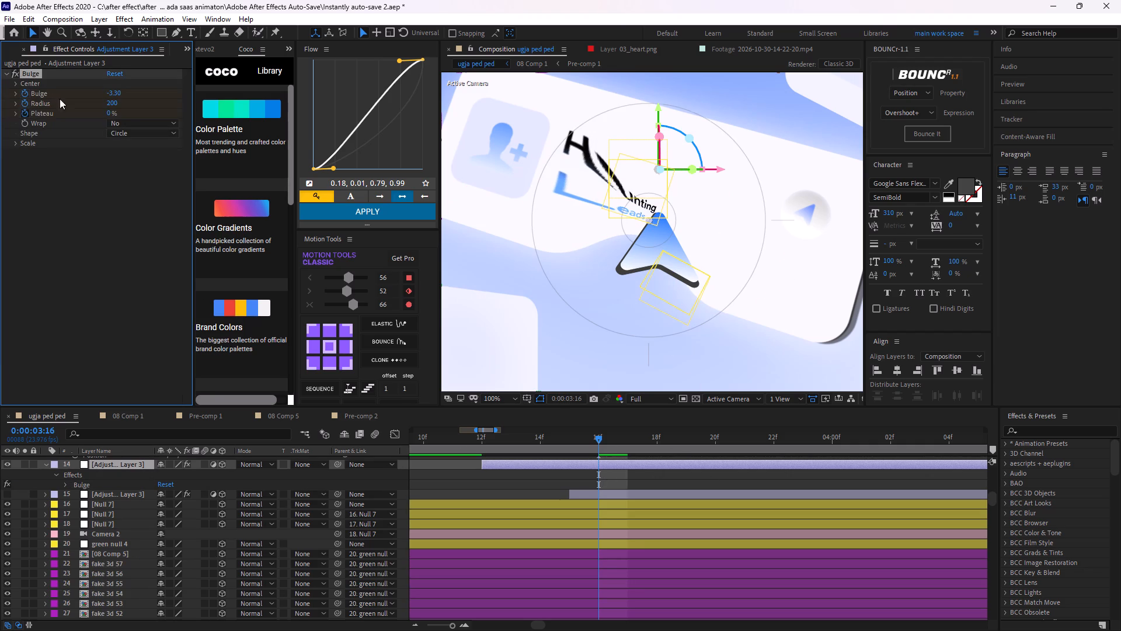
# Reset the Bulge effect to its default values and place its center on the cursor tip.
pyautogui.click(111, 75)
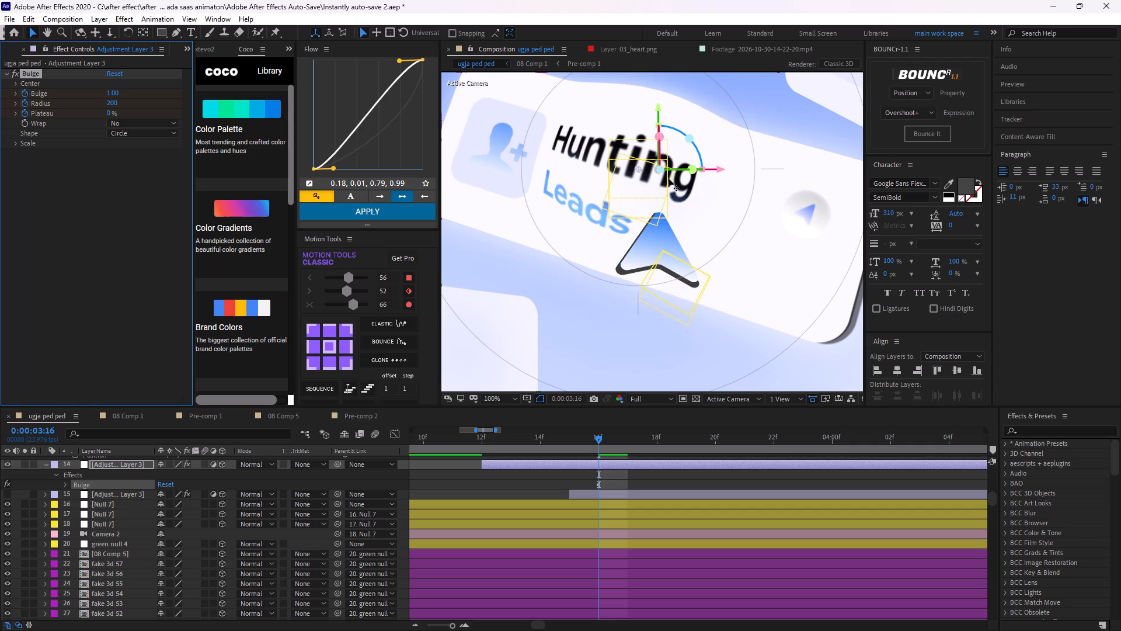
pyautogui.moveTo(637, 168); pyautogui.dragTo(656, 219)
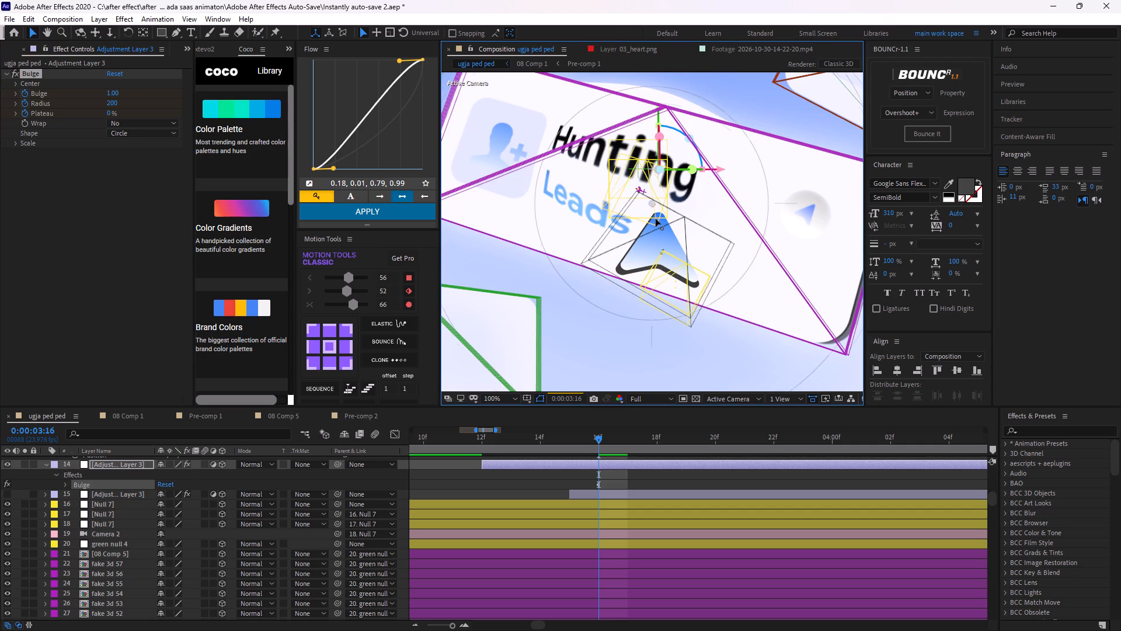
pyautogui.moveTo(656, 219); pyautogui.dragTo(657, 219)
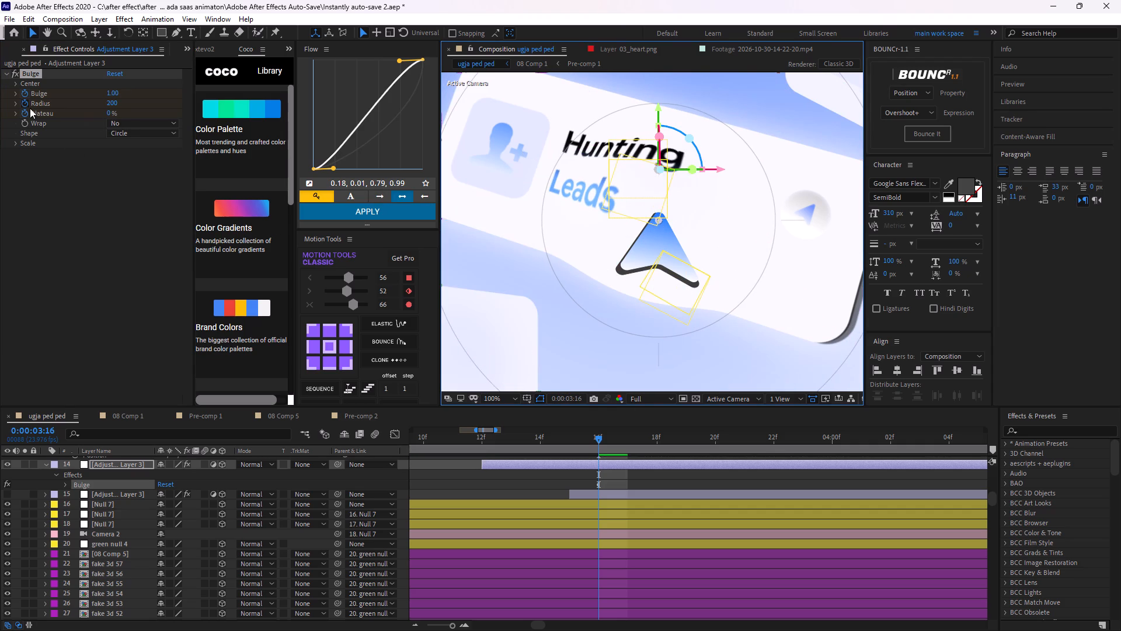
# Set the Bulge effect's Wrap option to Tile.
pyautogui.click(26, 122)
pyautogui.click(30, 122)
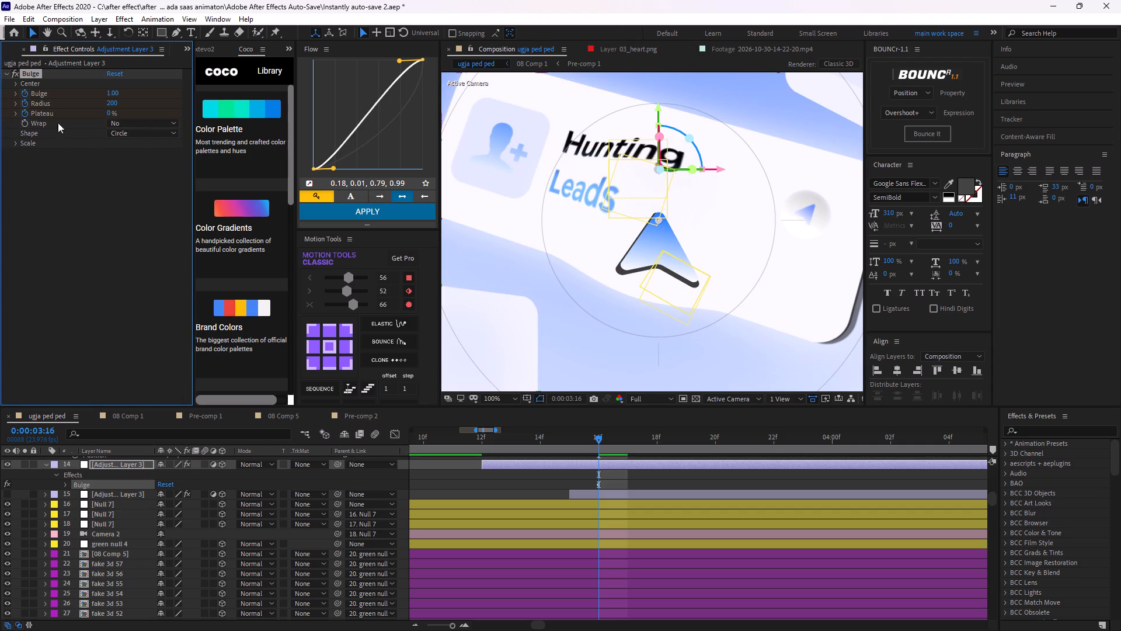
pyautogui.click(120, 123)
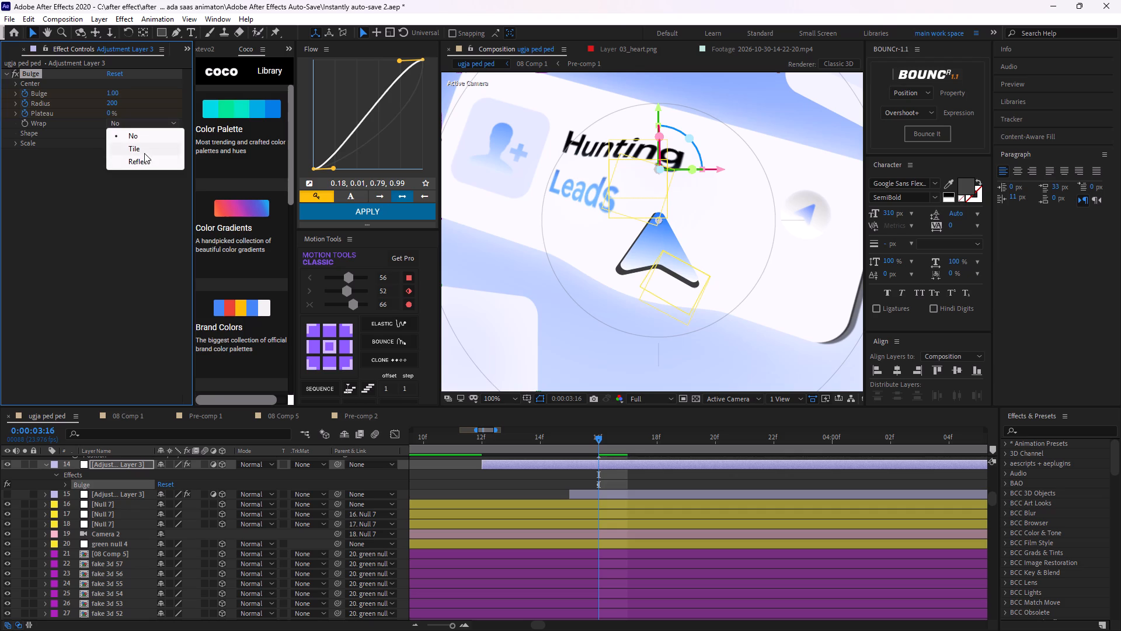
pyautogui.click(144, 153)
pyautogui.click(145, 124)
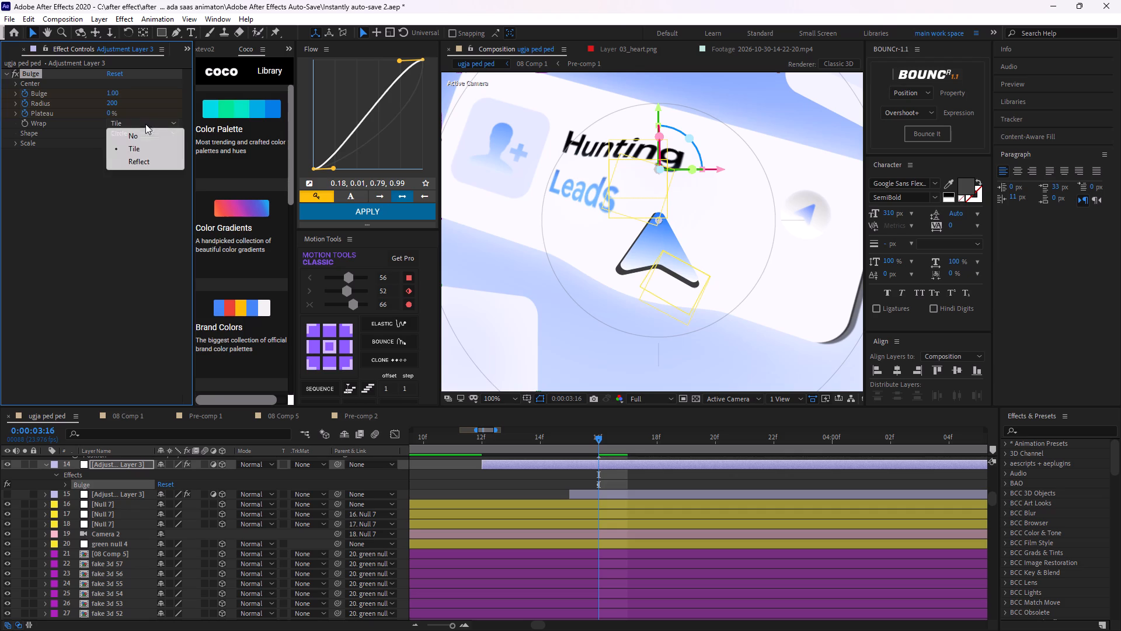
pyautogui.click(117, 183)
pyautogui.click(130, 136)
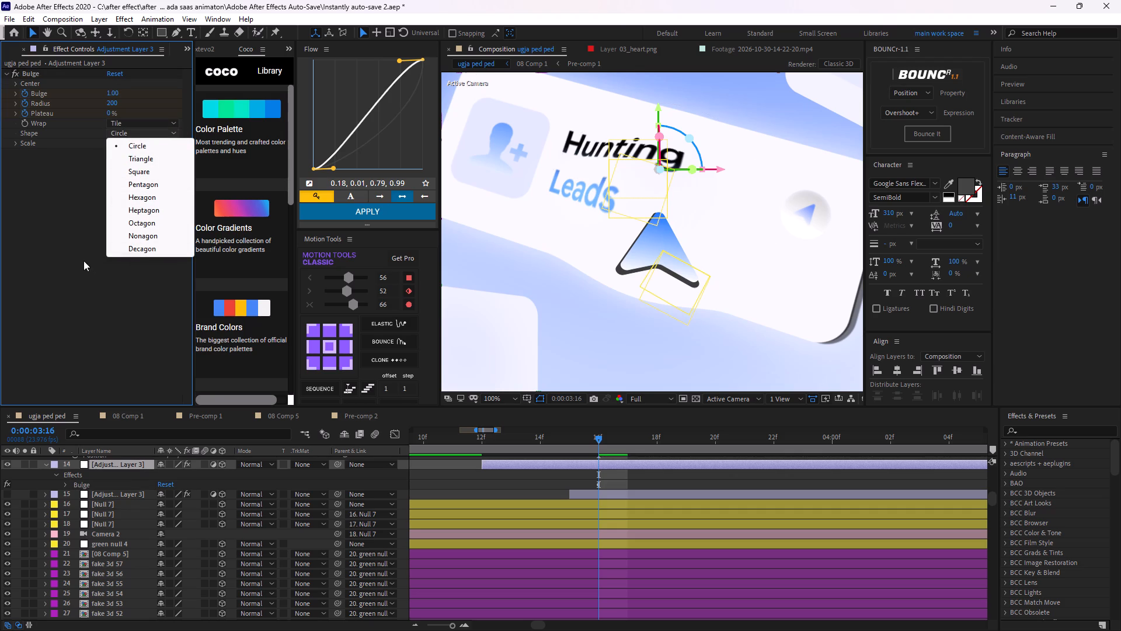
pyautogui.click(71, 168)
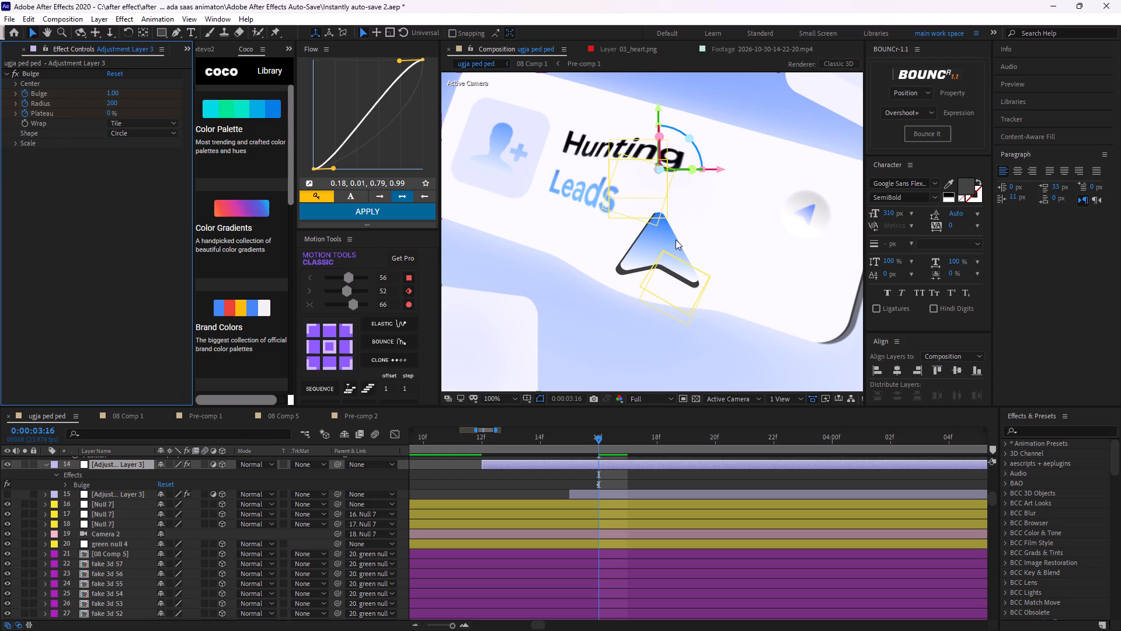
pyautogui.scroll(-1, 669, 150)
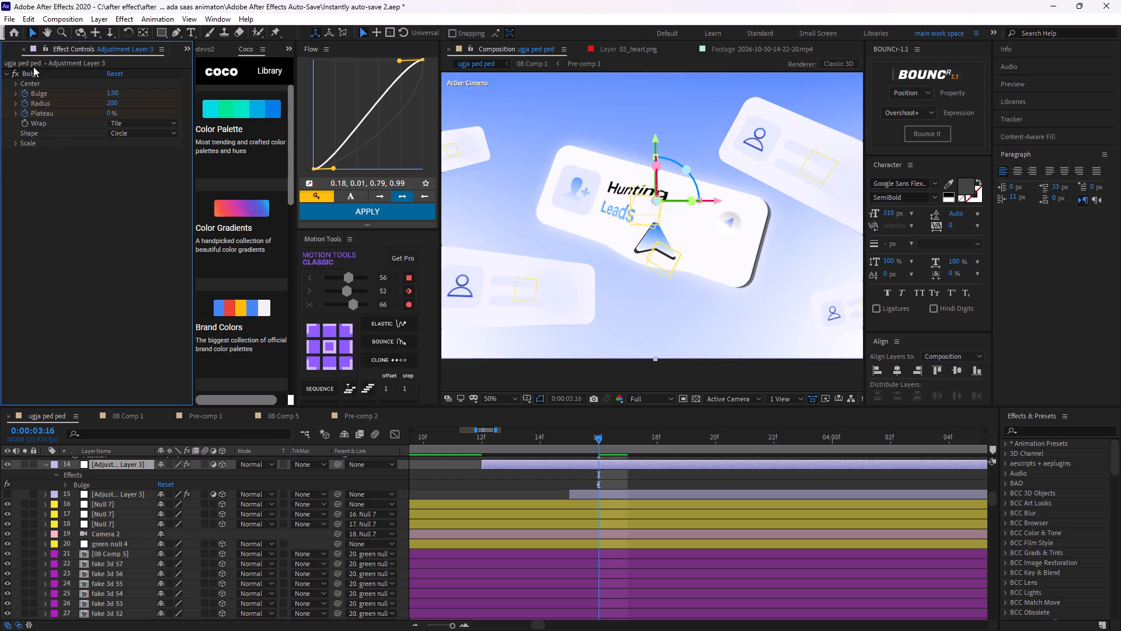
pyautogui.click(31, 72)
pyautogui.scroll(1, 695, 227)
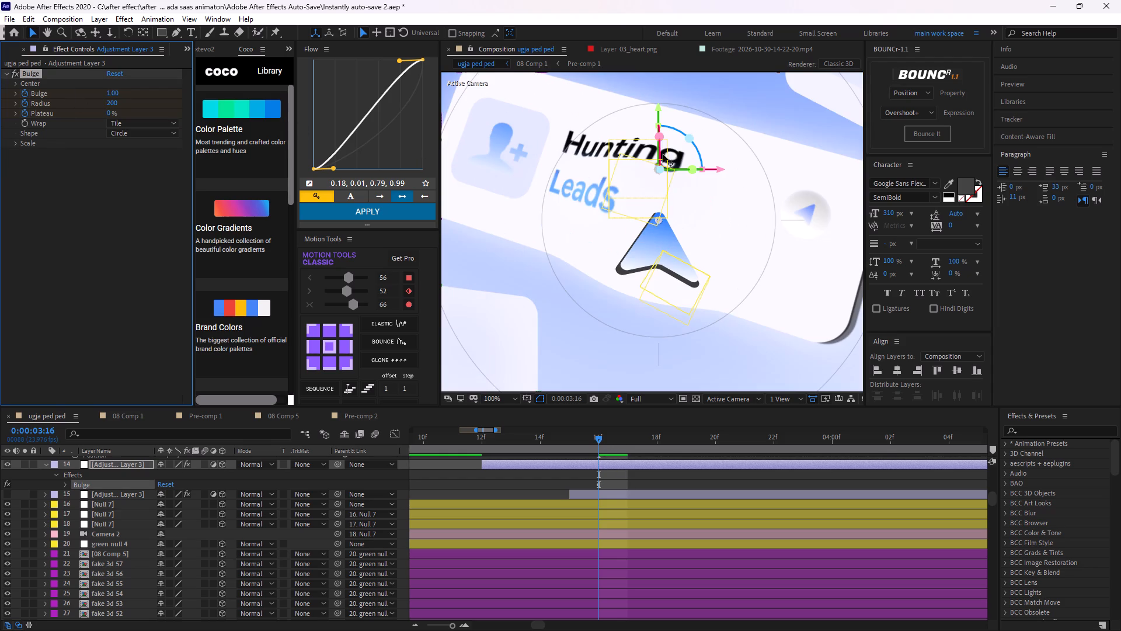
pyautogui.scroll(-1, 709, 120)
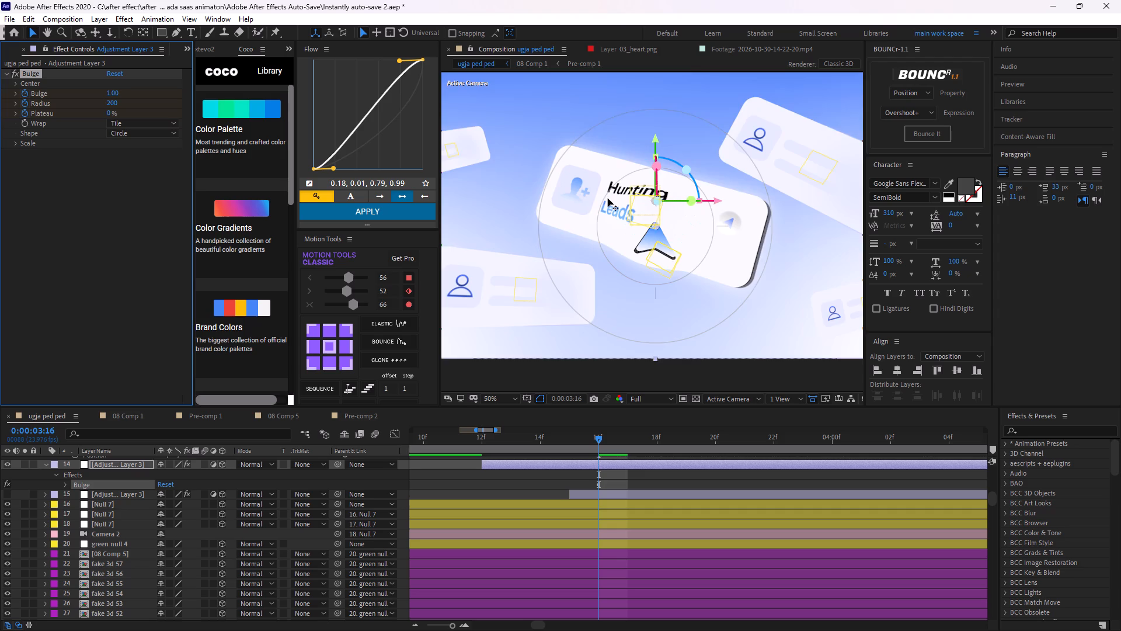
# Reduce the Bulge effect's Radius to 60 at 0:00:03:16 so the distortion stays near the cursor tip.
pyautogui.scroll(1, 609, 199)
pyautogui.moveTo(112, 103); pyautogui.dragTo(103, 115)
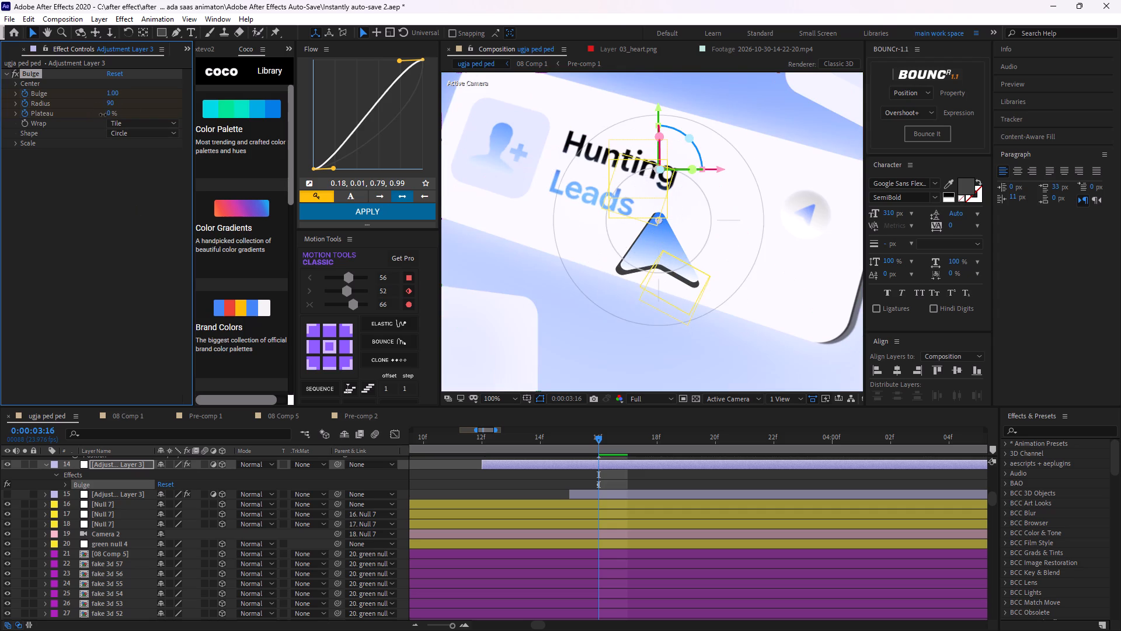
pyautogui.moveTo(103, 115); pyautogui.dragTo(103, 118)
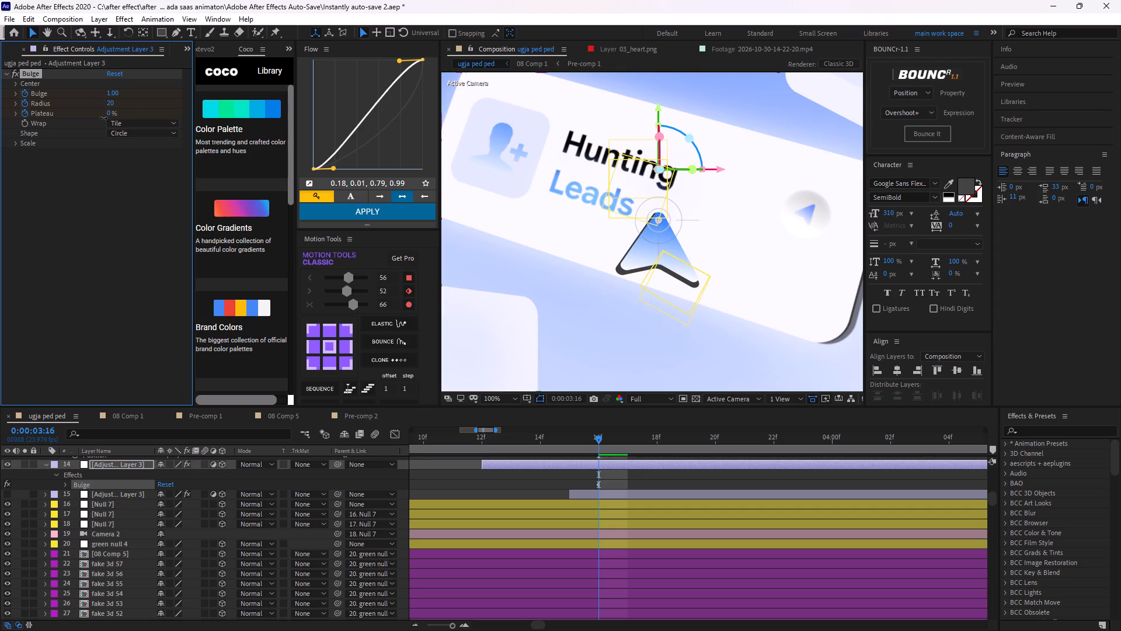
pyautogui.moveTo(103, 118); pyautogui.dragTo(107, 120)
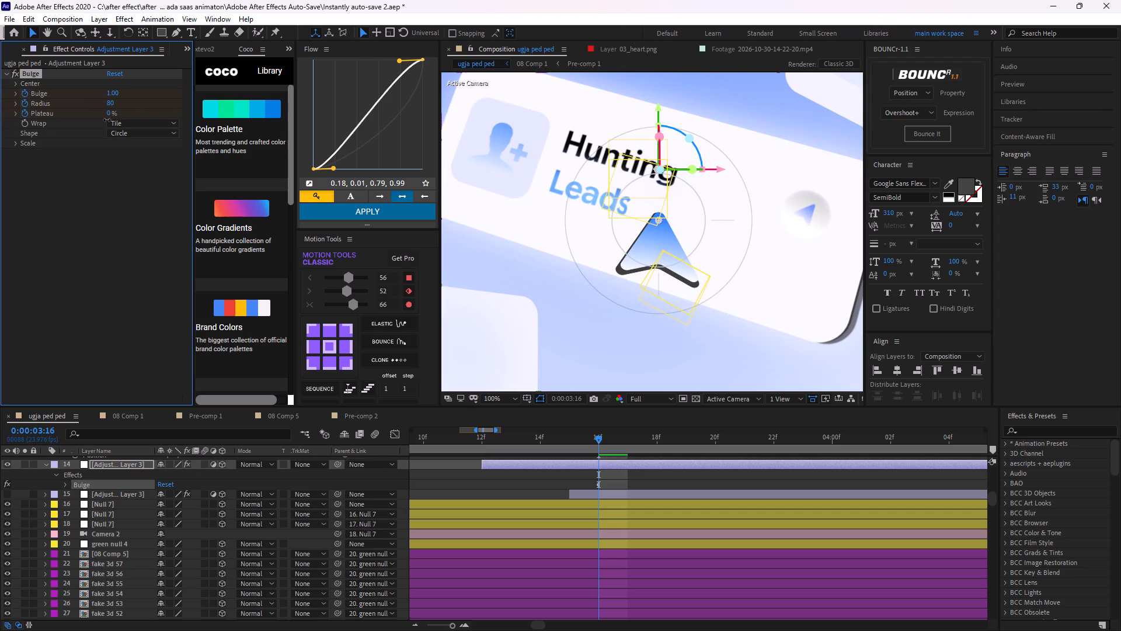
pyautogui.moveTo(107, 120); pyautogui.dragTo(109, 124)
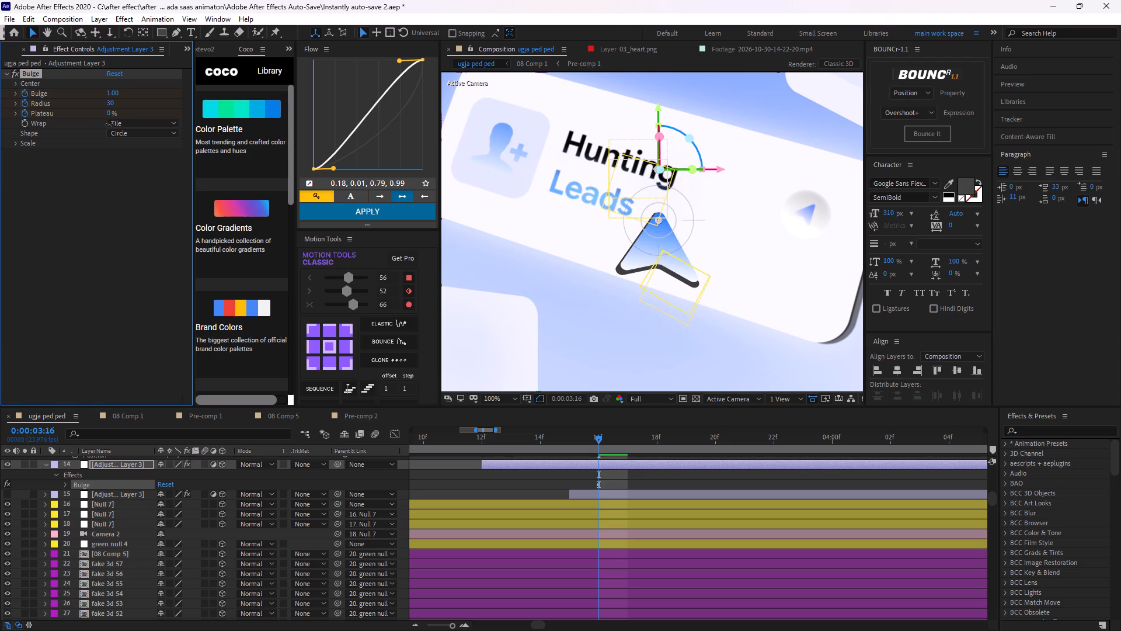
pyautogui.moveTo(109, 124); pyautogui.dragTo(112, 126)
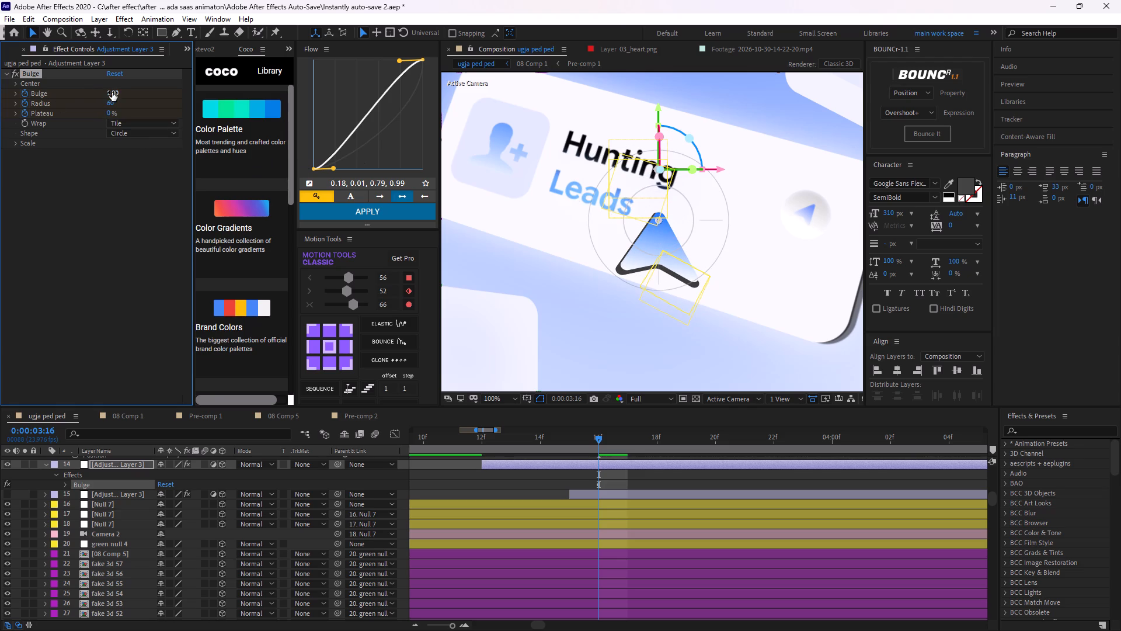
# Increase the Bulge effect's Bulge amount to 2.50 at 0:00:03:16.
pyautogui.moveTo(112, 92); pyautogui.dragTo(124, 100)
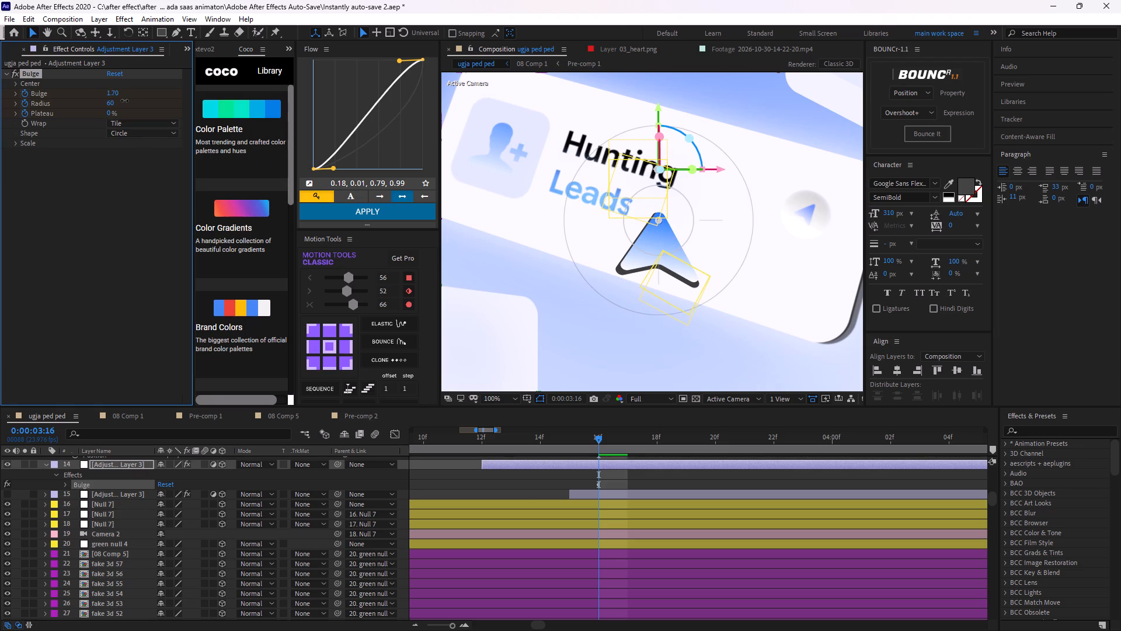
pyautogui.moveTo(124, 100); pyautogui.dragTo(137, 104)
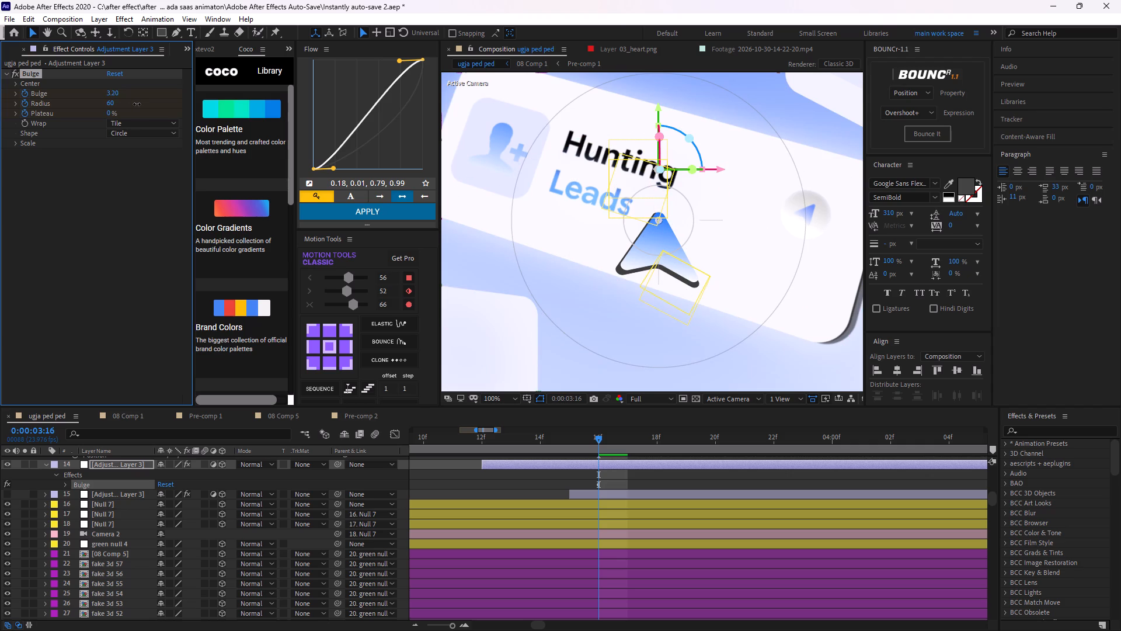
pyautogui.moveTo(137, 104); pyautogui.dragTo(112, 103)
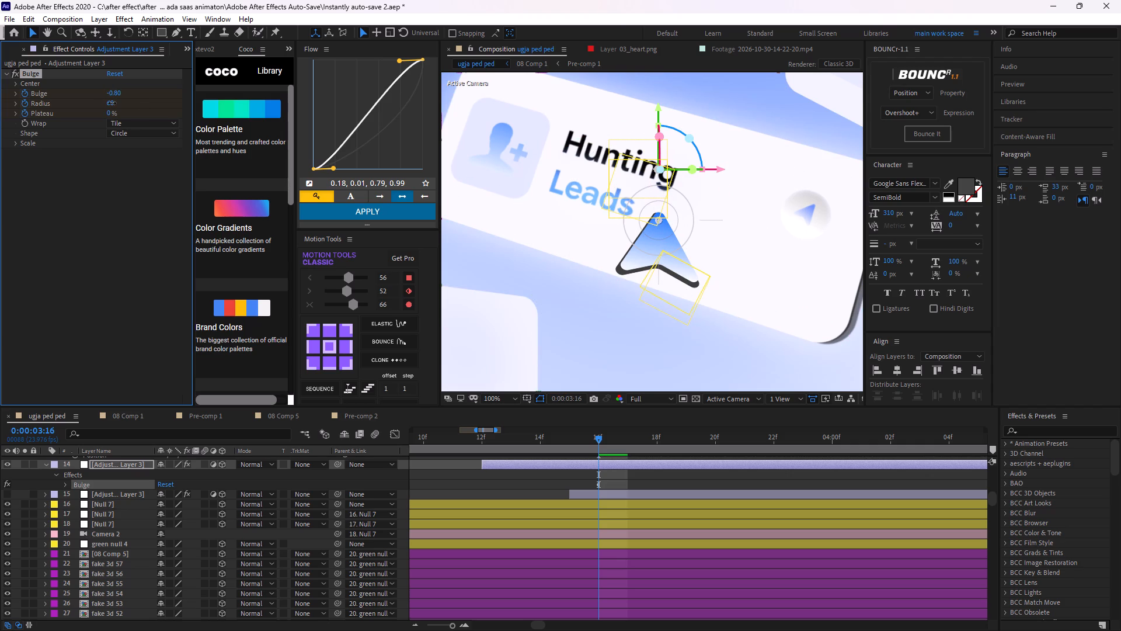
pyautogui.moveTo(112, 103); pyautogui.dragTo(132, 103)
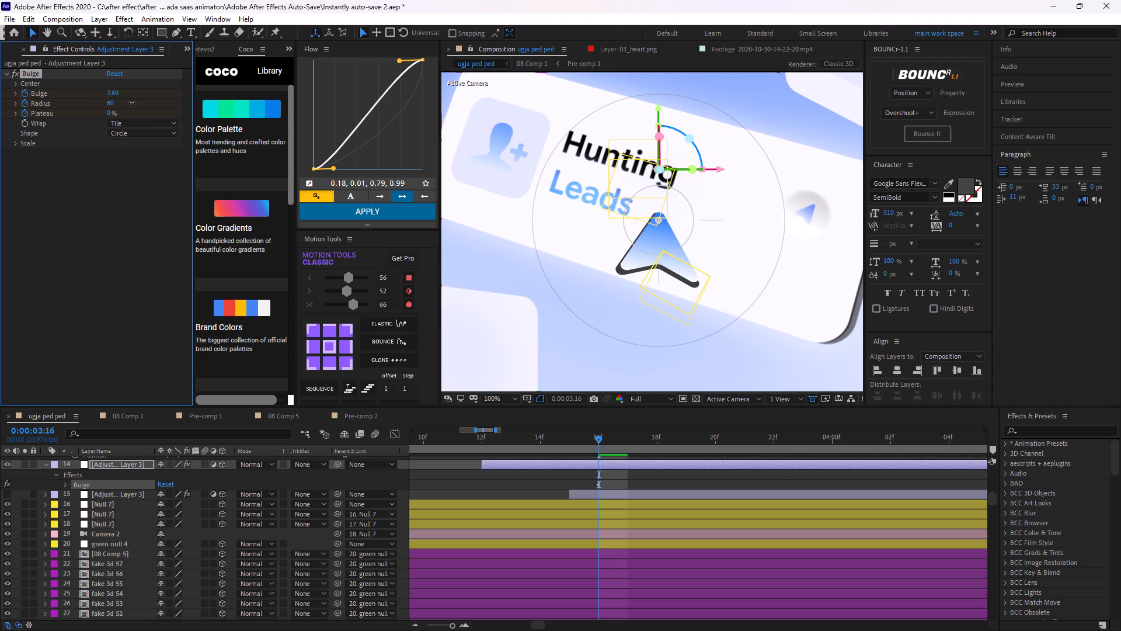
pyautogui.moveTo(132, 103); pyautogui.dragTo(130, 103)
# Try larger Radius values for the Bulge effect and settle on 90 at 0:00:03:16.
pyautogui.moveTo(112, 103); pyautogui.dragTo(138, 107)
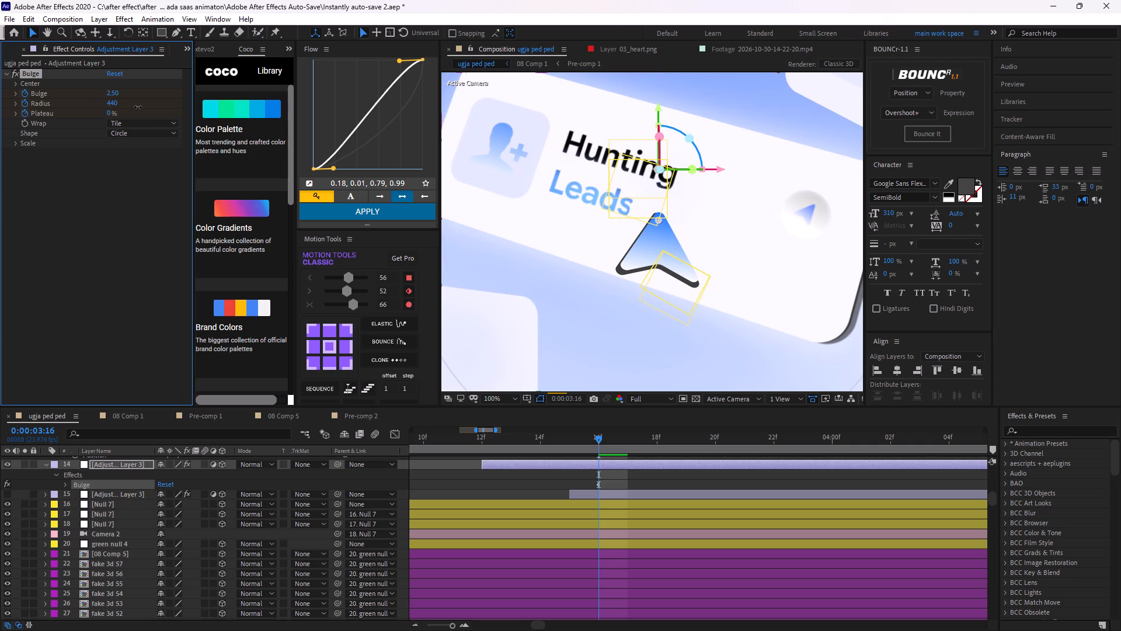
pyautogui.moveTo(138, 107); pyautogui.dragTo(121, 107)
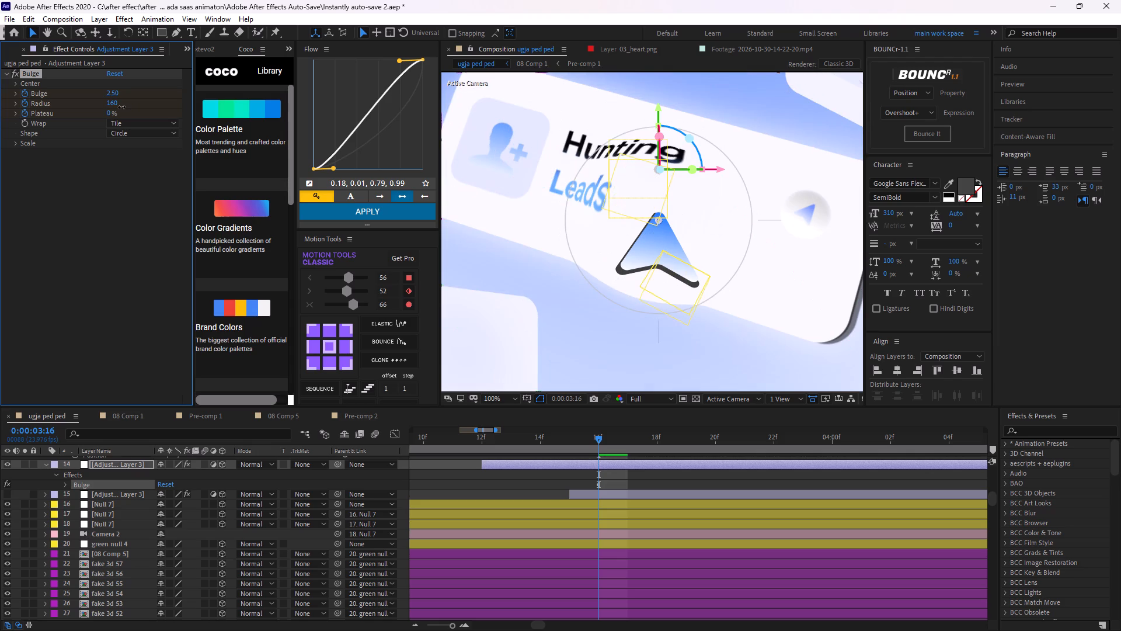
pyautogui.moveTo(121, 107); pyautogui.dragTo(119, 107)
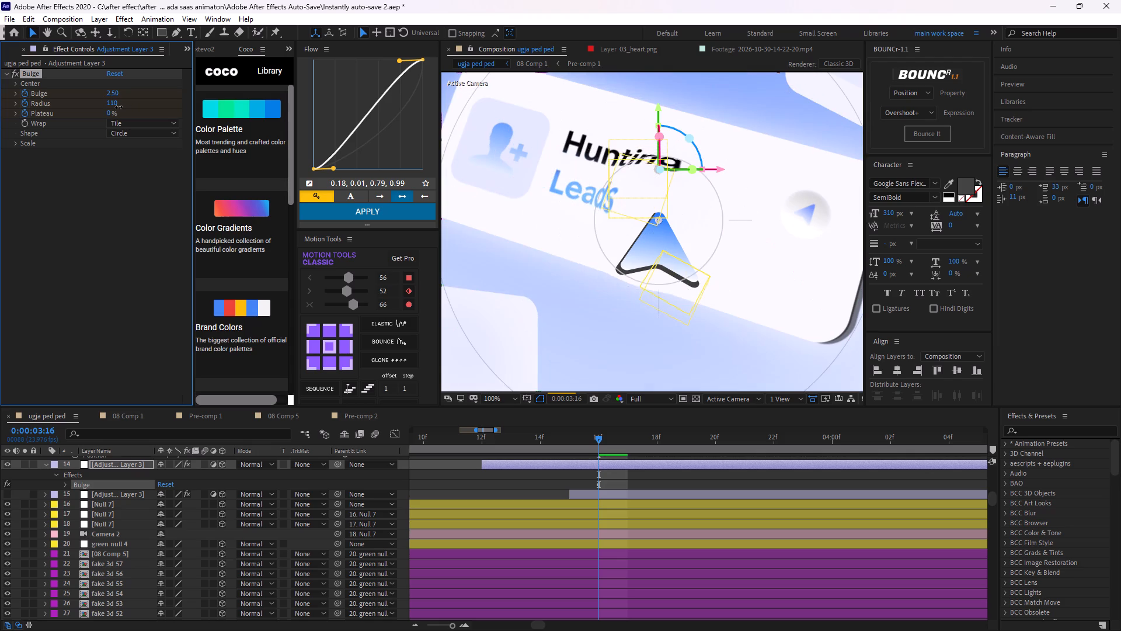
pyautogui.moveTo(119, 107); pyautogui.dragTo(119, 108)
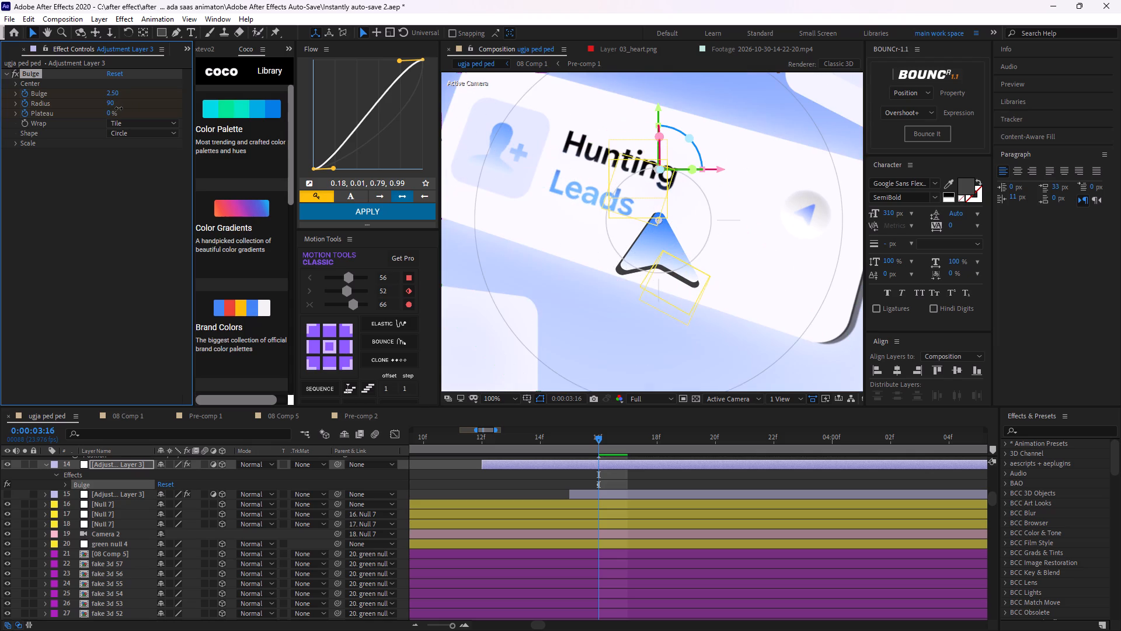
pyautogui.moveTo(119, 108); pyautogui.dragTo(139, 111)
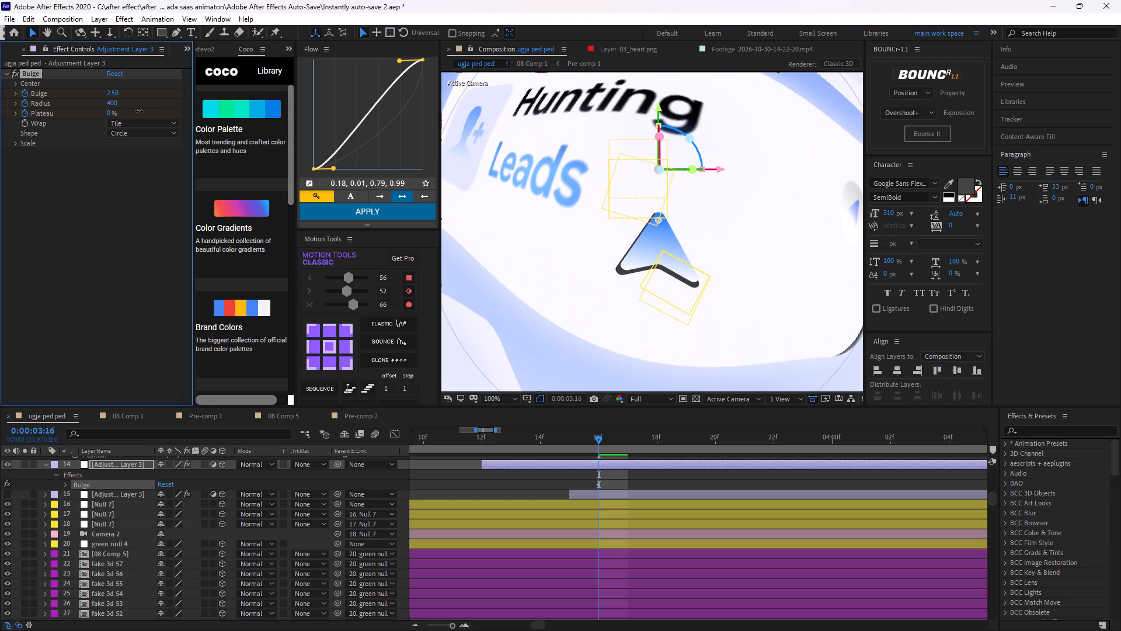
pyautogui.moveTo(139, 111); pyautogui.dragTo(127, 112)
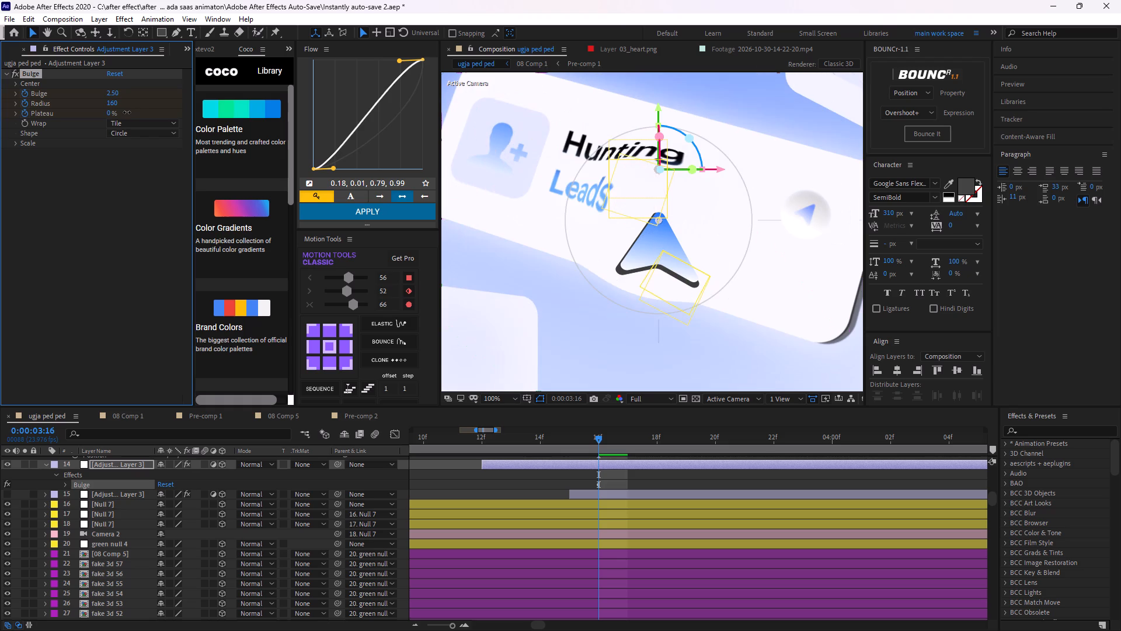
pyautogui.moveTo(127, 112); pyautogui.dragTo(124, 114)
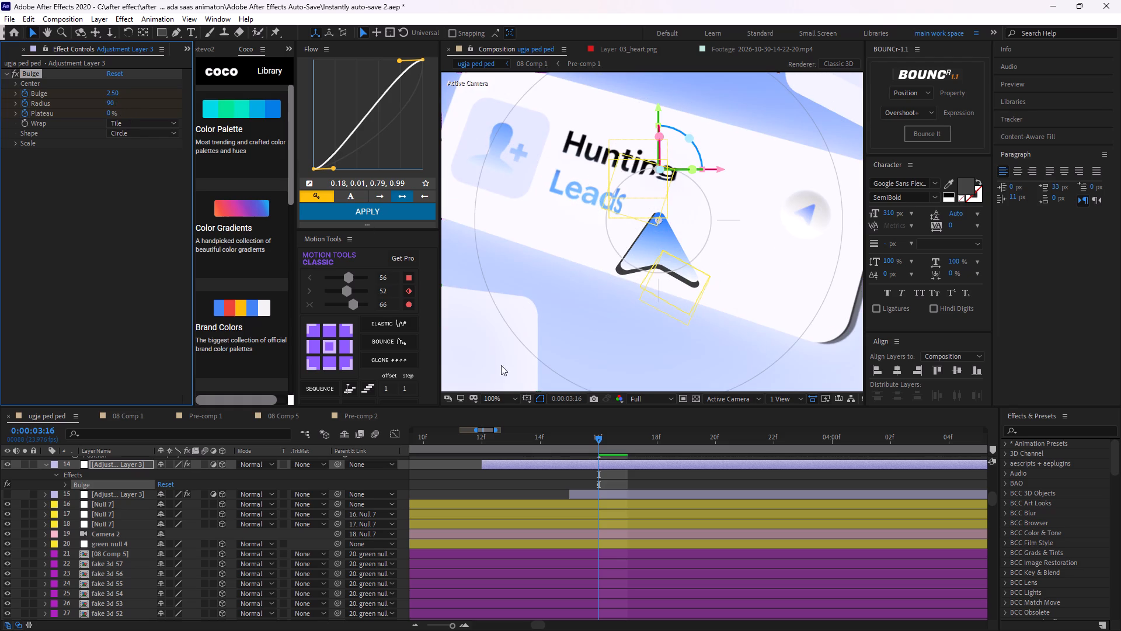
# Reveal Adjustment Layer 3's keyframed properties and key the Bulge effect's Bulge and Radius at 0 at 0:00:03:14.
pyautogui.scroll(-1, 649, 216)
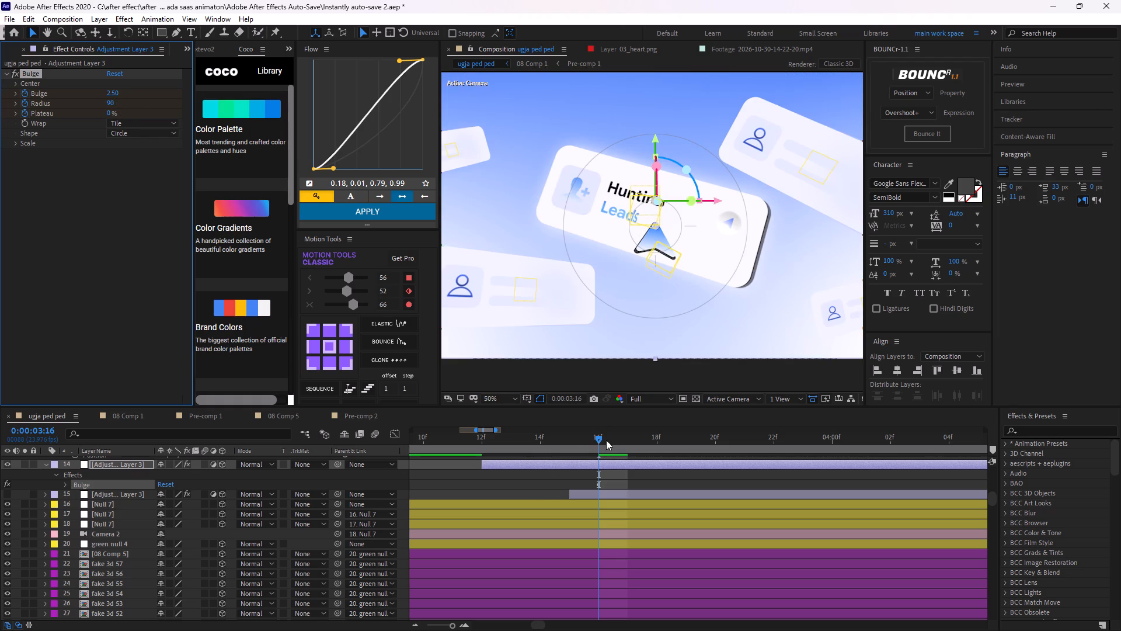
pyautogui.click(566, 477)
pyautogui.moveTo(600, 436); pyautogui.dragTo(566, 452)
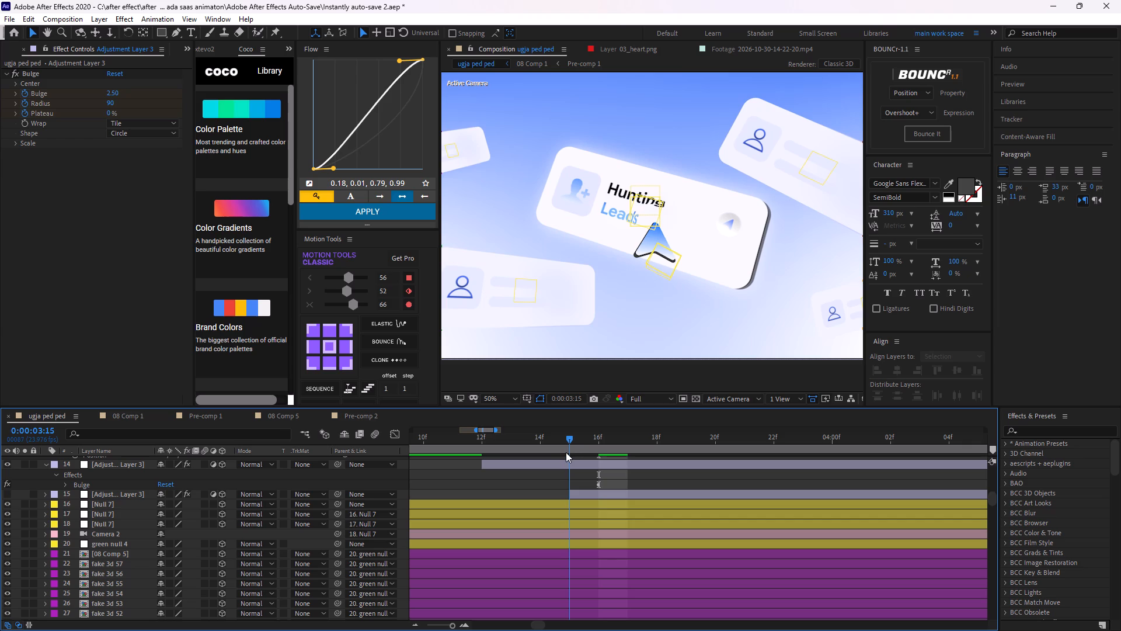
pyautogui.moveTo(566, 452); pyautogui.dragTo(541, 465)
pyautogui.scroll(1, 570, 494)
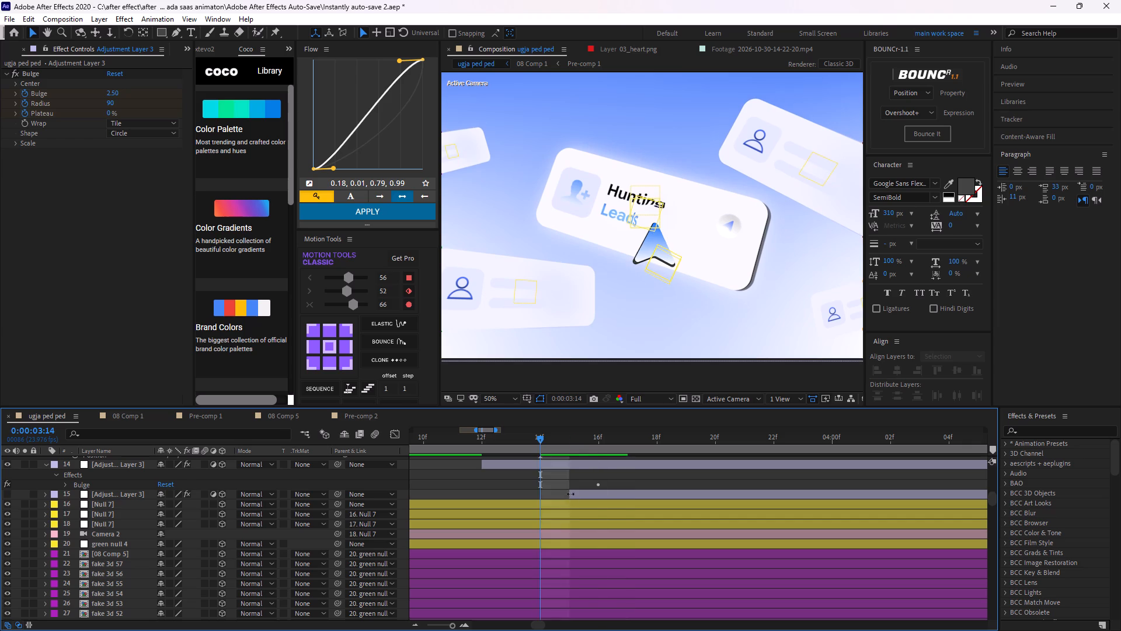
pyautogui.scroll(2, 570, 494)
pyautogui.moveTo(538, 435); pyautogui.dragTo(490, 467)
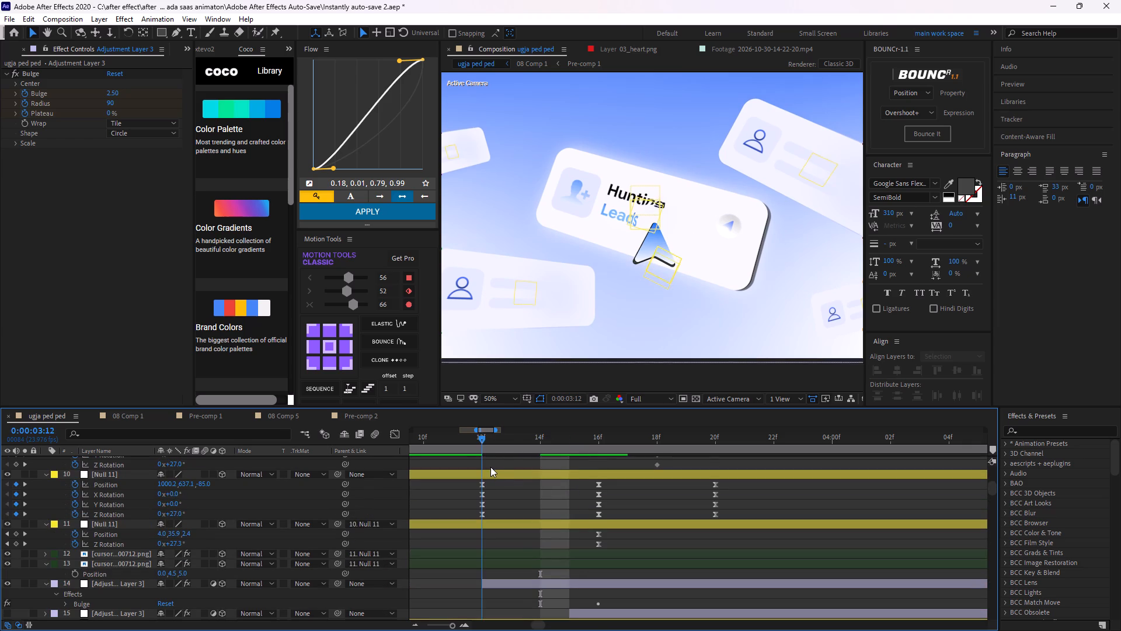
pyautogui.moveTo(490, 467); pyautogui.dragTo(525, 486)
pyautogui.click(581, 583)
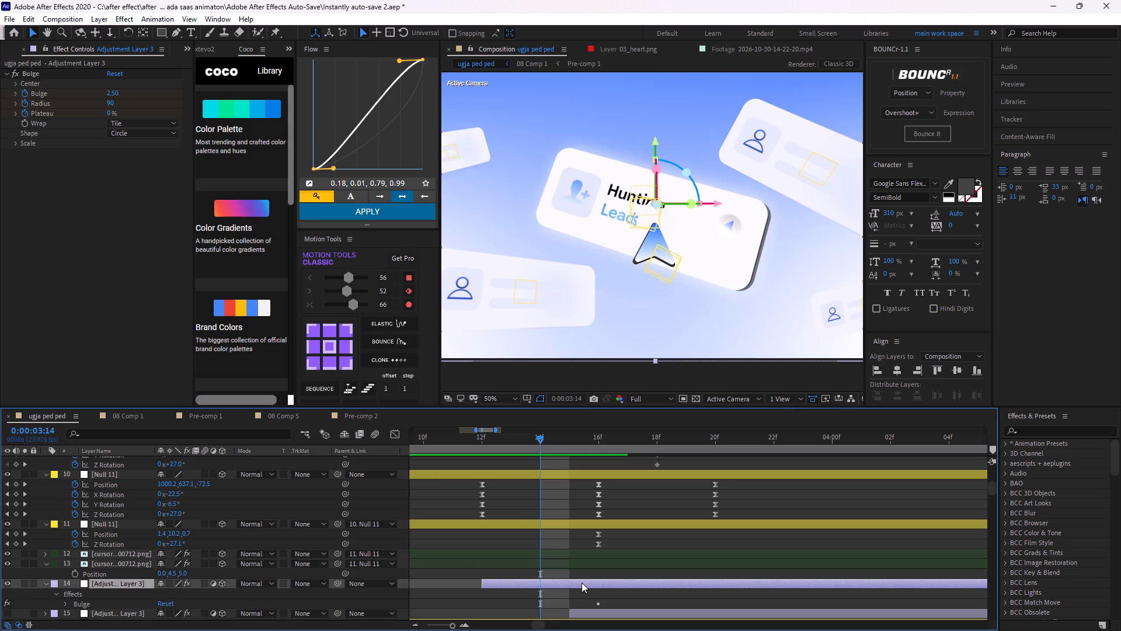
pyautogui.press('u')
pyautogui.scroll(-1, 582, 584)
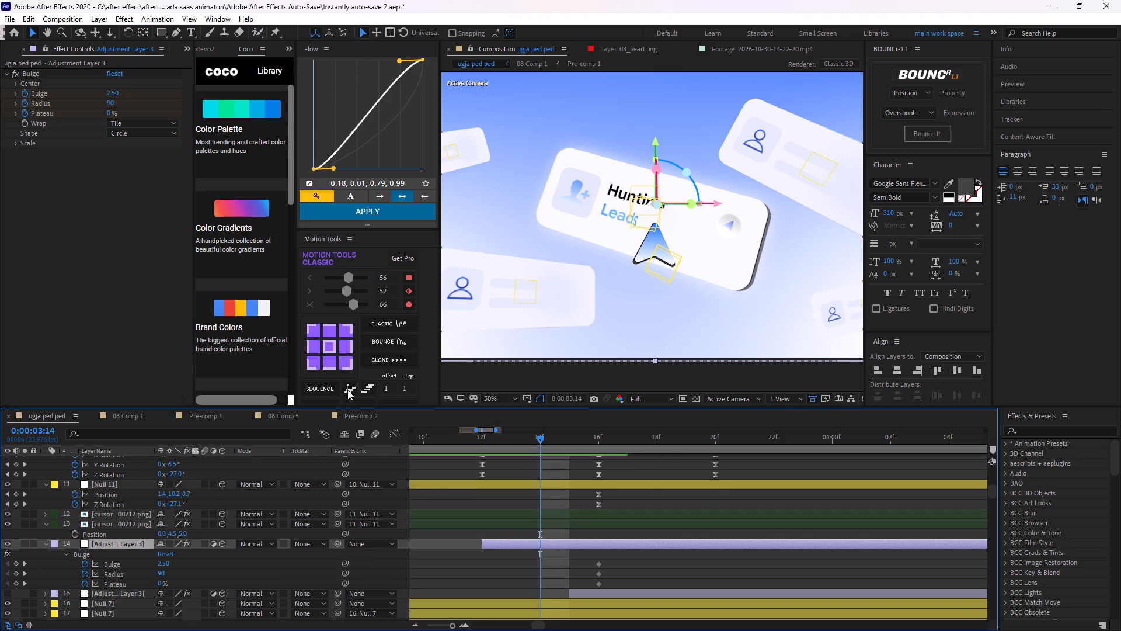
pyautogui.click(117, 94)
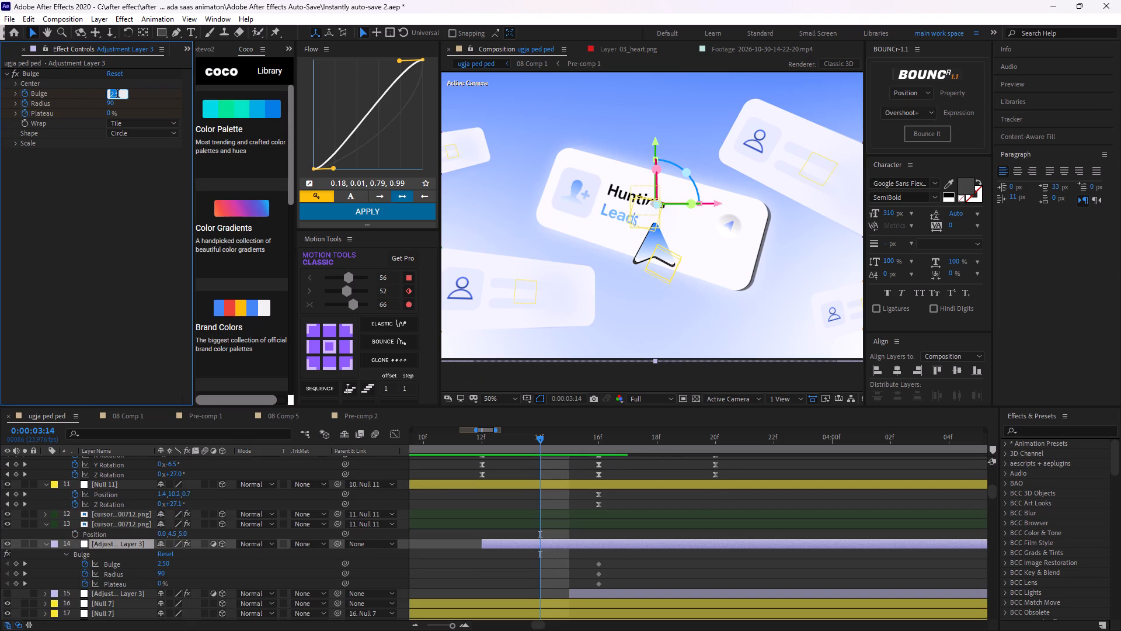
pyautogui.press('0')
pyautogui.press('Return')
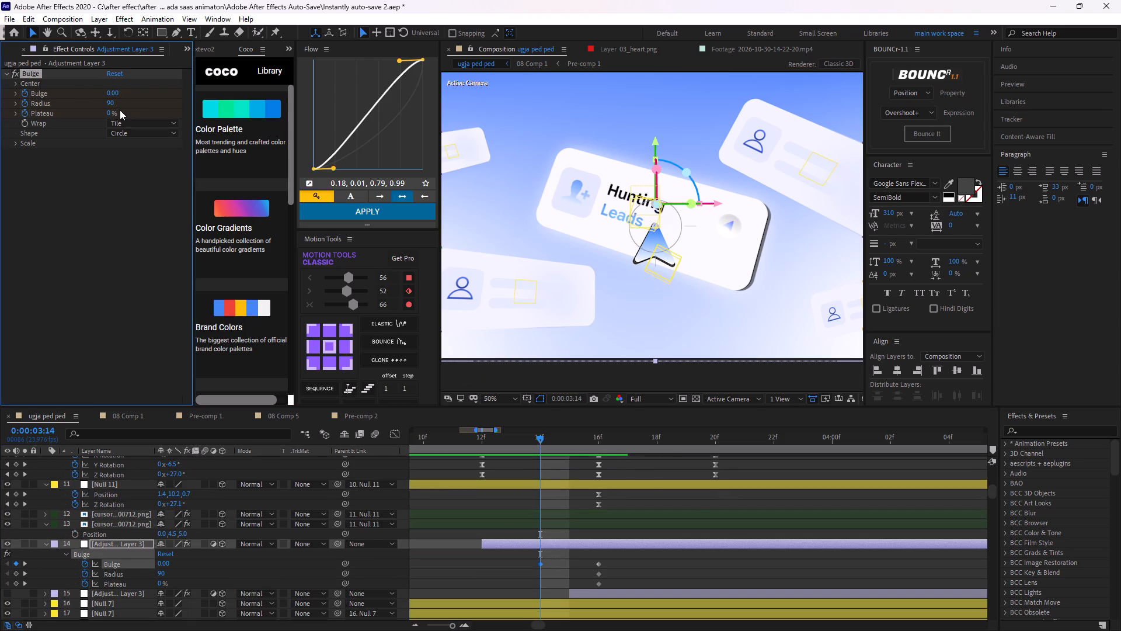
pyautogui.click(110, 104)
pyautogui.press('0')
pyautogui.press('Return')
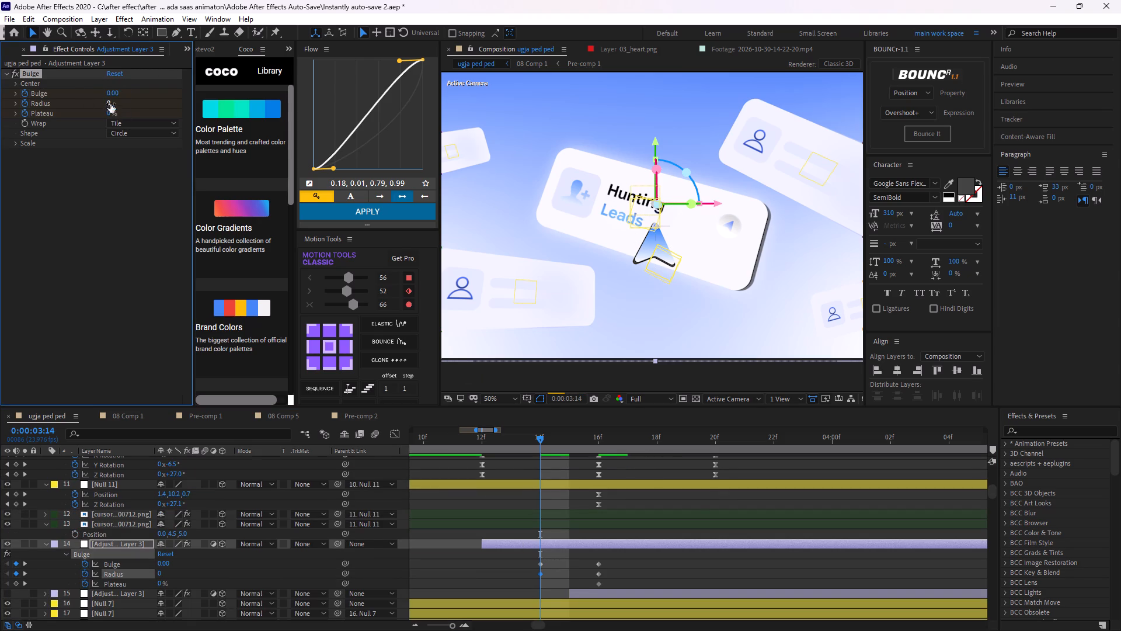
pyautogui.click(83, 265)
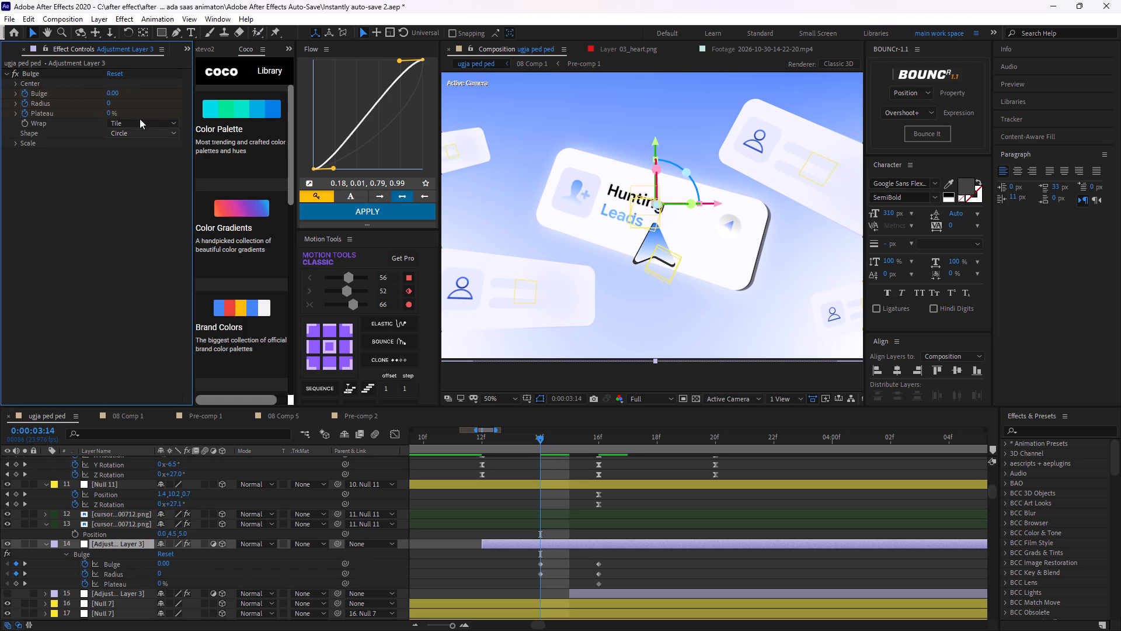
# Copy the Bulge and Radius keyframes from 0:00:03:14 and paste them at 0:00:03:18.
pyautogui.moveTo(542, 439); pyautogui.dragTo(553, 445)
pyautogui.moveTo(553, 445); pyautogui.dragTo(655, 469)
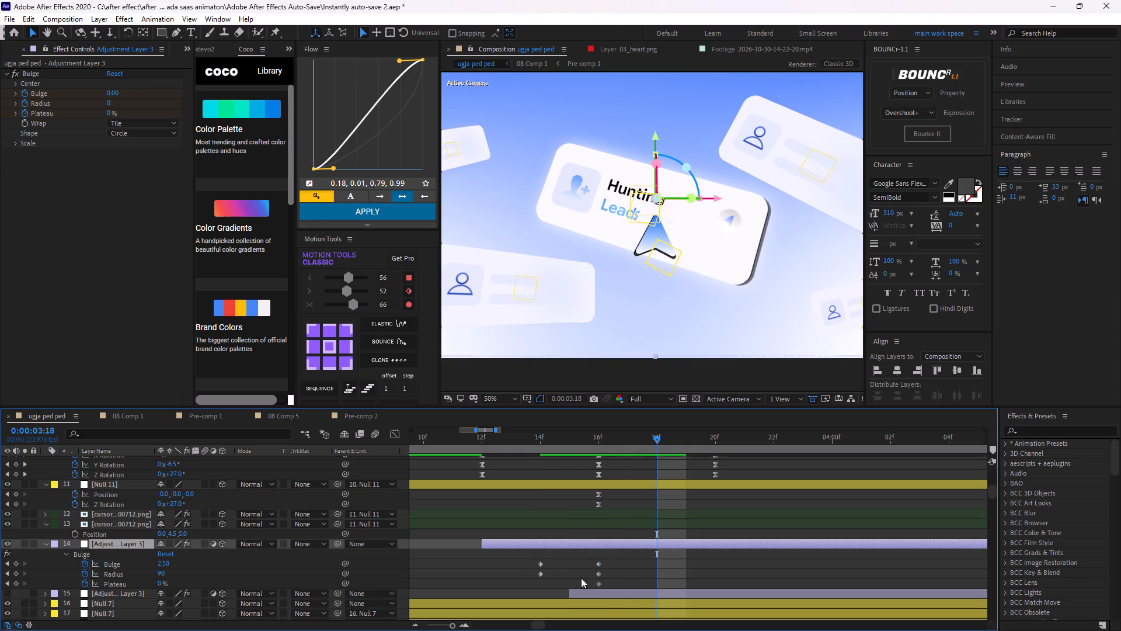
pyautogui.moveTo(559, 559); pyautogui.dragTo(514, 574)
pyautogui.hotkey('ctrl', 'c')
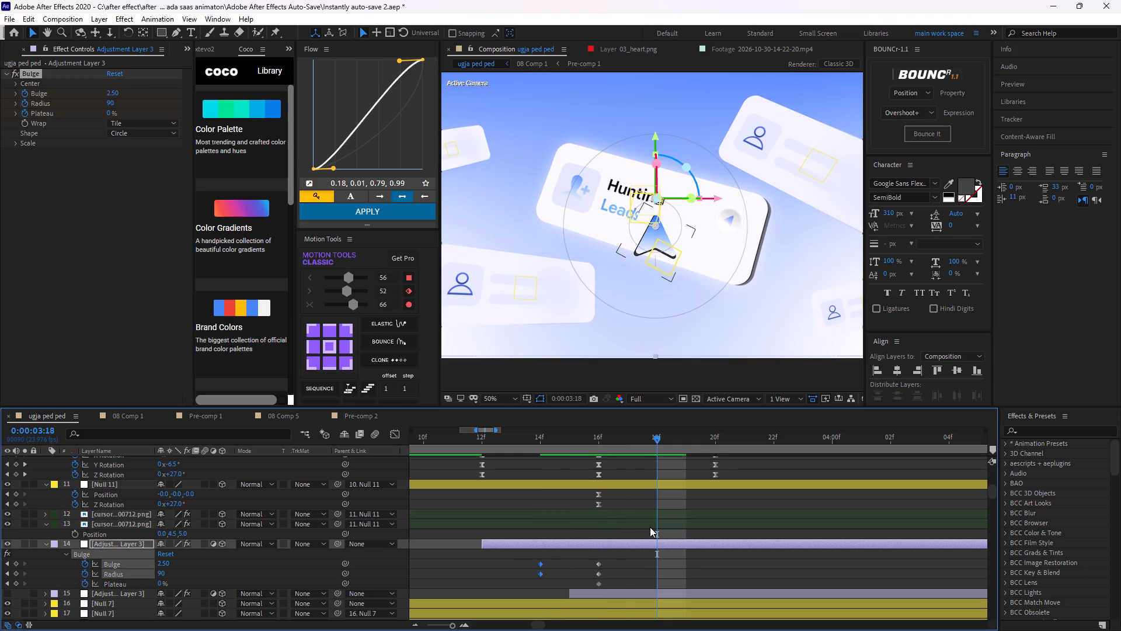
pyautogui.hotkey('ctrl', 'v')
# Preview the bulge animation from 0:00:03:14 and inspect the distortion around the cursor tip at 0:00:03:16.
pyautogui.moveTo(653, 446); pyautogui.dragTo(546, 471)
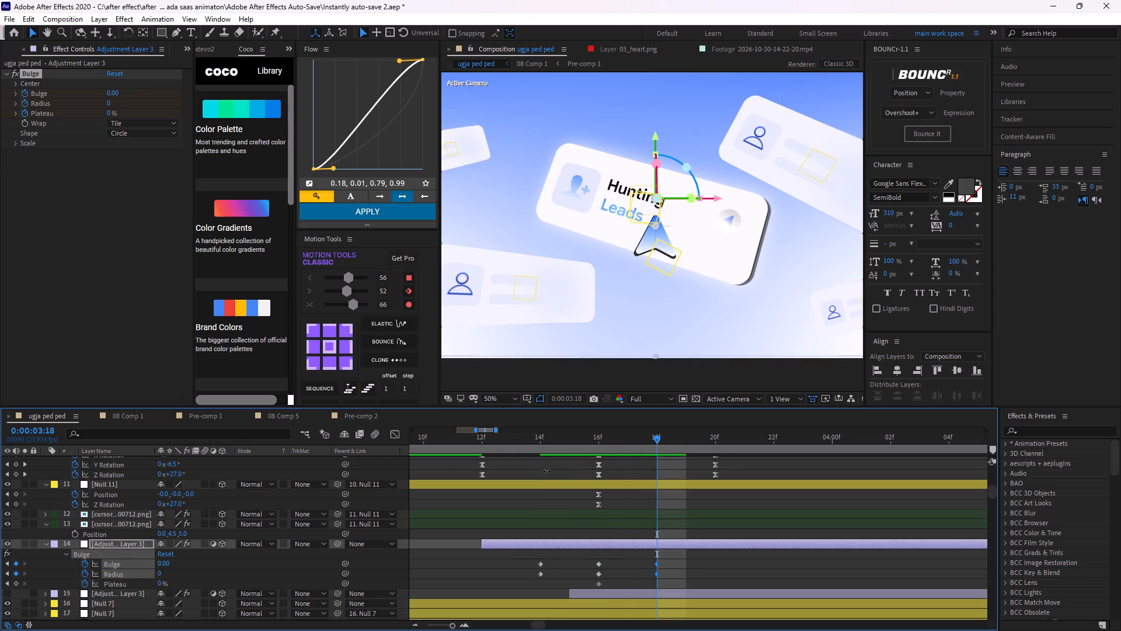
pyautogui.moveTo(546, 471); pyautogui.dragTo(559, 473)
pyautogui.moveTo(645, 439); pyautogui.dragTo(556, 461)
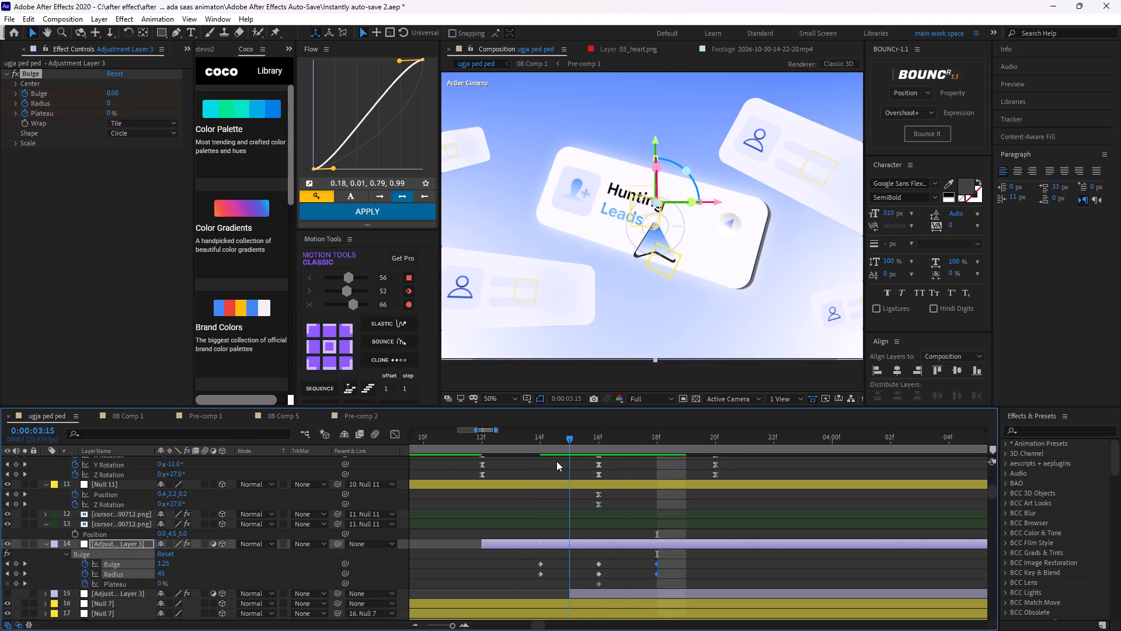
pyautogui.moveTo(556, 461); pyautogui.dragTo(601, 467)
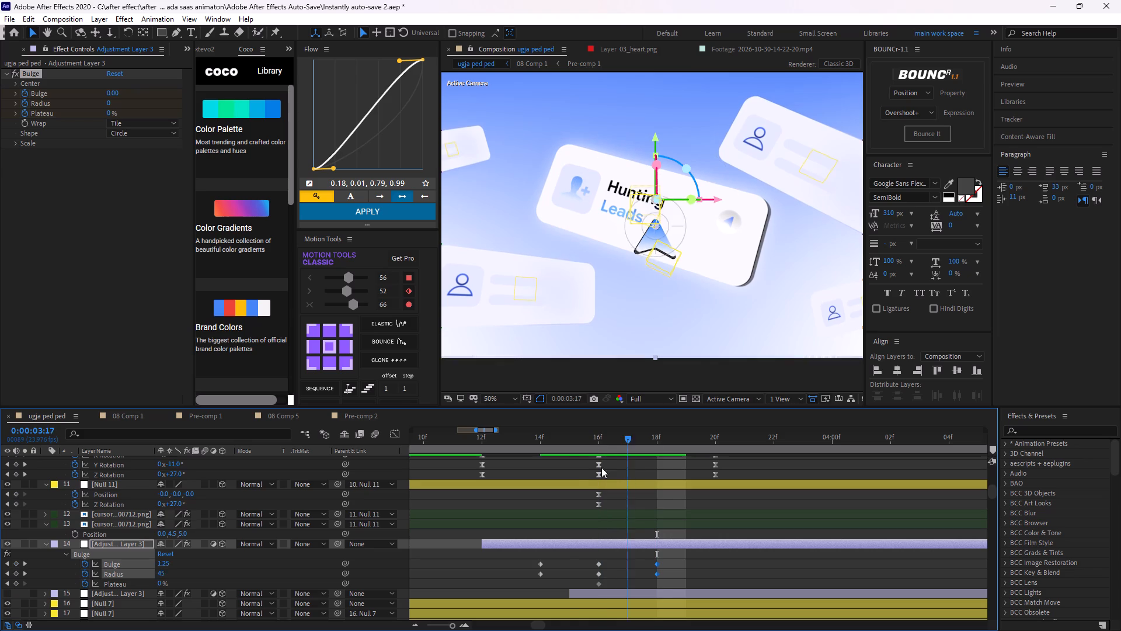
pyautogui.moveTo(601, 467); pyautogui.dragTo(535, 466)
pyautogui.press('space')
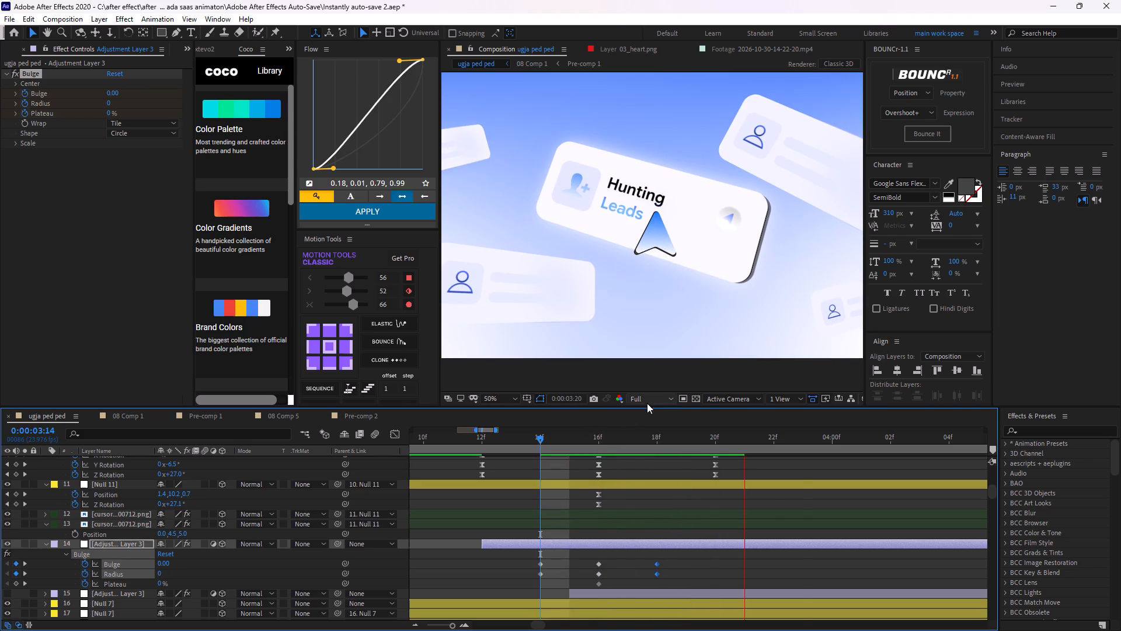
pyautogui.press('space')
pyautogui.moveTo(777, 437); pyautogui.dragTo(585, 545)
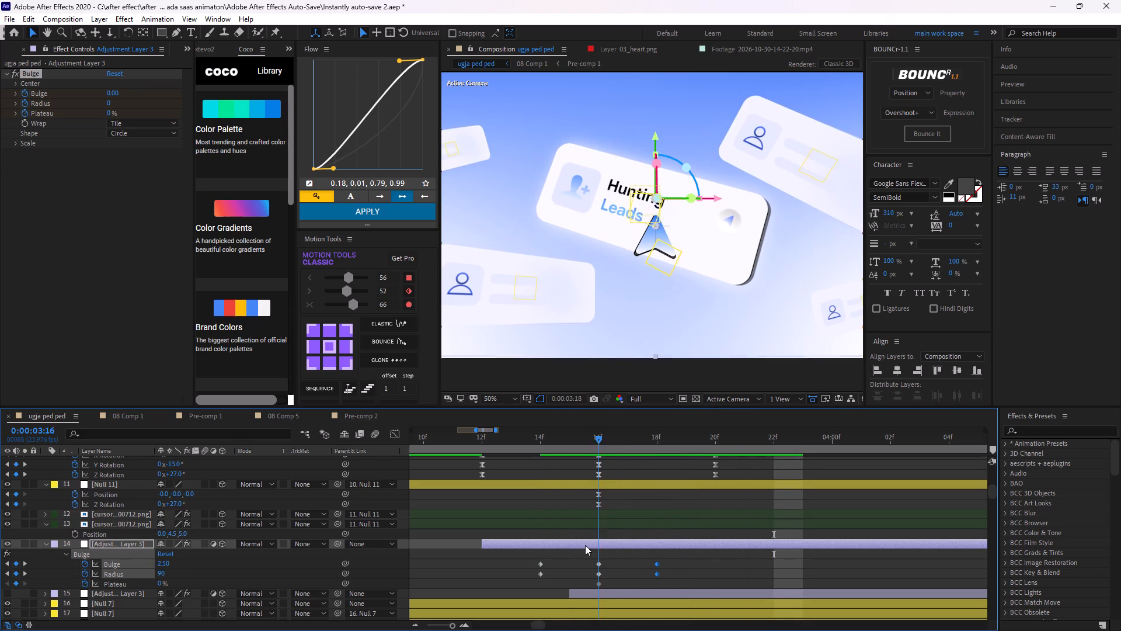
pyautogui.moveTo(585, 545); pyautogui.dragTo(611, 549)
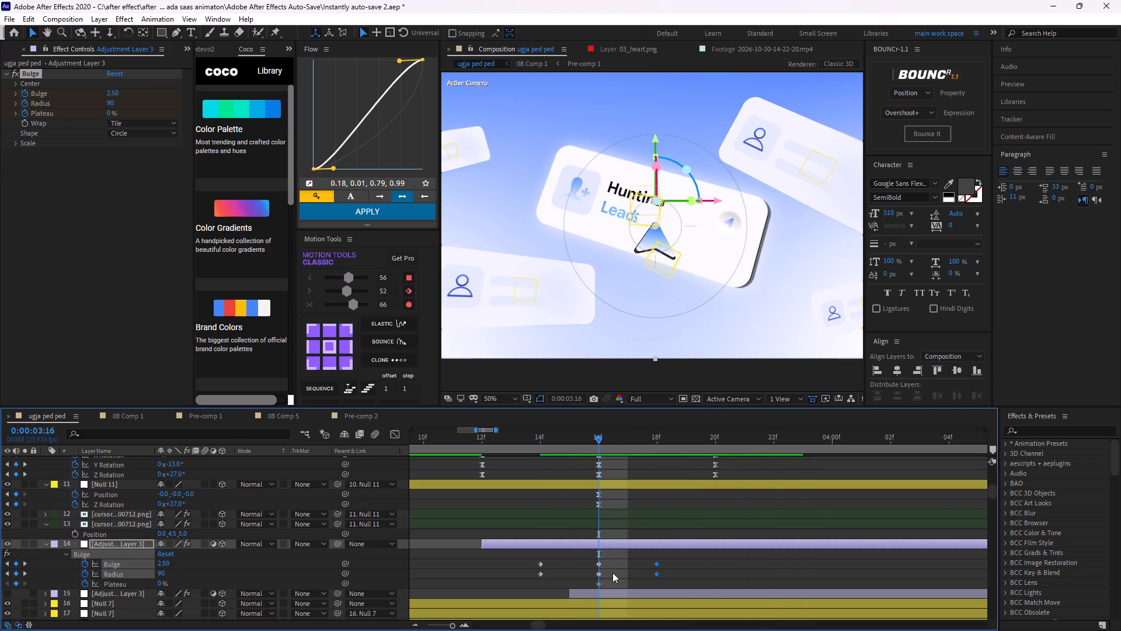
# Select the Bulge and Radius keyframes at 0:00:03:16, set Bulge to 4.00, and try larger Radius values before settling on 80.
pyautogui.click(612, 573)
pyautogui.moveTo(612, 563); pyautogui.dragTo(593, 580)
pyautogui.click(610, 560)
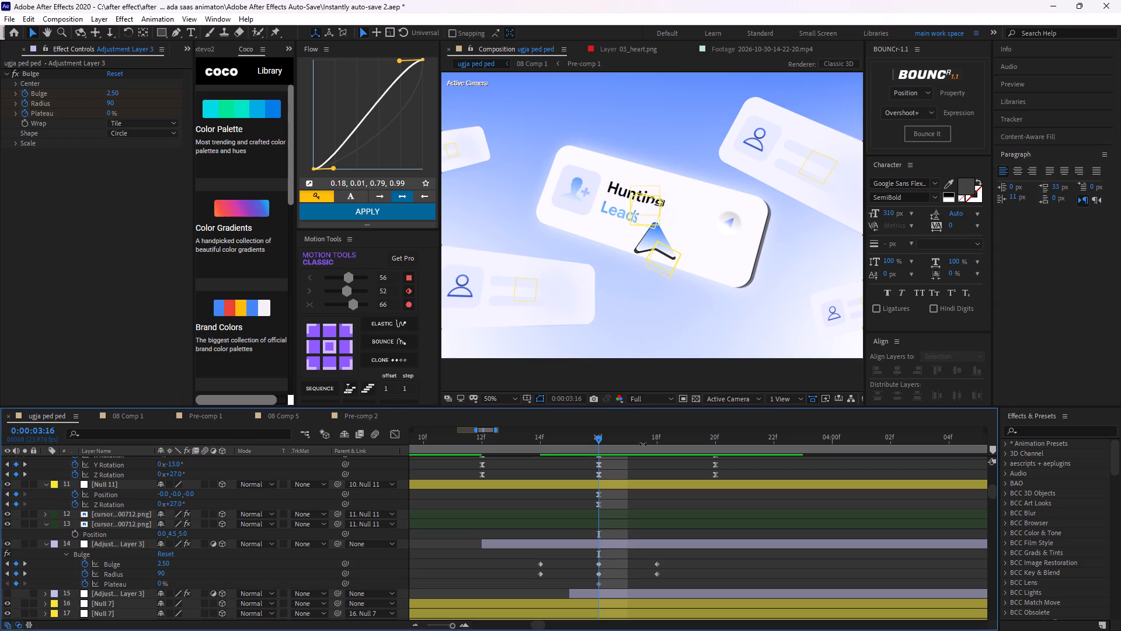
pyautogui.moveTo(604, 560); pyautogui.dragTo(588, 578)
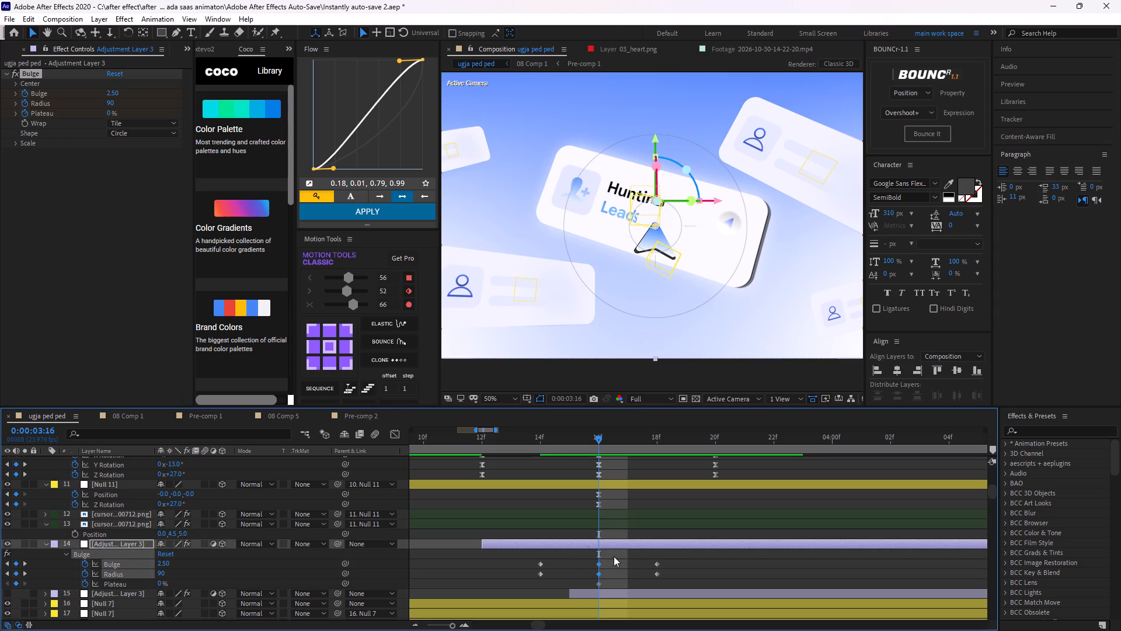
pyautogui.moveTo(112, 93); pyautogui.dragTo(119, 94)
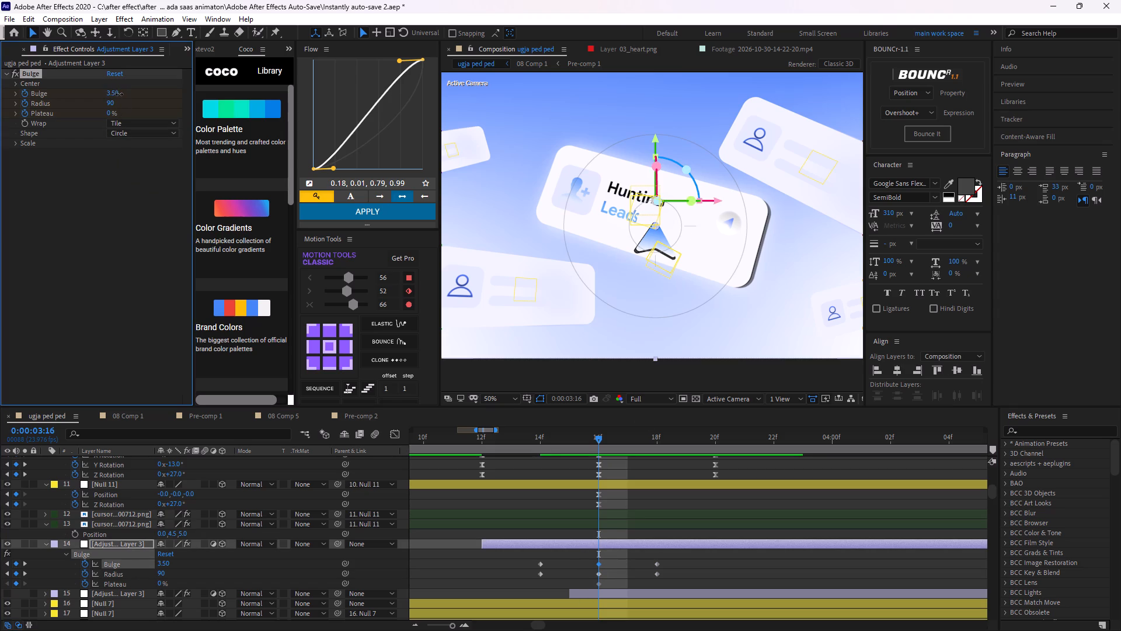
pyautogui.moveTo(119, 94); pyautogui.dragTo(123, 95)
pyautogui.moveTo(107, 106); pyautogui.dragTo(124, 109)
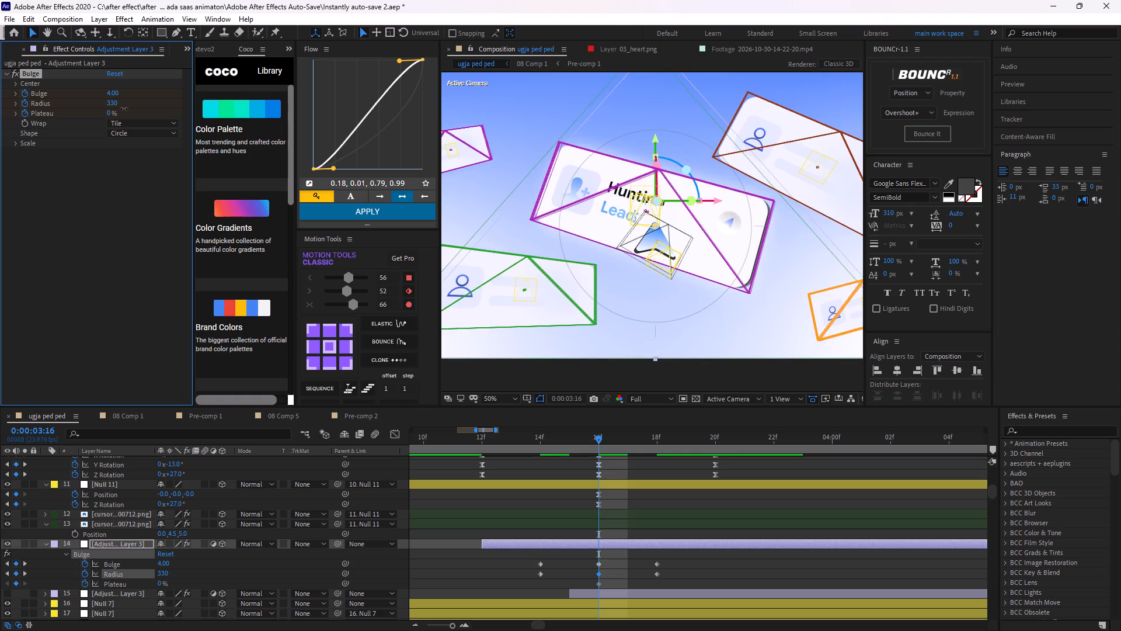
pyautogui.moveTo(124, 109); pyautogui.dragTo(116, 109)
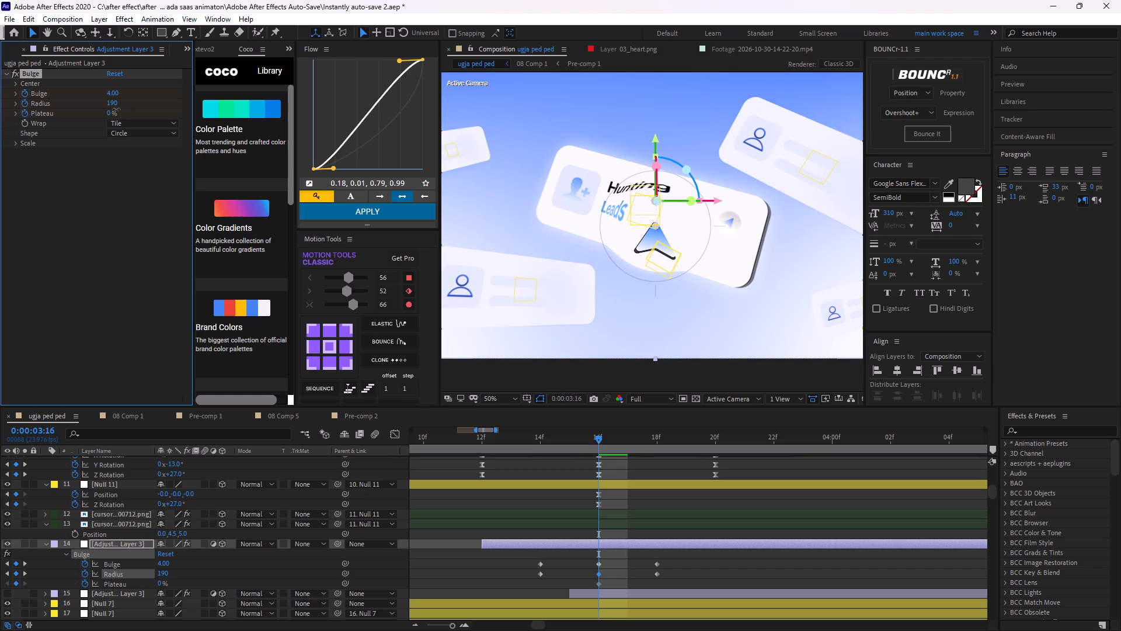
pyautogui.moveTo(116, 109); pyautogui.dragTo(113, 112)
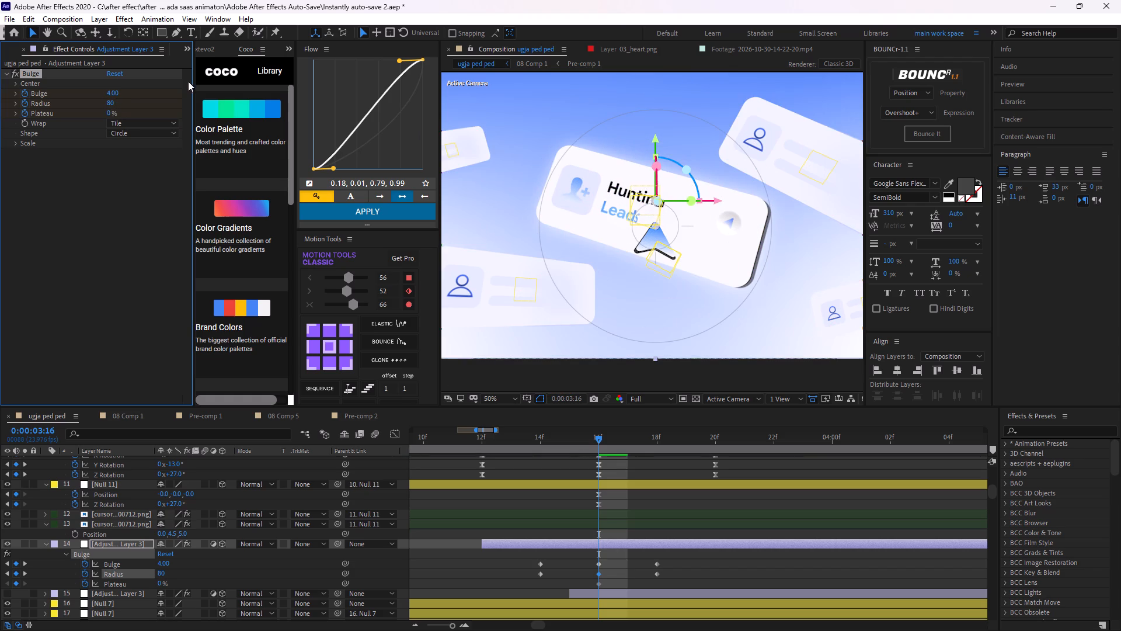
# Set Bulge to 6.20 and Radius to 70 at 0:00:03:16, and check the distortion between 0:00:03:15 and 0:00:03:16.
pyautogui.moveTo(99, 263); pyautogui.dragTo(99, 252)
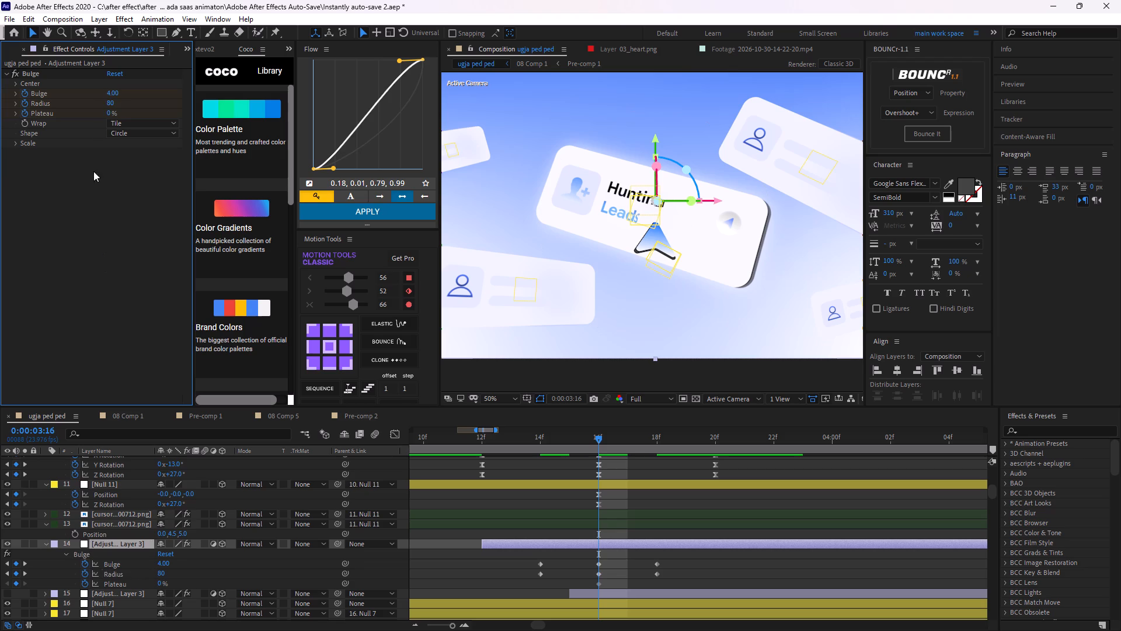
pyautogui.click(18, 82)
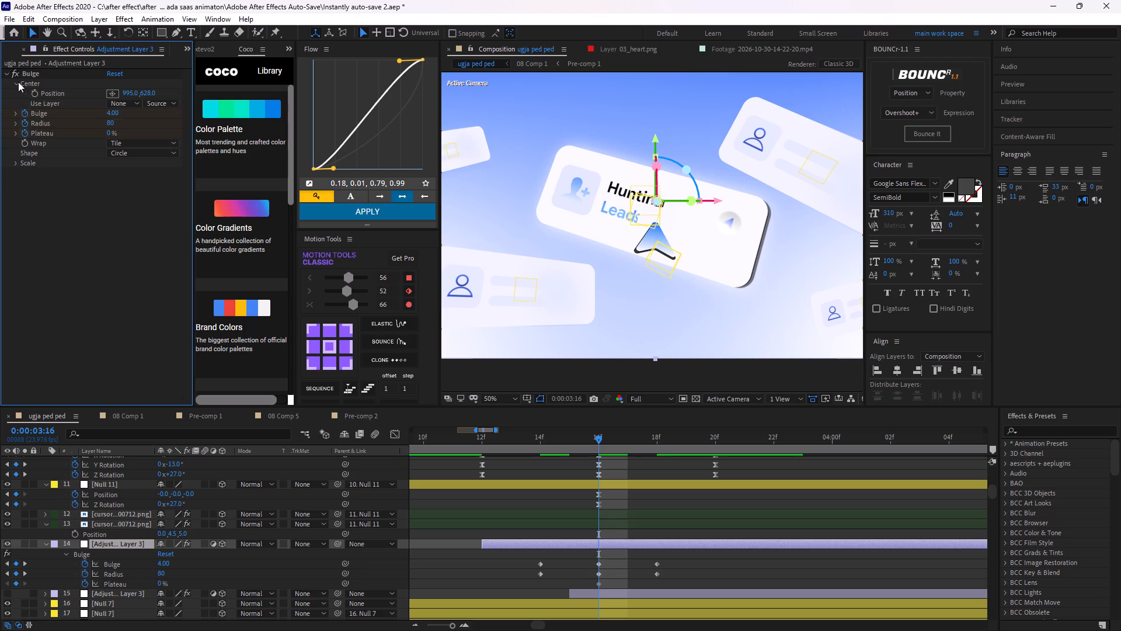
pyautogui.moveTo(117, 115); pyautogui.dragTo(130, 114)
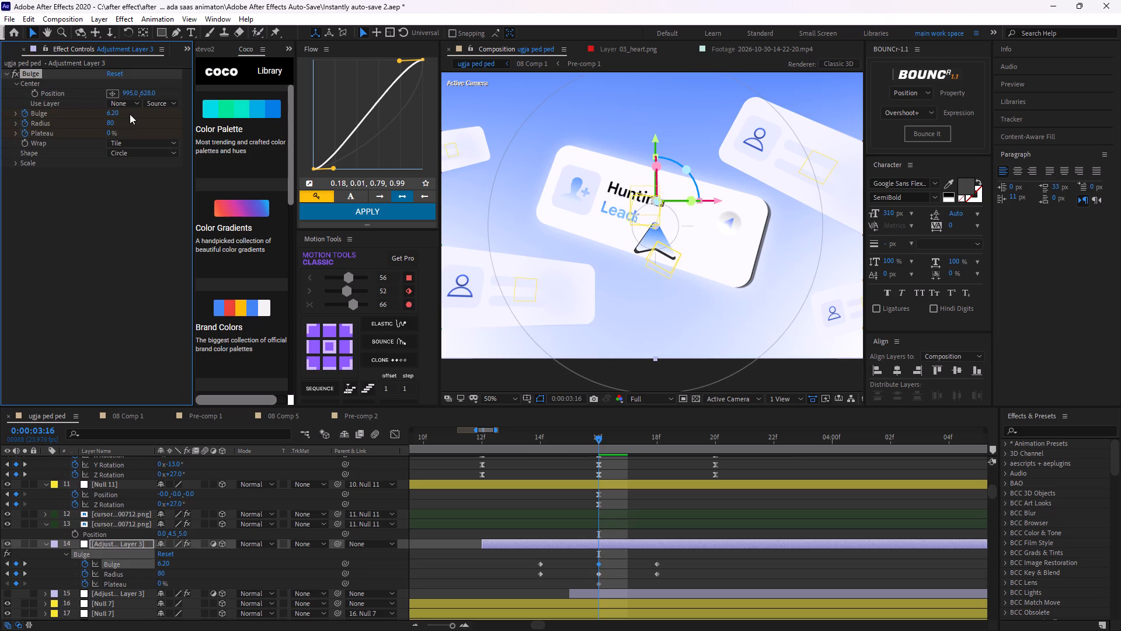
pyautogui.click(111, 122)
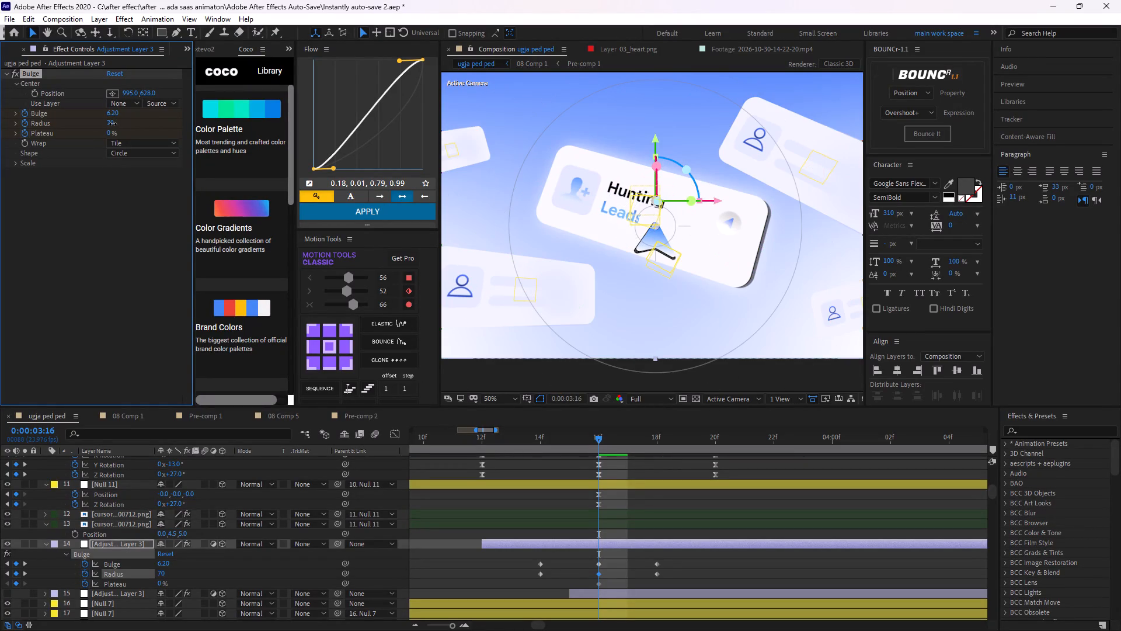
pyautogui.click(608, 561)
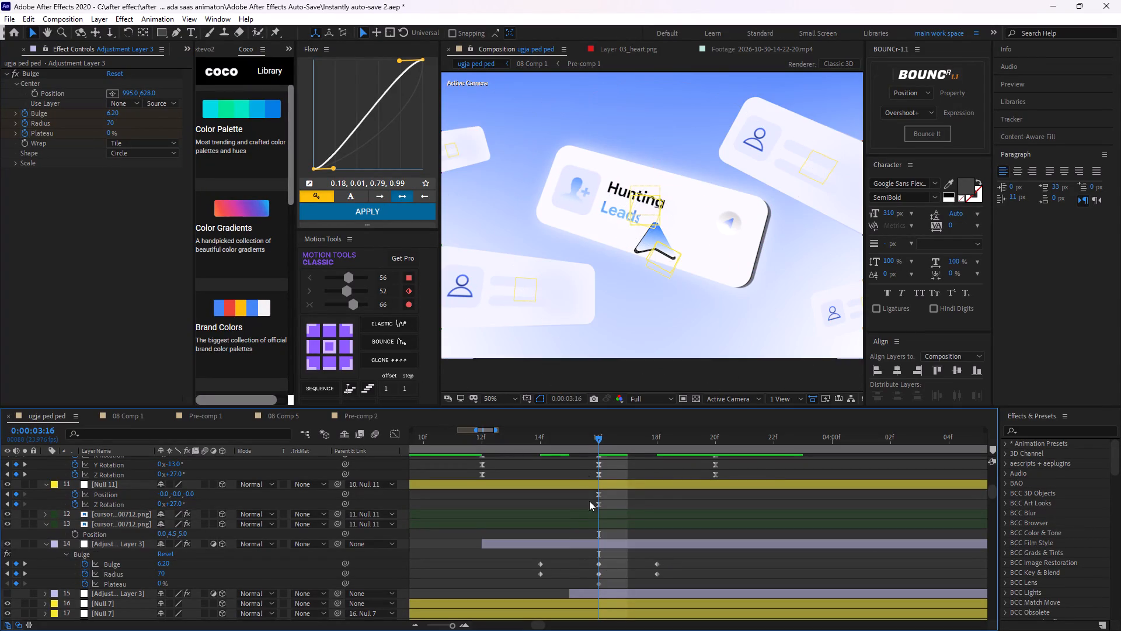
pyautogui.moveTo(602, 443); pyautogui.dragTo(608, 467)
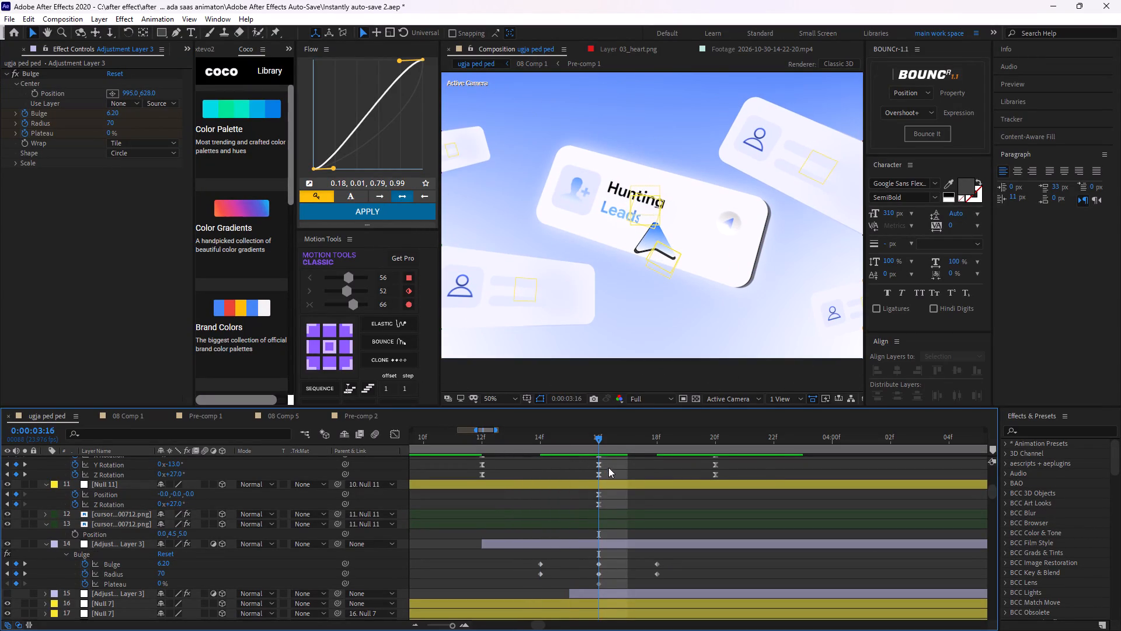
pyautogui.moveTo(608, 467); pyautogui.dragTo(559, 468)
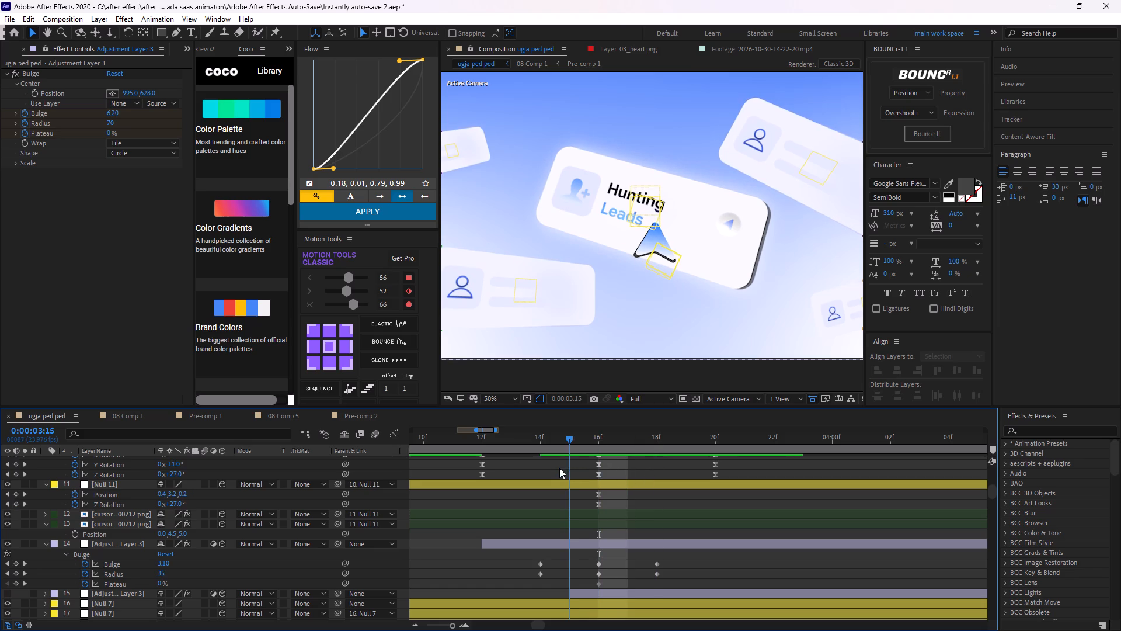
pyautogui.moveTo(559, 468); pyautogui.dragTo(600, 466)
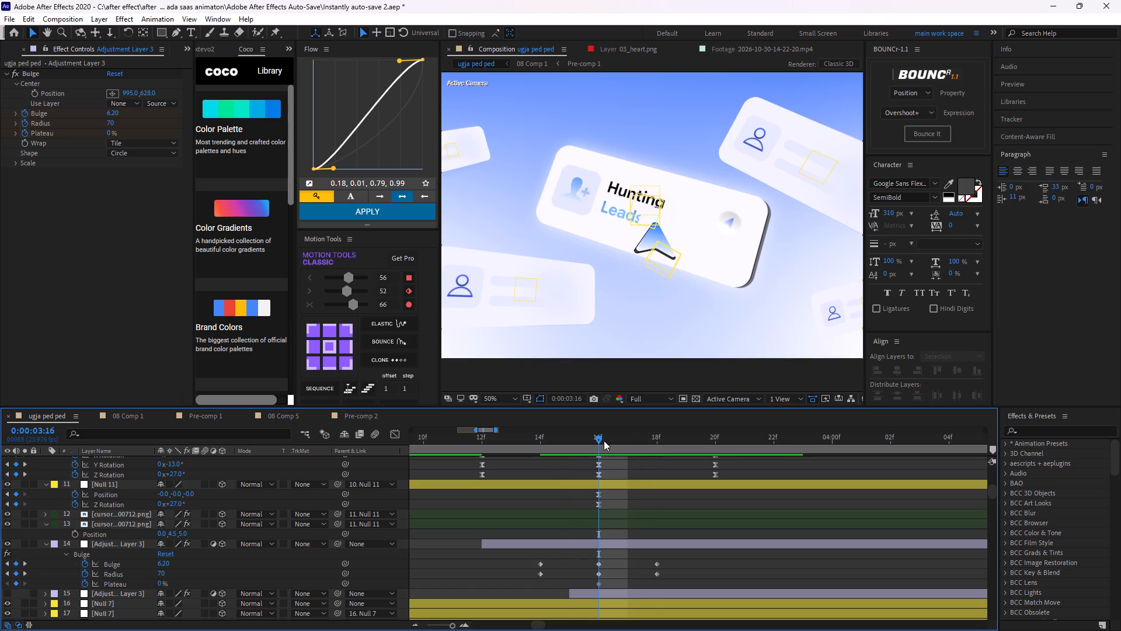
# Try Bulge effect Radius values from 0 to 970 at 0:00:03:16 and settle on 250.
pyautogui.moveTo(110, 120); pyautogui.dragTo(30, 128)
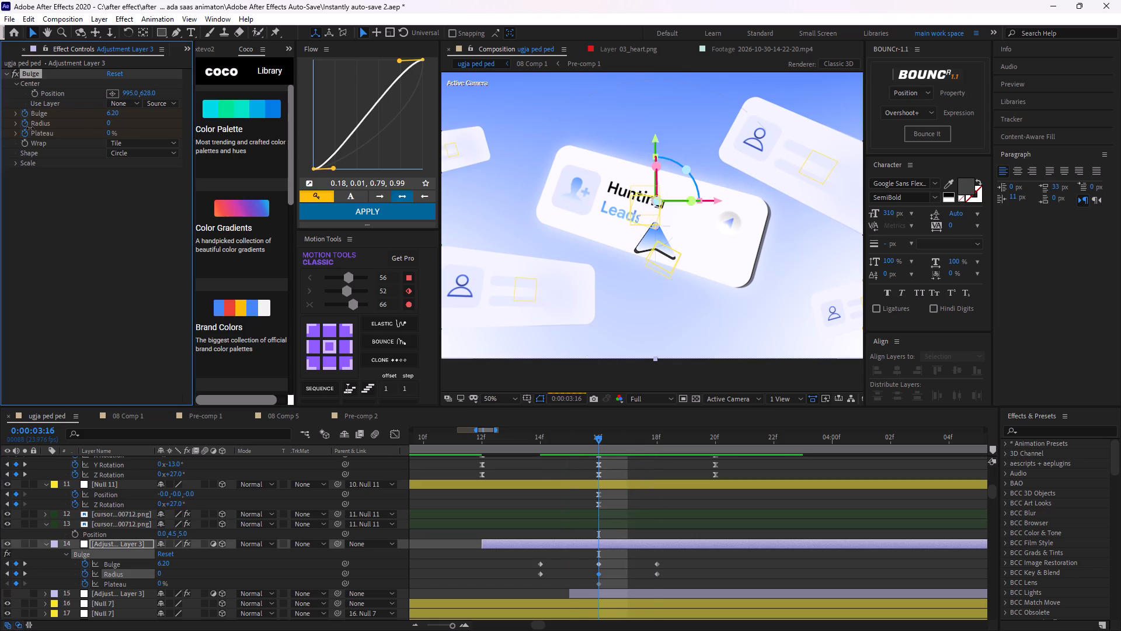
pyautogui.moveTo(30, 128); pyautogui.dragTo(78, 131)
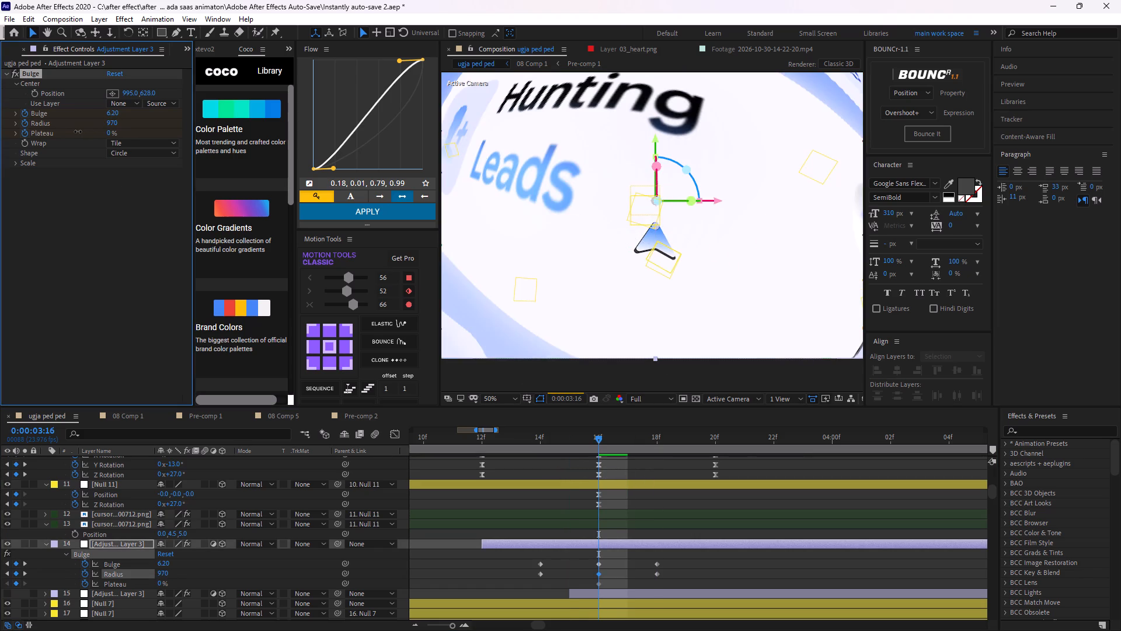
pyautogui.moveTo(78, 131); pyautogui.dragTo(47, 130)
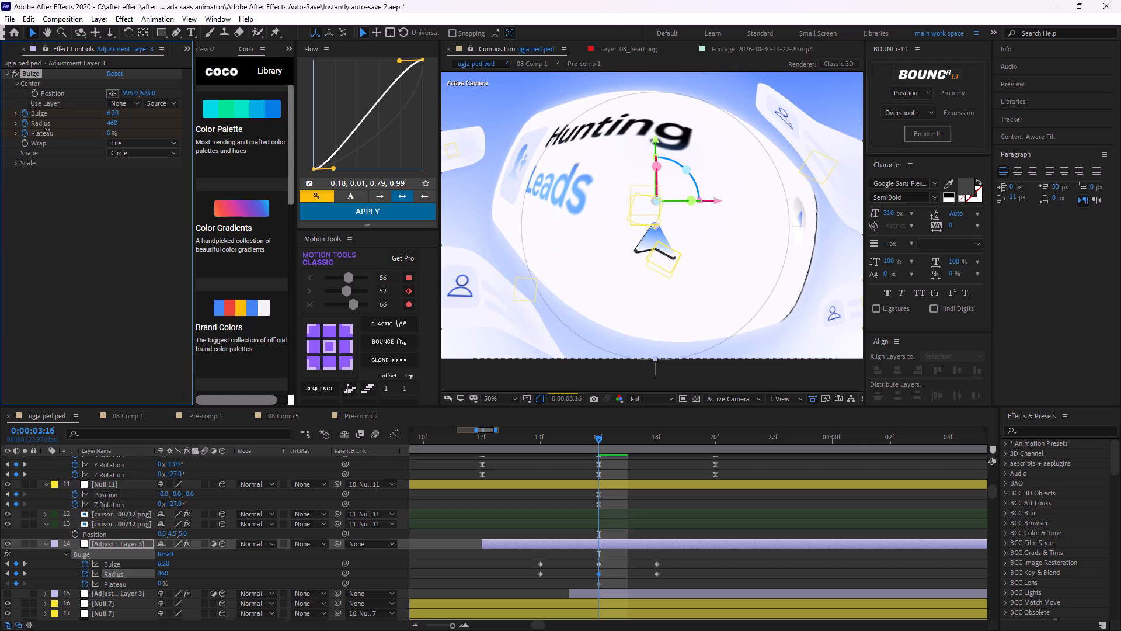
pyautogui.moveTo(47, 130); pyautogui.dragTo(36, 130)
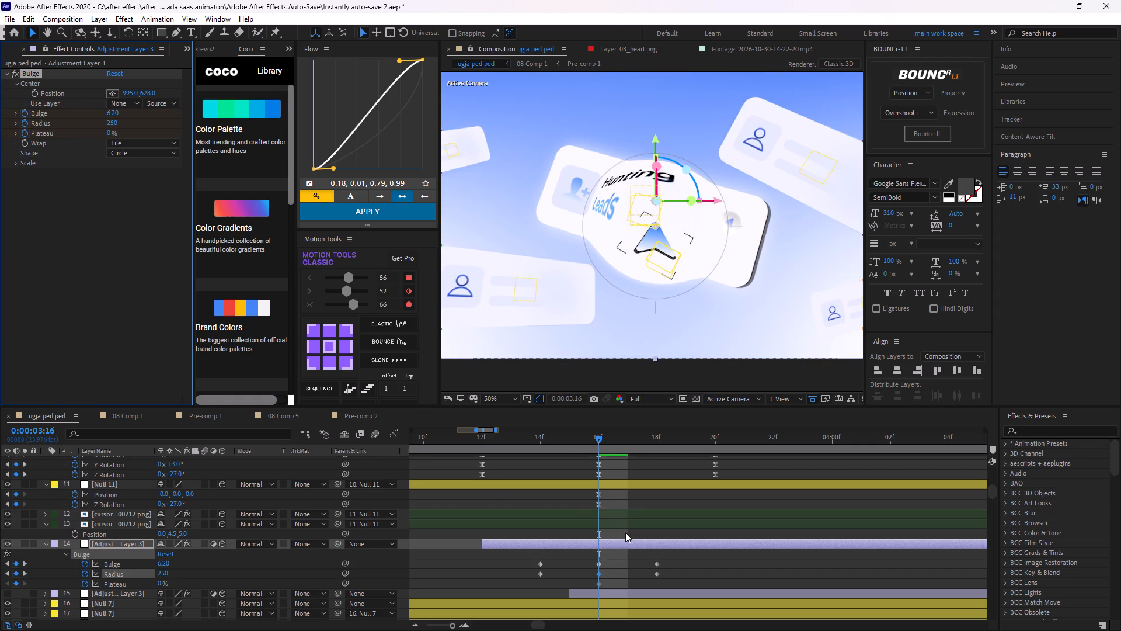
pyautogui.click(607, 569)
# Scale Adjustment Layer 3 down to 59% around the Hunting Leads card, trying smaller sizes along the way.
pyautogui.click(619, 543)
pyautogui.press('s')
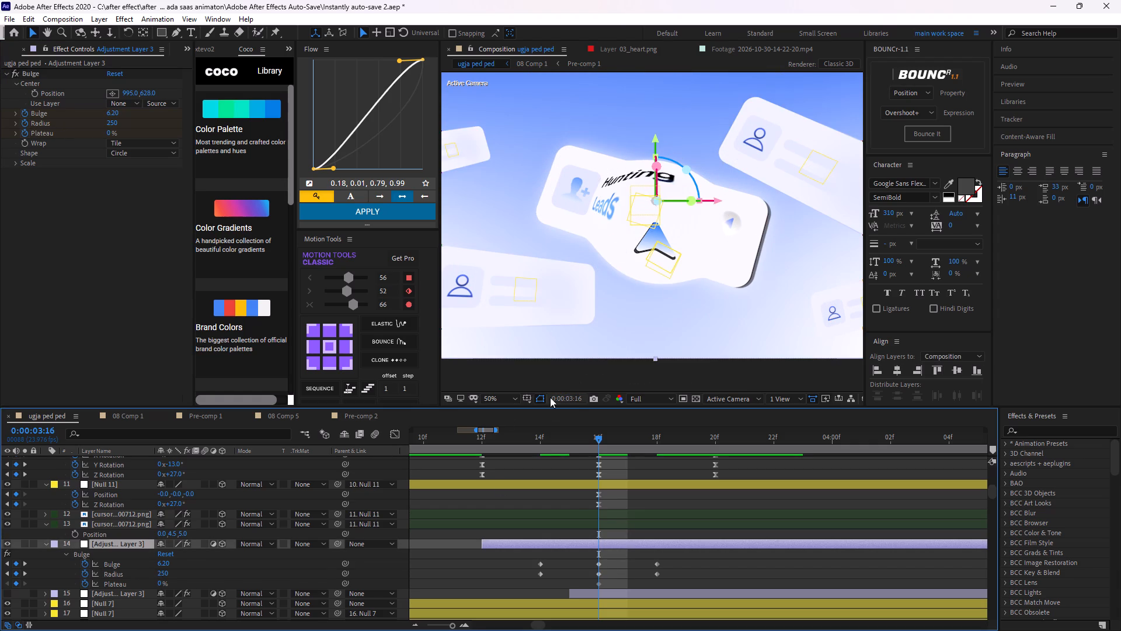
pyautogui.moveTo(213, 552); pyautogui.dragTo(203, 552)
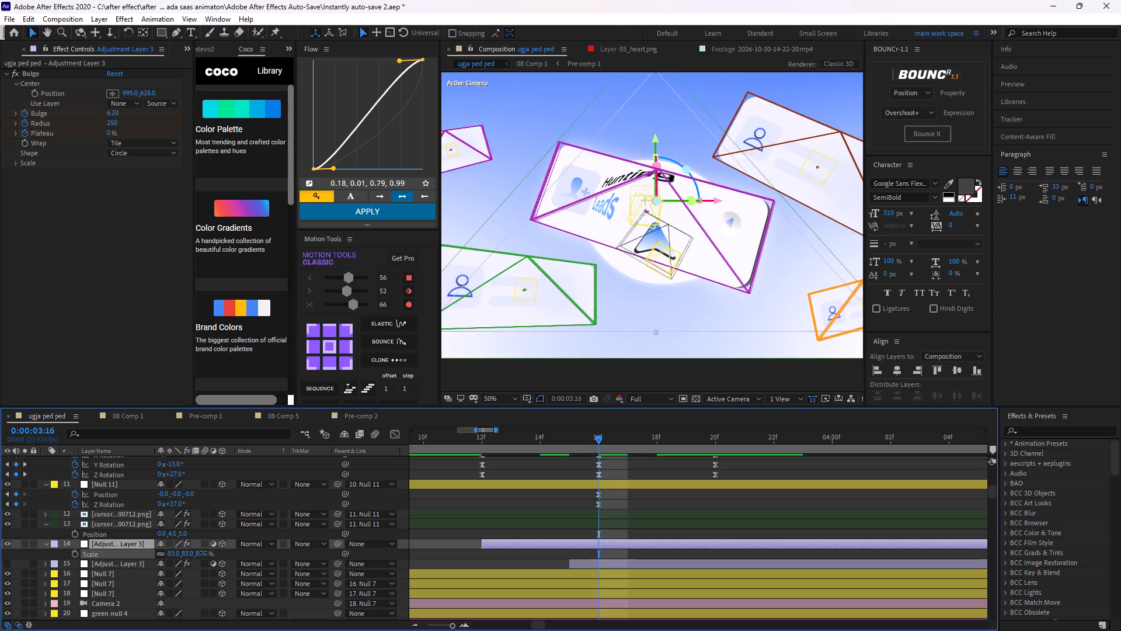
pyautogui.moveTo(203, 552); pyautogui.dragTo(189, 551)
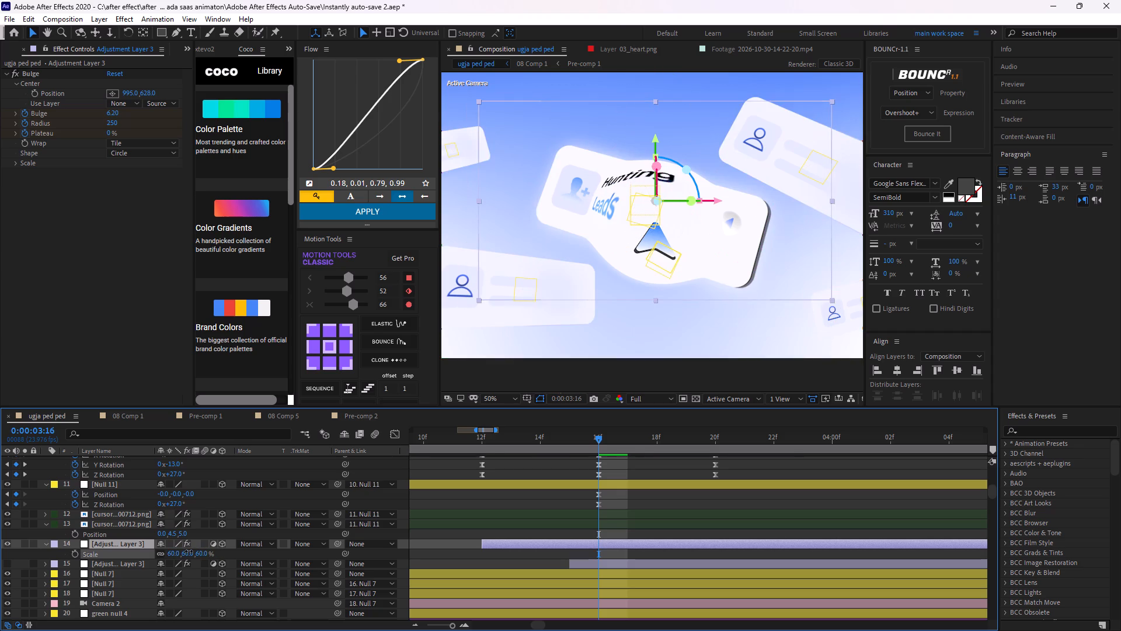
pyautogui.moveTo(189, 551); pyautogui.dragTo(183, 552)
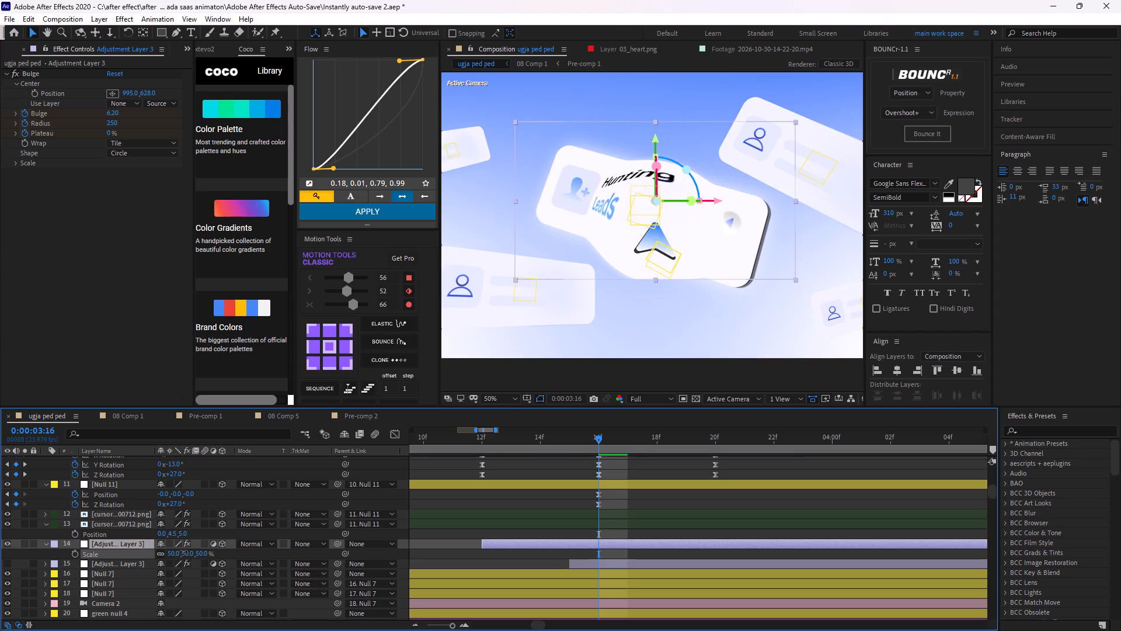
pyautogui.moveTo(183, 552); pyautogui.dragTo(175, 553)
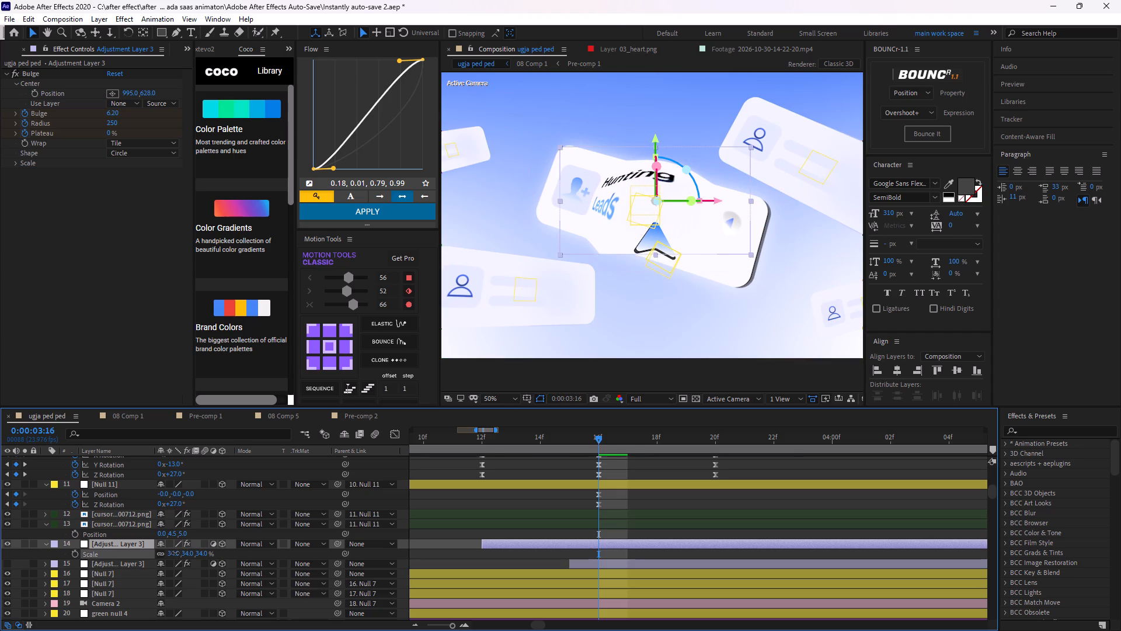
pyautogui.moveTo(175, 553); pyautogui.dragTo(190, 553)
pyautogui.click(515, 516)
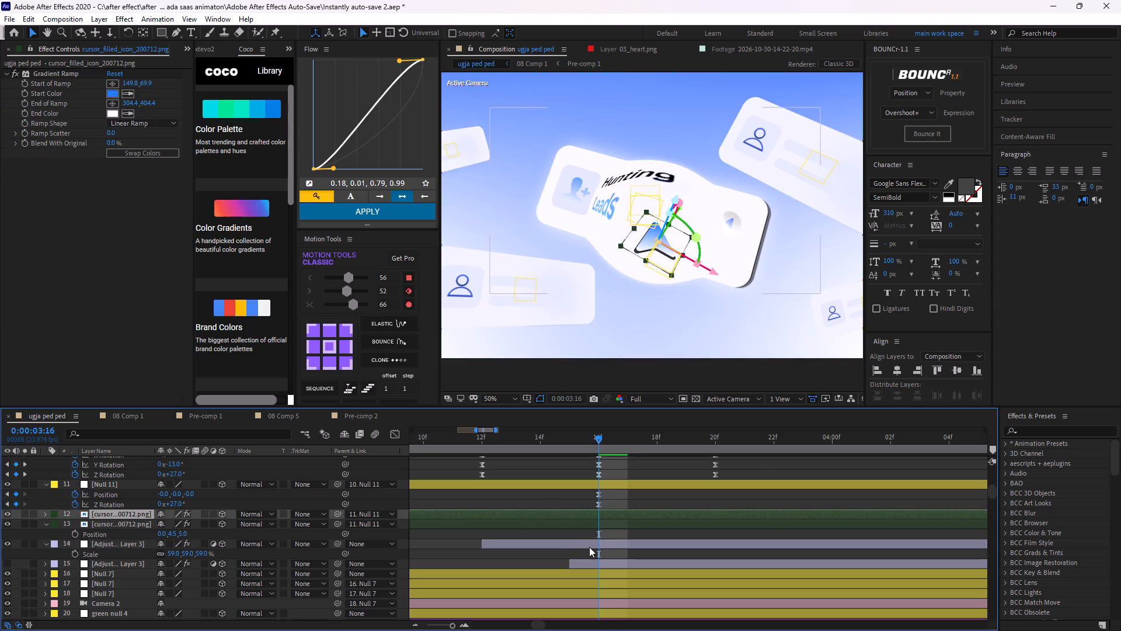
# Reveal Adjustment Layer 3's keyframed properties and set Bulge to -1.00 at 0:00:03:16 to pinch the card inward.
pyautogui.click(599, 543)
pyautogui.press('u')
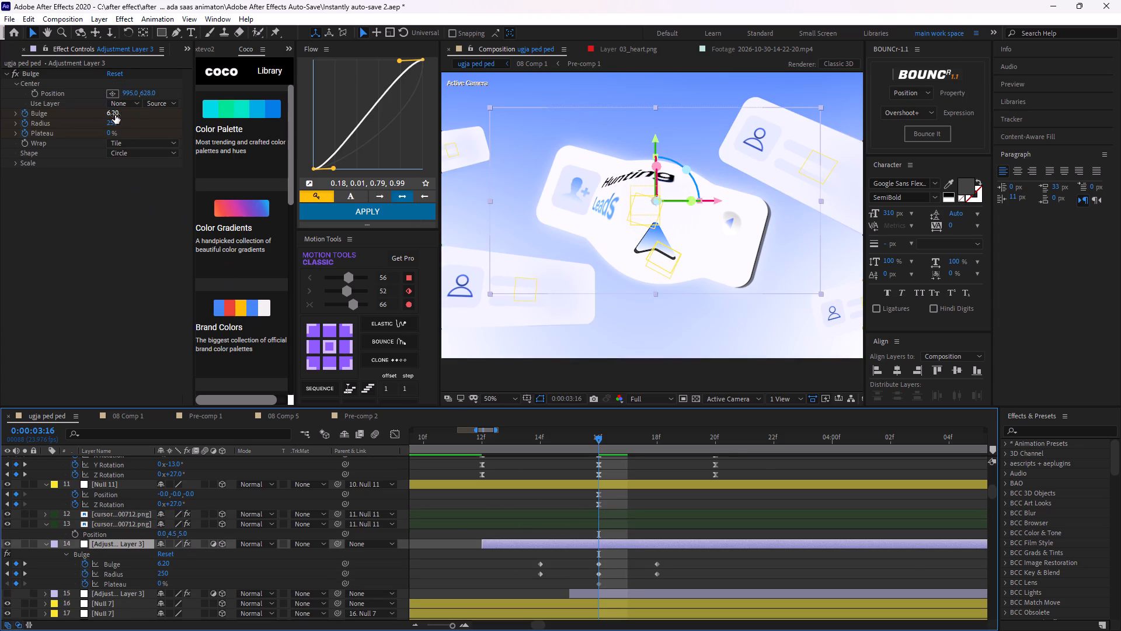
pyautogui.moveTo(115, 115); pyautogui.dragTo(78, 128)
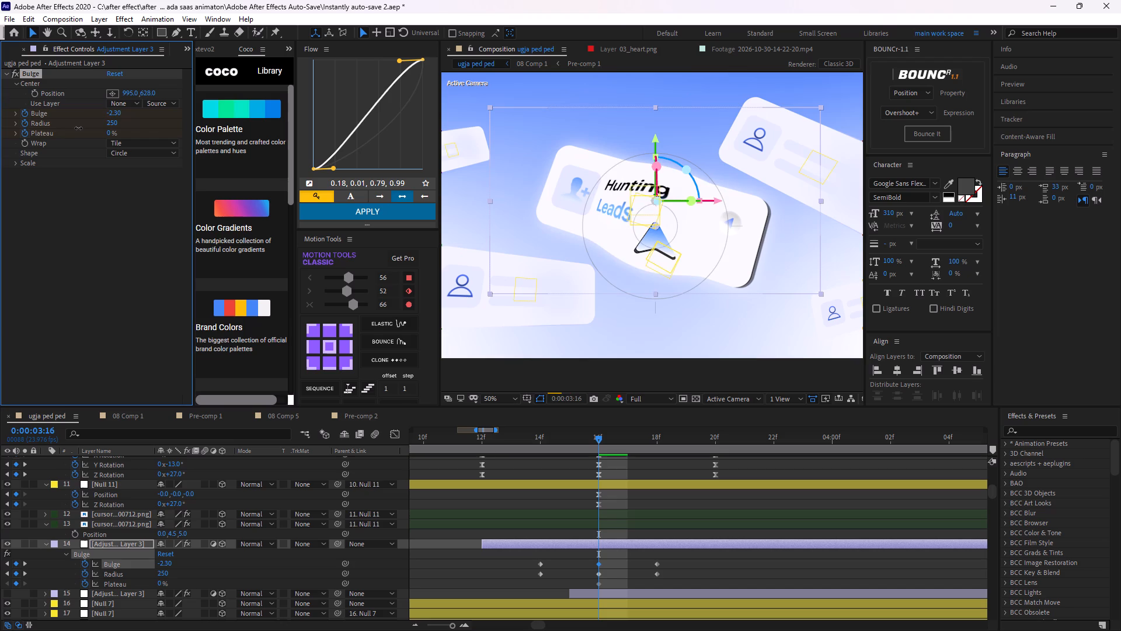
pyautogui.moveTo(78, 128); pyautogui.dragTo(82, 132)
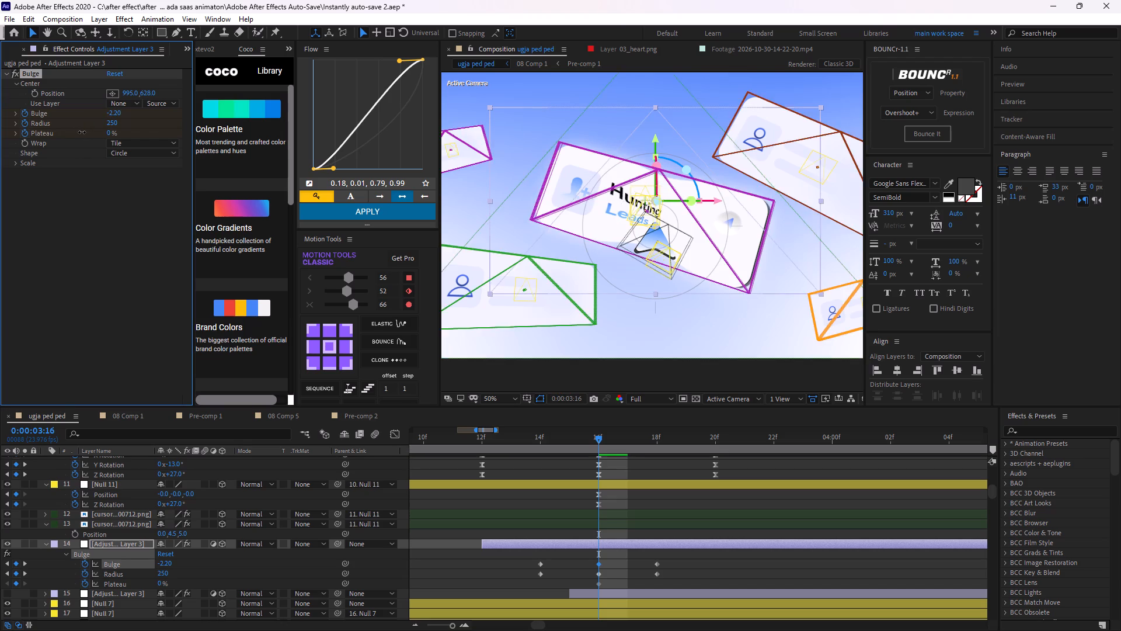
pyautogui.moveTo(82, 132); pyautogui.dragTo(100, 137)
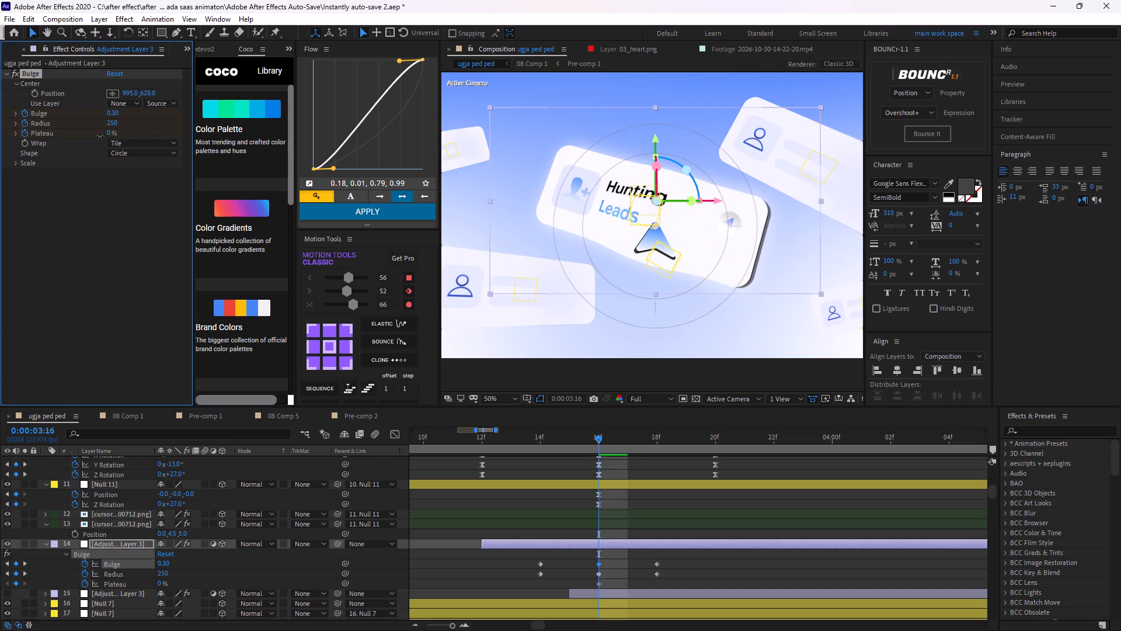
pyautogui.moveTo(100, 137); pyautogui.dragTo(95, 138)
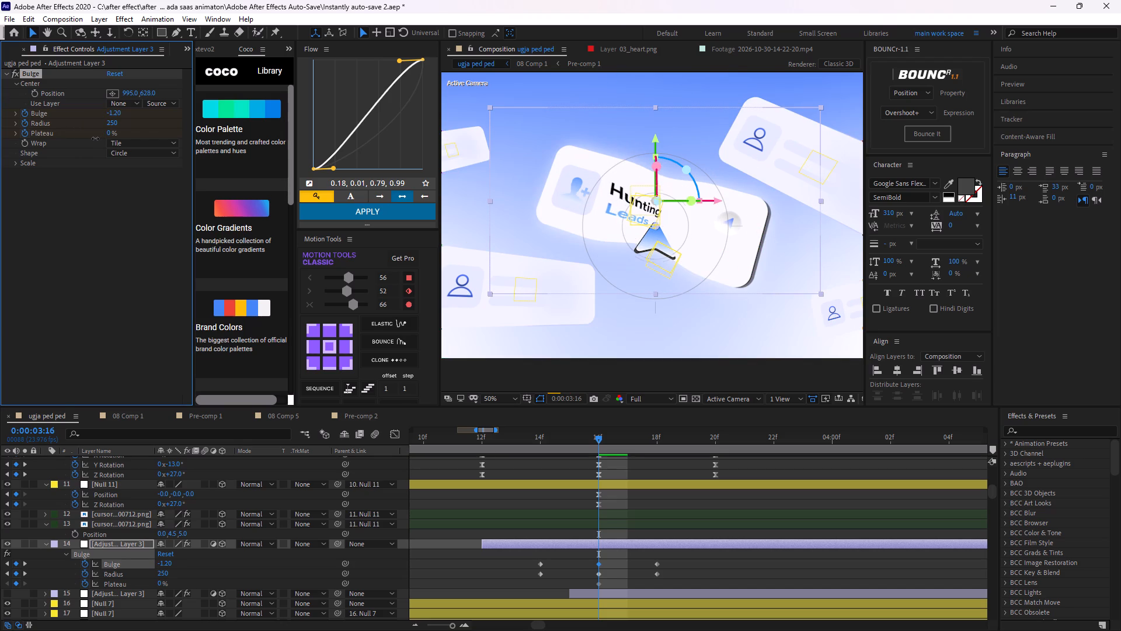
pyautogui.moveTo(95, 138); pyautogui.dragTo(96, 138)
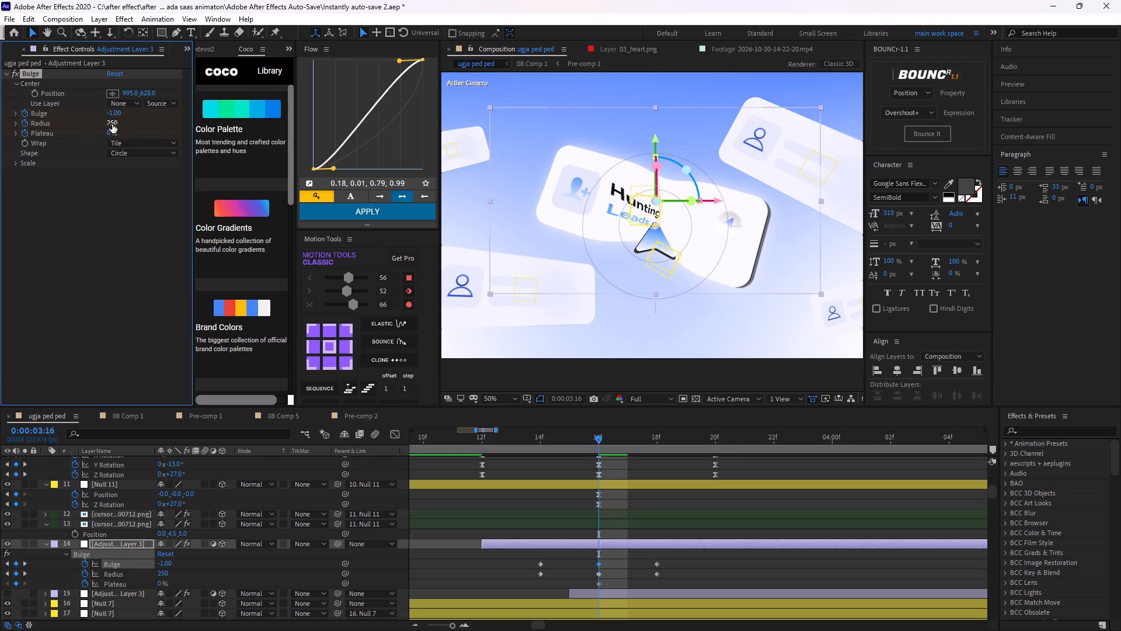
# Try Bulge effect Radius values from 50 to 420 at 0:00:03:16 and settle on 270.
pyautogui.moveTo(113, 124); pyautogui.dragTo(105, 127)
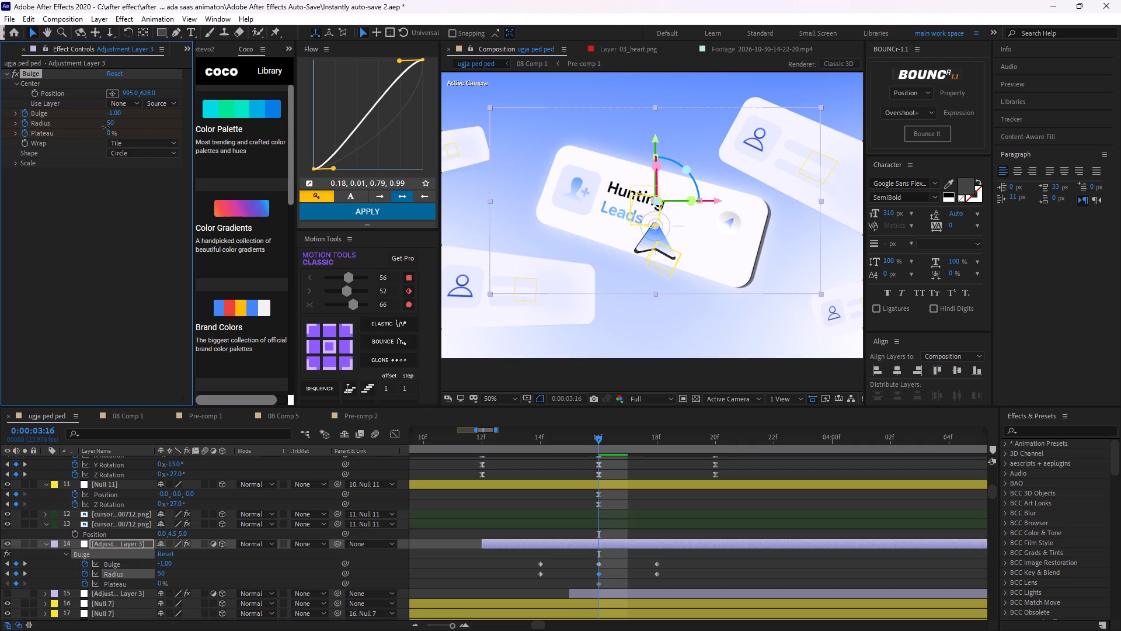
pyautogui.moveTo(105, 127); pyautogui.dragTo(116, 130)
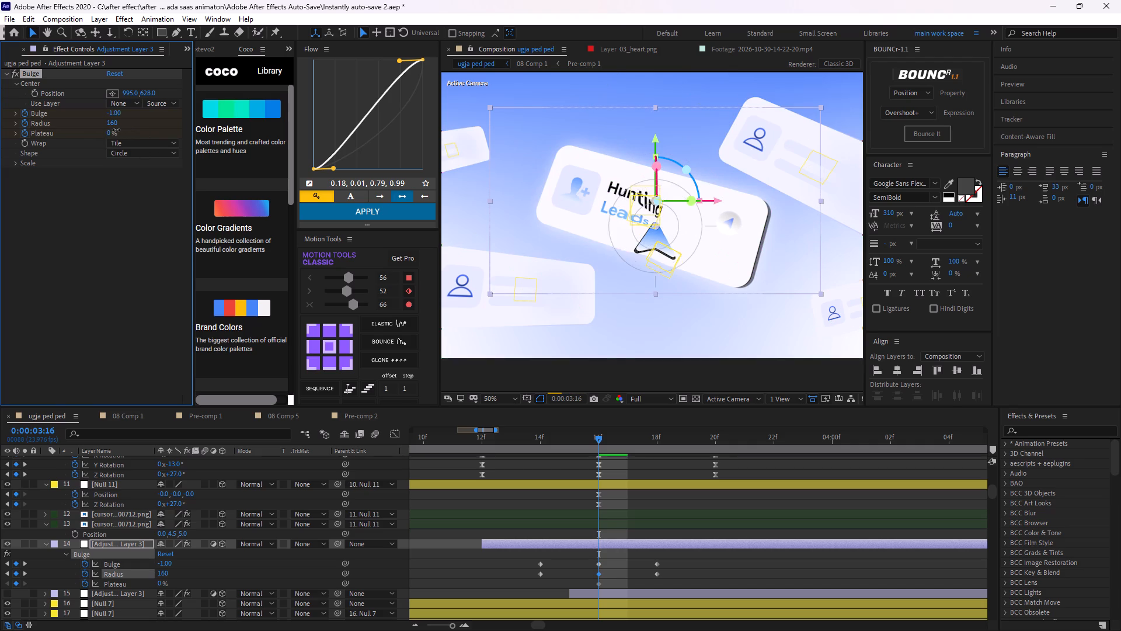
pyautogui.moveTo(116, 130); pyautogui.dragTo(122, 131)
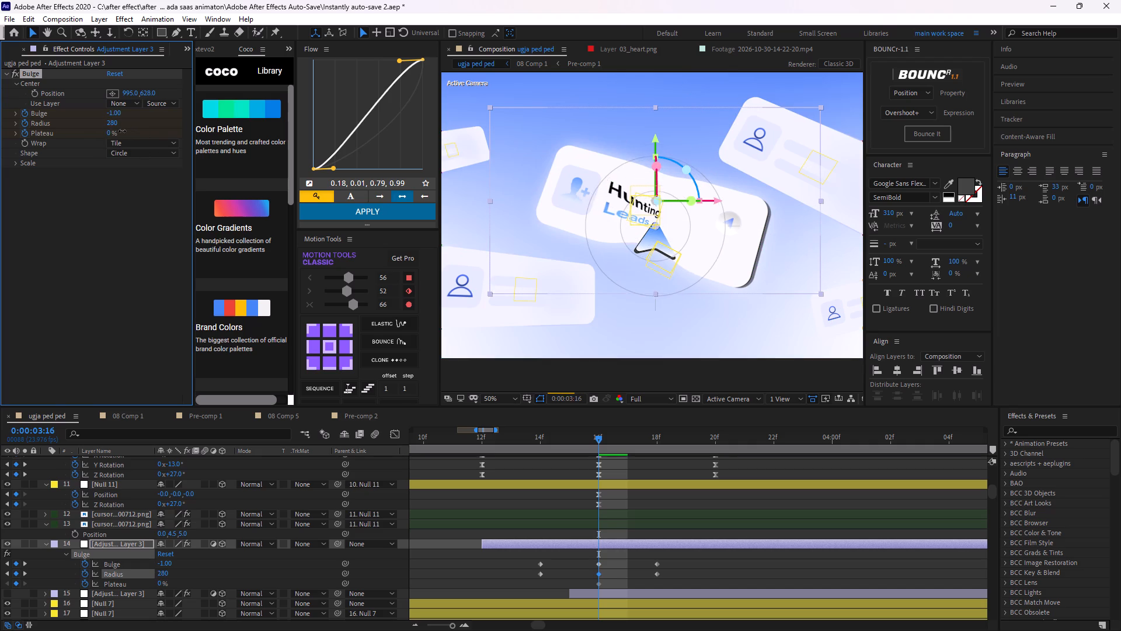
pyautogui.moveTo(122, 131); pyautogui.dragTo(130, 131)
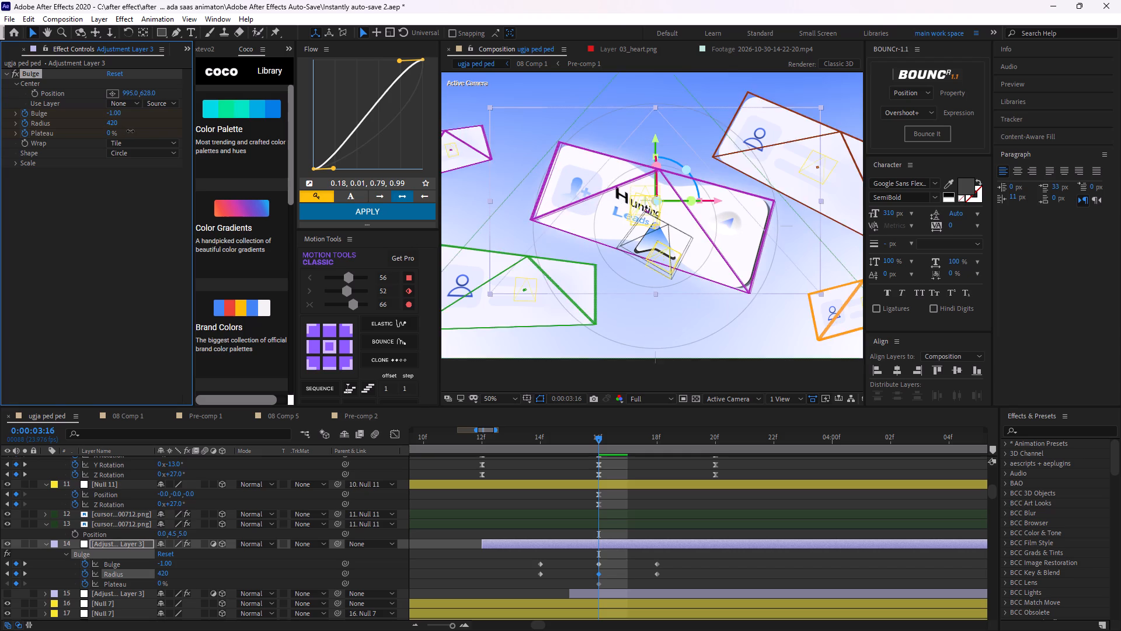
pyautogui.moveTo(130, 131); pyautogui.dragTo(130, 131)
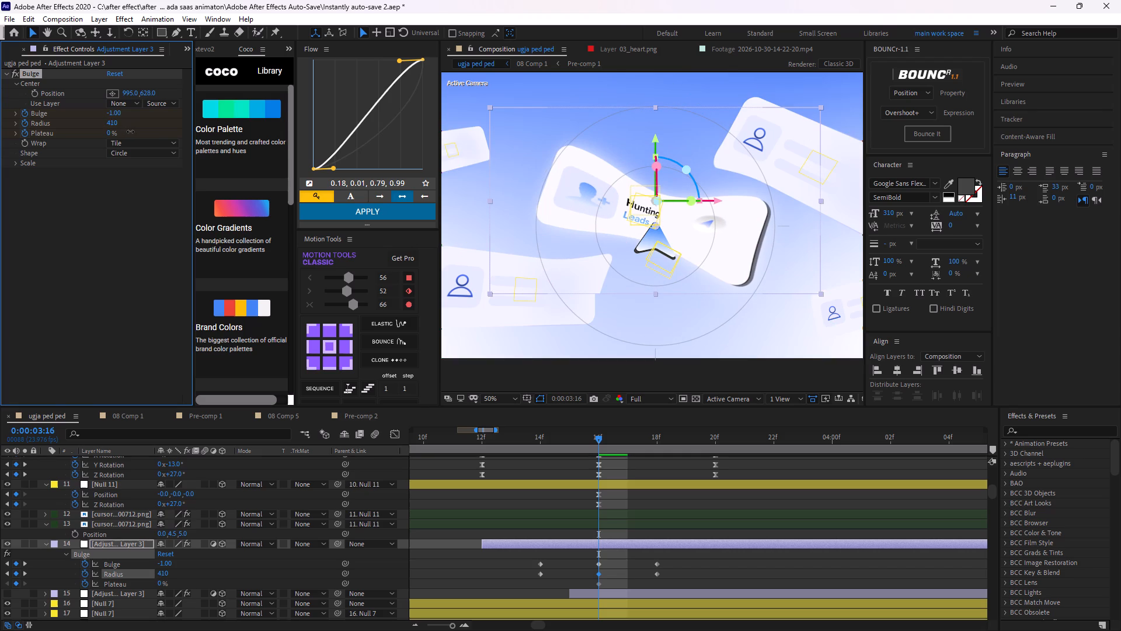
pyautogui.moveTo(130, 131); pyautogui.dragTo(123, 131)
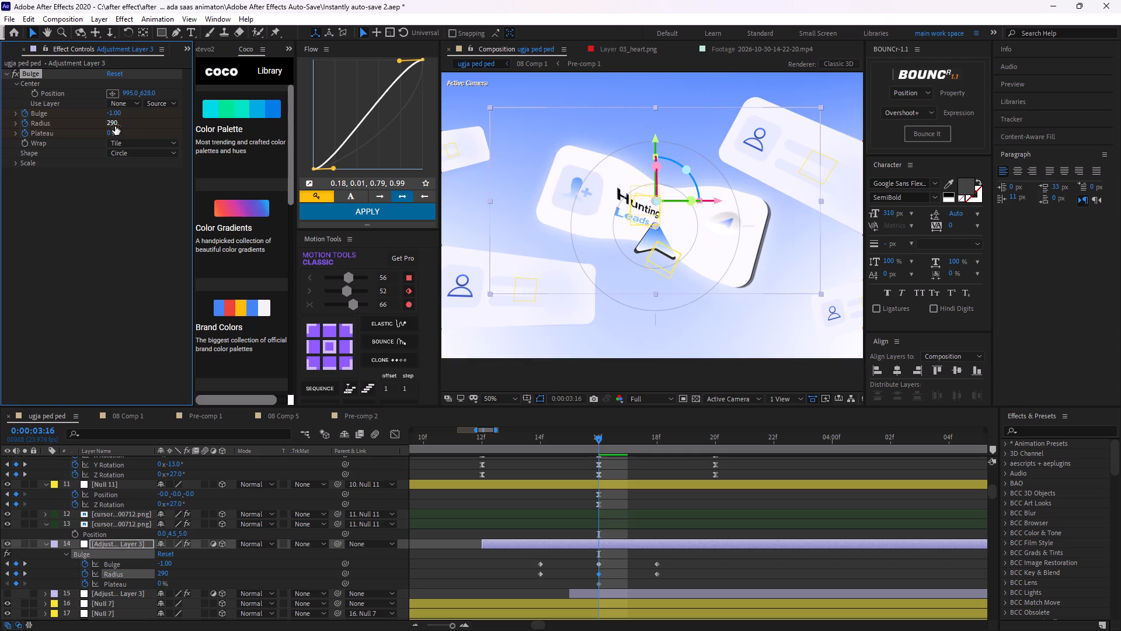
pyautogui.click(115, 126)
pyautogui.write('100')
pyautogui.press('Return')
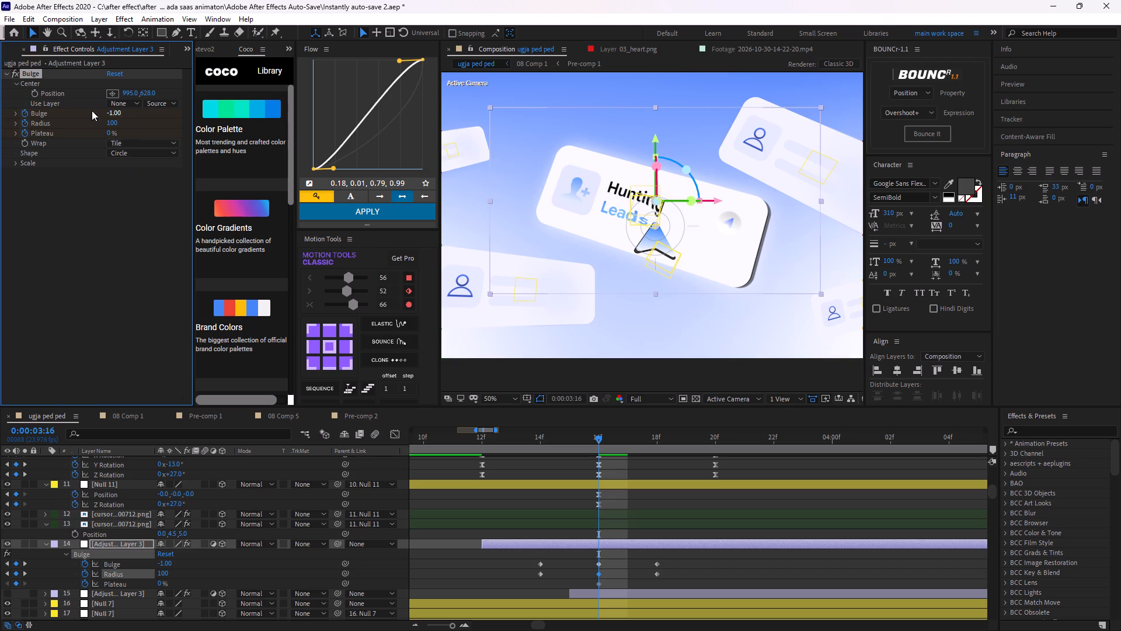
pyautogui.moveTo(112, 123); pyautogui.dragTo(122, 123)
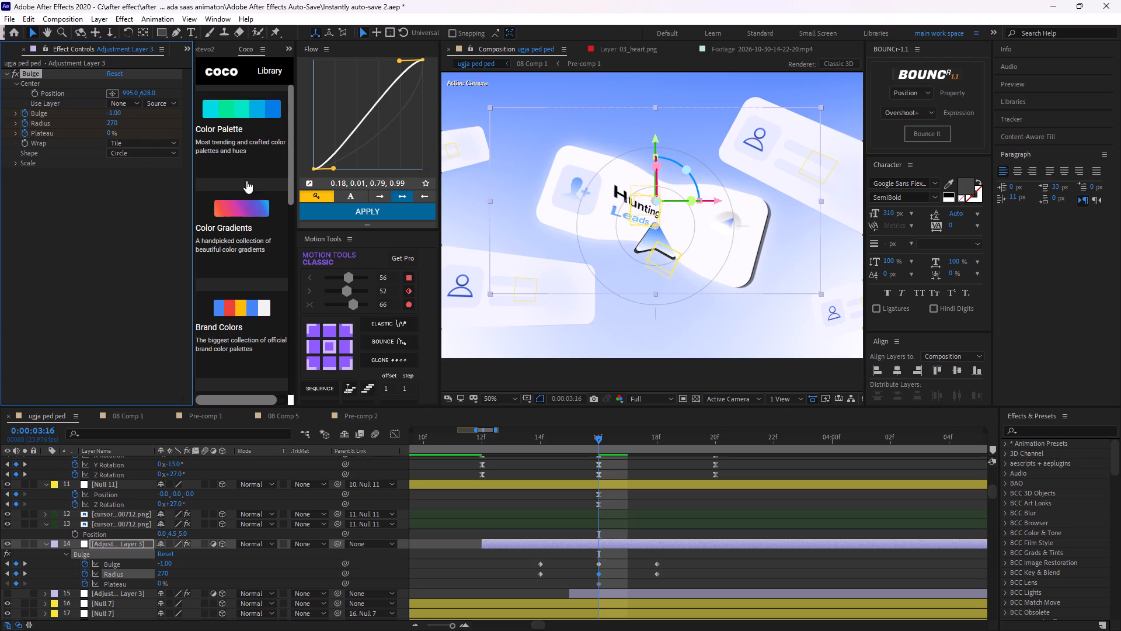
# Set Adjustment Layer 3's Scale to 100% and bring its keyframed Bulge properties back into view.
pyautogui.click(602, 546)
pyautogui.press('s')
pyautogui.click(209, 550)
pyautogui.click(201, 551)
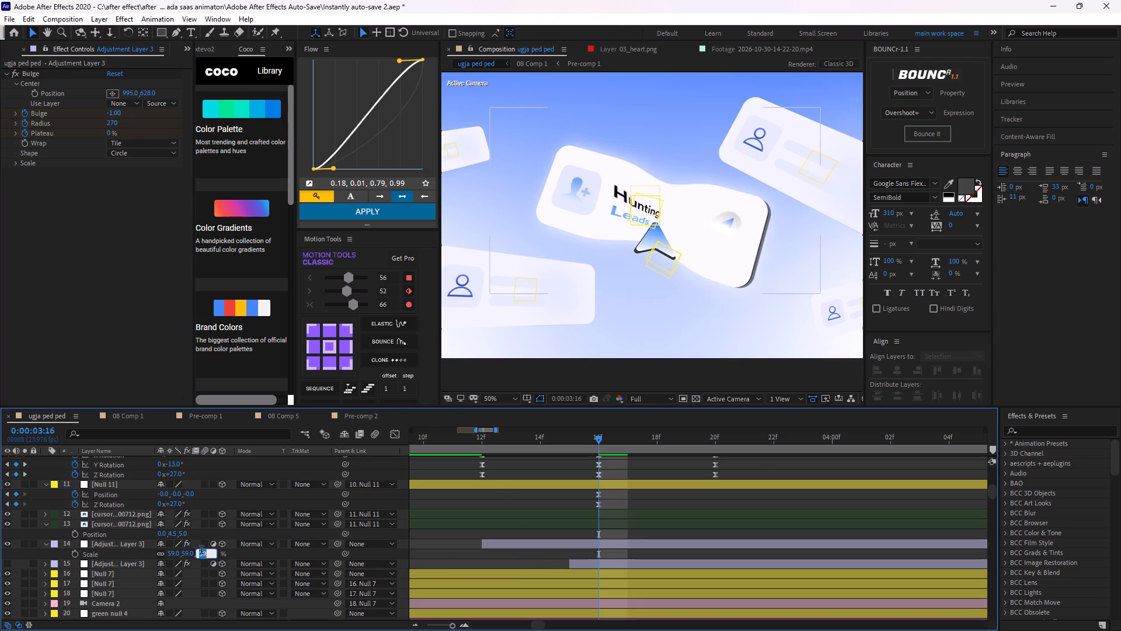
pyautogui.write('100')
pyautogui.press('Return')
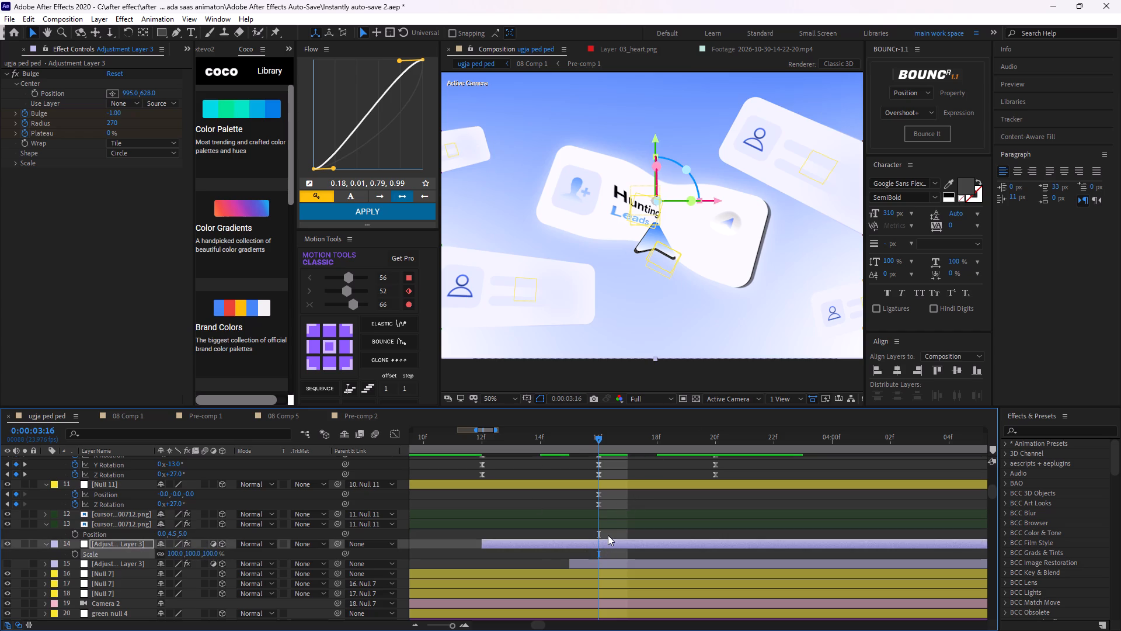
pyautogui.press('u')
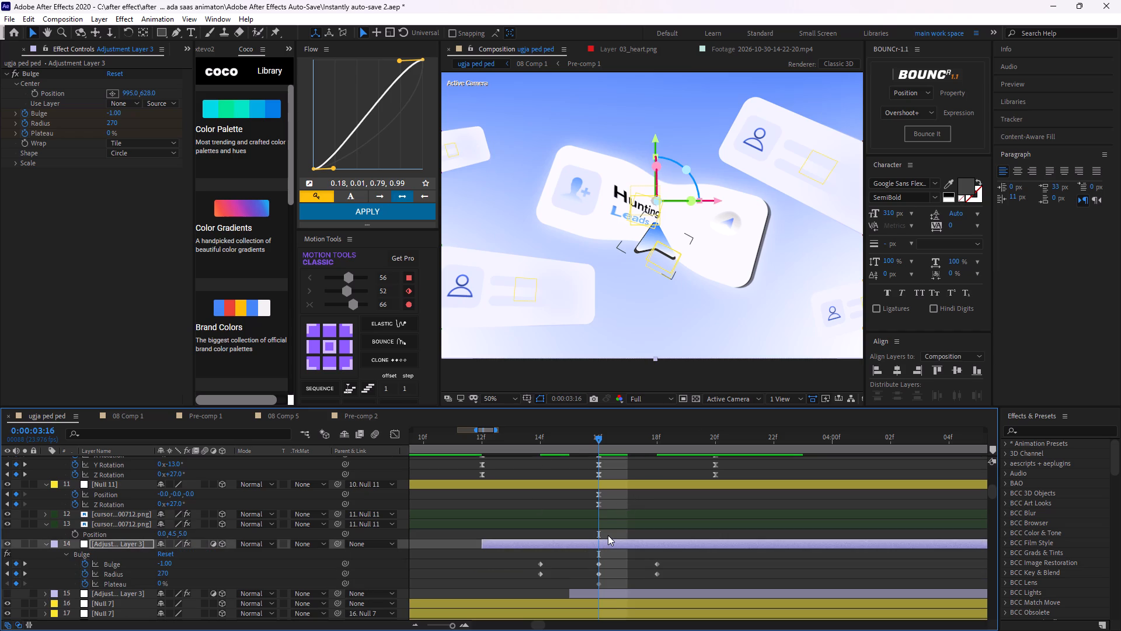
# Move Adjustment Layer 3 above the two cursor image layers, checking the distortion around 0:00:03:16 before and after.
pyautogui.moveTo(601, 439); pyautogui.dragTo(521, 444)
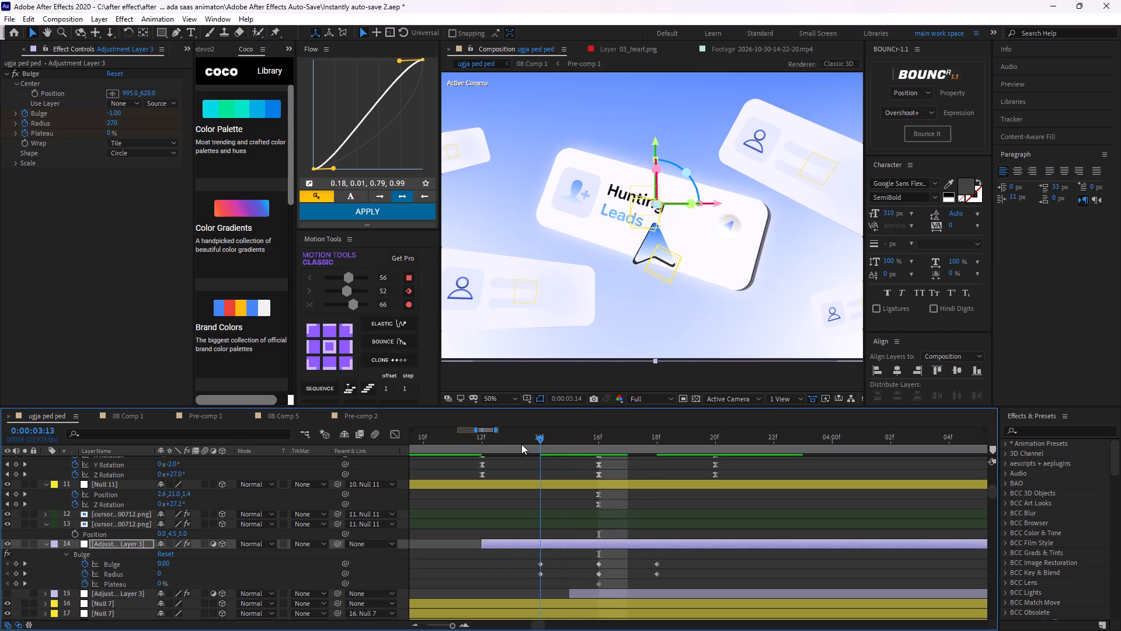
pyautogui.moveTo(521, 444); pyautogui.dragTo(678, 423)
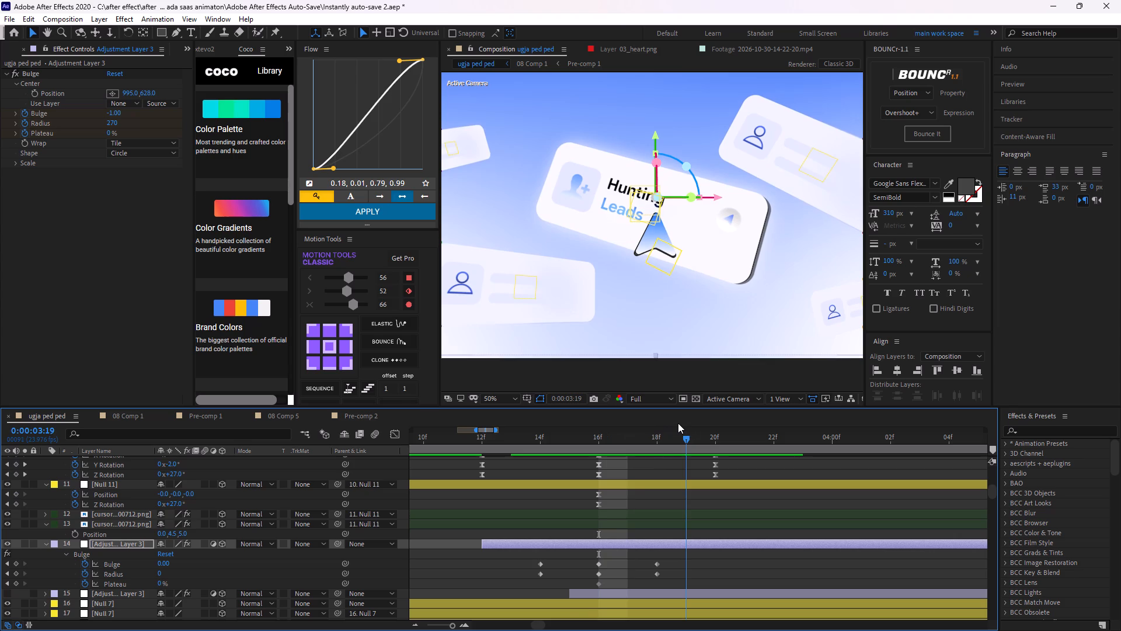
pyautogui.moveTo(678, 423); pyautogui.dragTo(656, 404)
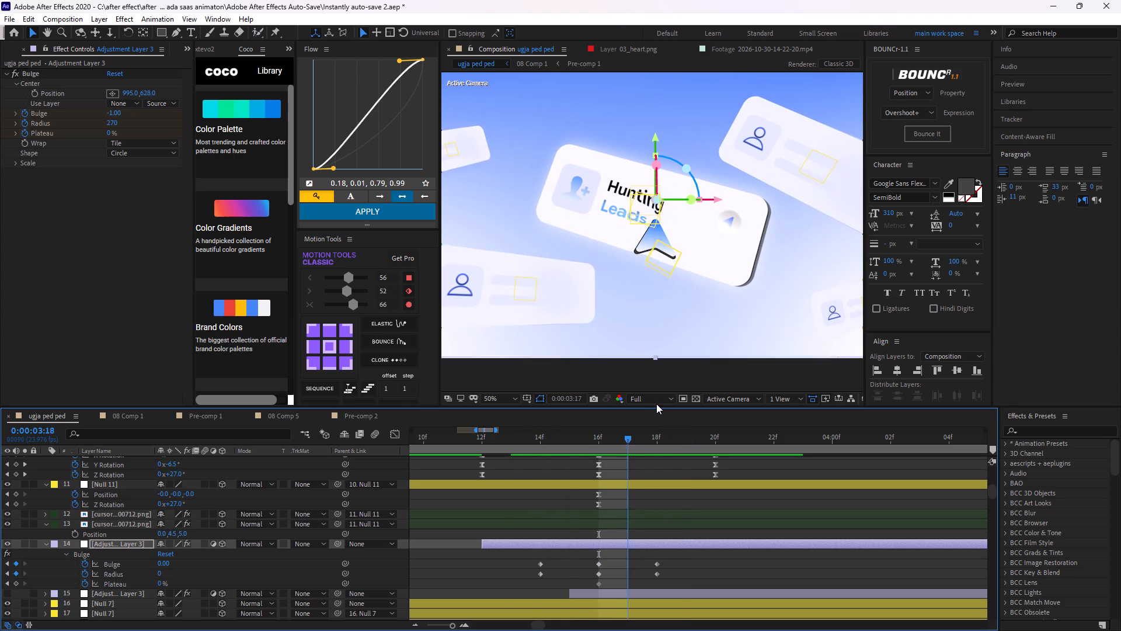
pyautogui.moveTo(656, 404); pyautogui.dragTo(552, 417)
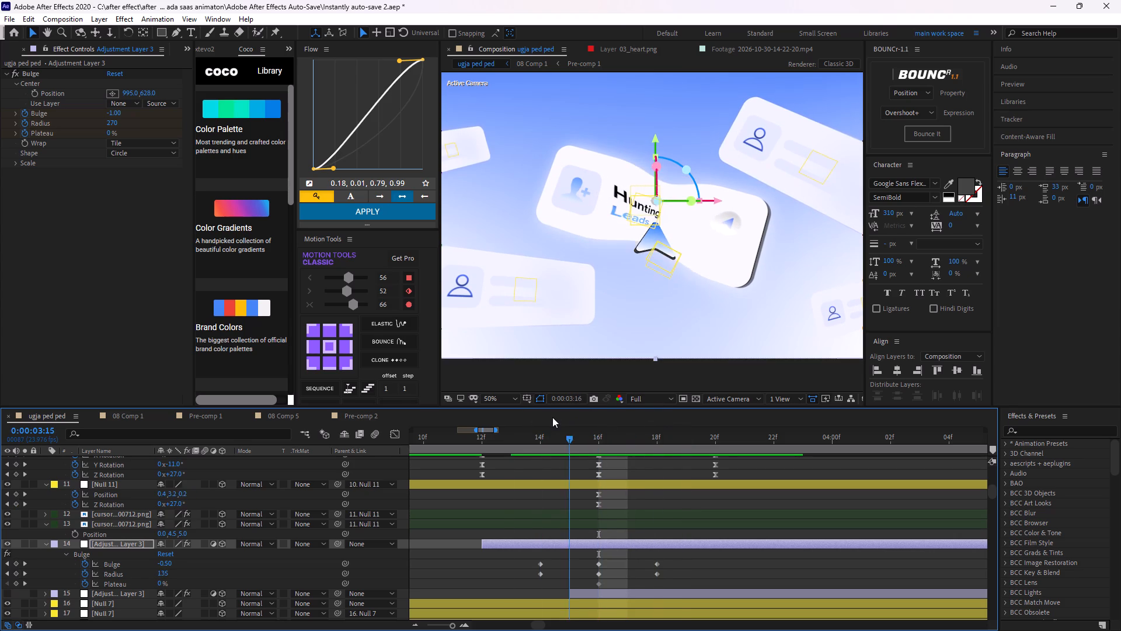
pyautogui.moveTo(552, 417); pyautogui.dragTo(593, 426)
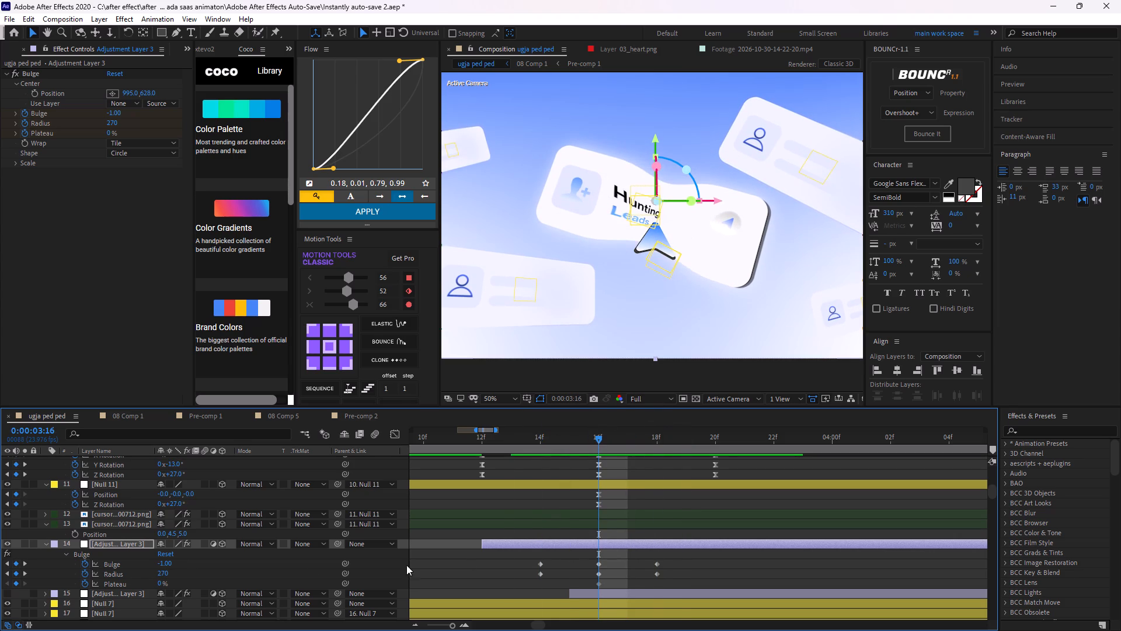
pyautogui.moveTo(141, 544); pyautogui.dragTo(141, 510)
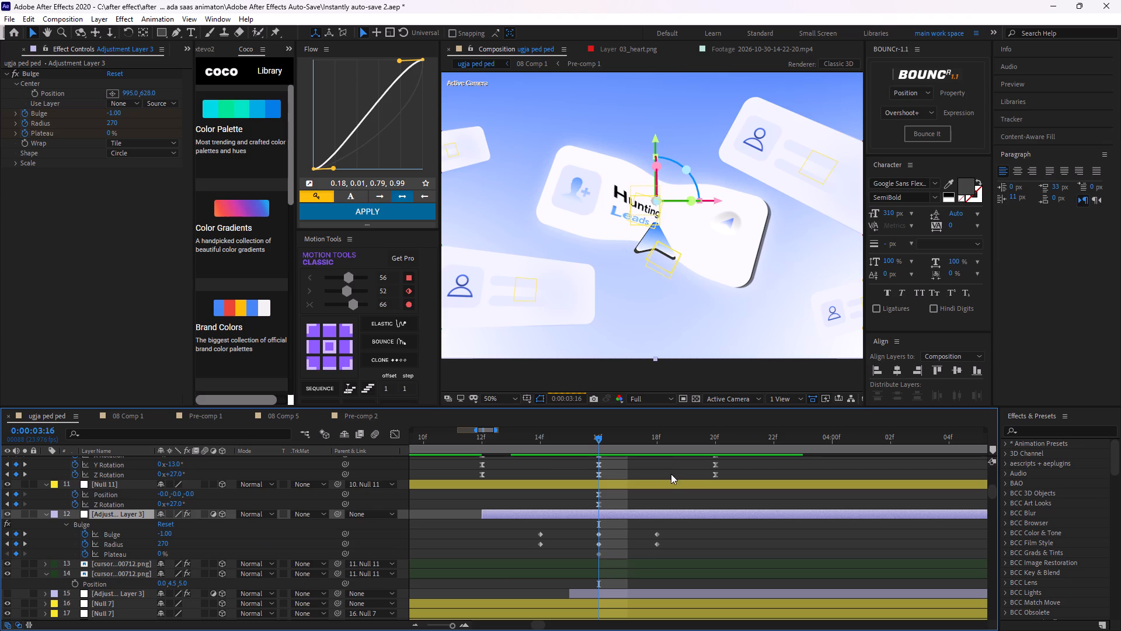
pyautogui.click(616, 531)
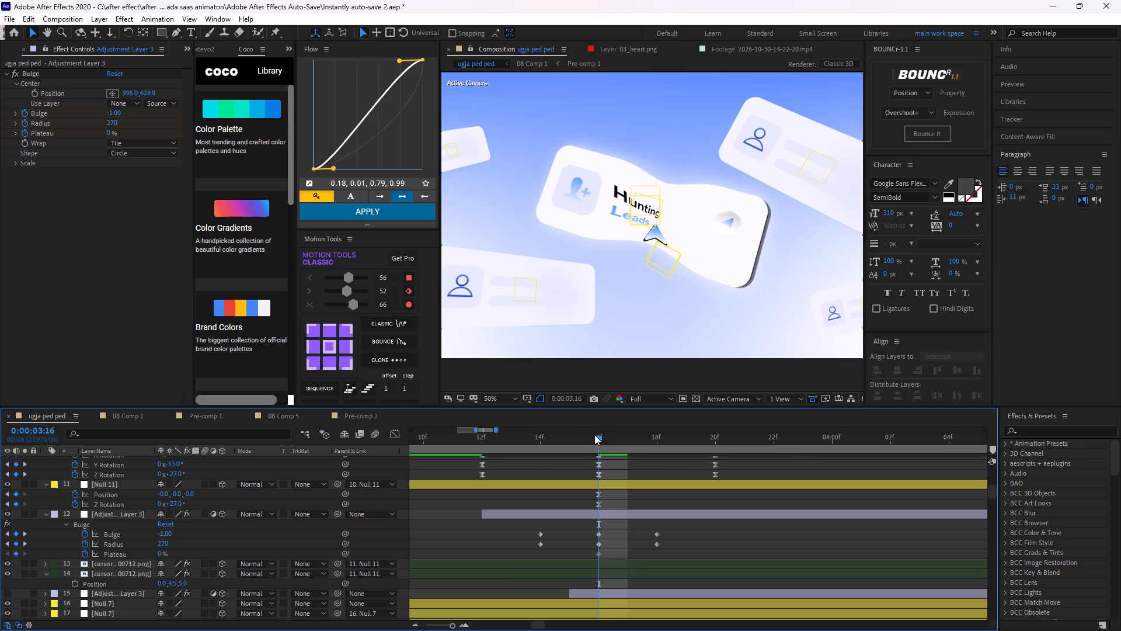
pyautogui.moveTo(597, 439); pyautogui.dragTo(588, 433)
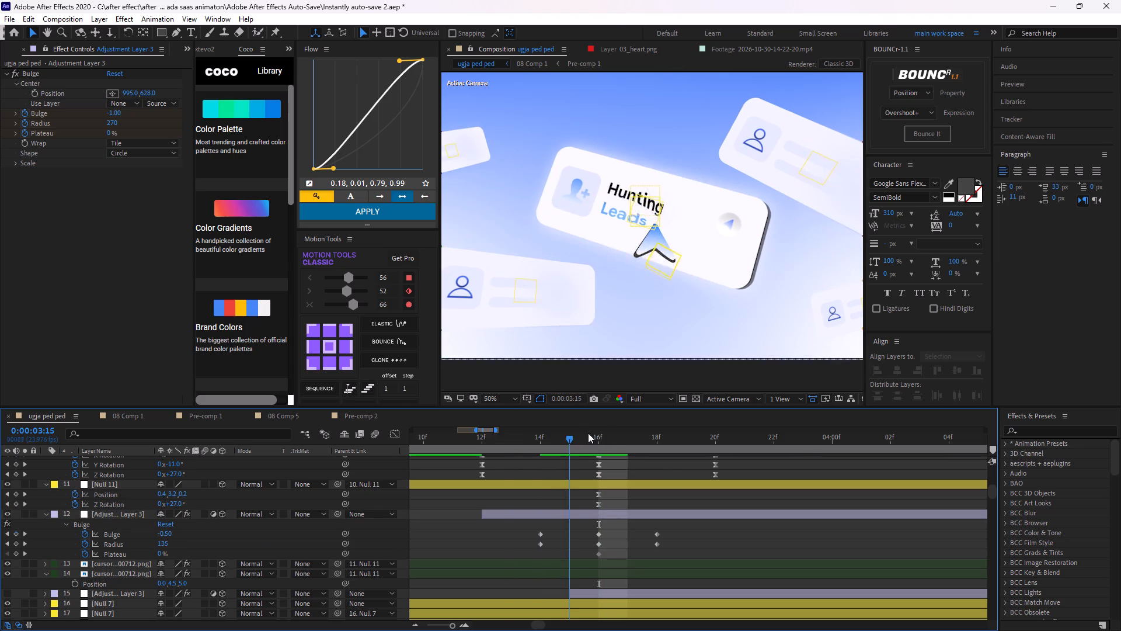
pyautogui.moveTo(588, 433); pyautogui.dragTo(572, 438)
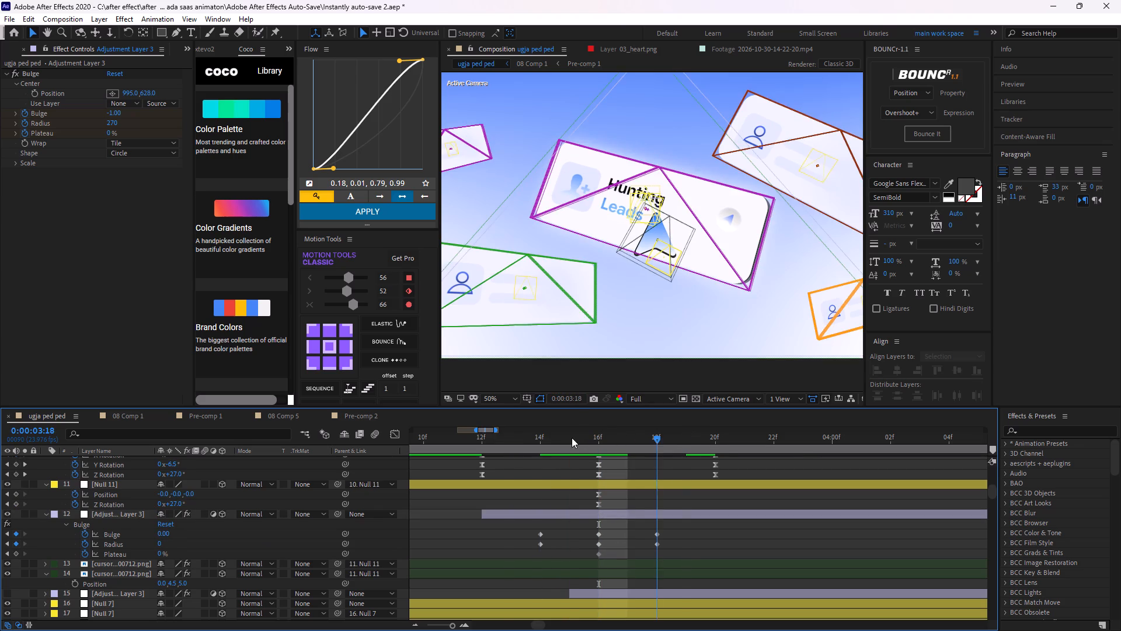
pyautogui.moveTo(572, 438); pyautogui.dragTo(599, 449)
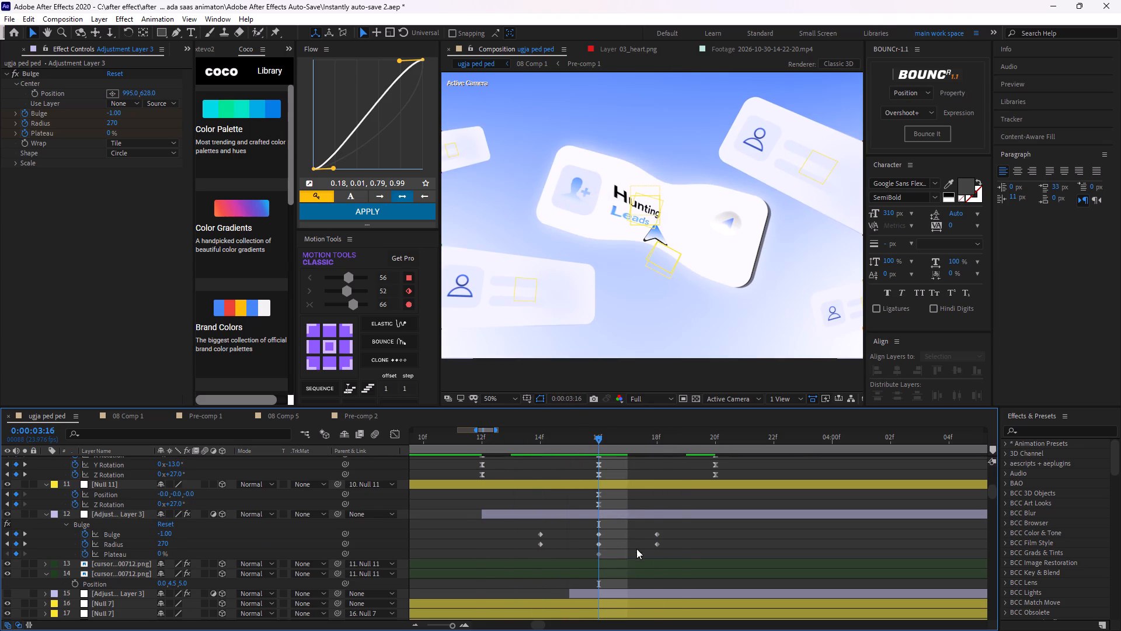
# Spread the outer Bulge and Radius keyframes to 0:00:03:12 and 0:00:03:20, and preview the slower pinch.
pyautogui.moveTo(551, 526); pyautogui.dragTo(518, 567)
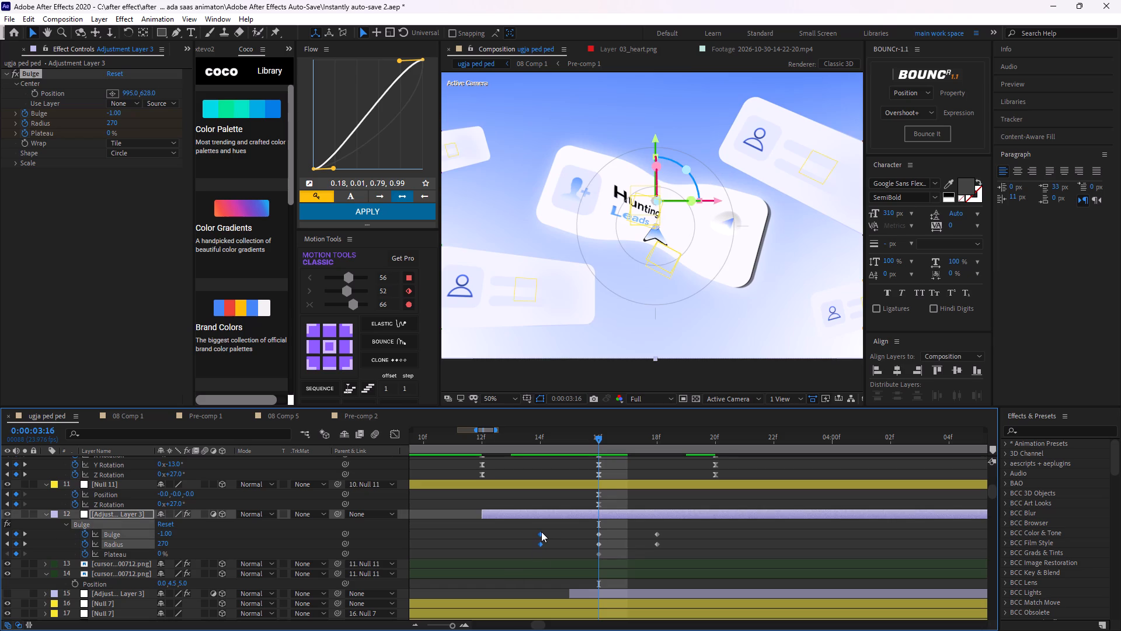
pyautogui.moveTo(541, 532); pyautogui.dragTo(483, 547)
pyautogui.moveTo(670, 527); pyautogui.dragTo(657, 556)
pyautogui.moveTo(657, 537); pyautogui.dragTo(710, 539)
pyautogui.click(666, 528)
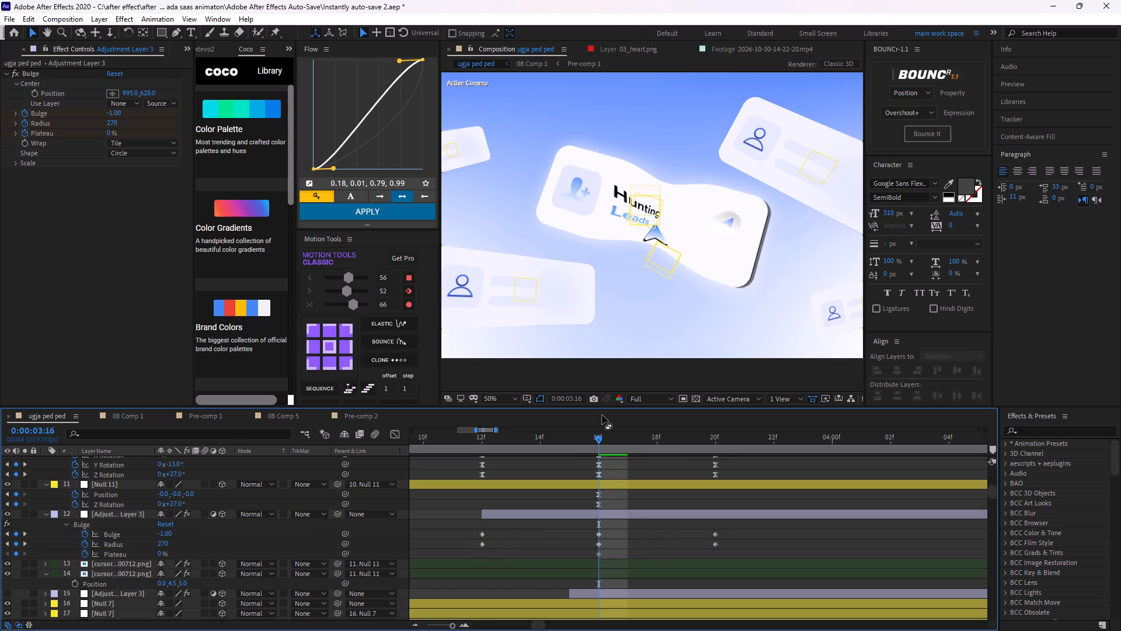
pyautogui.moveTo(596, 437); pyautogui.dragTo(518, 454)
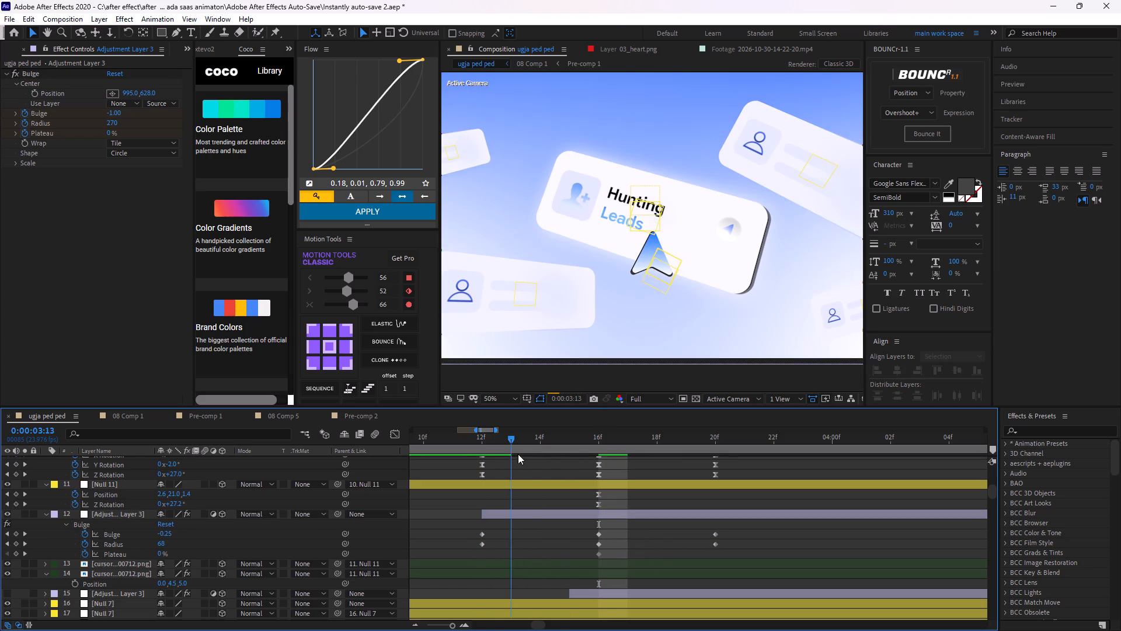
pyautogui.moveTo(518, 454); pyautogui.dragTo(663, 436)
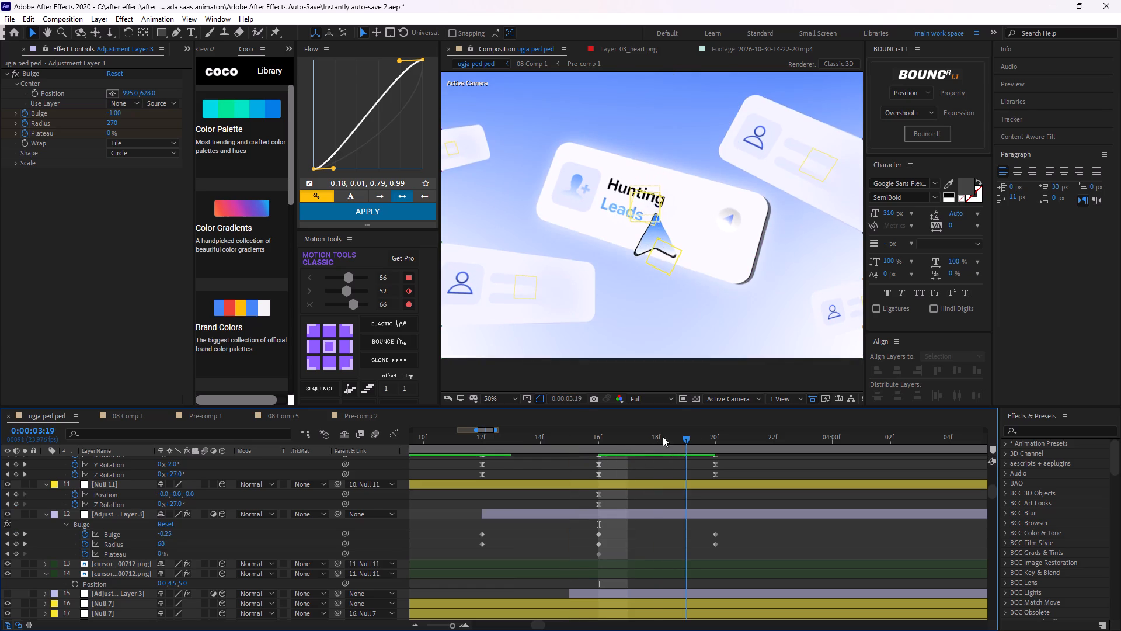
pyautogui.moveTo(663, 436); pyautogui.dragTo(604, 418)
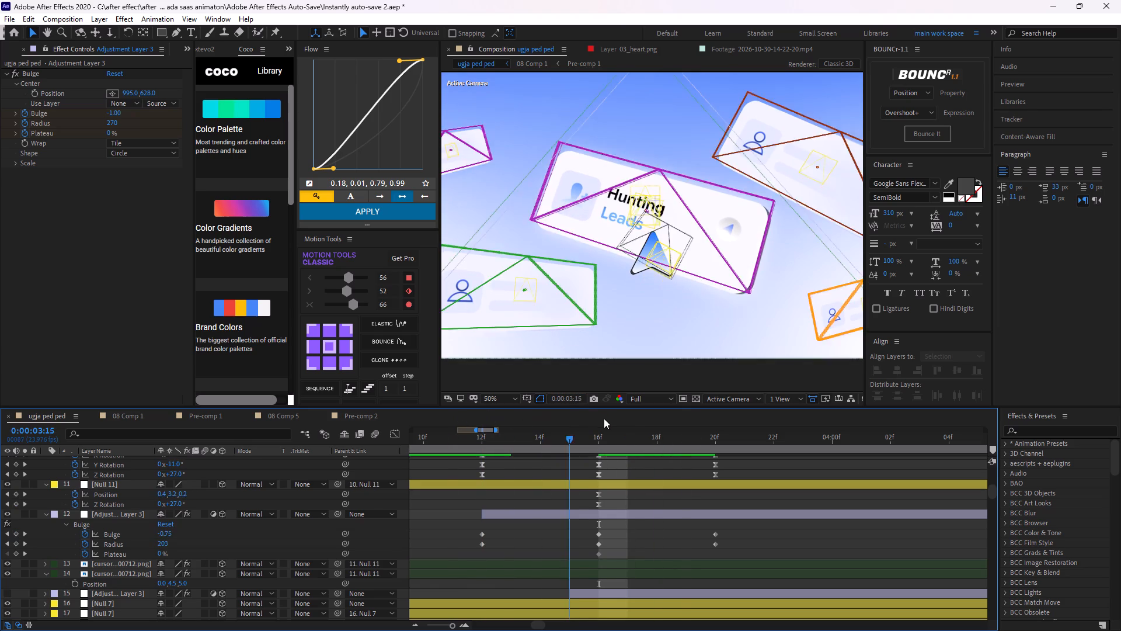
pyautogui.moveTo(604, 418); pyautogui.dragTo(515, 416)
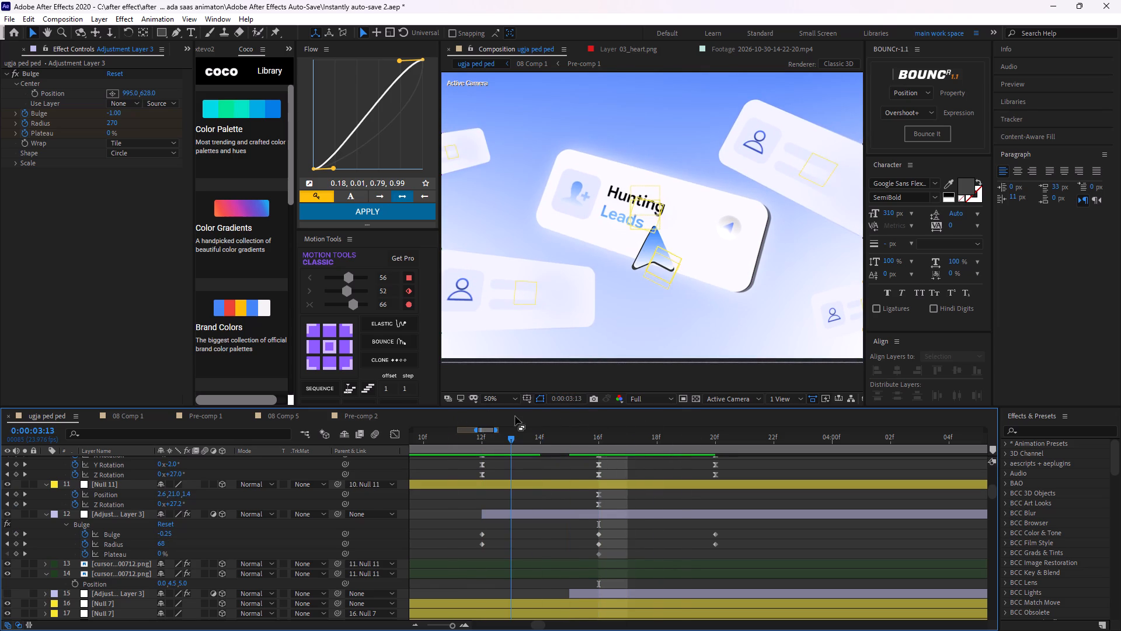
pyautogui.press('space')
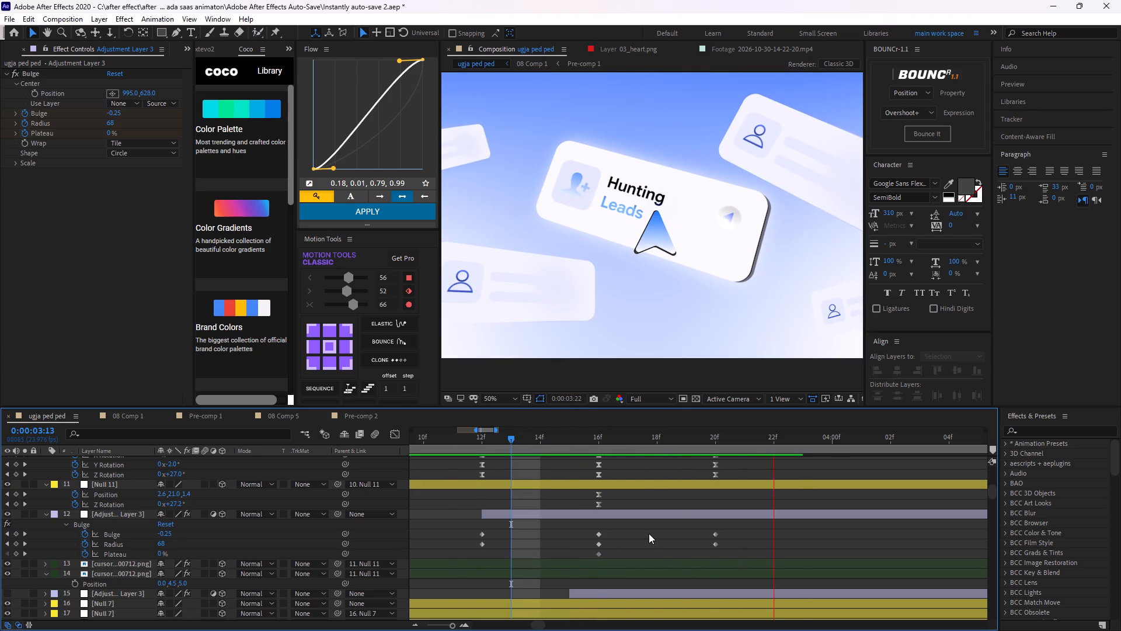
pyautogui.press('space')
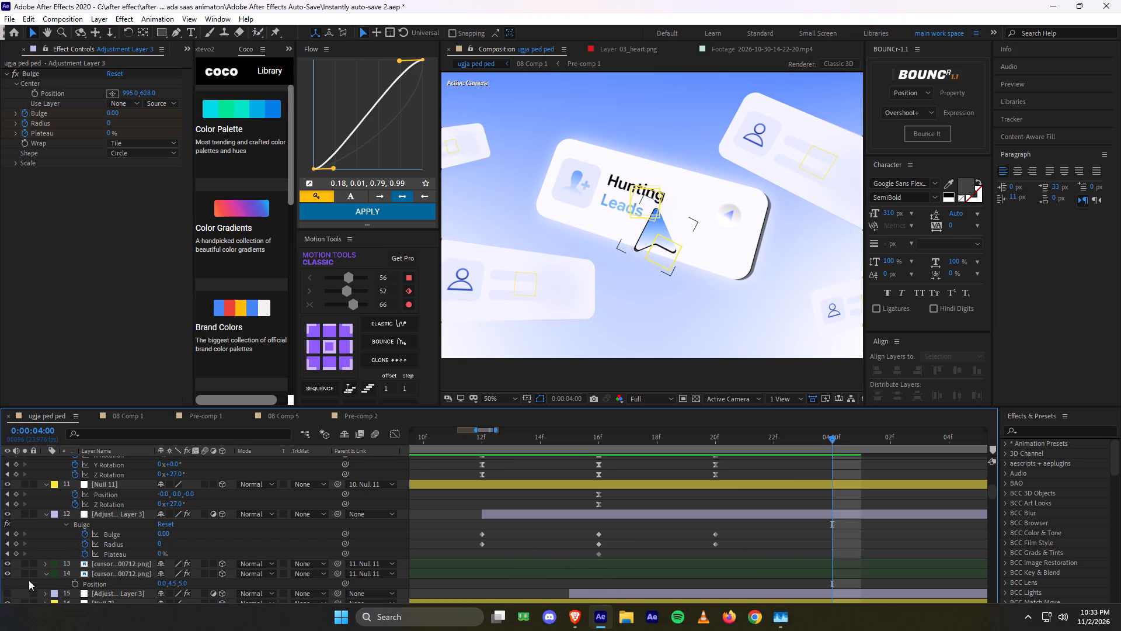
# Make the lower Adjustment Layer 3 visible and preview the animation at Third resolution.
pyautogui.click(6, 590)
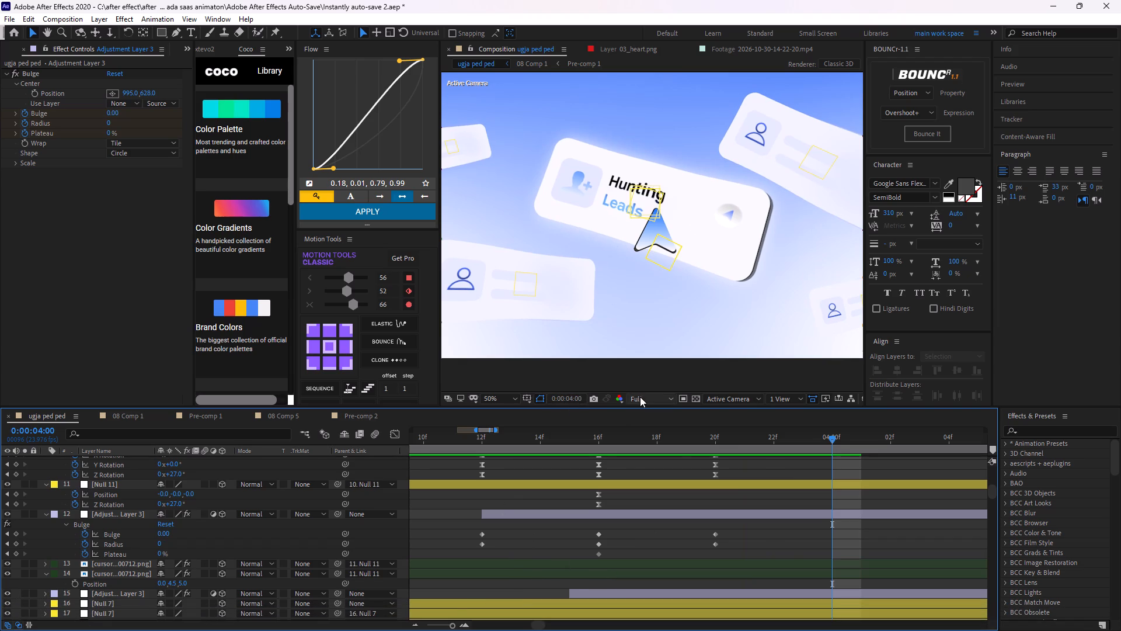
pyautogui.click(642, 397)
pyautogui.click(652, 449)
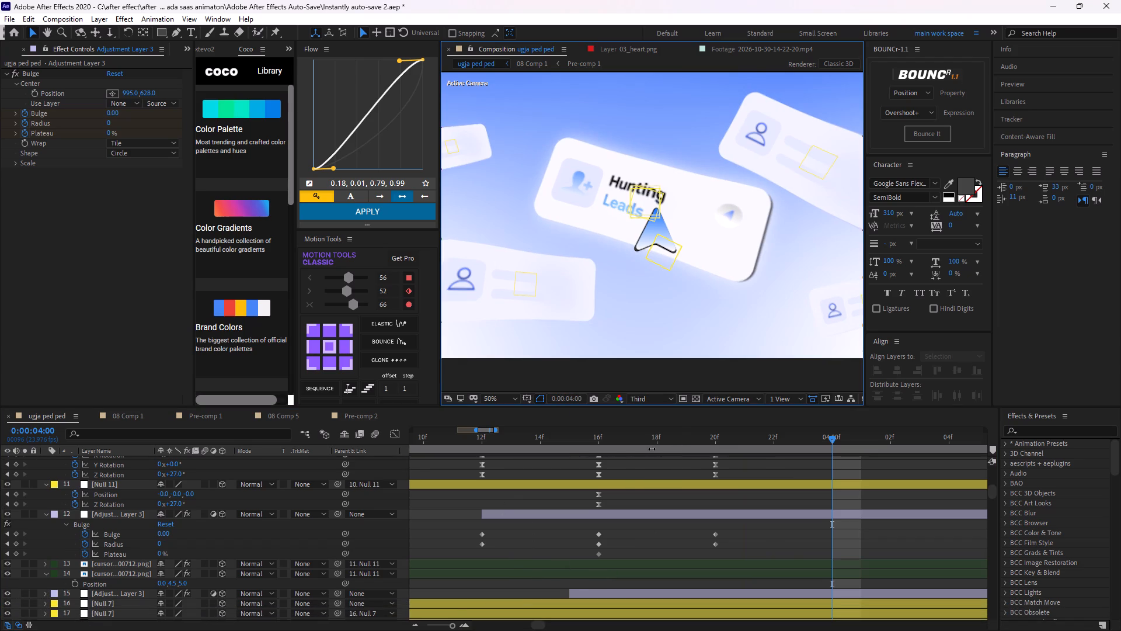
pyautogui.press('space')
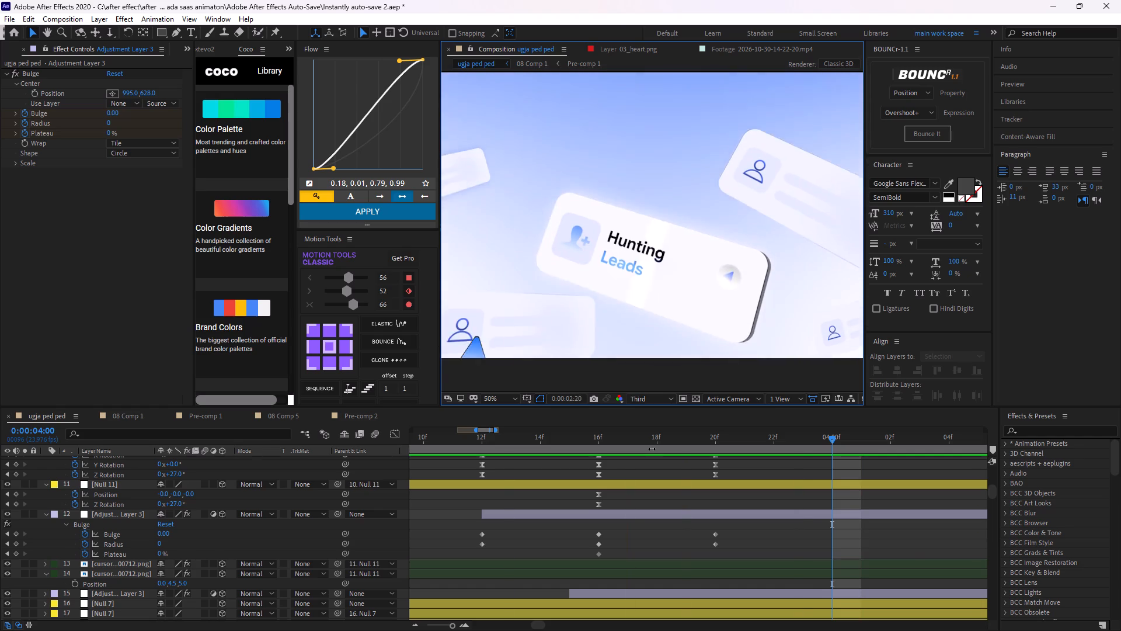
pyautogui.press('space')
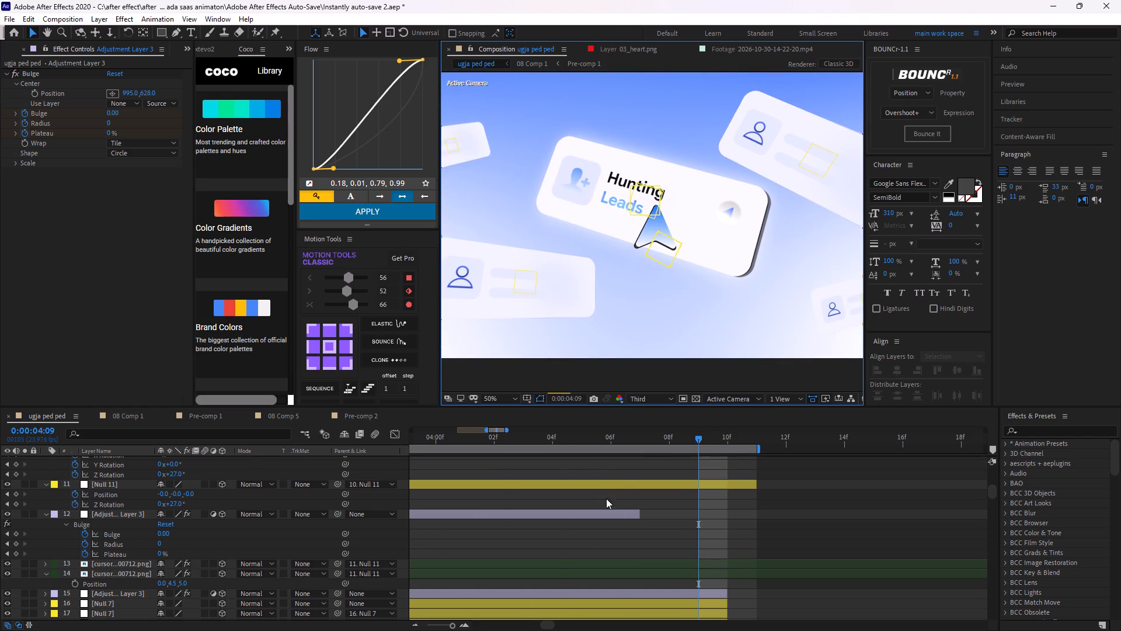
# Apply Easy Ease to all Bulge and Radius keyframes on the upper Adjustment Layer 3, from 0:00:03:12 to 0:00:03:20.
pyautogui.moveTo(696, 438); pyautogui.dragTo(552, 541)
pyautogui.moveTo(698, 533); pyautogui.dragTo(582, 535)
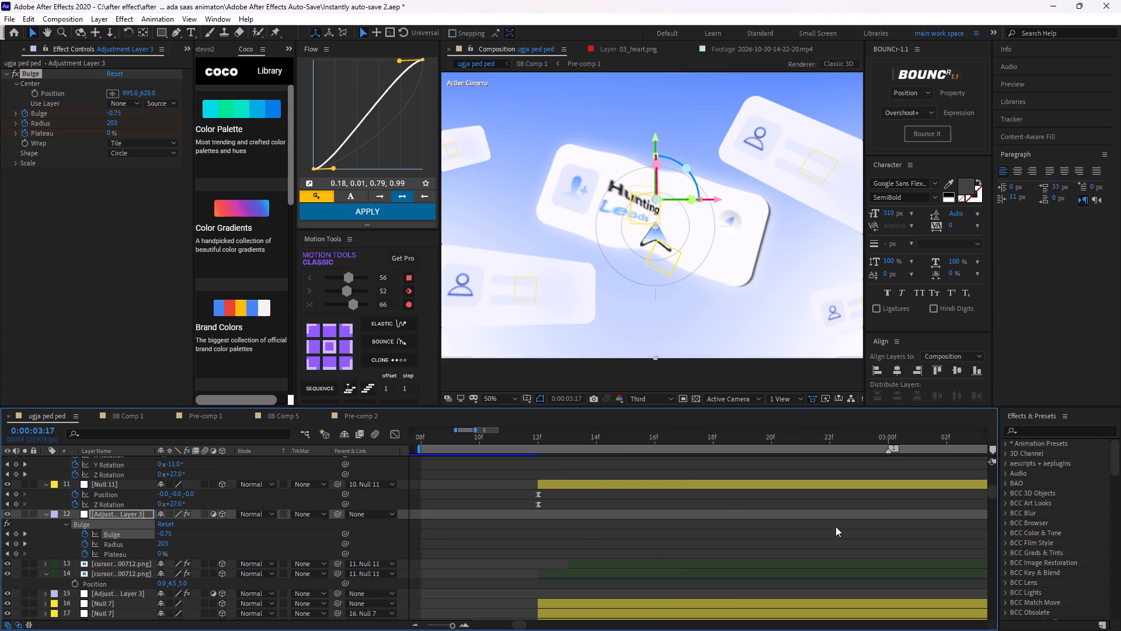
pyautogui.moveTo(837, 518); pyautogui.dragTo(380, 549, button='middle')
pyautogui.scroll(-1, 751, 540)
pyautogui.moveTo(942, 555); pyautogui.dragTo(711, 549, button='middle')
pyautogui.click(727, 556)
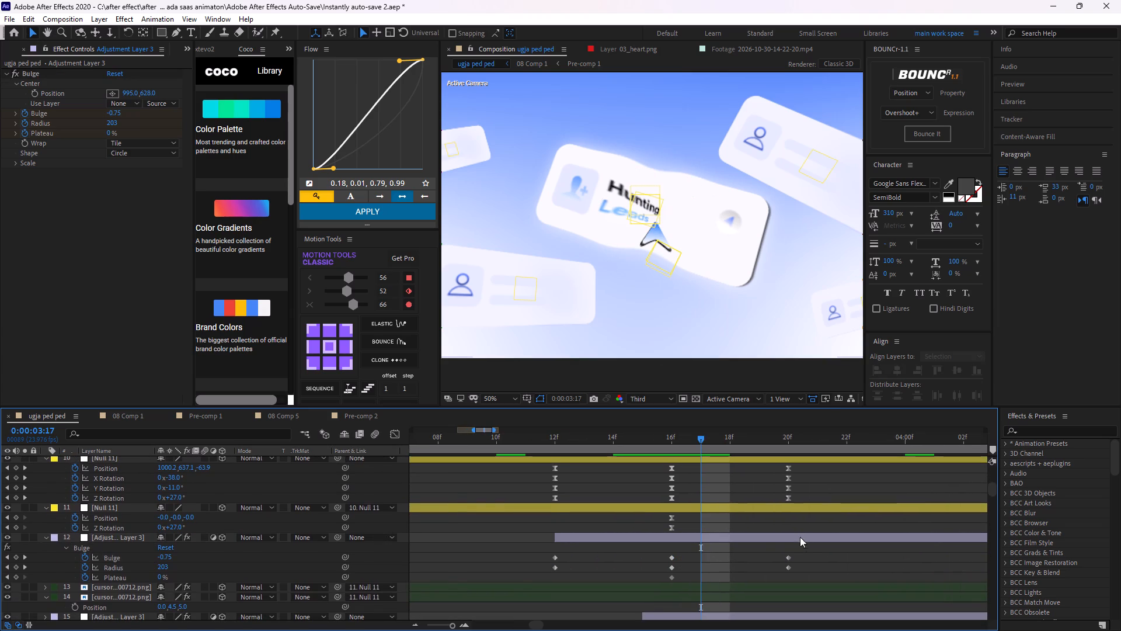
pyautogui.moveTo(808, 550); pyautogui.dragTo(530, 573)
pyautogui.press('F9')
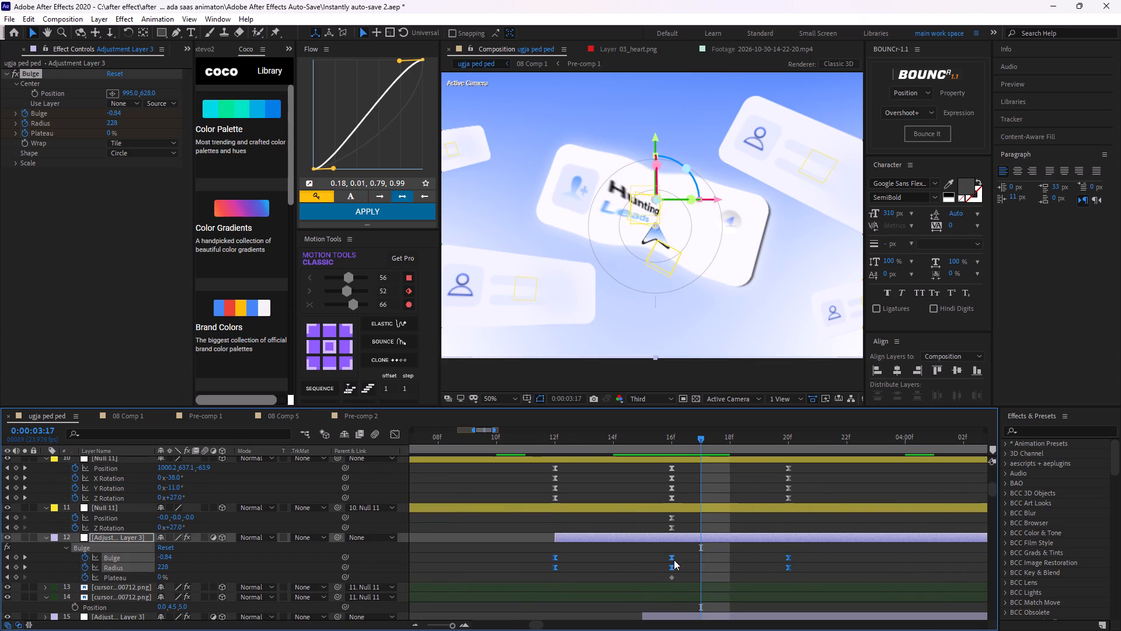
# Delete the Plateau keyframe at 0:00:03:16 on the upper Adjustment Layer 3.
pyautogui.click(673, 581)
pyautogui.press('BackSpace')
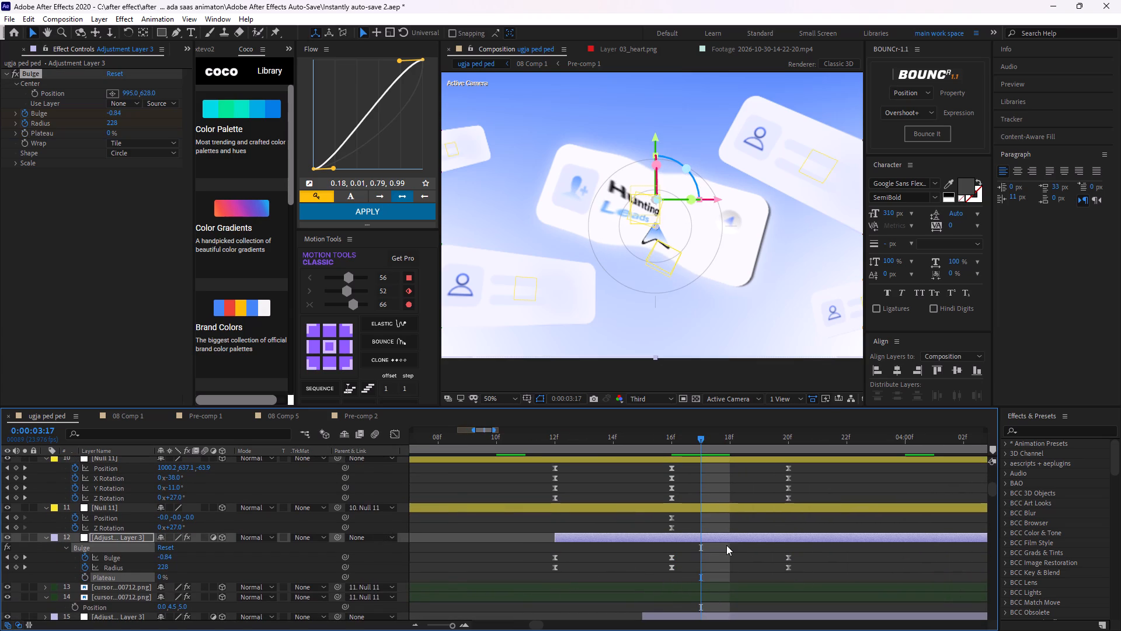
# Split the upper Adjustment Layer 3 at 0:00:03:20, delete the part after the split, and collapse the remaining layer's properties.
pyautogui.moveTo(695, 436); pyautogui.dragTo(784, 482)
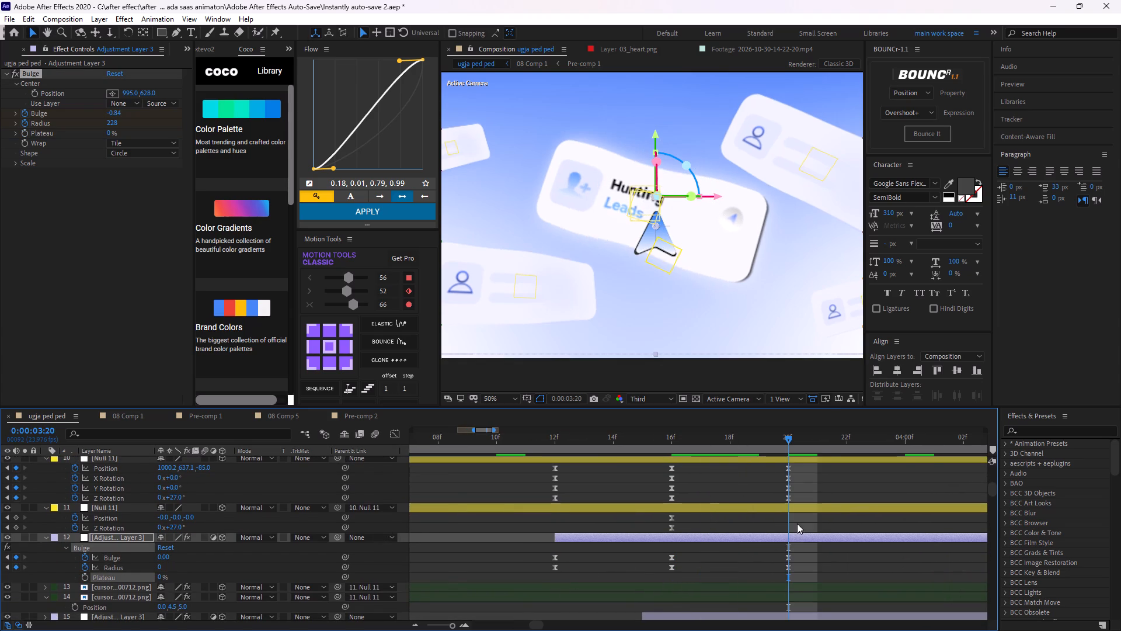
pyautogui.click(795, 536)
pyautogui.hotkey('ctrl', 'shift', 'd')
pyautogui.press('BackSpace')
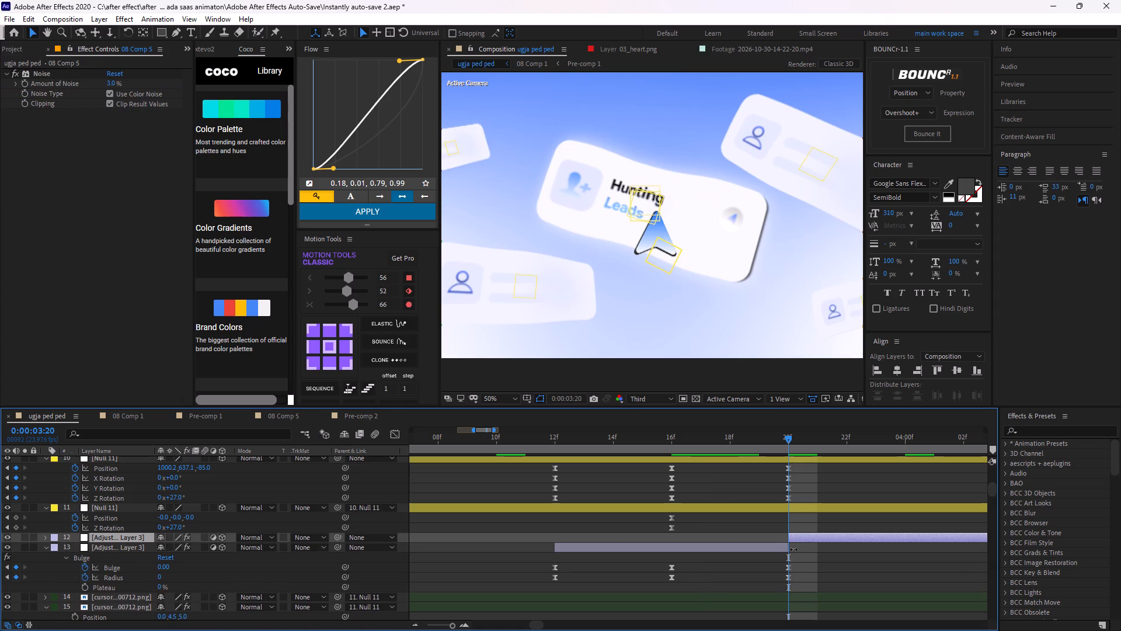
pyautogui.moveTo(797, 539); pyautogui.dragTo(796, 533)
pyautogui.click(746, 533)
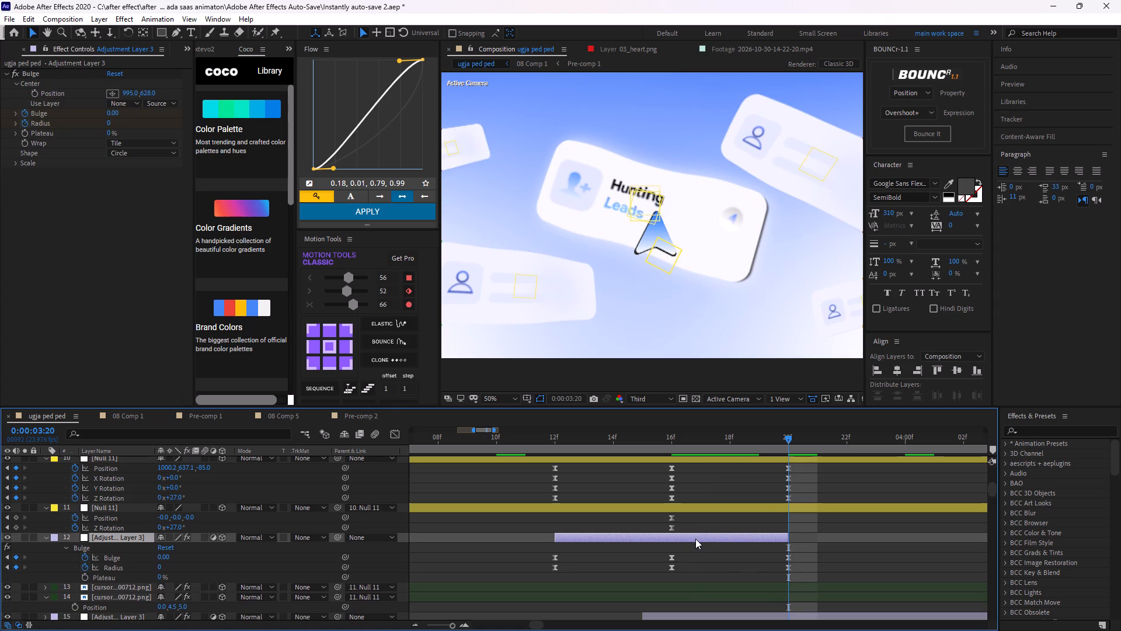
pyautogui.press('u')
pyautogui.click(801, 532)
pyautogui.click(695, 533)
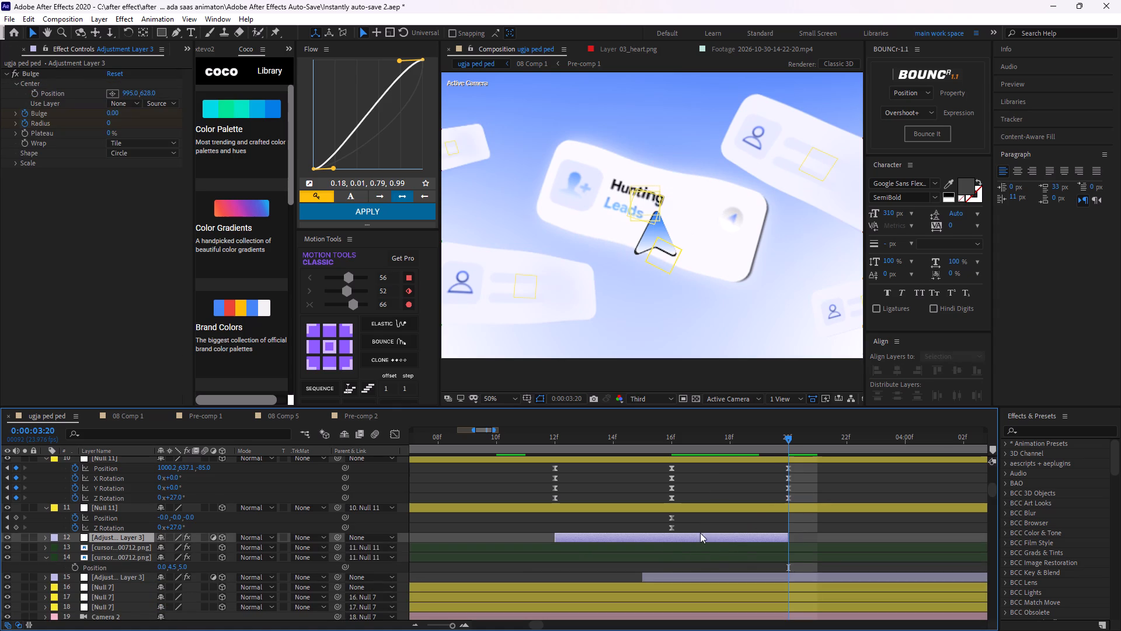
# Preview the eased cursor pinch from around 0:00:03:12, and again with the composition view magnification set to Fit.
pyautogui.moveTo(791, 438); pyautogui.dragTo(544, 471)
pyautogui.press('space')
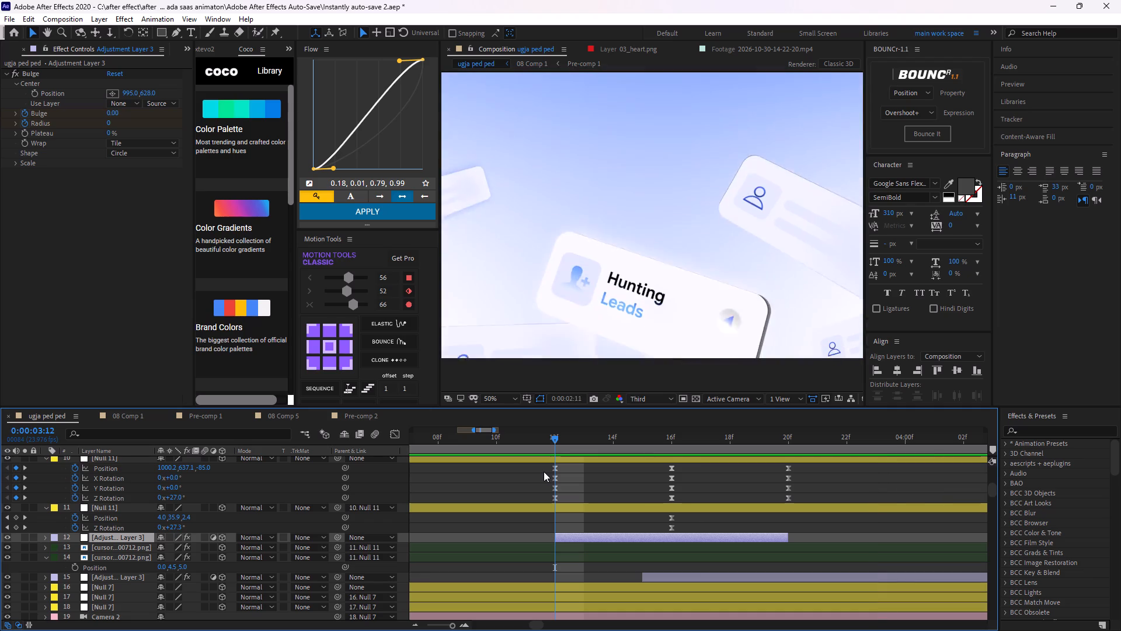
pyautogui.press('space')
pyautogui.click(497, 396)
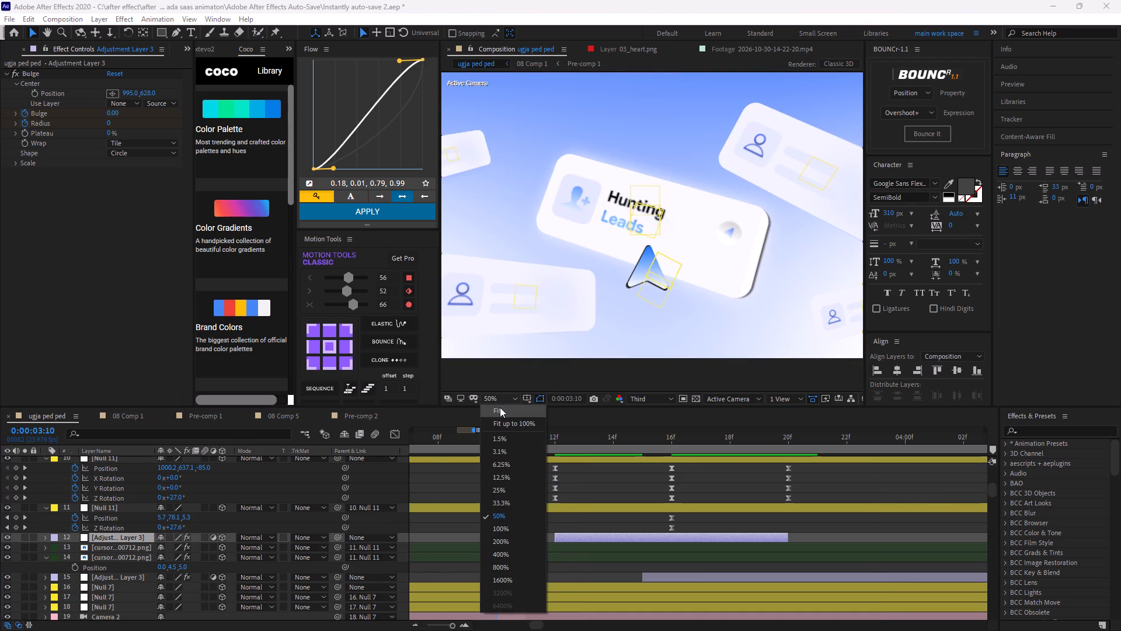
pyautogui.click(500, 407)
pyautogui.press('space')
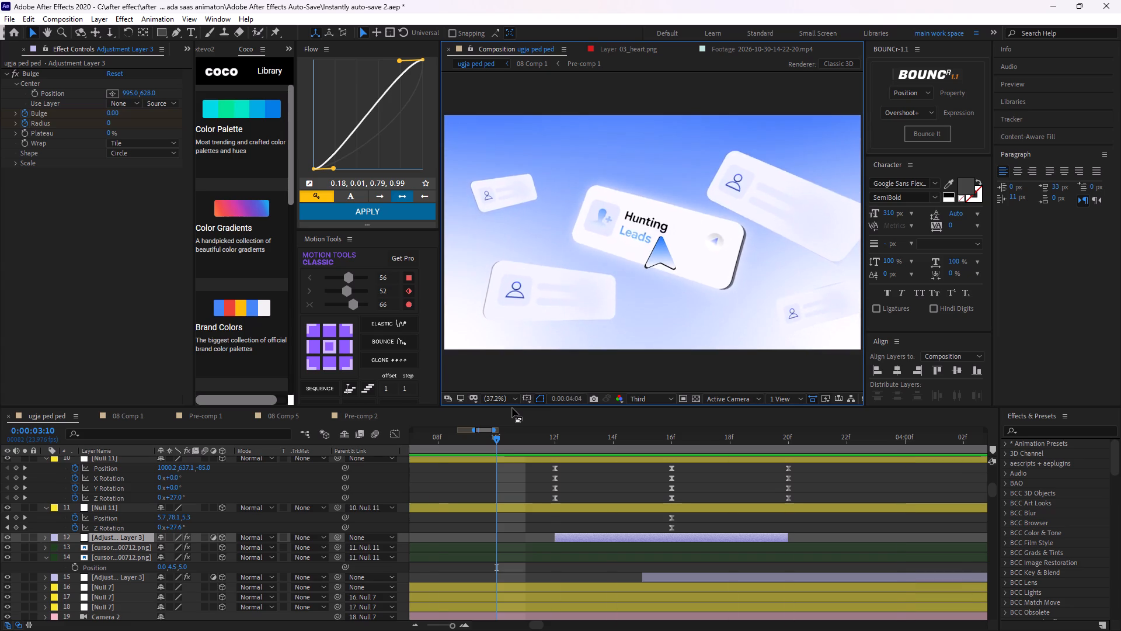
pyautogui.press('space')
# Set the work area from the composition's start to about 4.5 seconds, just past the end of the Hunting Leads scene.
pyautogui.keyDown('alt'); pyautogui.scroll(-1, 638, 436); pyautogui.keyUp('alt')
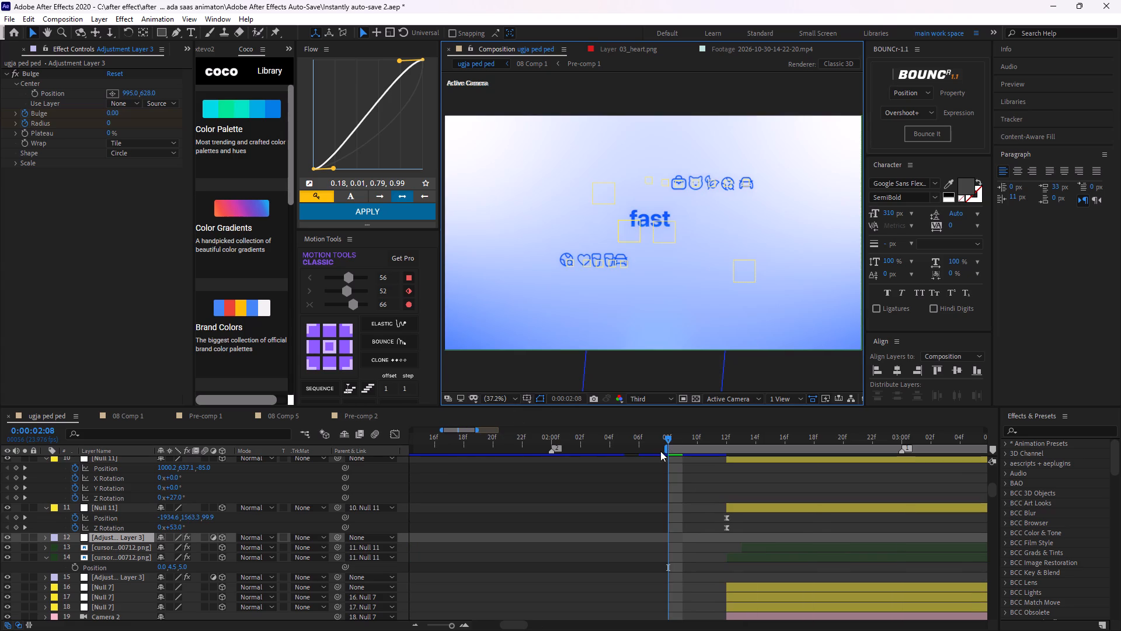
pyautogui.moveTo(670, 446); pyautogui.dragTo(176, 471)
pyautogui.press('space')
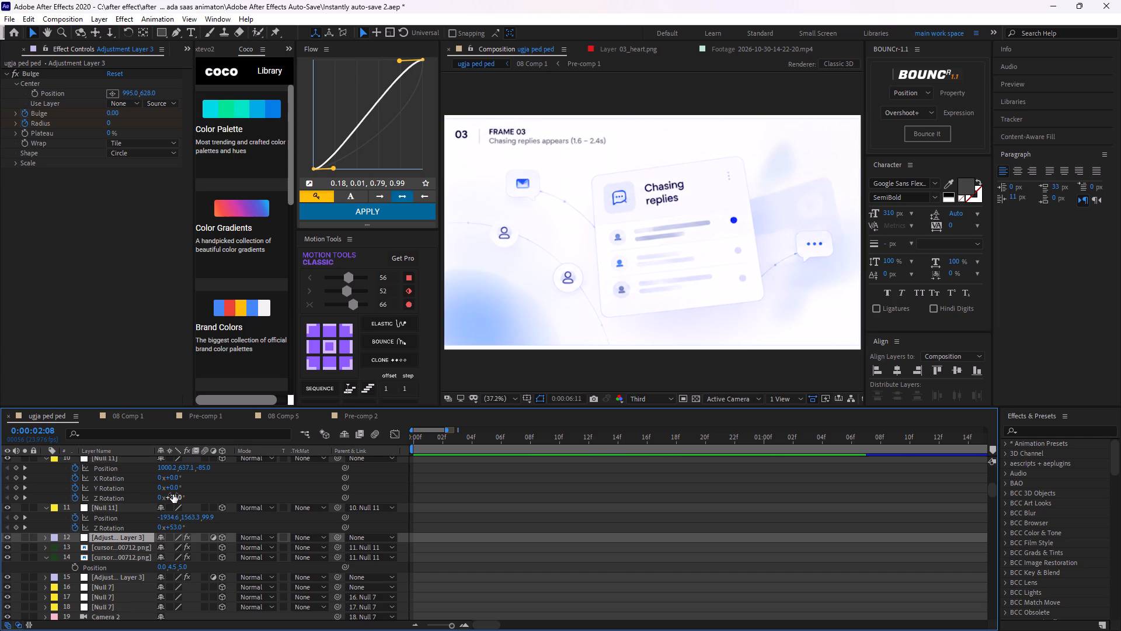
pyautogui.press('space')
pyautogui.keyDown('alt'); pyautogui.scroll(-3, 733, 536); pyautogui.keyUp('alt')
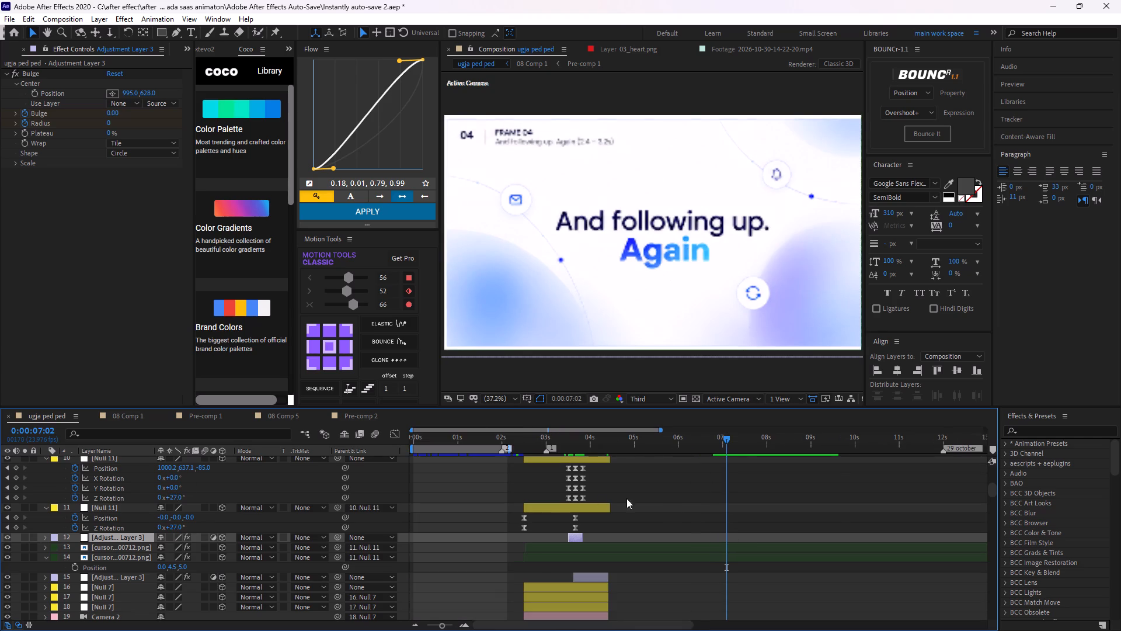
pyautogui.moveTo(510, 450); pyautogui.dragTo(614, 477)
pyautogui.press('space')
pyautogui.press('space')
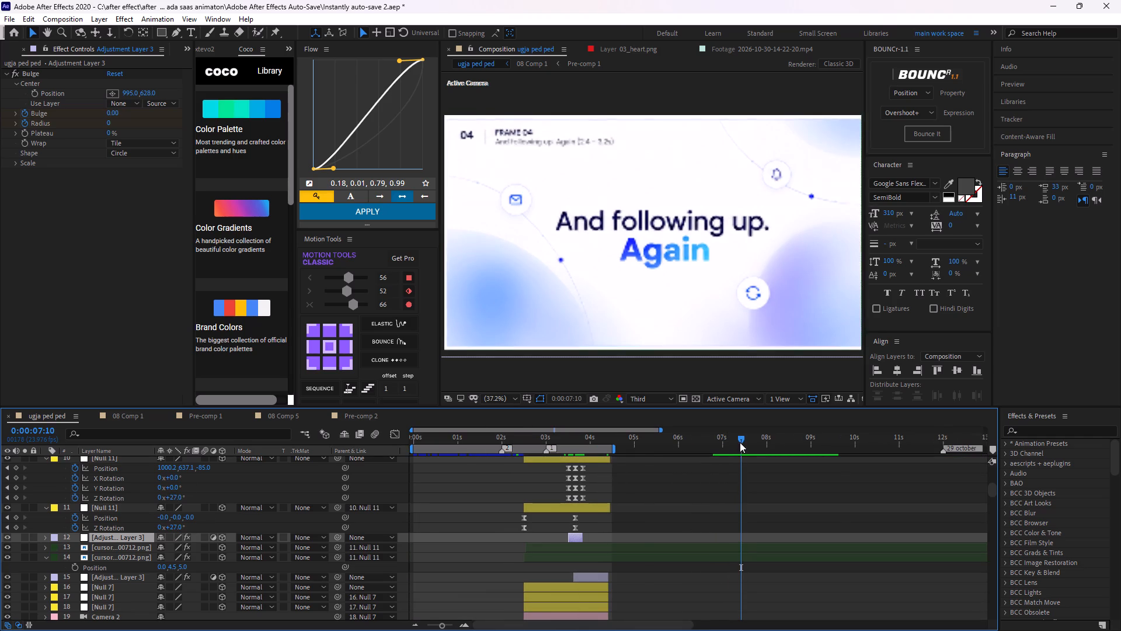
# Preview the animation from near the start of the composition and save the project.
pyautogui.moveTo(740, 442); pyautogui.dragTo(419, 514)
pyautogui.press('space')
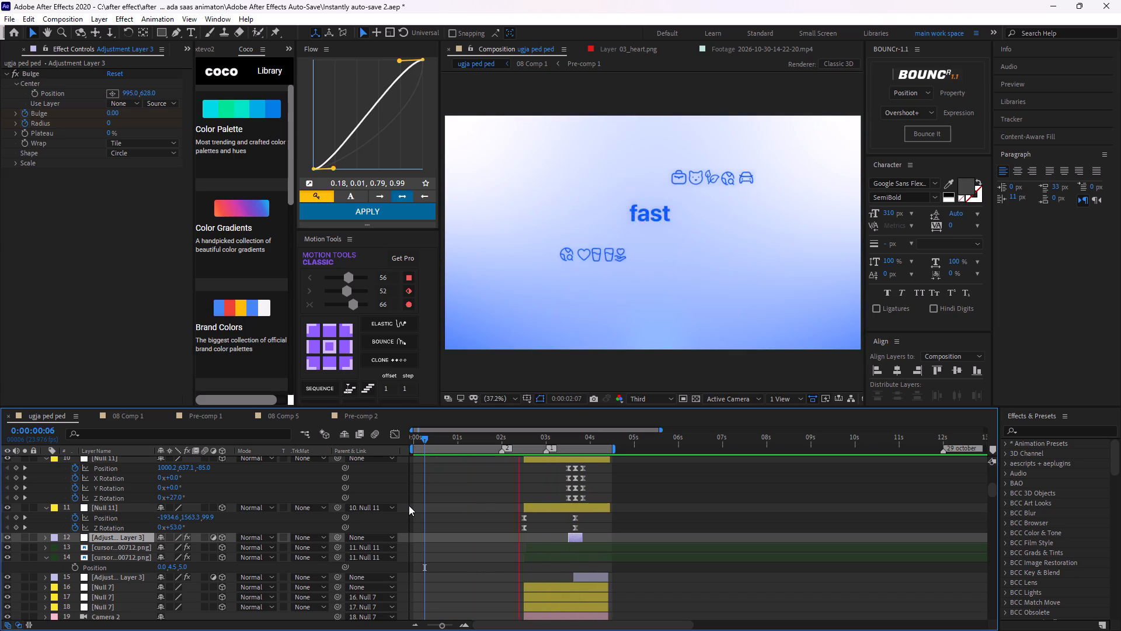
pyautogui.hotkey('ctrl', 's')
pyautogui.press('space')
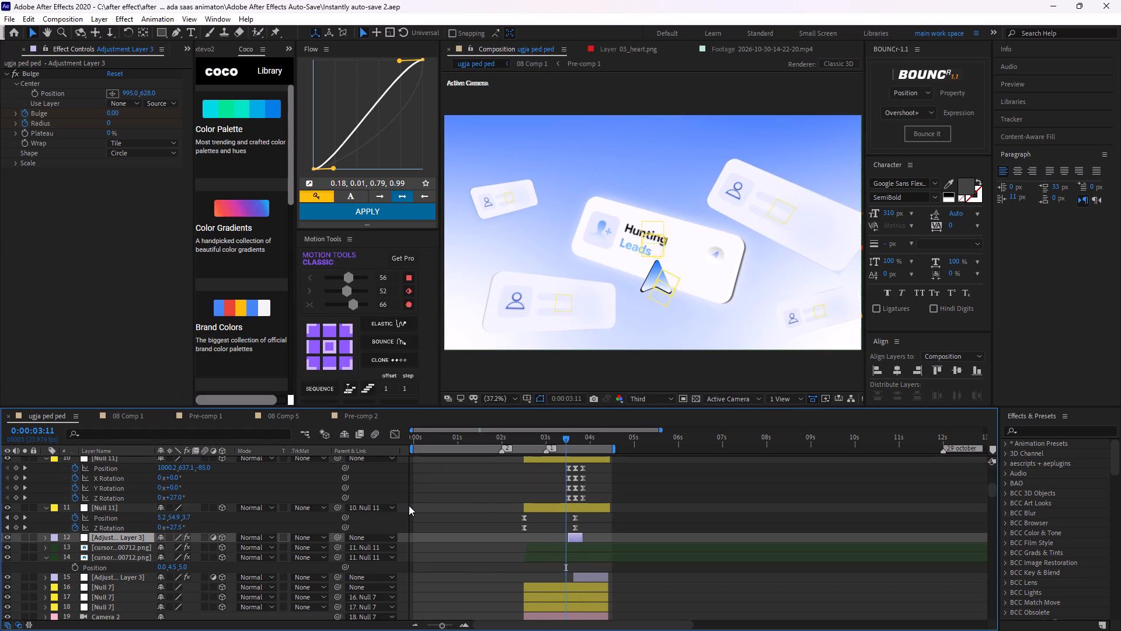
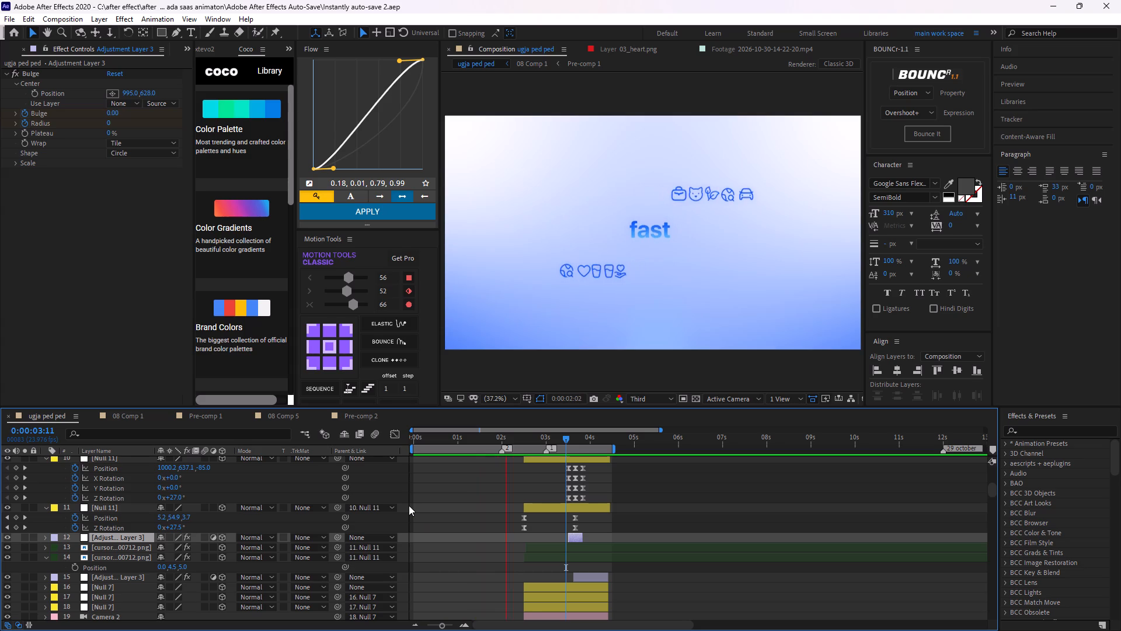
# Preview the opening sequence from the intro text through the Hunting Leads scene, pausing at several points to check the animation.
pyautogui.press('space')
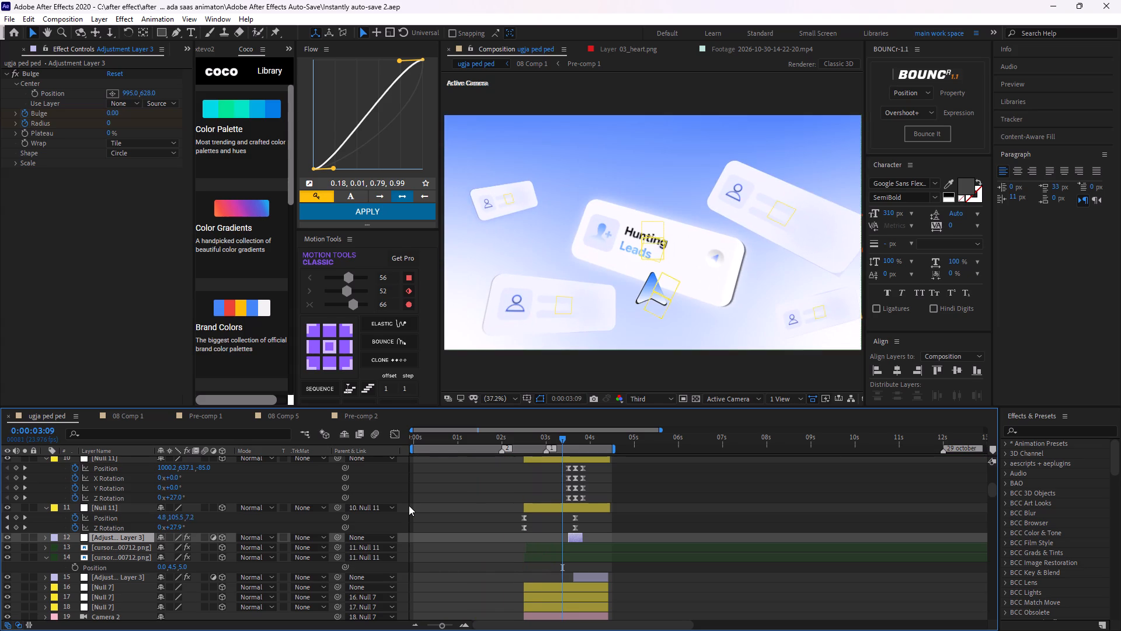
pyautogui.press('space')
pyautogui.press('space')
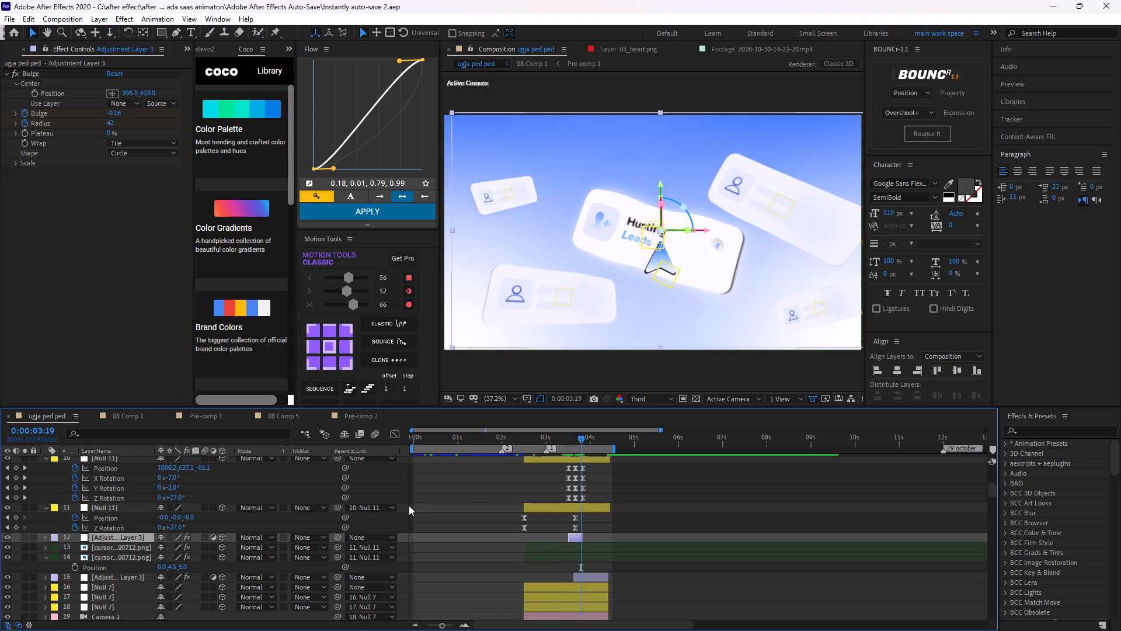
pyautogui.press('space')
pyautogui.press('space')
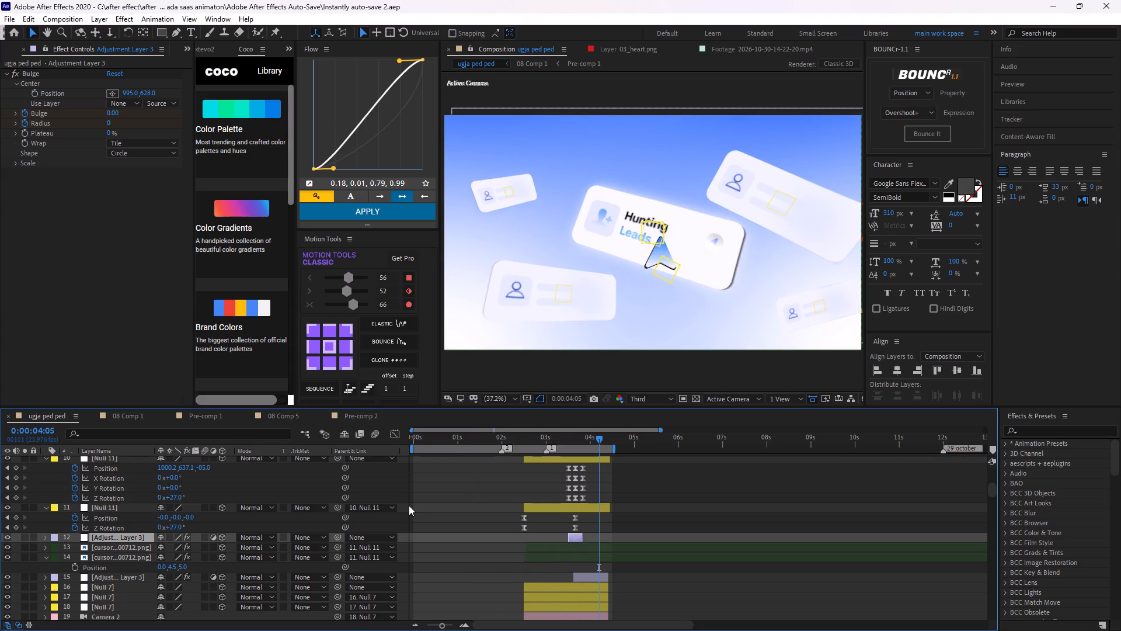
pyautogui.press('space')
pyautogui.press('space')
pyautogui.press('space')
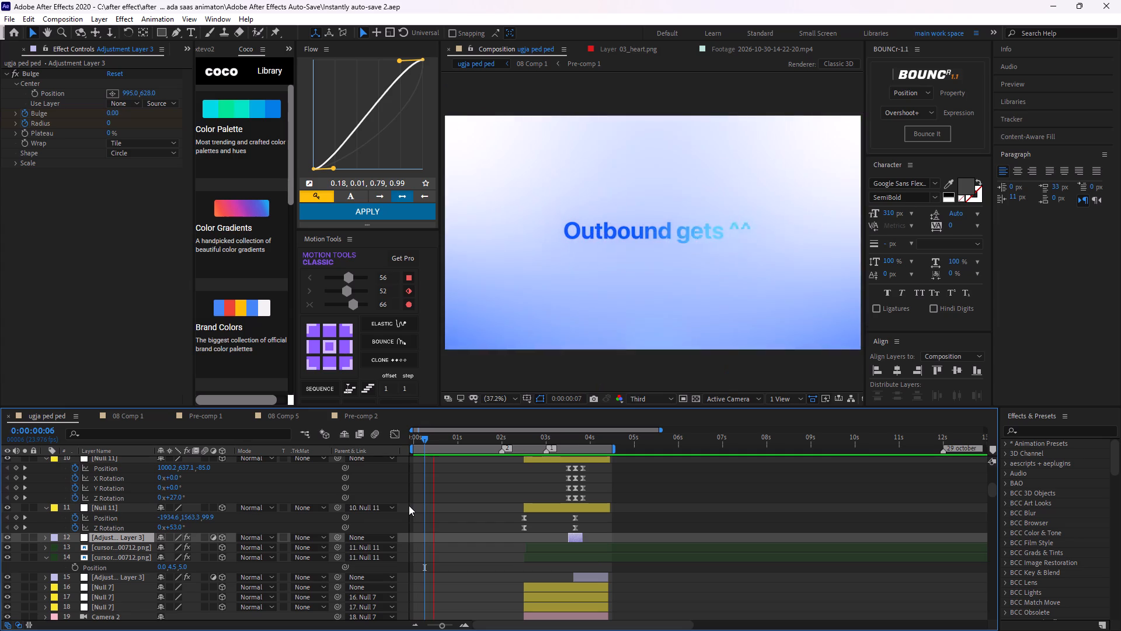
pyautogui.press('space')
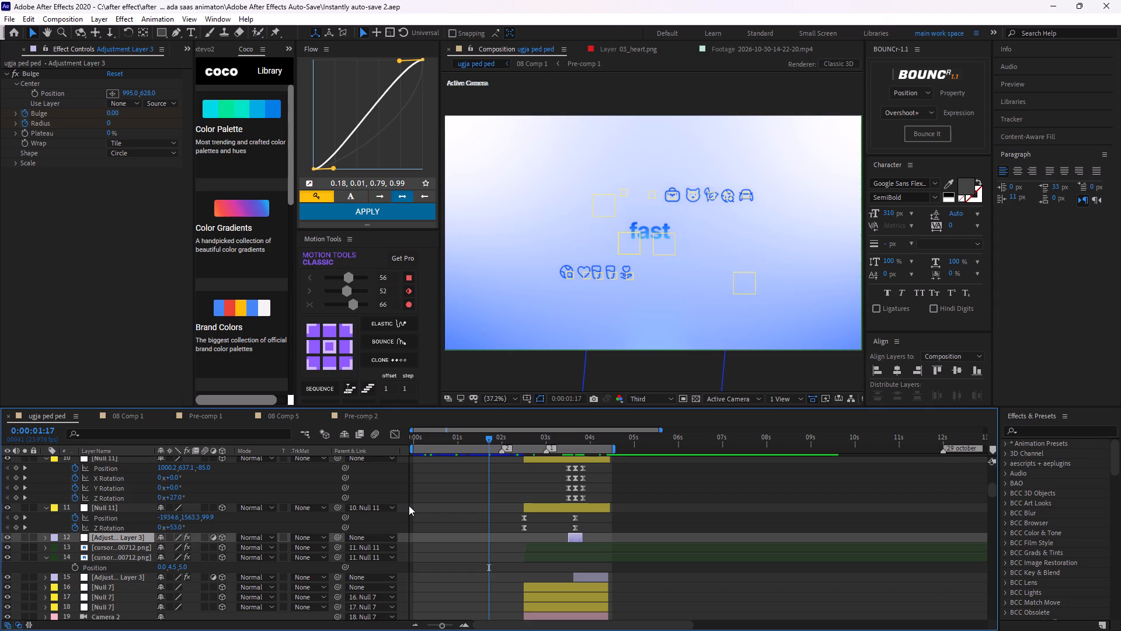
pyautogui.press('space')
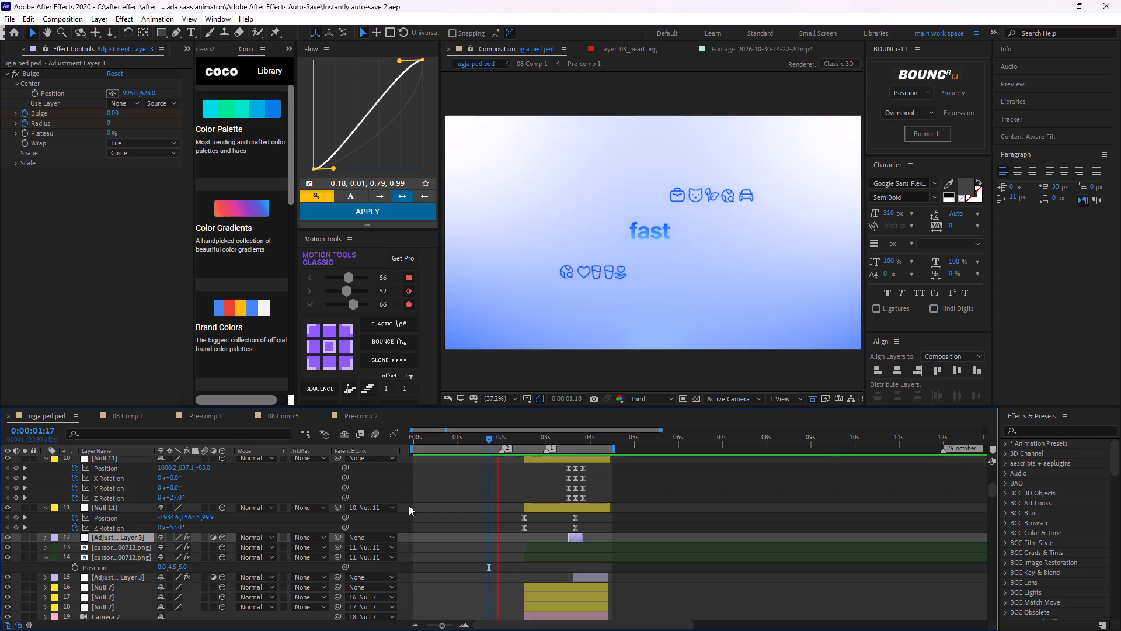
pyautogui.press('space')
pyautogui.press('space')
pyautogui.press('space')
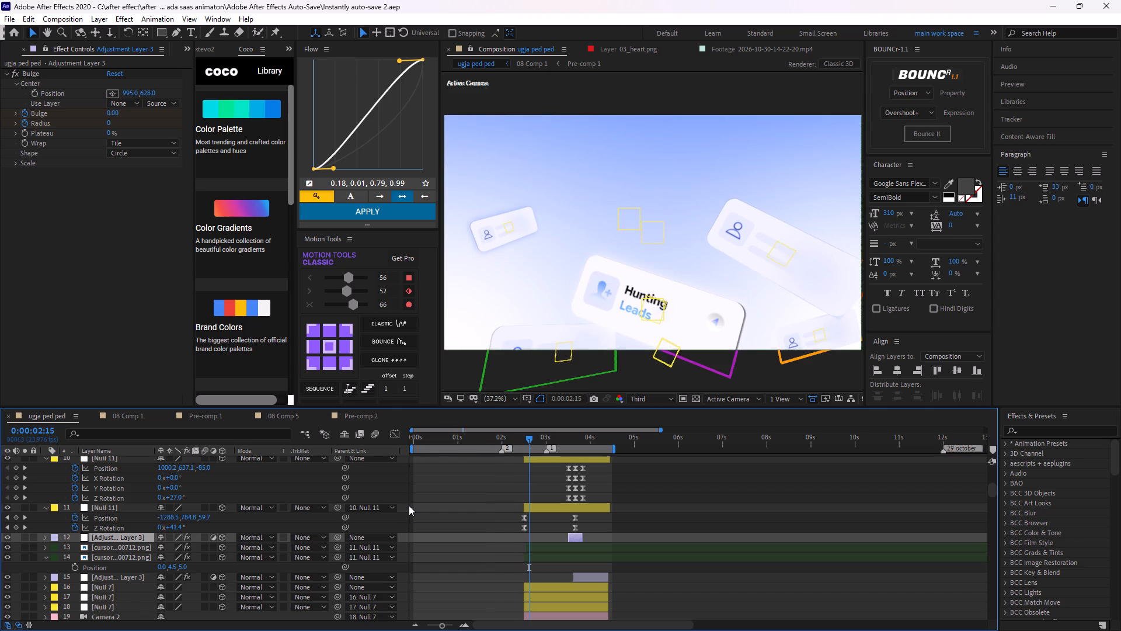
pyautogui.press('space')
pyautogui.press('space')
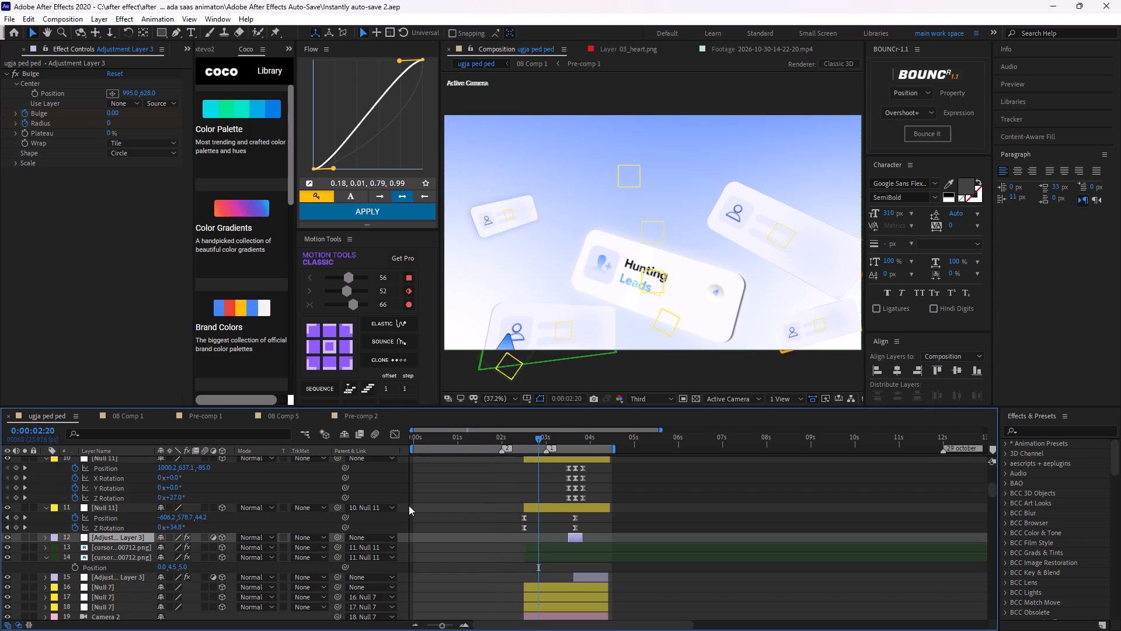
pyautogui.press('space')
pyautogui.press('space')
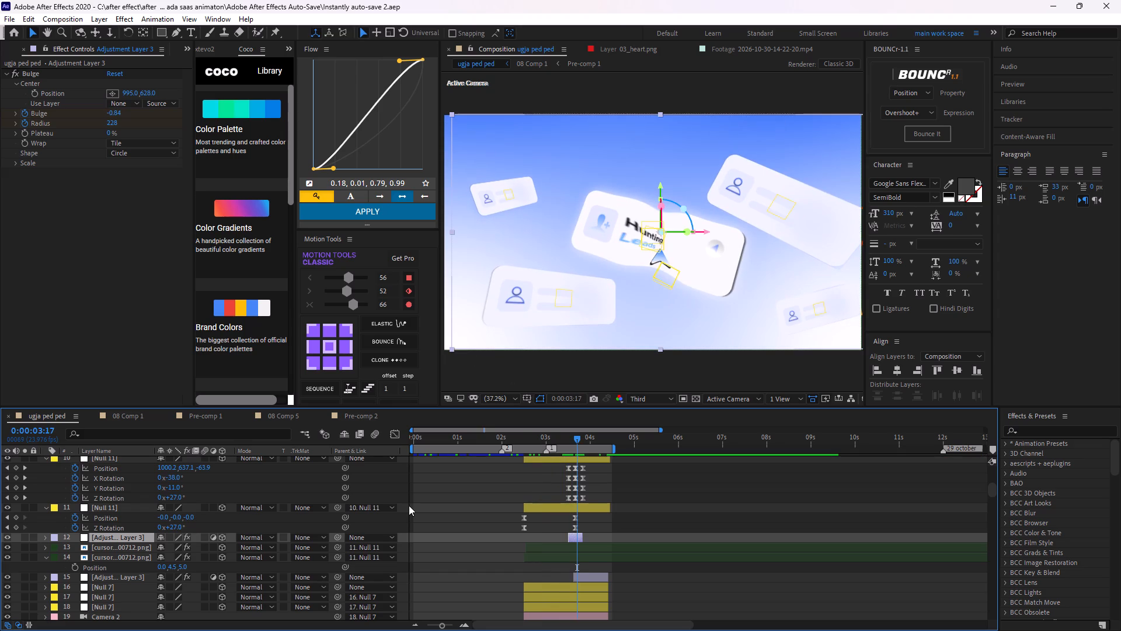
pyautogui.press('space')
pyautogui.press('space')
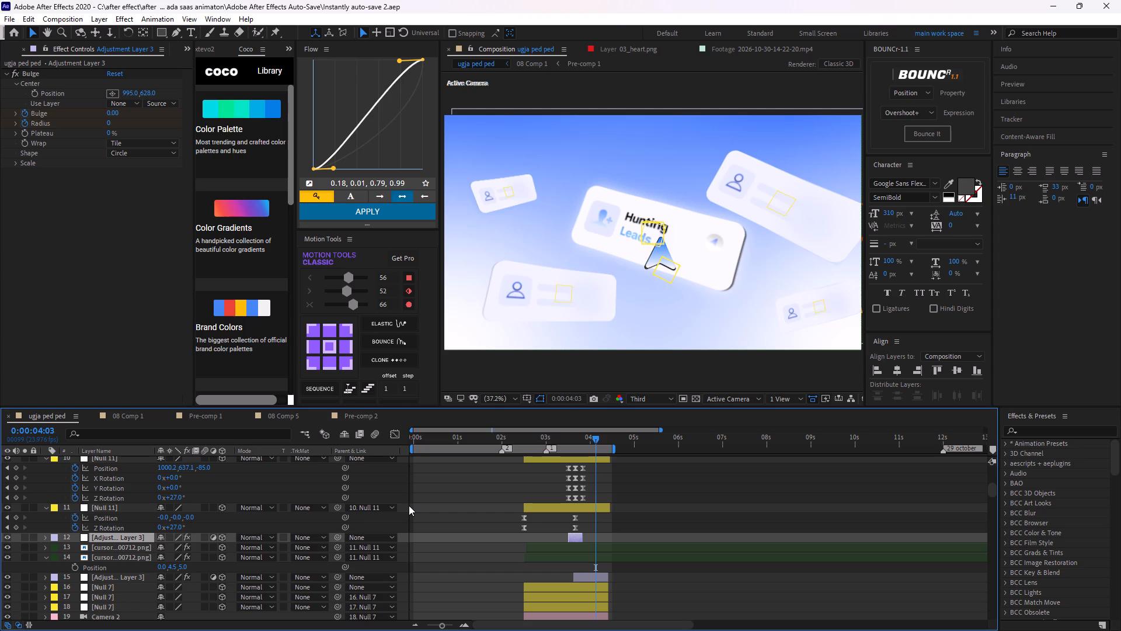
# Replay the opening sequence in the work area, checking the text transitions and the cursor's click on the Hunting Leads card.
pyautogui.press('space')
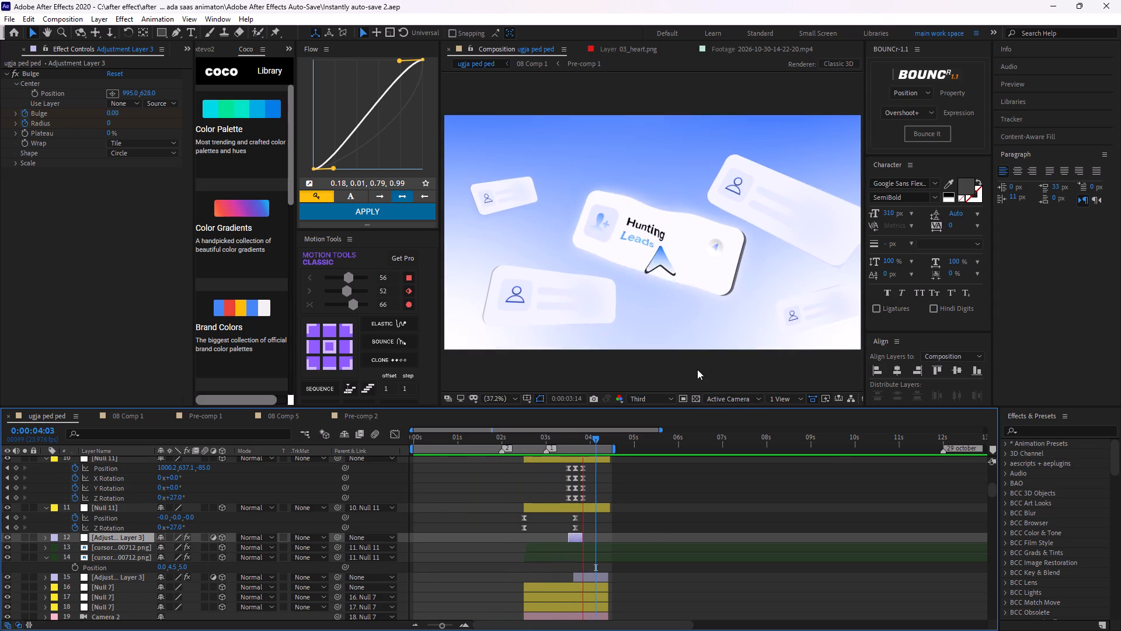
pyautogui.press('space')
pyautogui.press('space')
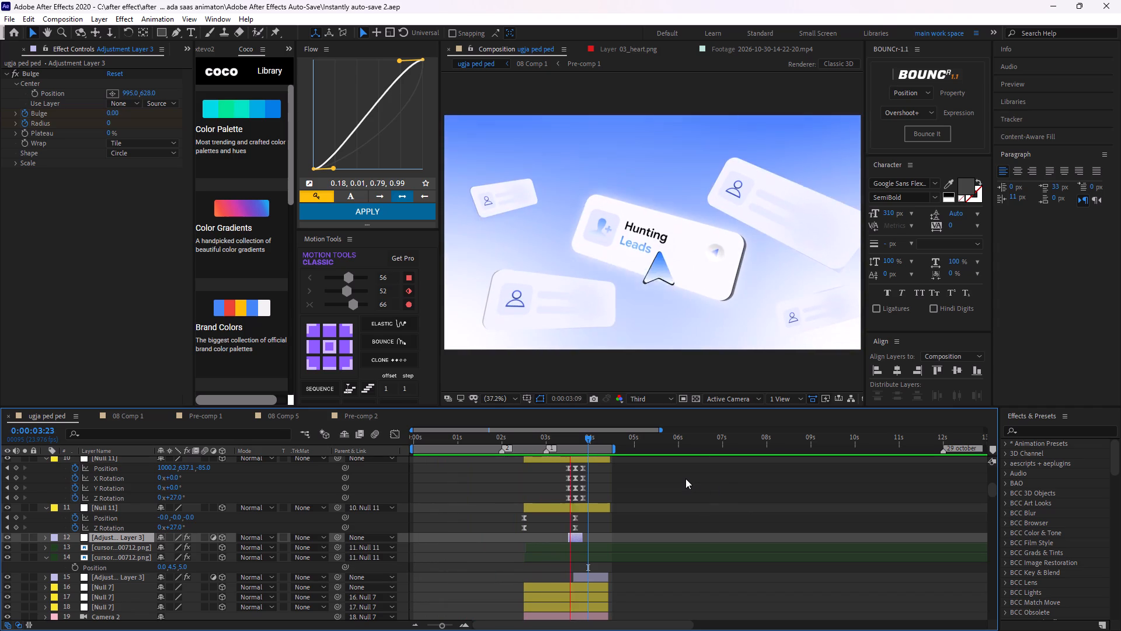
pyautogui.press('space')
pyautogui.press('space')
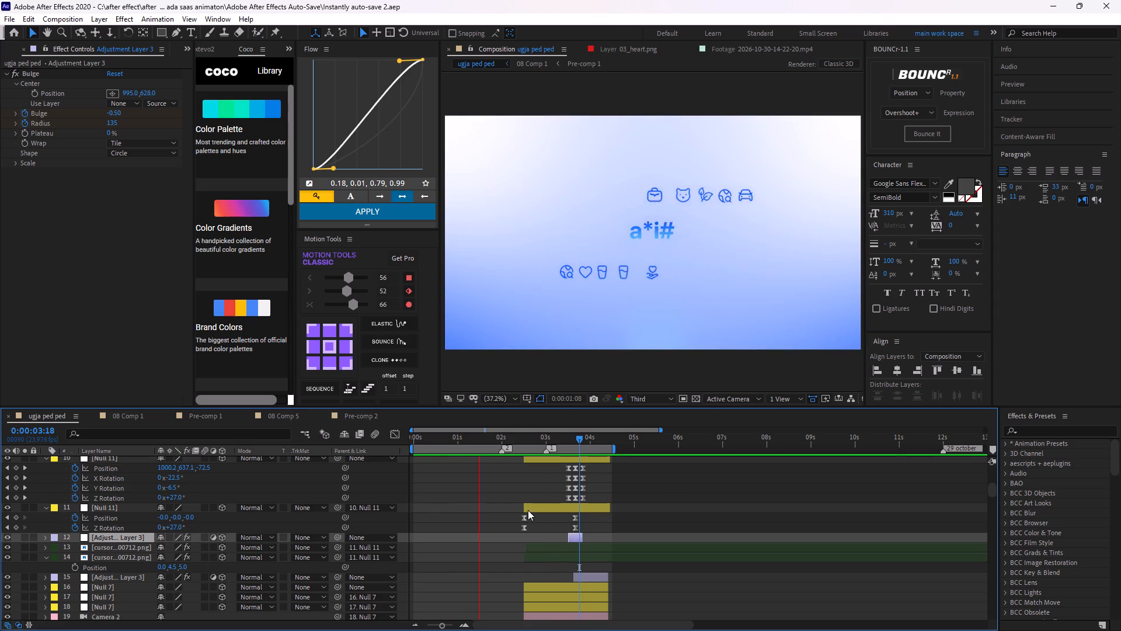
pyautogui.press('space')
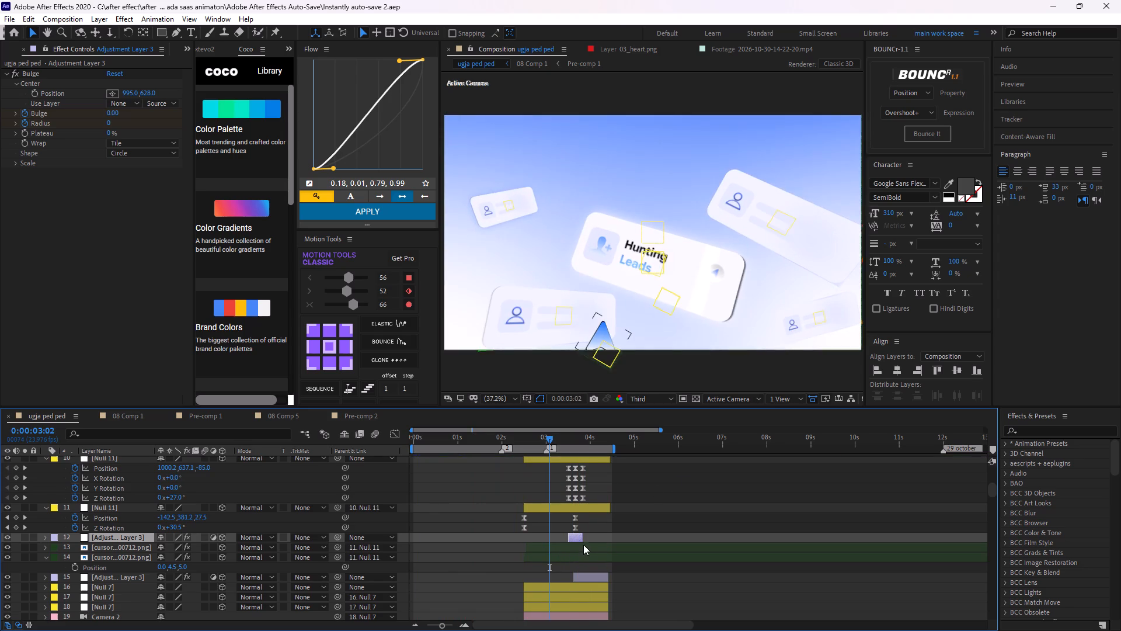
pyautogui.press('space')
pyautogui.press('space')
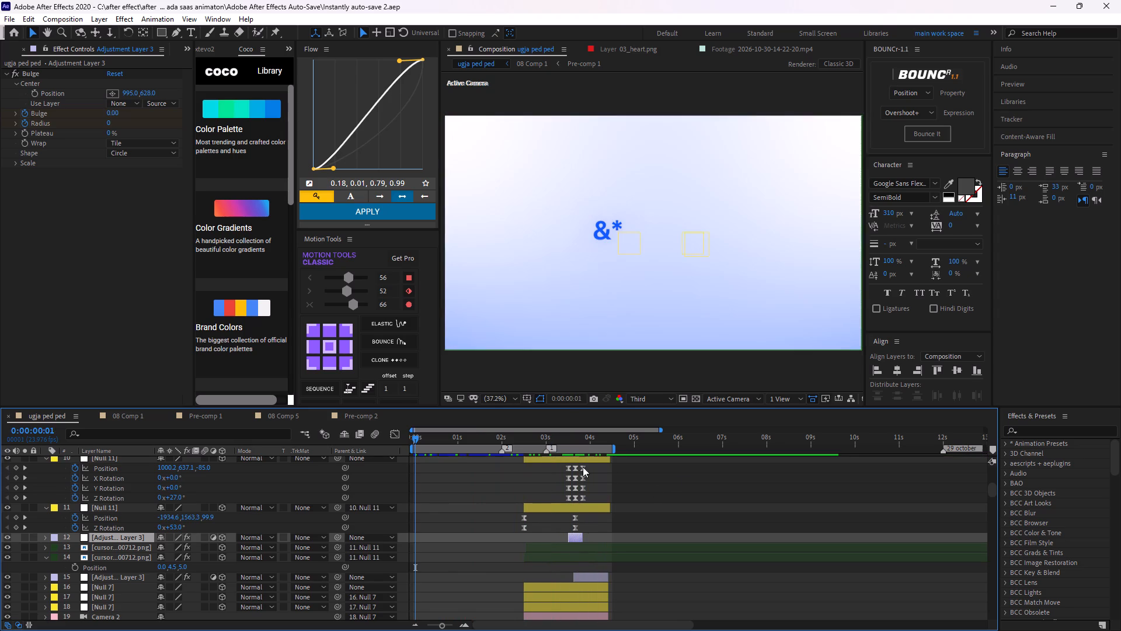
pyautogui.click(584, 510)
pyautogui.scroll(1, 585, 510)
pyautogui.scroll(-1, 585, 510)
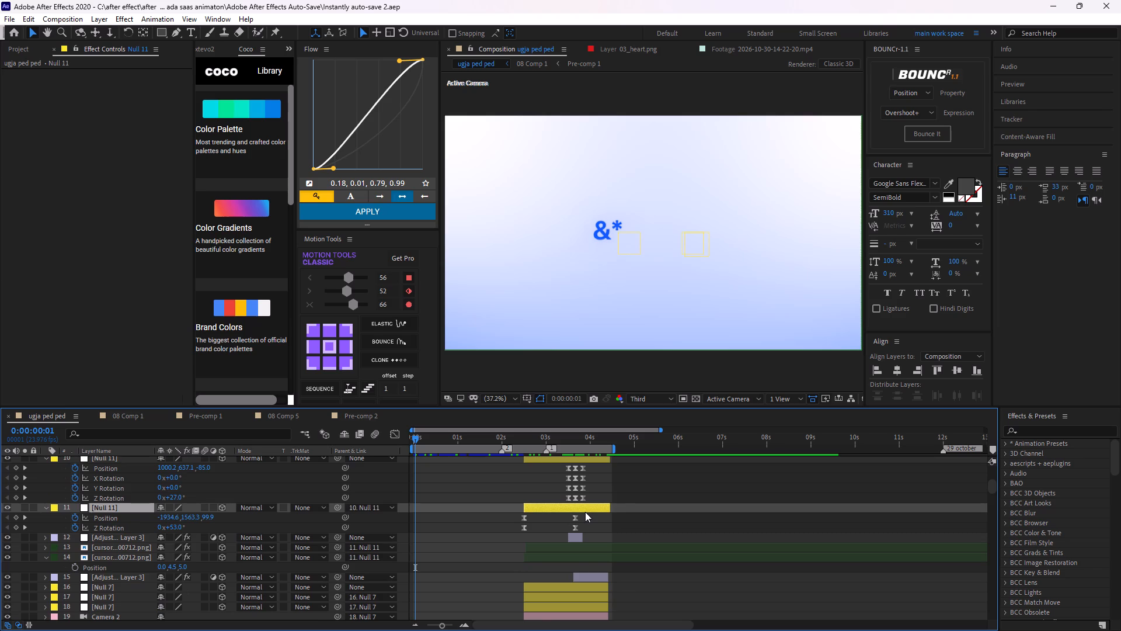
pyautogui.press('space')
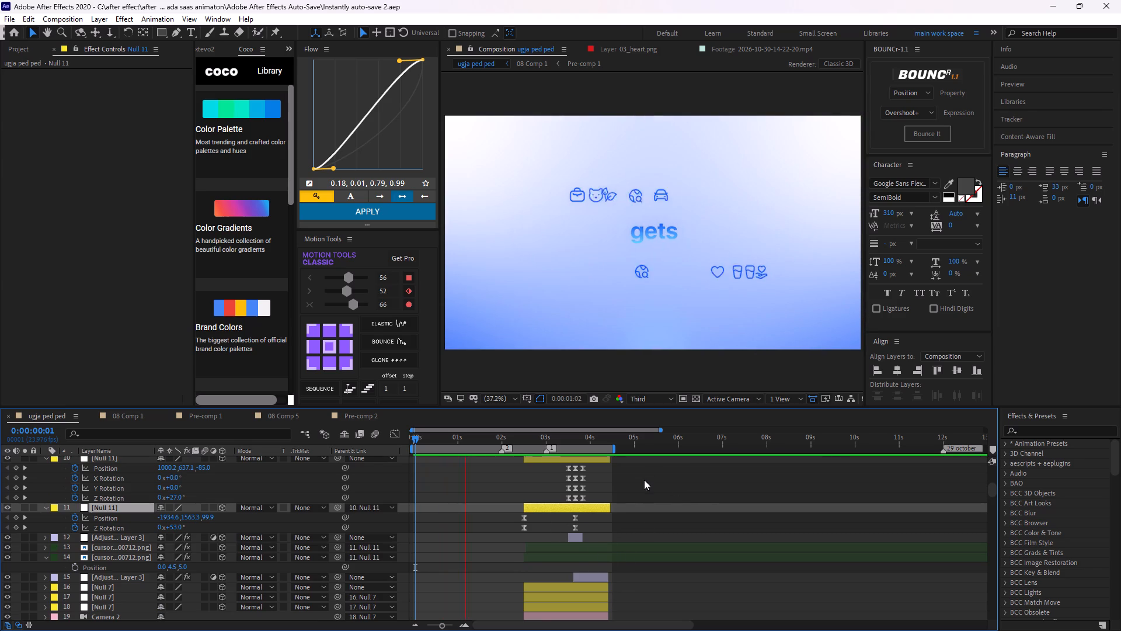
pyautogui.press('space')
pyautogui.press('space')
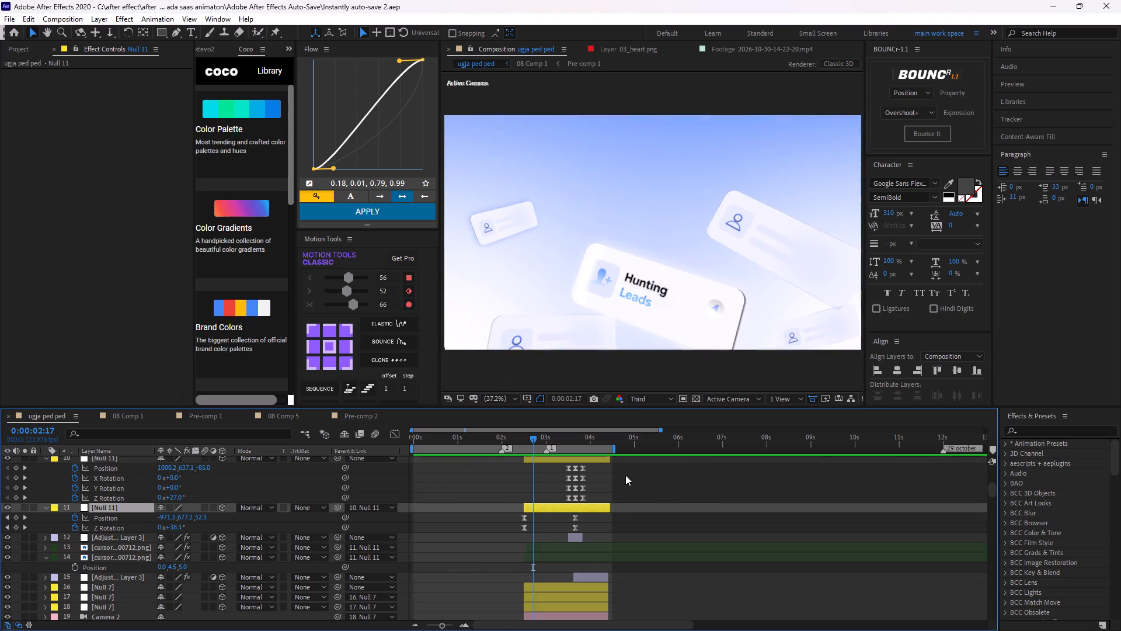
pyautogui.press('space')
pyautogui.press('space')
pyautogui.press('space')
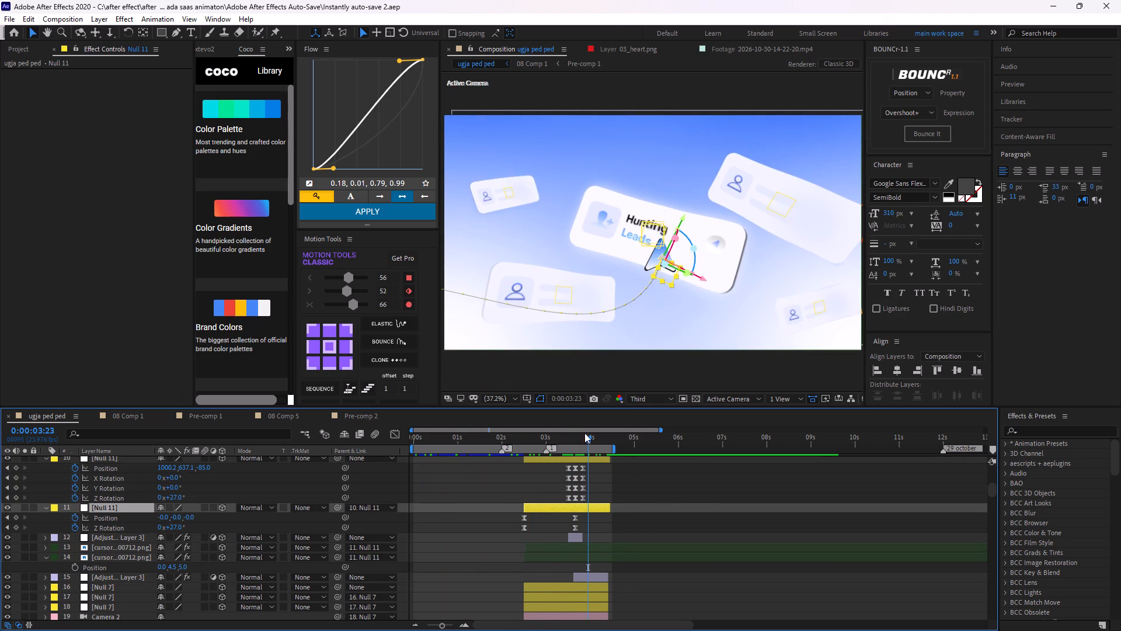
# Set the work area to start at 0:00:02:12, where the Hunting Leads scene begins.
pyautogui.keyDown('alt'); pyautogui.moveTo(584, 433); pyautogui.dragTo(523, 464); pyautogui.keyUp('alt')
pyautogui.press('b')
# Preview the Hunting Leads scene and scrub the cursor click between about 0:00:03:08 and 0:00:03:20.
pyautogui.press('space')
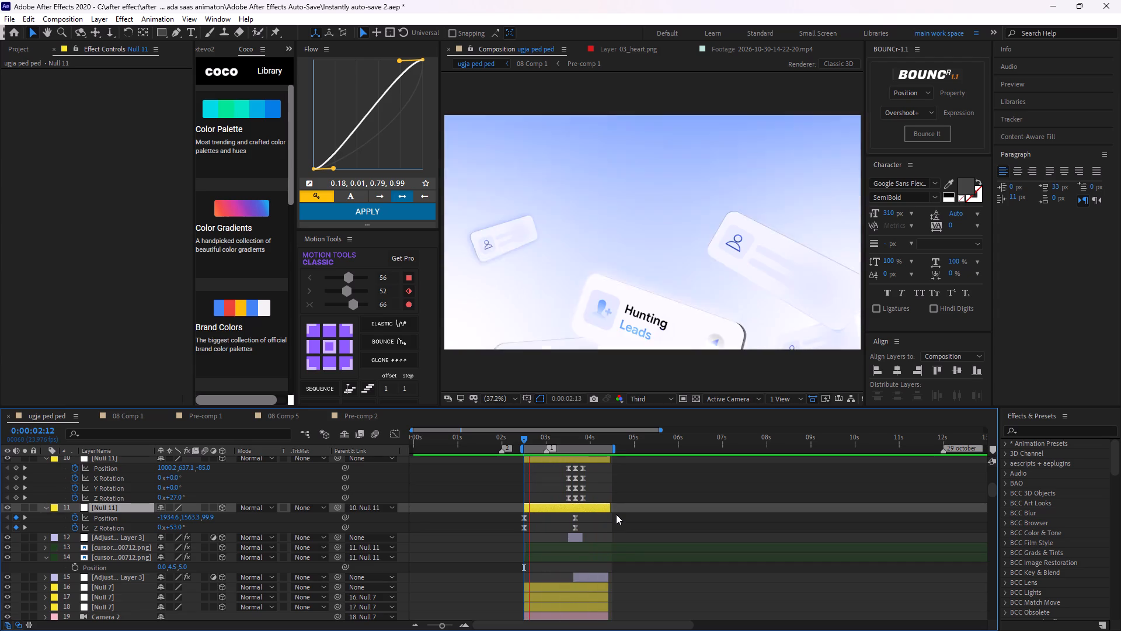
pyautogui.write('v')
pyautogui.press('space')
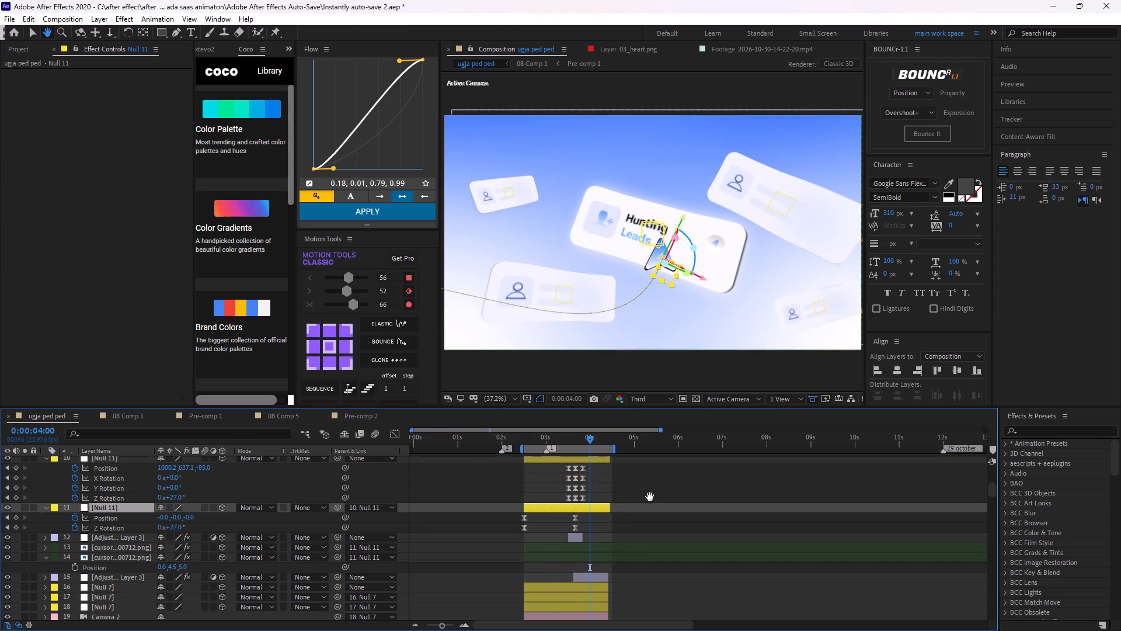
pyautogui.click(593, 445)
pyautogui.moveTo(593, 439); pyautogui.dragTo(582, 443)
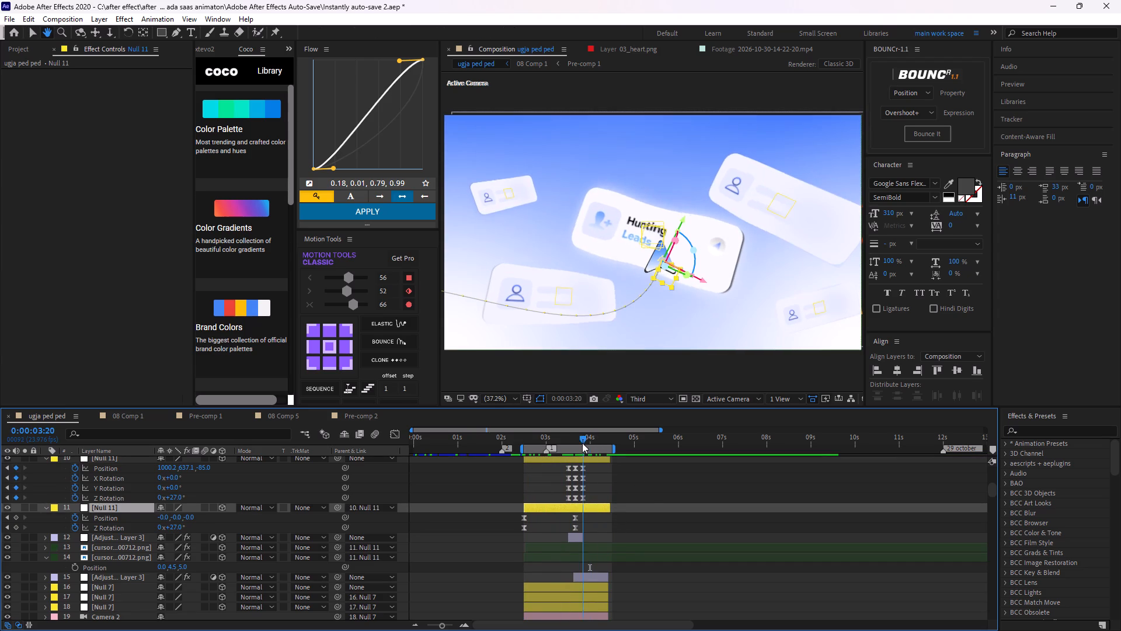
pyautogui.moveTo(582, 443); pyautogui.dragTo(573, 457)
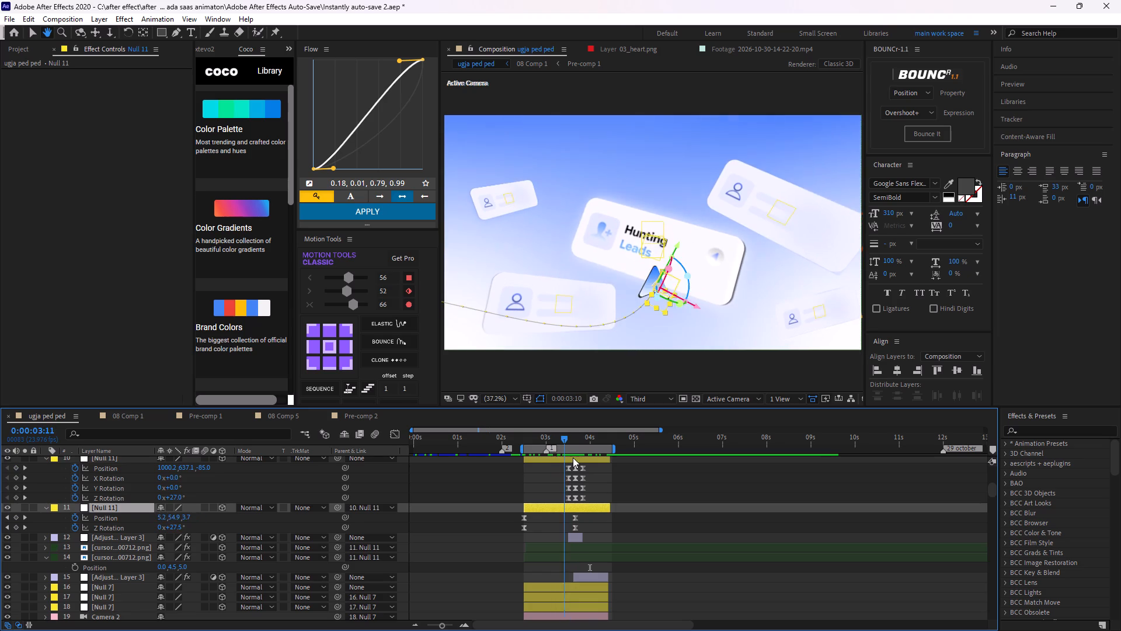
pyautogui.moveTo(573, 457); pyautogui.dragTo(587, 457)
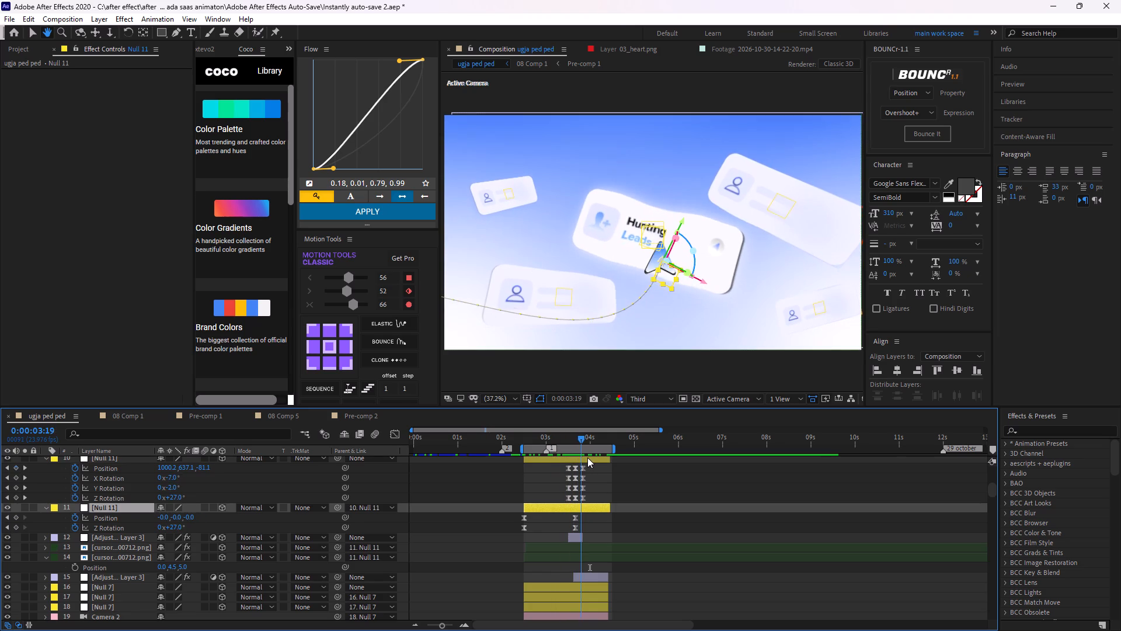
pyautogui.moveTo(587, 457); pyautogui.dragTo(569, 462)
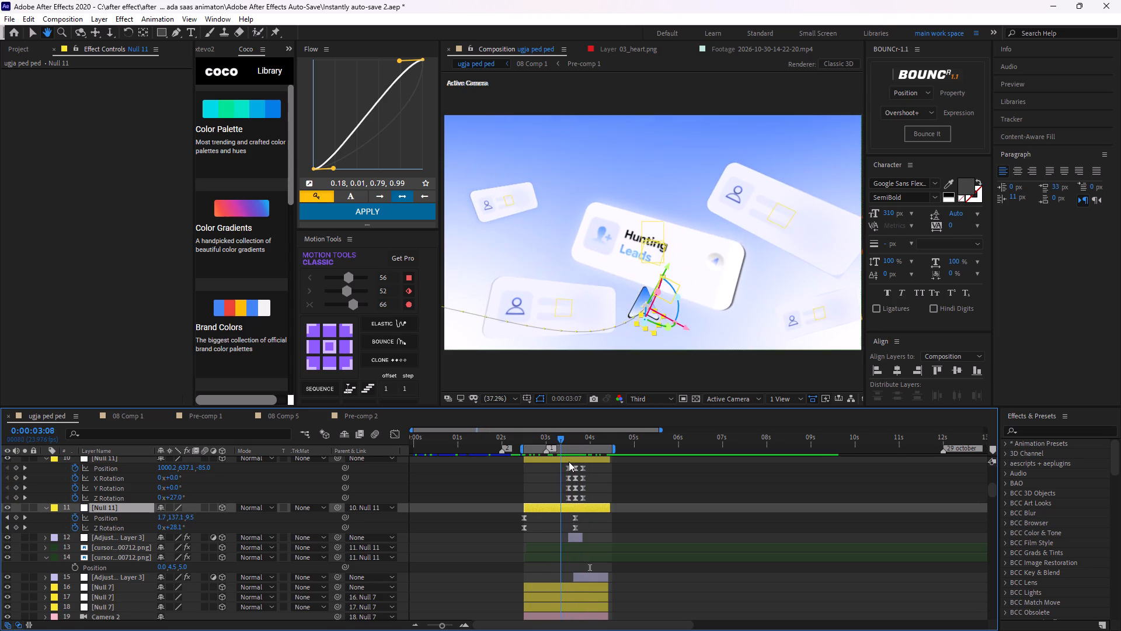
pyautogui.moveTo(569, 462); pyautogui.dragTo(572, 462)
# Replay the shortened work area and scrub back to about 0:00:03:09 to recheck the cursor's approach and pinch.
pyautogui.press('space')
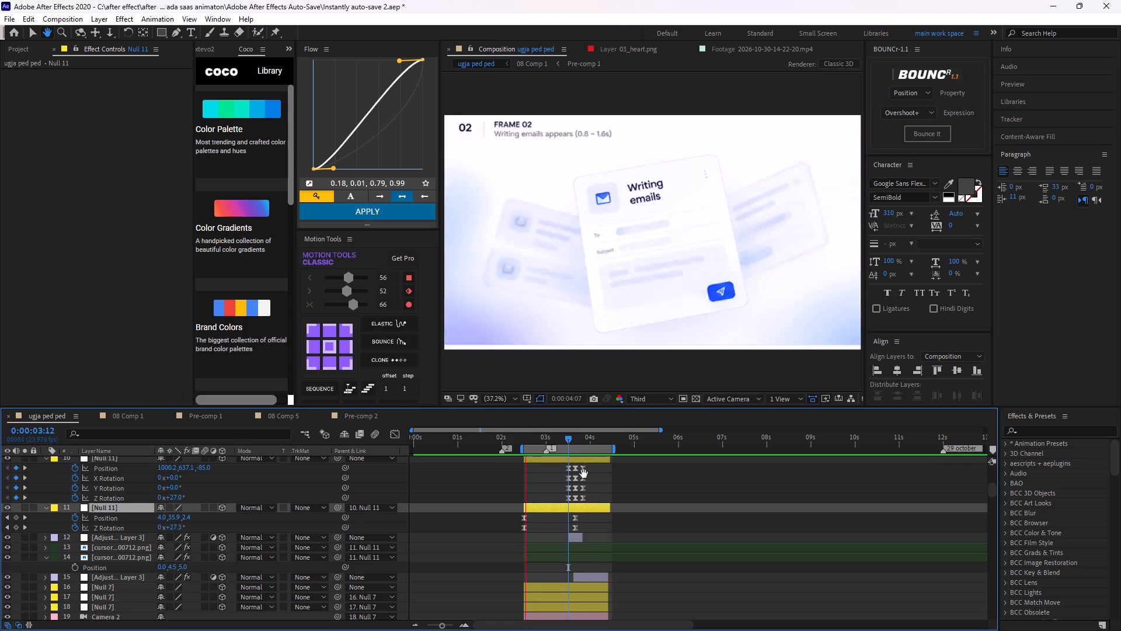
pyautogui.press('space')
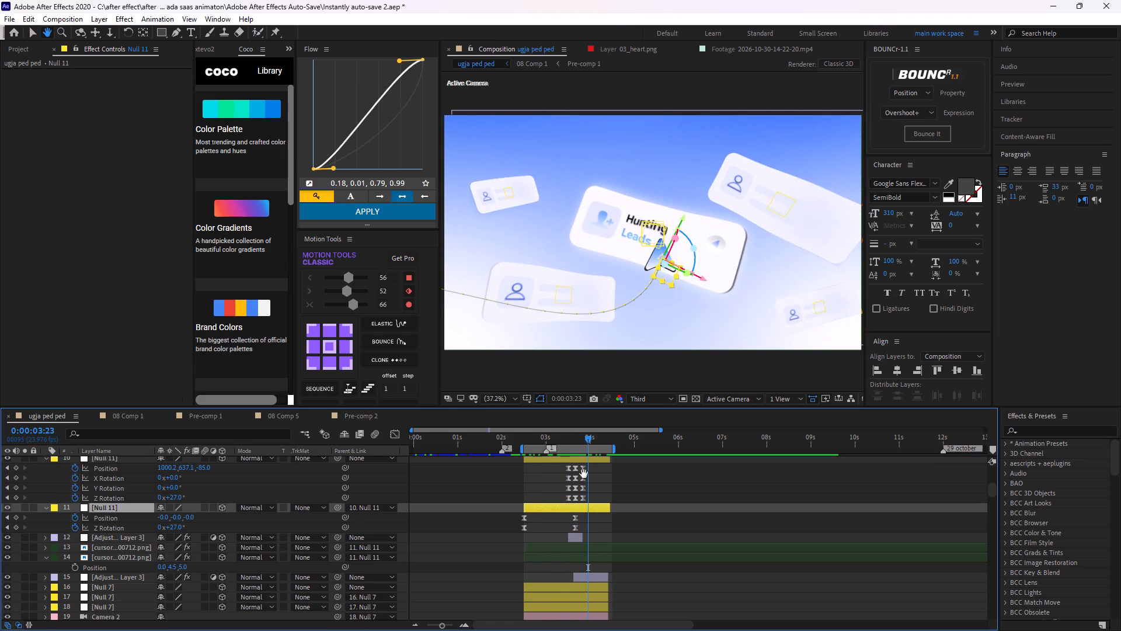
pyautogui.moveTo(590, 442); pyautogui.dragTo(568, 459)
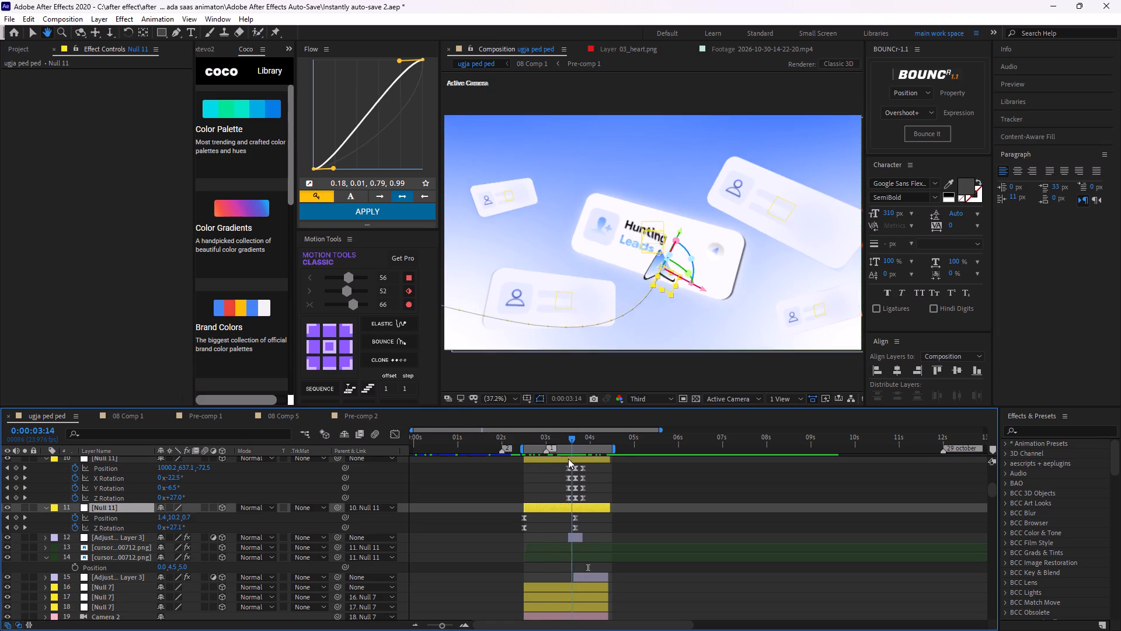
pyautogui.moveTo(568, 459); pyautogui.dragTo(563, 460)
pyautogui.press('space')
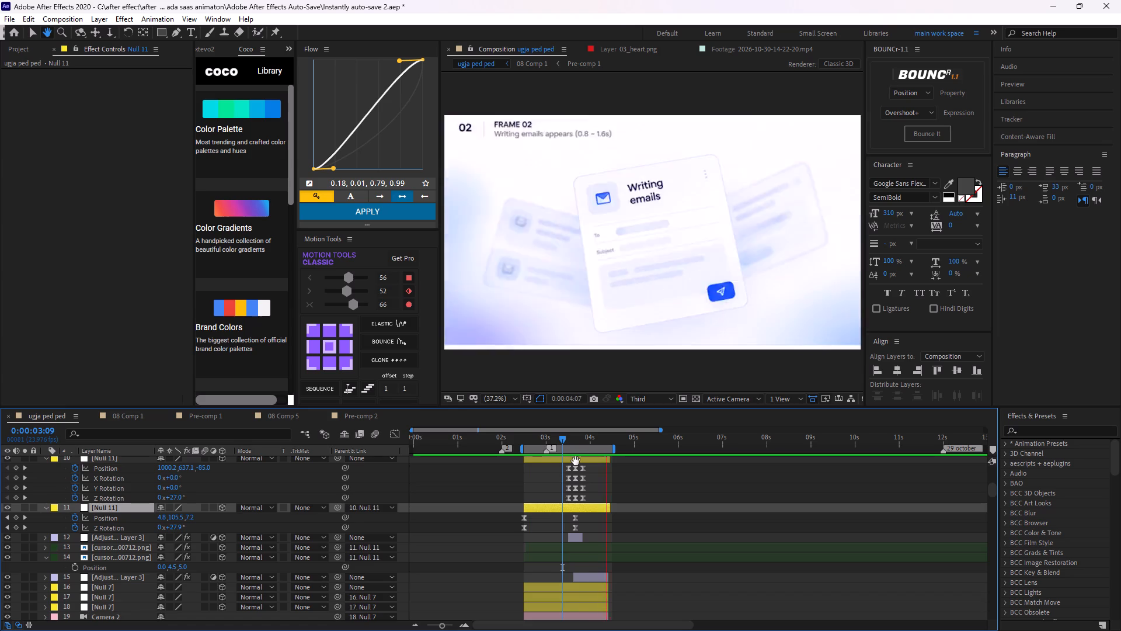
pyautogui.press('space')
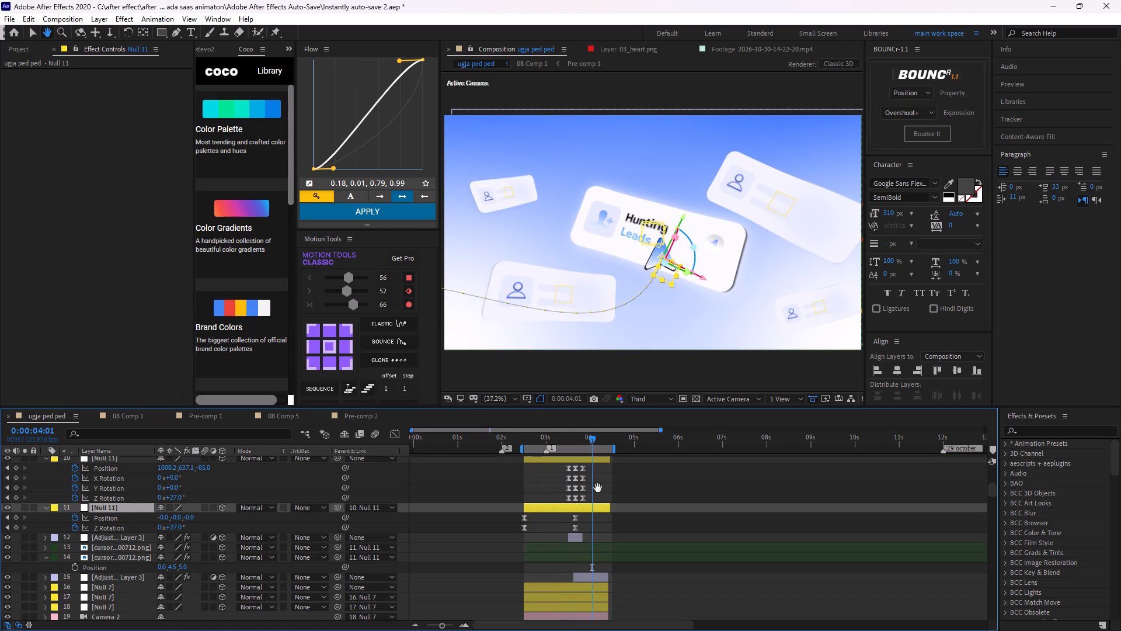
# Collapse the keyframed properties of both Null 11 layers, 10 and 11, in the timeline.
pyautogui.keyDown('alt'); pyautogui.scroll(1, 593, 502); pyautogui.keyUp('alt')
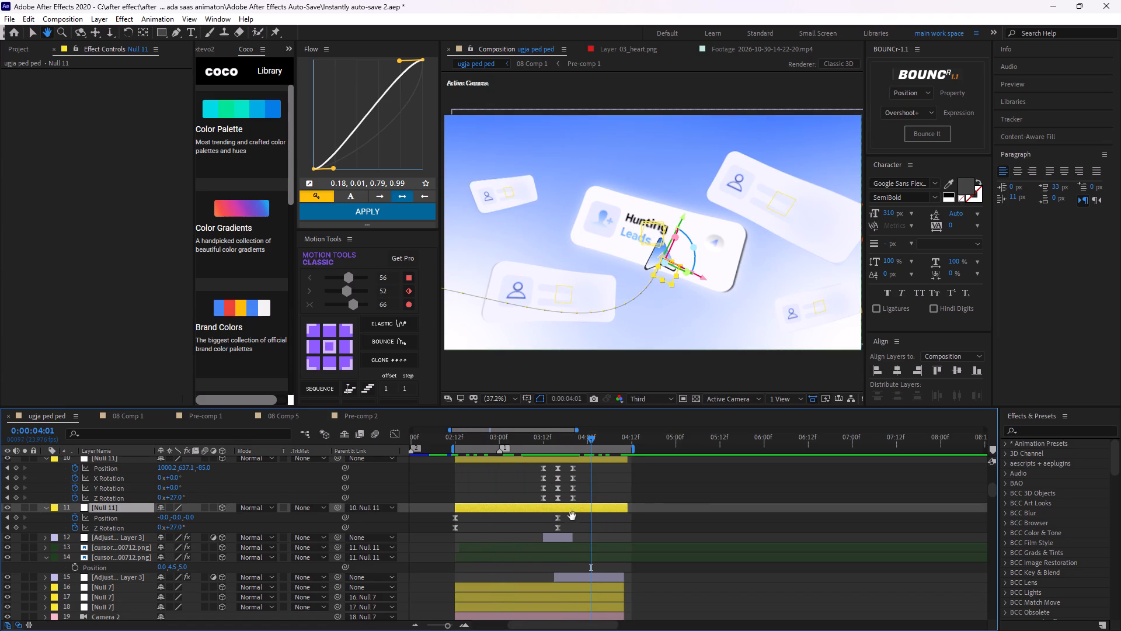
pyautogui.press('v')
pyautogui.click(573, 510)
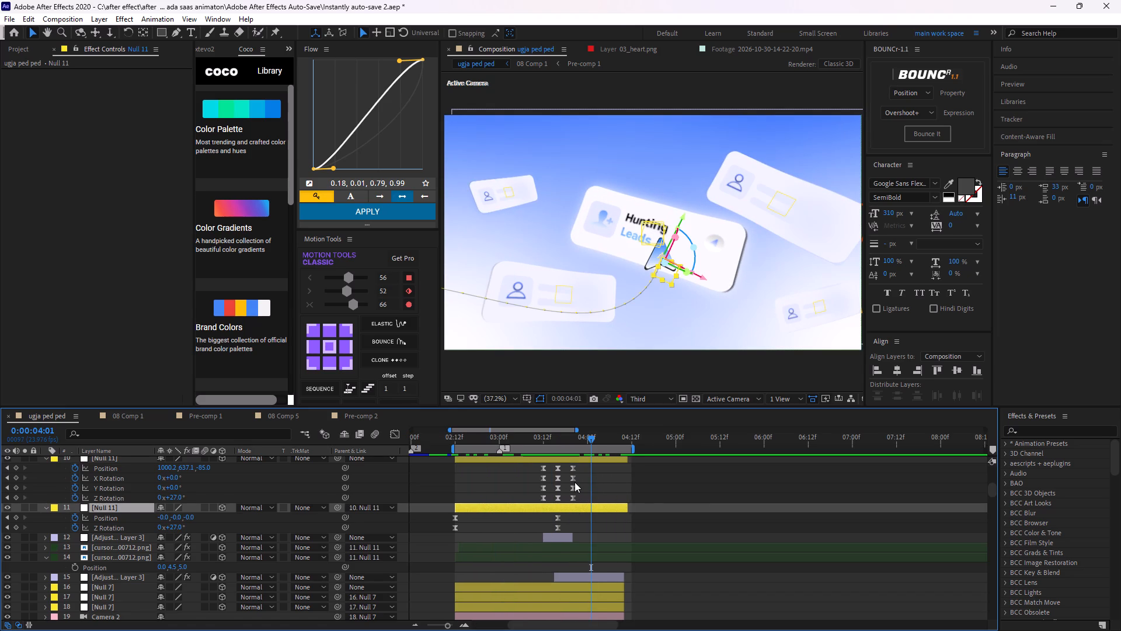
pyautogui.press('u')
pyautogui.click(573, 457)
pyautogui.press('u')
# Preview the Hunting Leads scene again, pausing around the cursor's click on the card.
pyautogui.press('space')
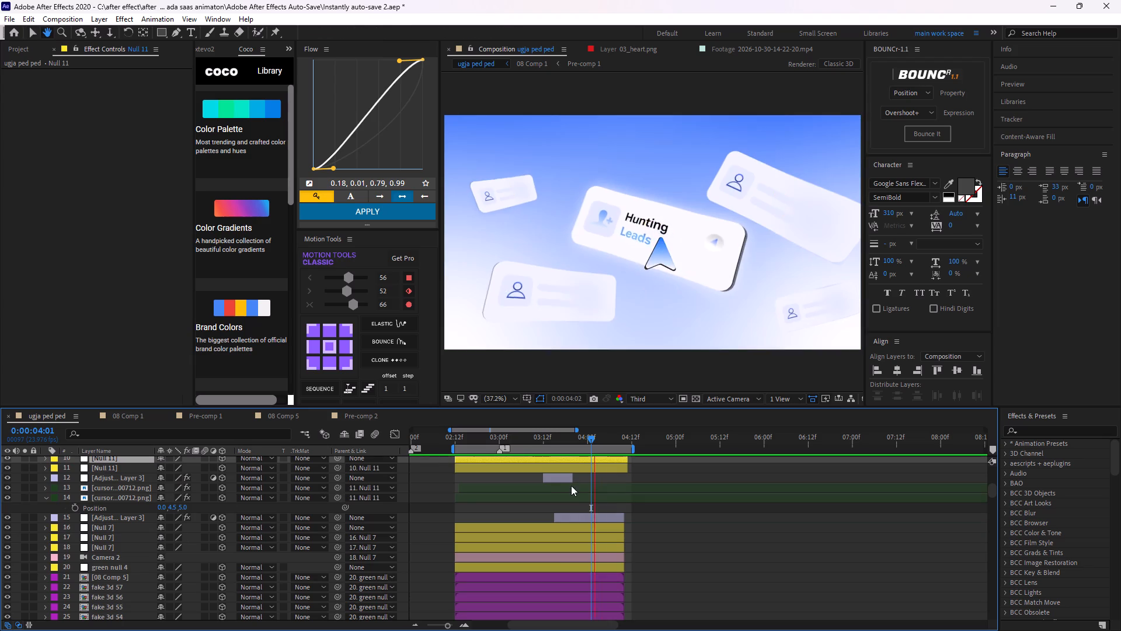
pyautogui.press('space')
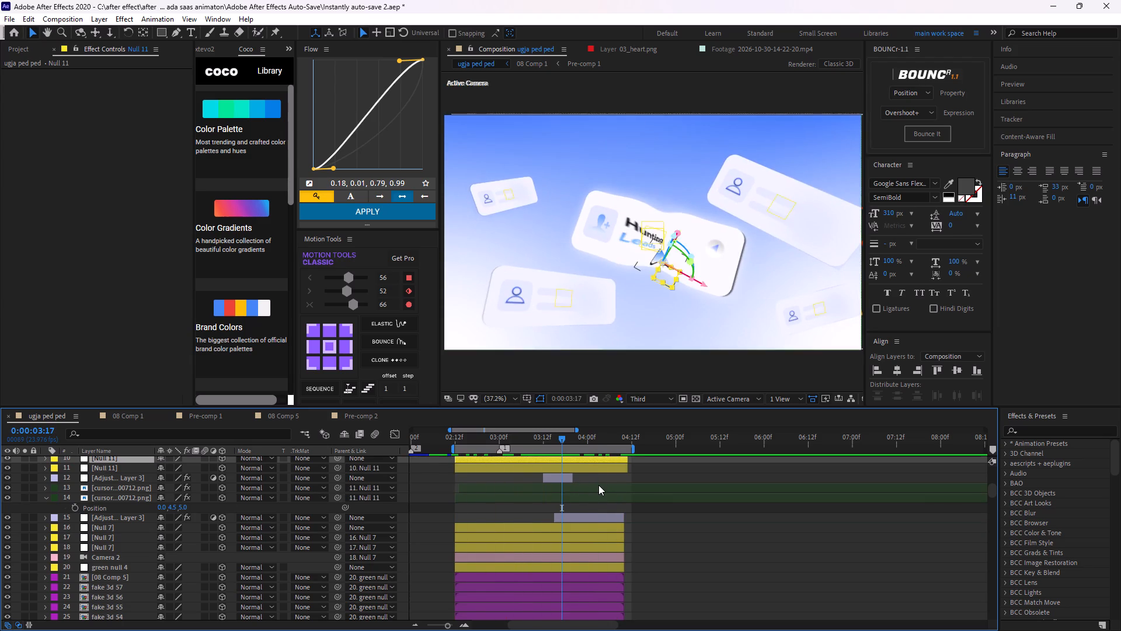
pyautogui.press('space')
pyautogui.press('space')
pyautogui.press('space')
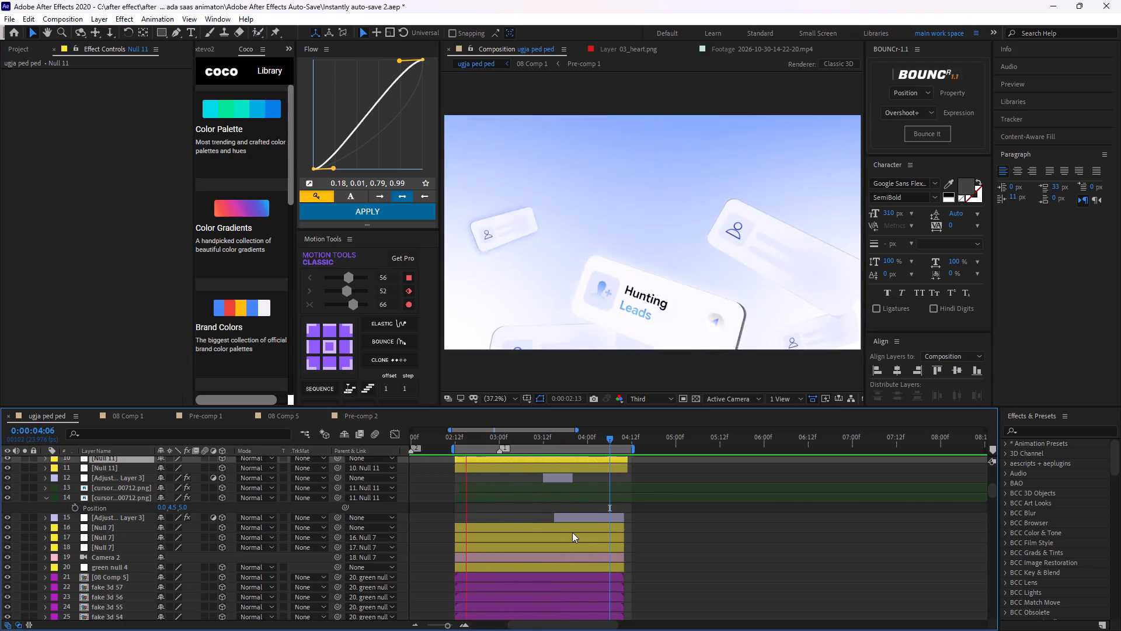
# Replay the Hunting Leads scene several times, pausing between about 0:00:03:20 and 0:00:04:06 to check the cursor's click.
pyautogui.press('space')
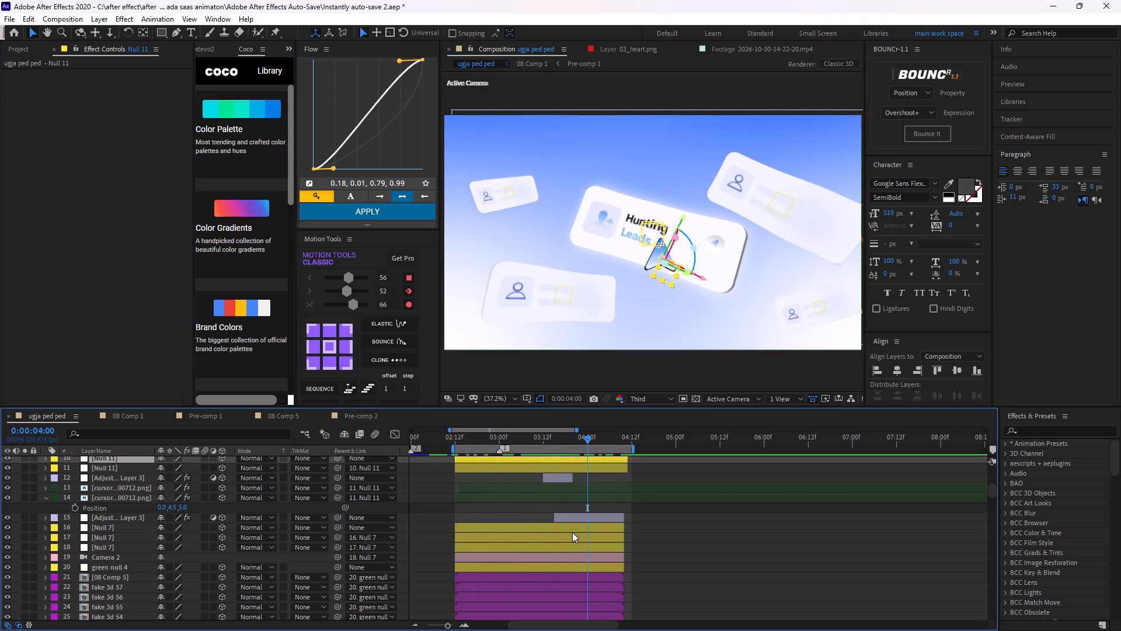
pyautogui.press('space')
pyautogui.press('space')
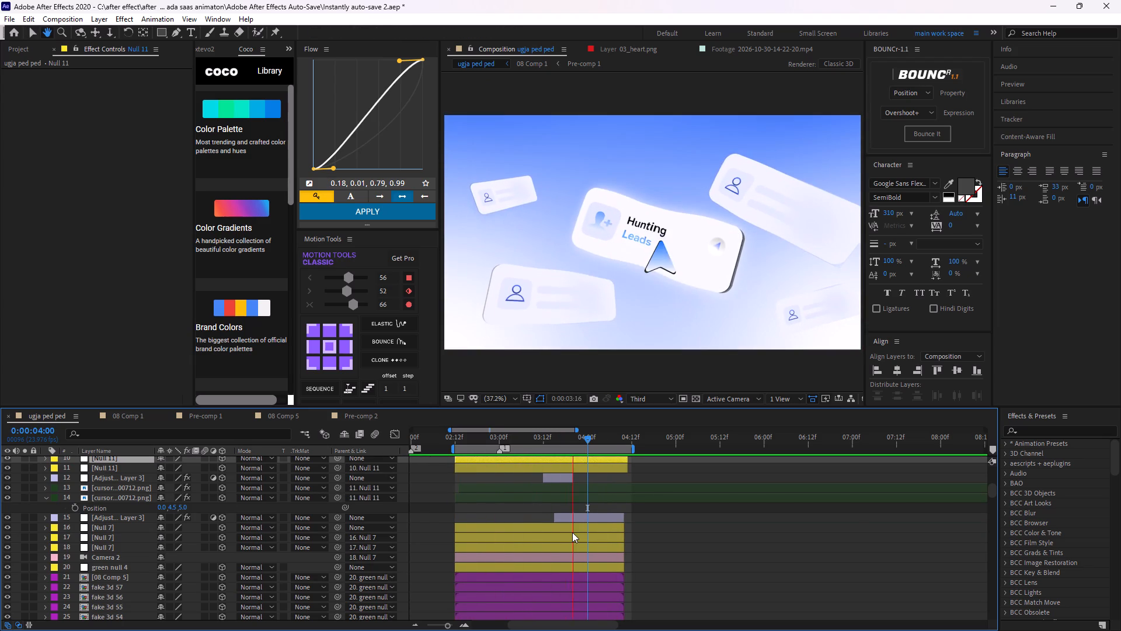
pyautogui.press('space')
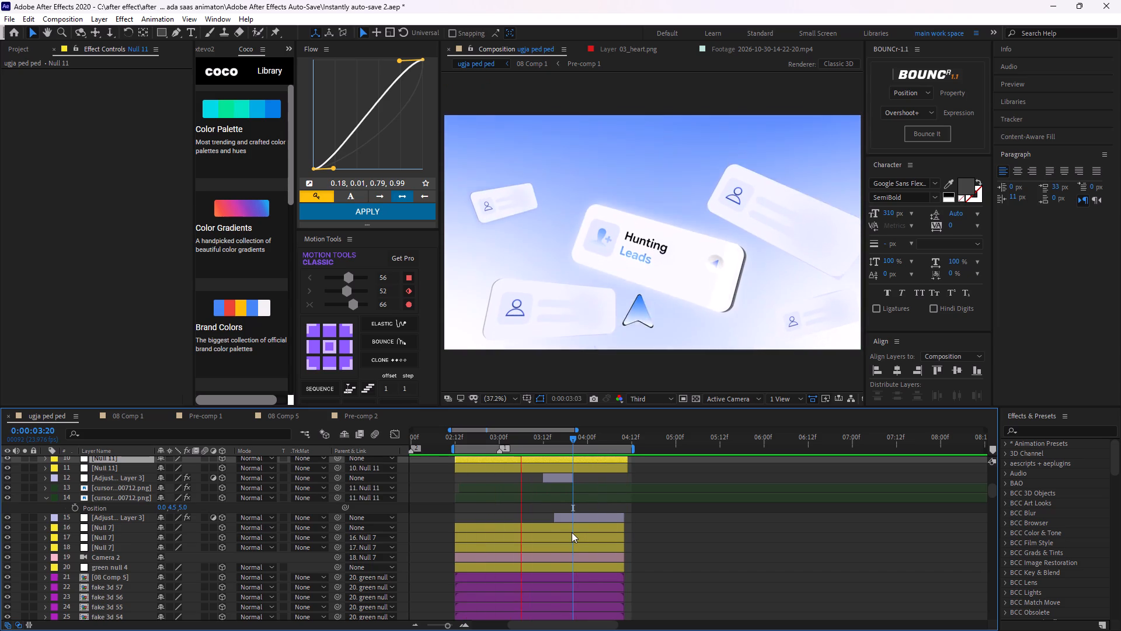
pyautogui.press('space')
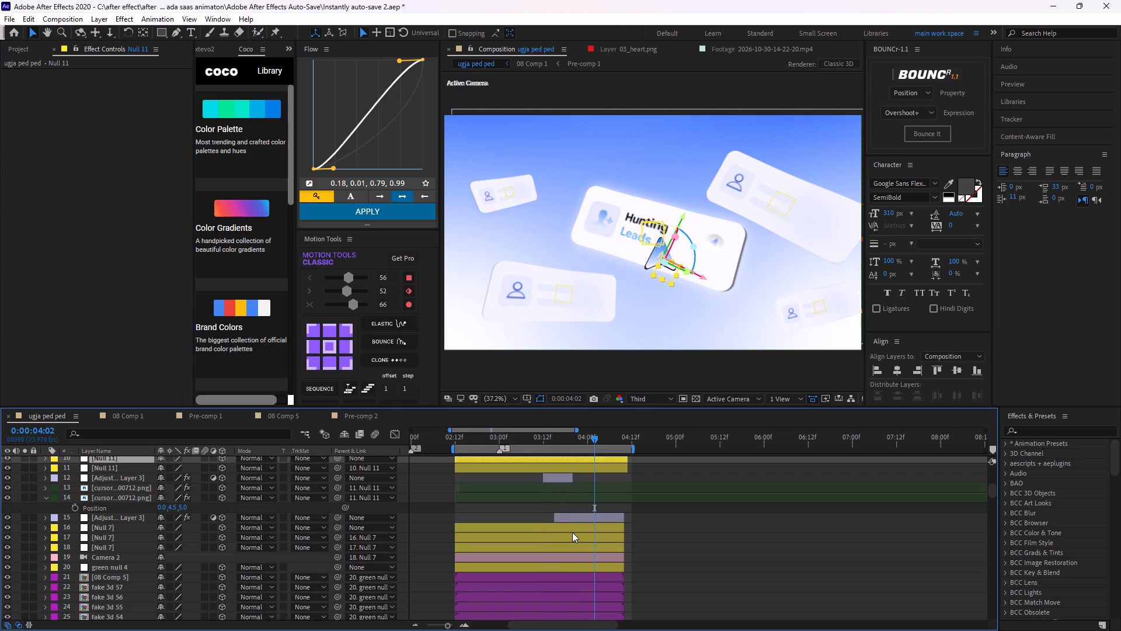
pyautogui.press('space')
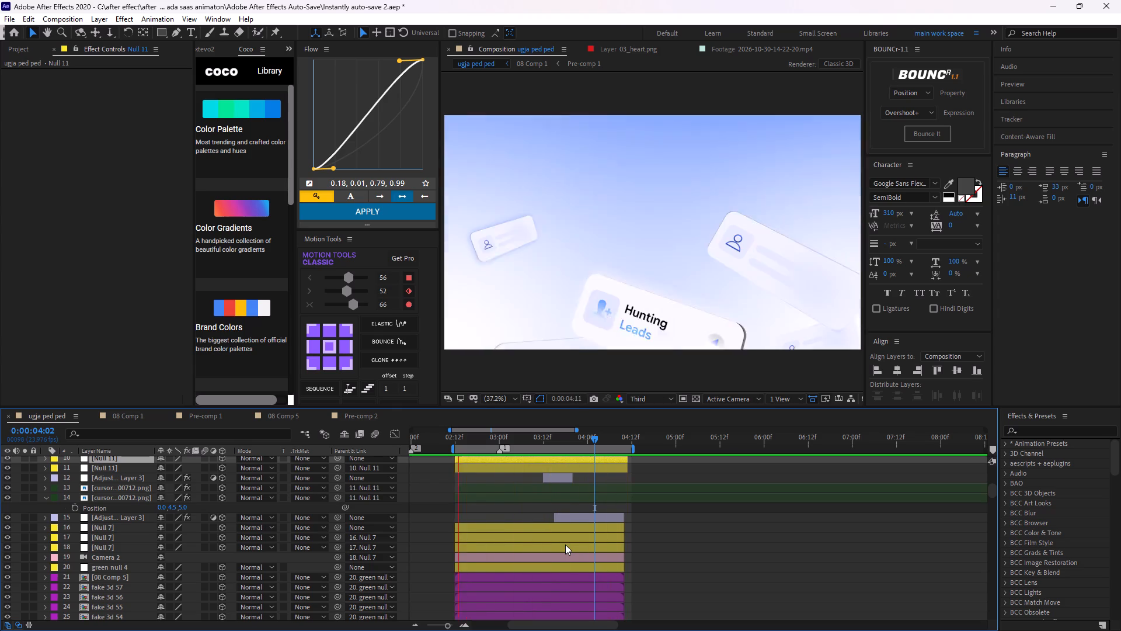
pyautogui.press('space')
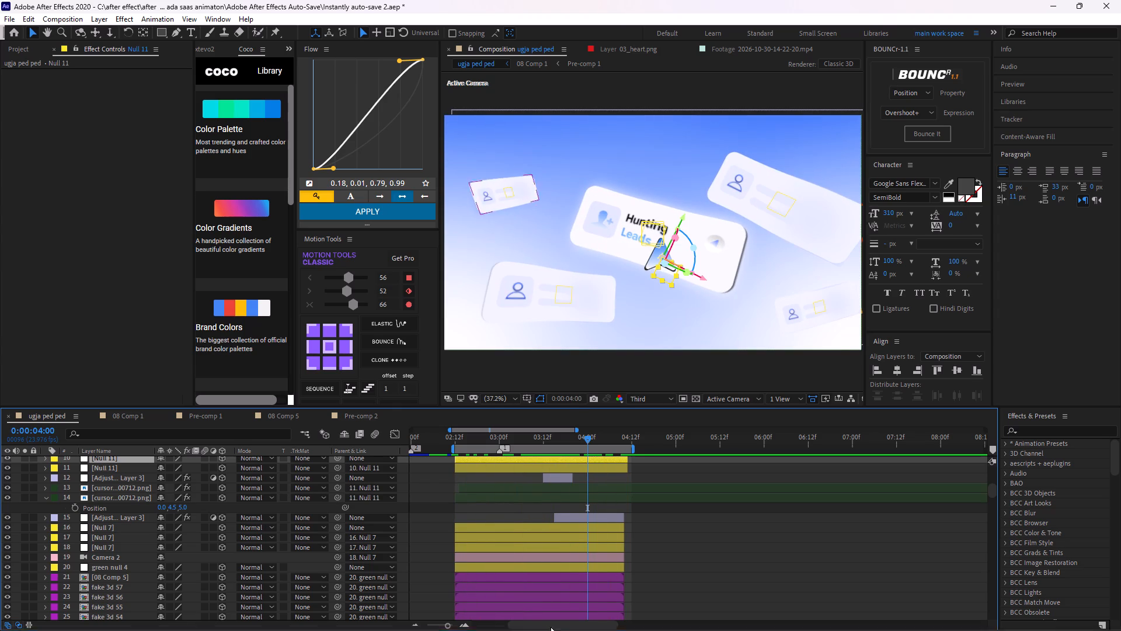
# Extend the work area's end from the Hunting Leads scene to just before 0:00:08:00.
pyautogui.moveTo(635, 448); pyautogui.dragTo(887, 471)
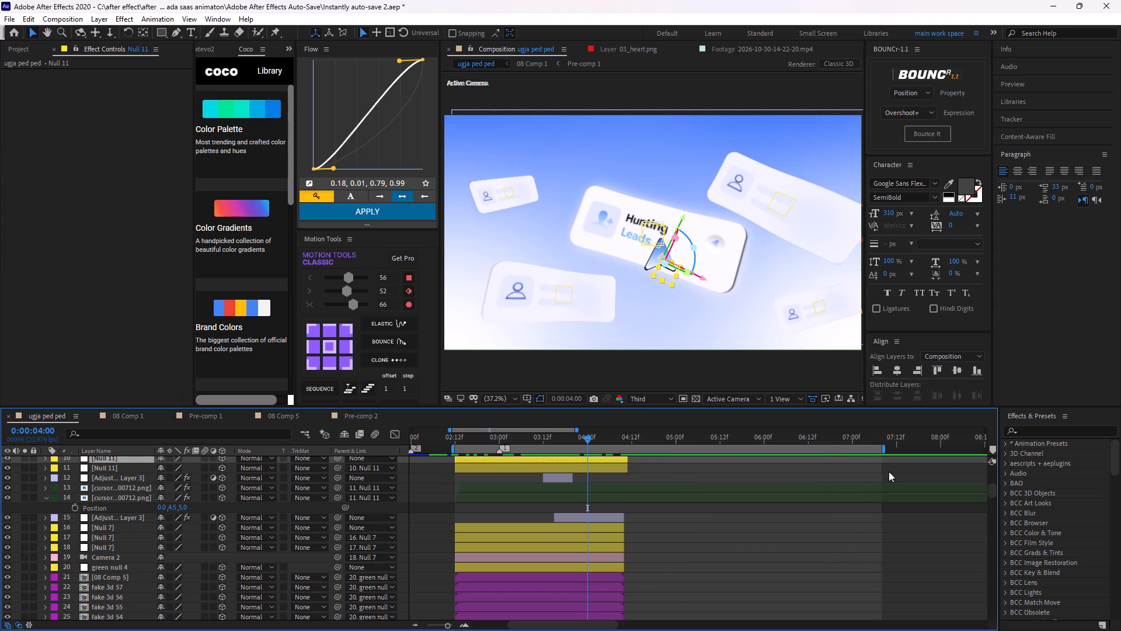
pyautogui.moveTo(882, 450); pyautogui.dragTo(937, 498)
pyautogui.moveTo(937, 498); pyautogui.dragTo(935, 497)
# Collapse the keyframed properties of the Null 11 layer in row 9.
pyautogui.scroll(3, 757, 483)
pyautogui.click(589, 528)
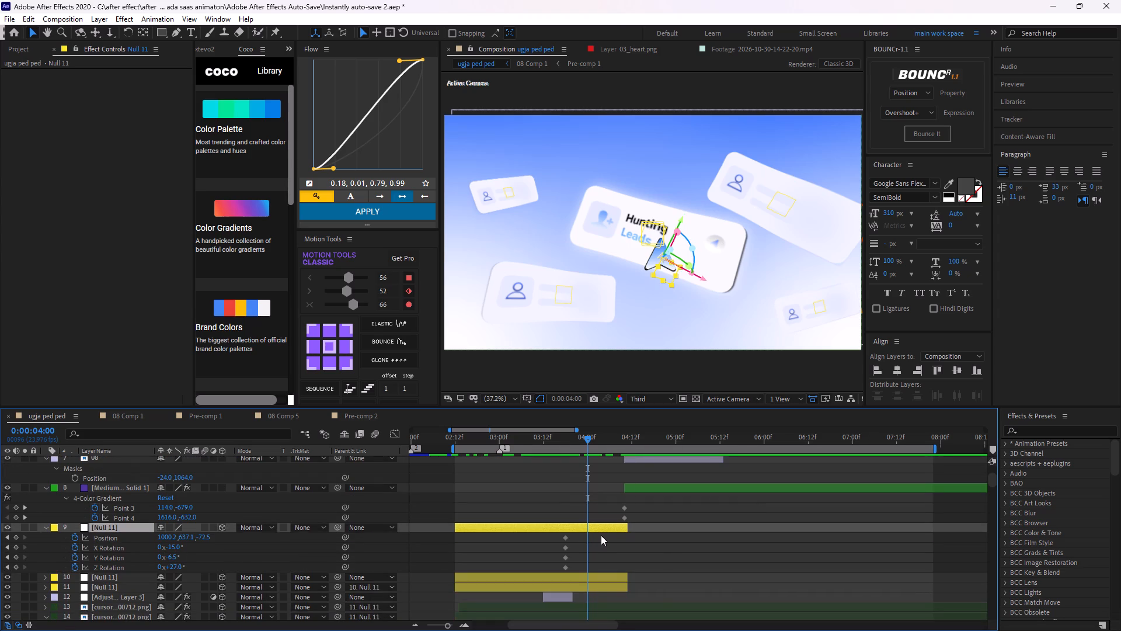
pyautogui.press('u')
# Preview and scrub between about 0:00:04:00 and 0:00:05:13 to examine the change from Hunting Leads to the Writing emails and Chasing replies frames.
pyautogui.press('space')
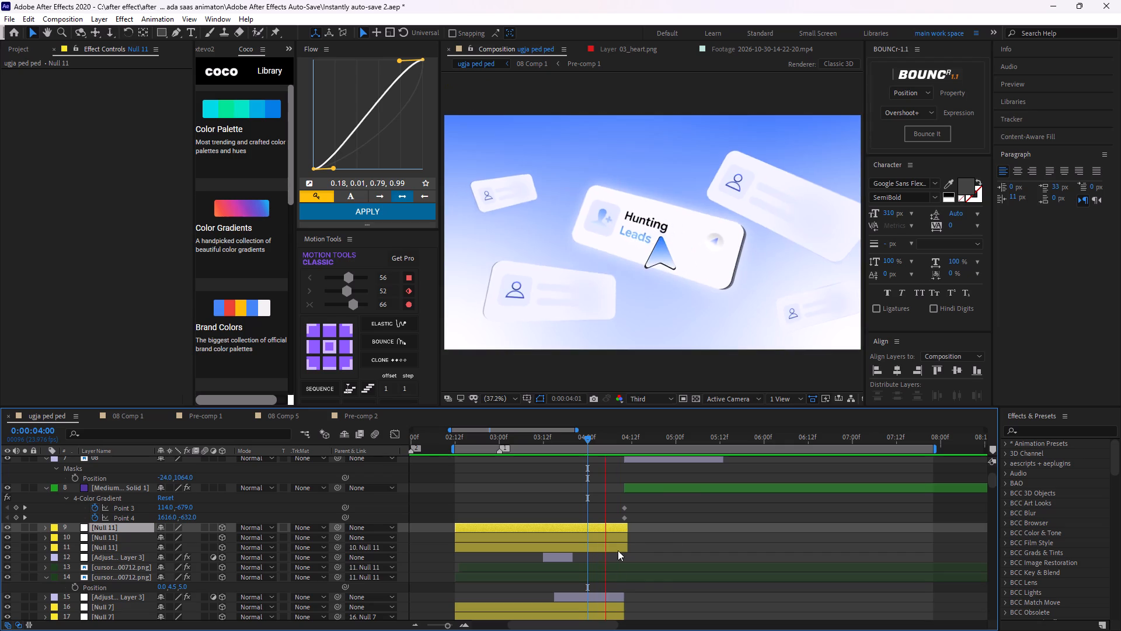
pyautogui.press('space')
pyautogui.moveTo(664, 434); pyautogui.dragTo(580, 444)
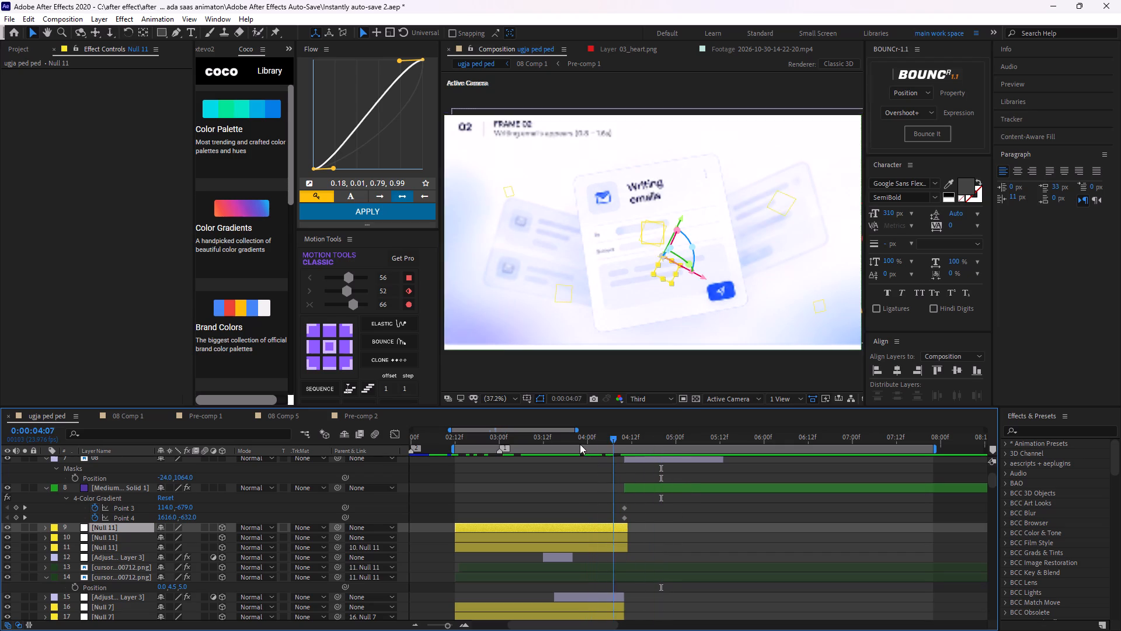
pyautogui.moveTo(580, 444); pyautogui.dragTo(690, 443)
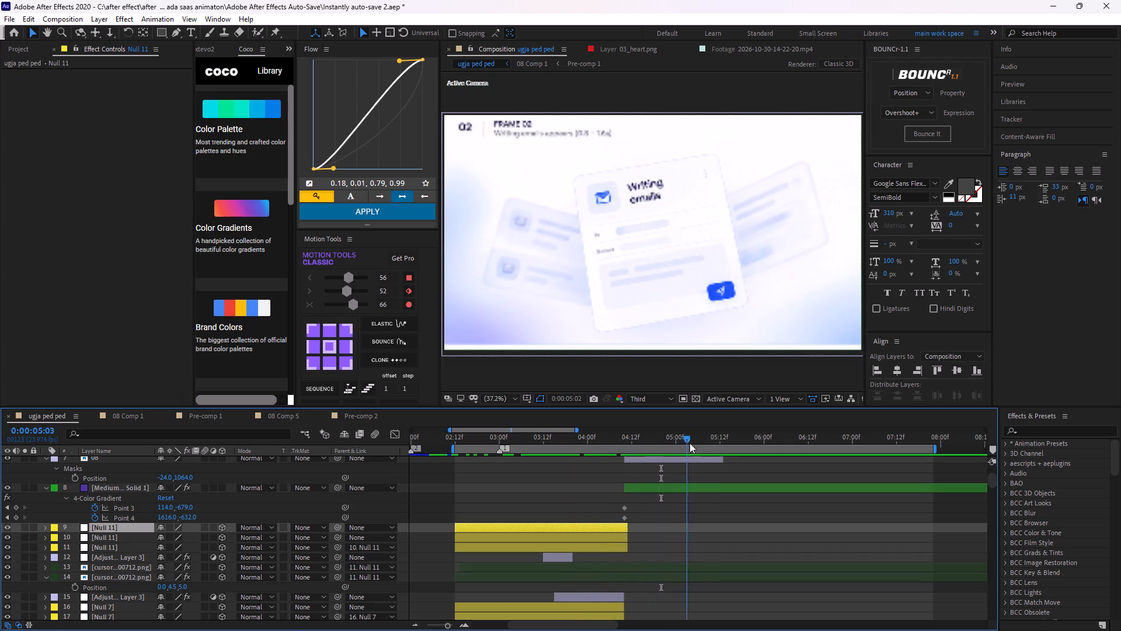
pyautogui.moveTo(690, 443); pyautogui.dragTo(725, 451)
pyautogui.scroll(1, 730, 485)
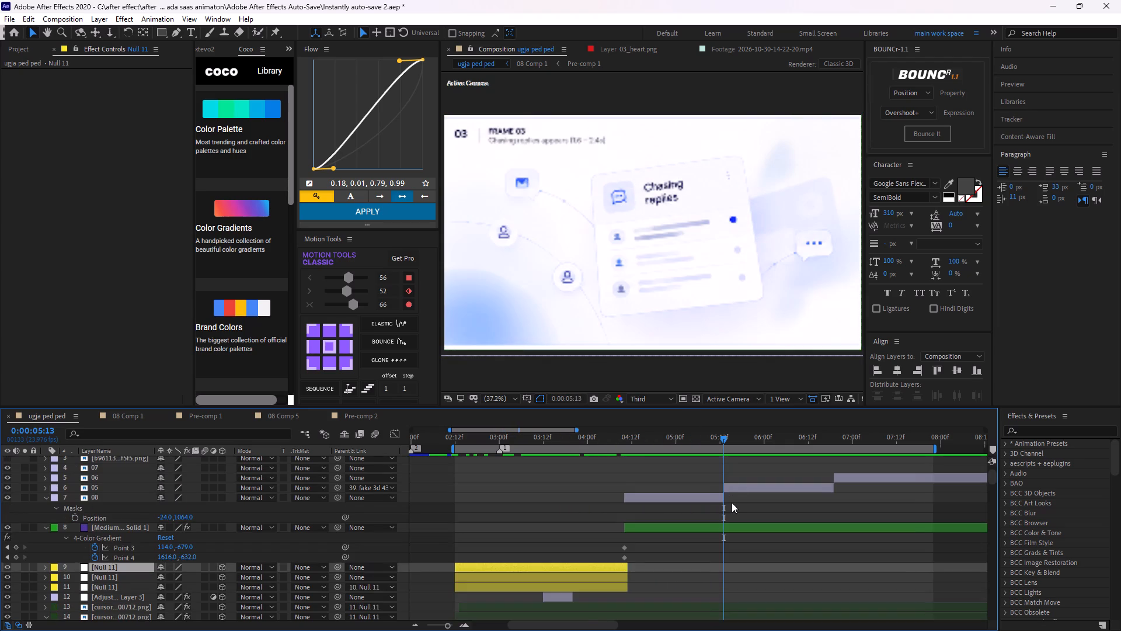
pyautogui.keyDown('alt'); pyautogui.scroll(2, 732, 502); pyautogui.keyUp('alt')
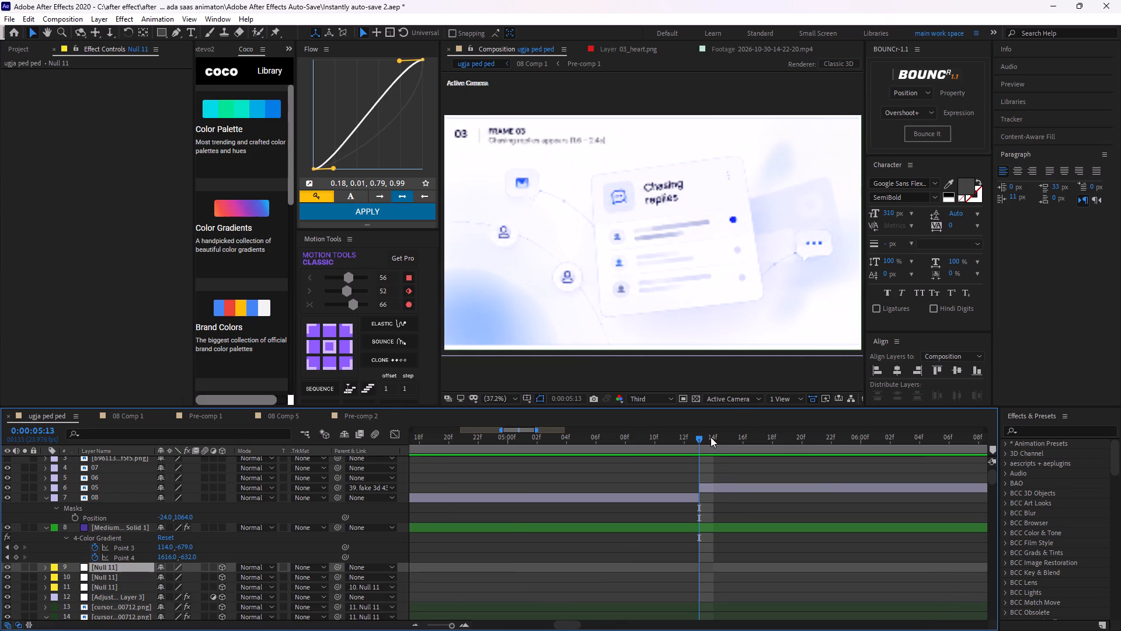
pyautogui.moveTo(694, 438); pyautogui.dragTo(469, 465)
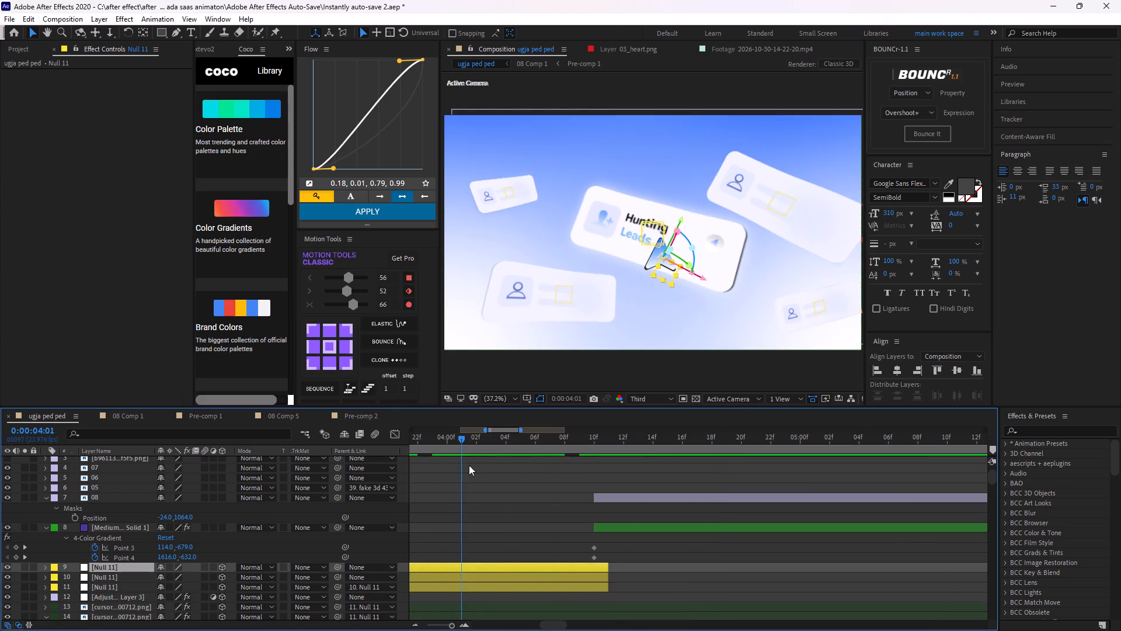
pyautogui.moveTo(469, 465); pyautogui.dragTo(632, 450)
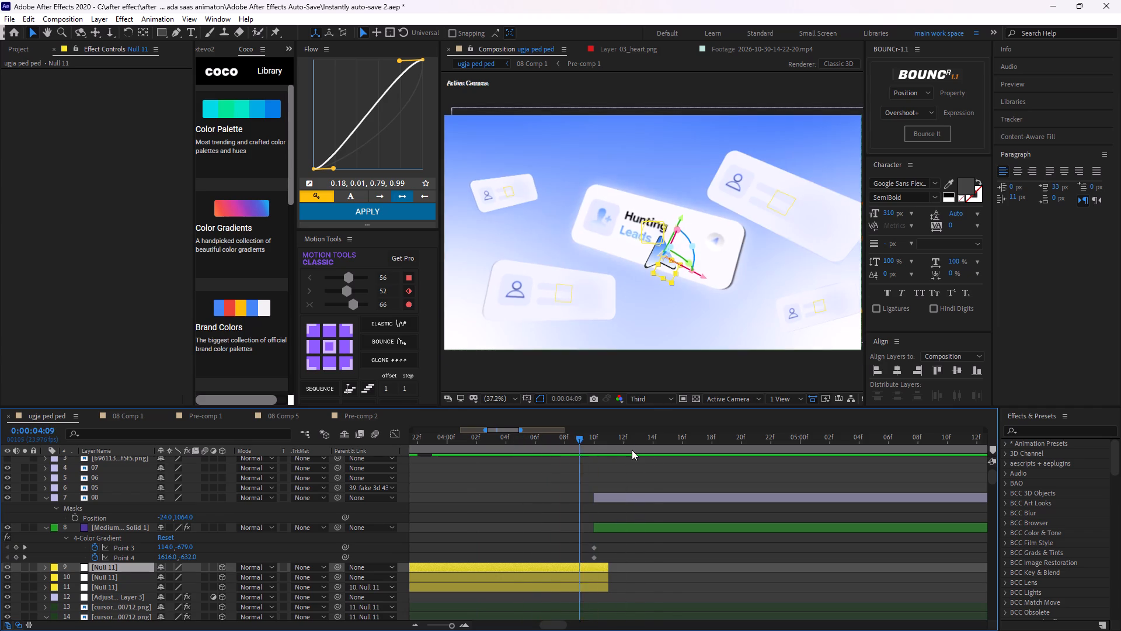
pyautogui.moveTo(632, 450); pyautogui.dragTo(534, 457)
pyautogui.press('space')
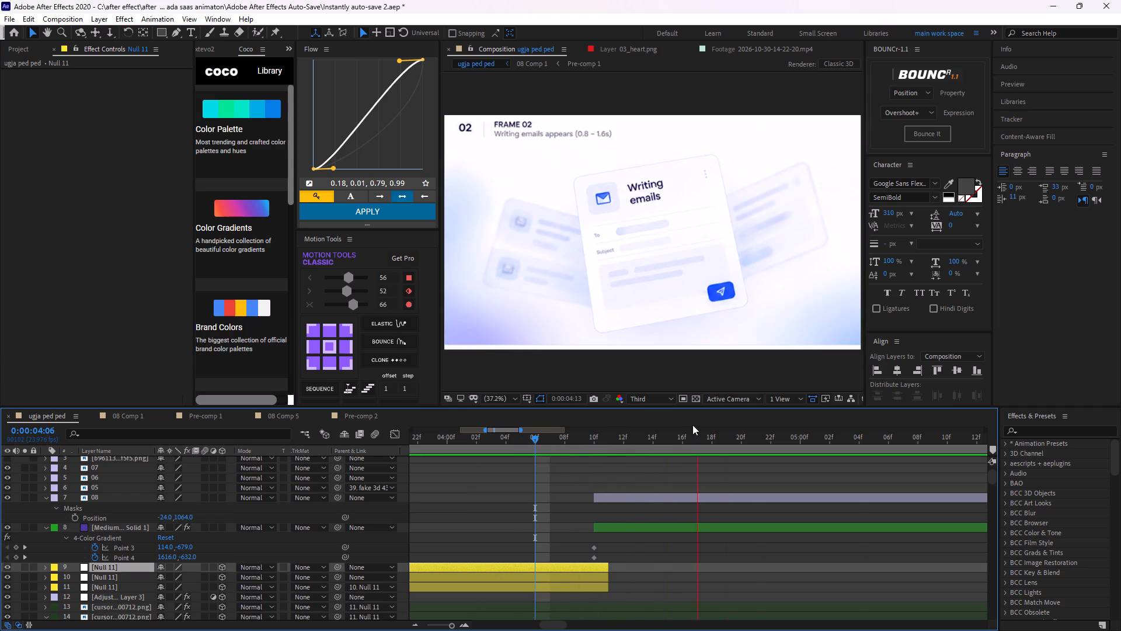
pyautogui.press('space')
pyautogui.moveTo(847, 433); pyautogui.dragTo(827, 446)
# Set the composition preview resolution to Full at 0:00:05:02 on the Writing emails frame.
pyautogui.moveTo(836, 458); pyautogui.dragTo(814, 462, button='middle')
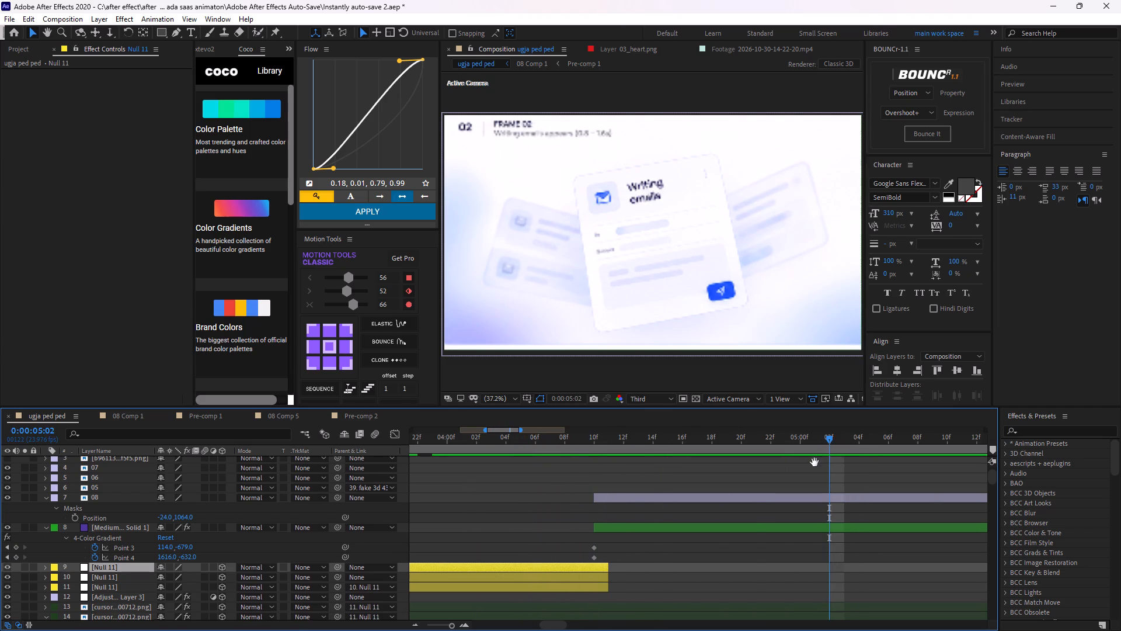
pyautogui.moveTo(814, 462); pyautogui.dragTo(656, 481, button='middle')
pyautogui.click(642, 406)
pyautogui.click(651, 400)
pyautogui.click(652, 427)
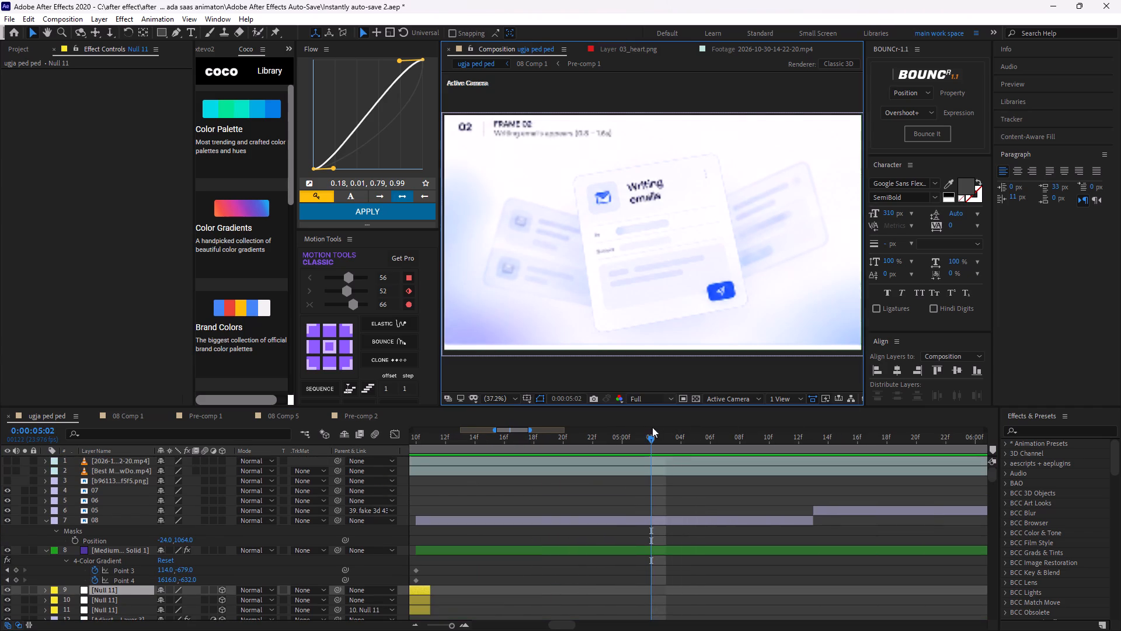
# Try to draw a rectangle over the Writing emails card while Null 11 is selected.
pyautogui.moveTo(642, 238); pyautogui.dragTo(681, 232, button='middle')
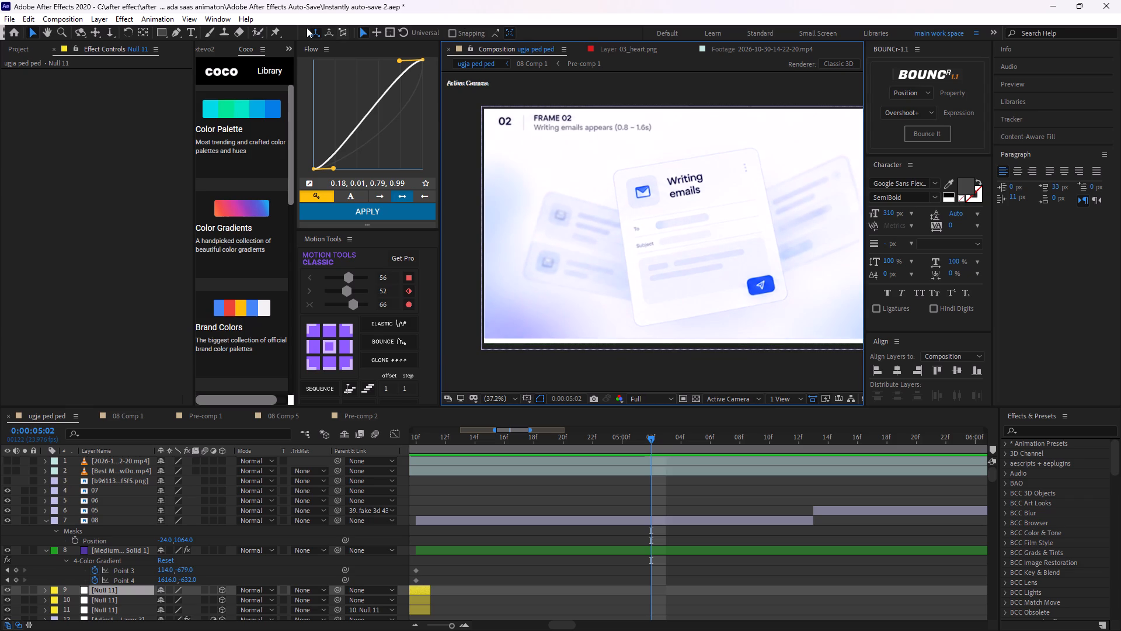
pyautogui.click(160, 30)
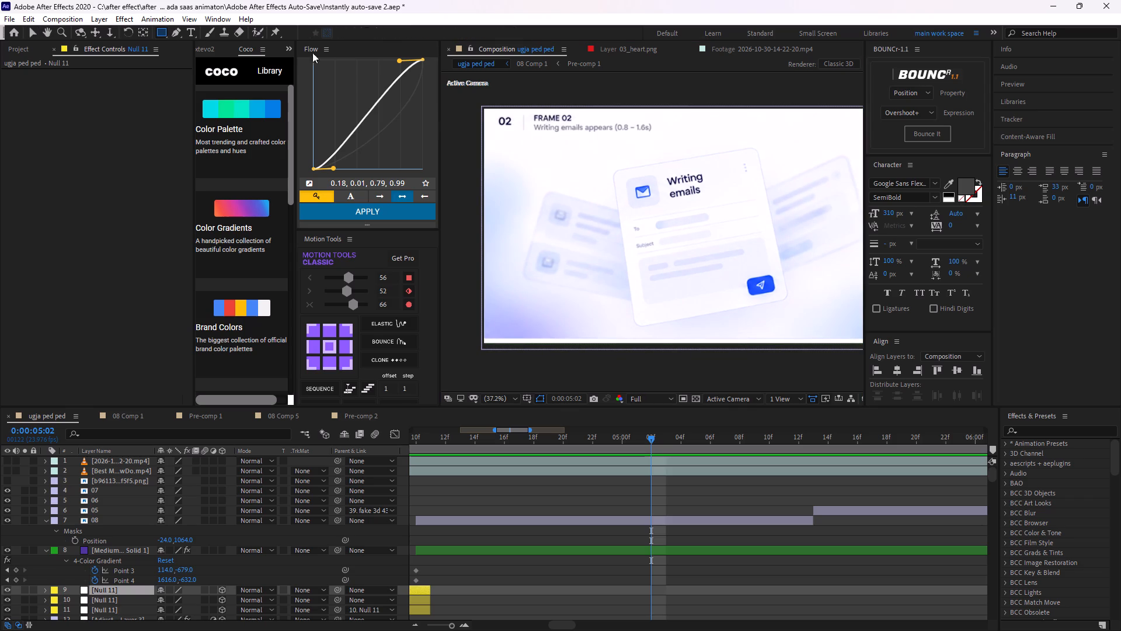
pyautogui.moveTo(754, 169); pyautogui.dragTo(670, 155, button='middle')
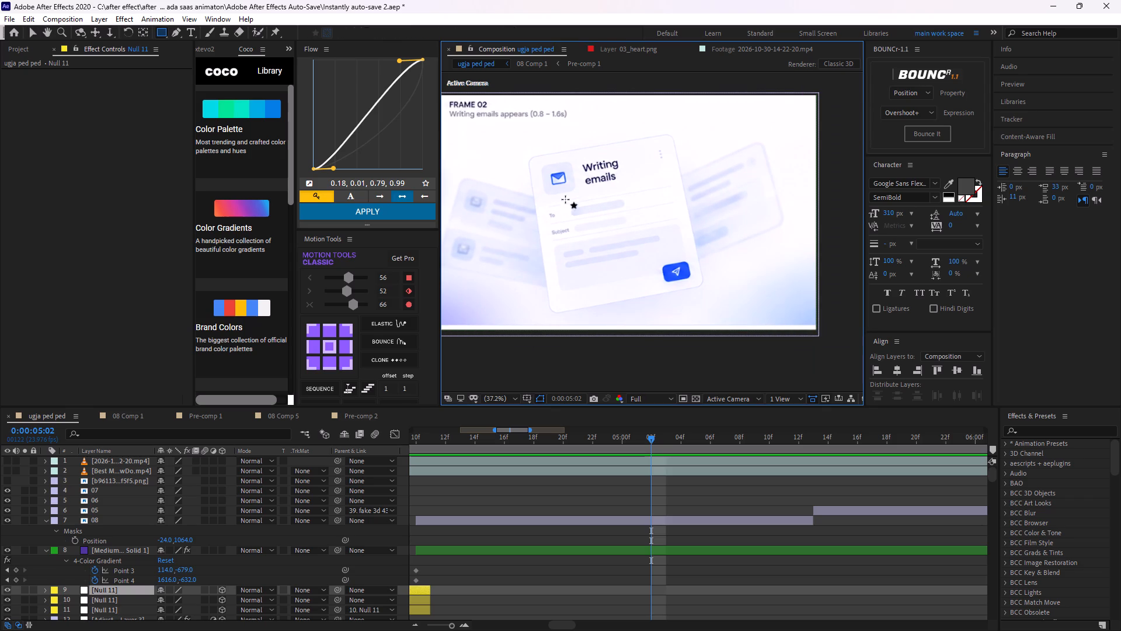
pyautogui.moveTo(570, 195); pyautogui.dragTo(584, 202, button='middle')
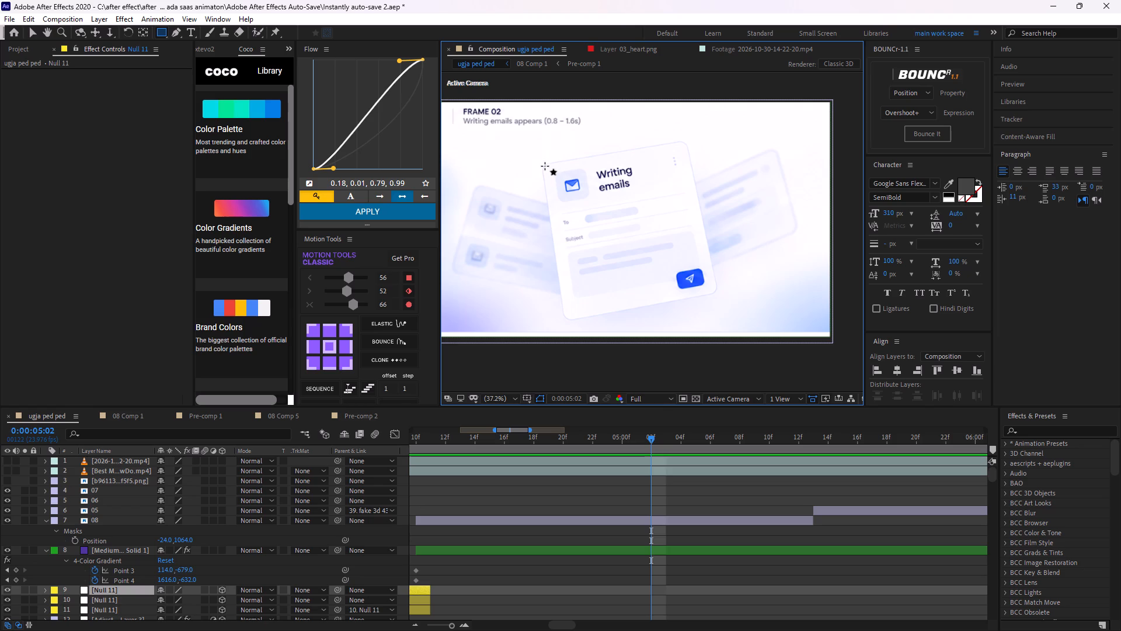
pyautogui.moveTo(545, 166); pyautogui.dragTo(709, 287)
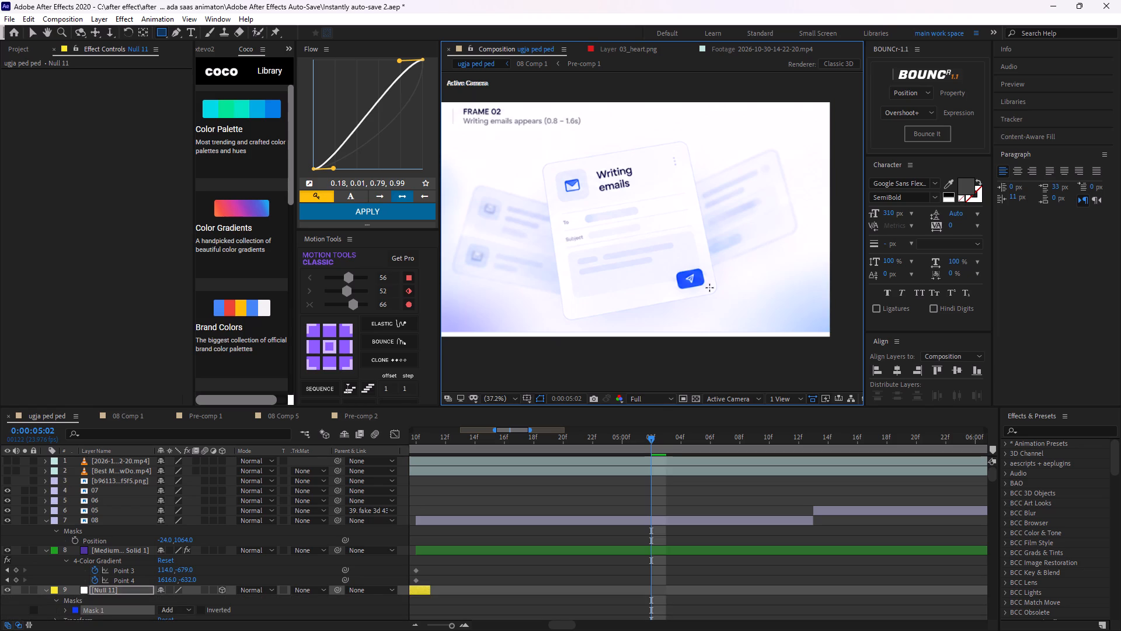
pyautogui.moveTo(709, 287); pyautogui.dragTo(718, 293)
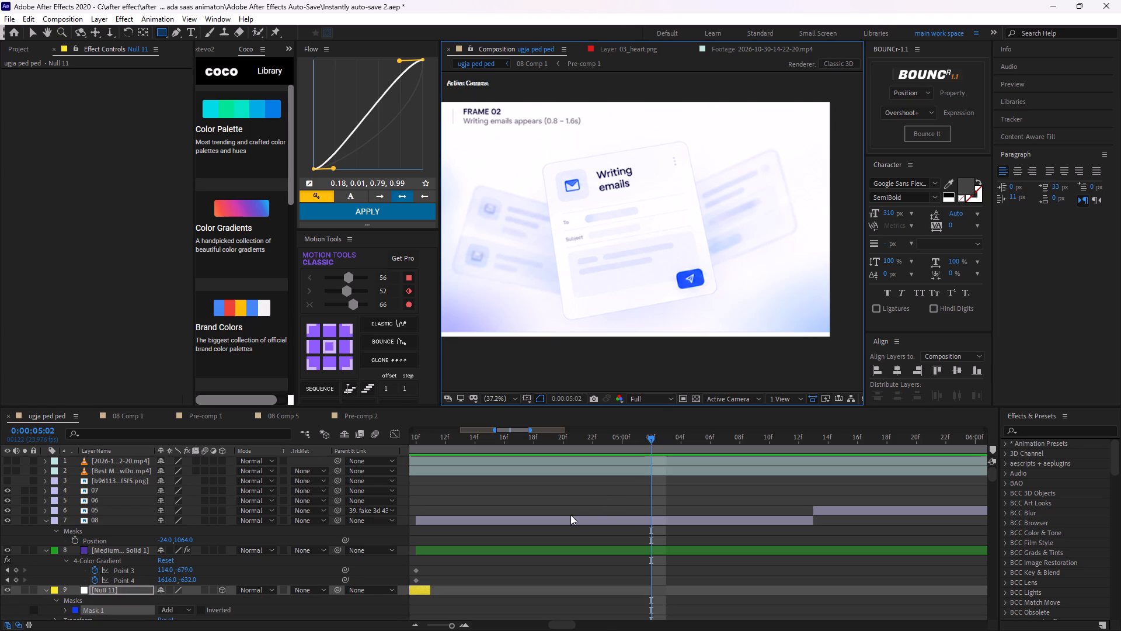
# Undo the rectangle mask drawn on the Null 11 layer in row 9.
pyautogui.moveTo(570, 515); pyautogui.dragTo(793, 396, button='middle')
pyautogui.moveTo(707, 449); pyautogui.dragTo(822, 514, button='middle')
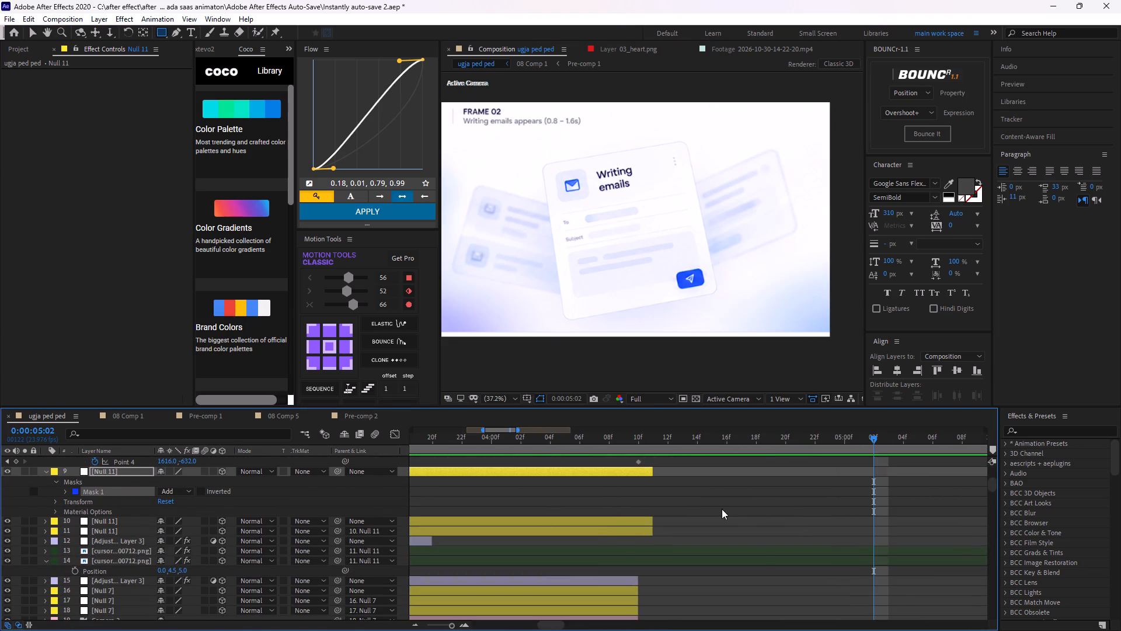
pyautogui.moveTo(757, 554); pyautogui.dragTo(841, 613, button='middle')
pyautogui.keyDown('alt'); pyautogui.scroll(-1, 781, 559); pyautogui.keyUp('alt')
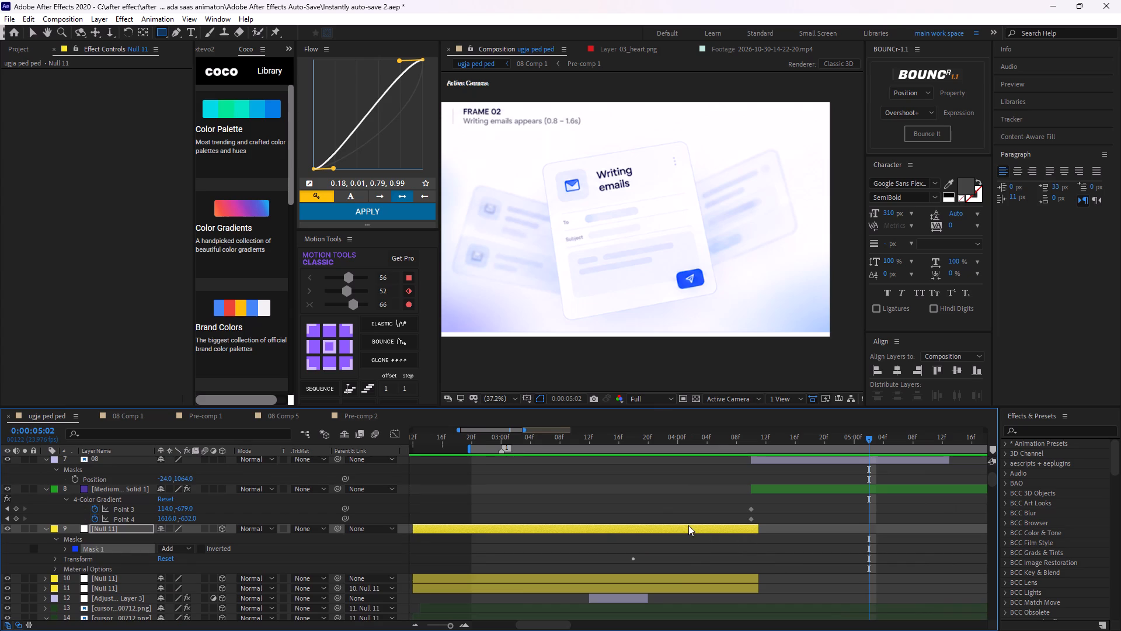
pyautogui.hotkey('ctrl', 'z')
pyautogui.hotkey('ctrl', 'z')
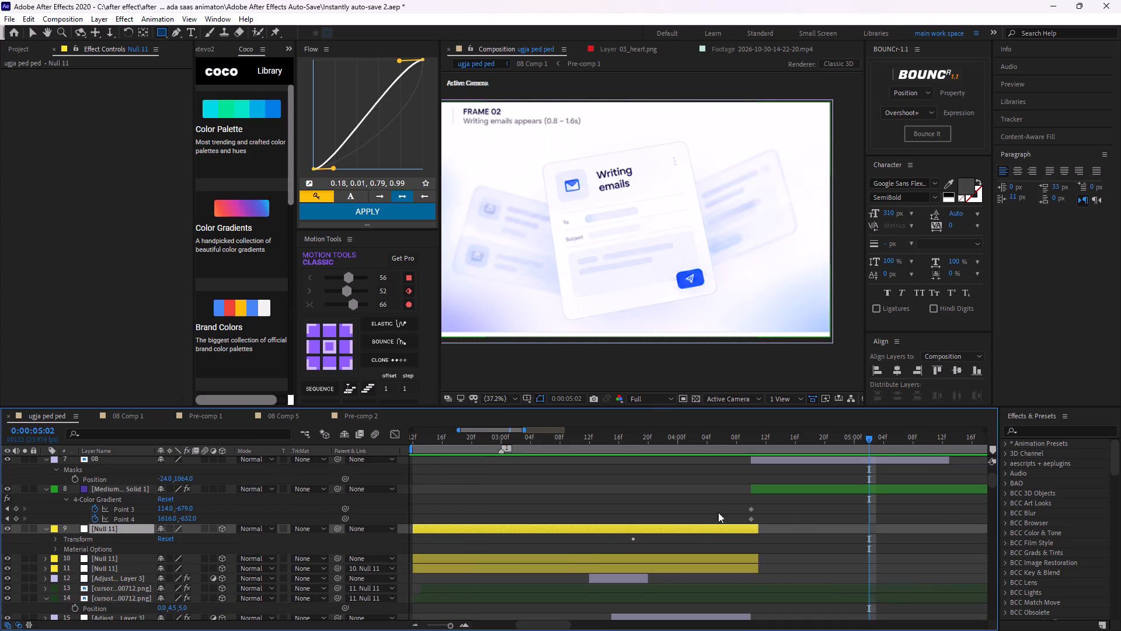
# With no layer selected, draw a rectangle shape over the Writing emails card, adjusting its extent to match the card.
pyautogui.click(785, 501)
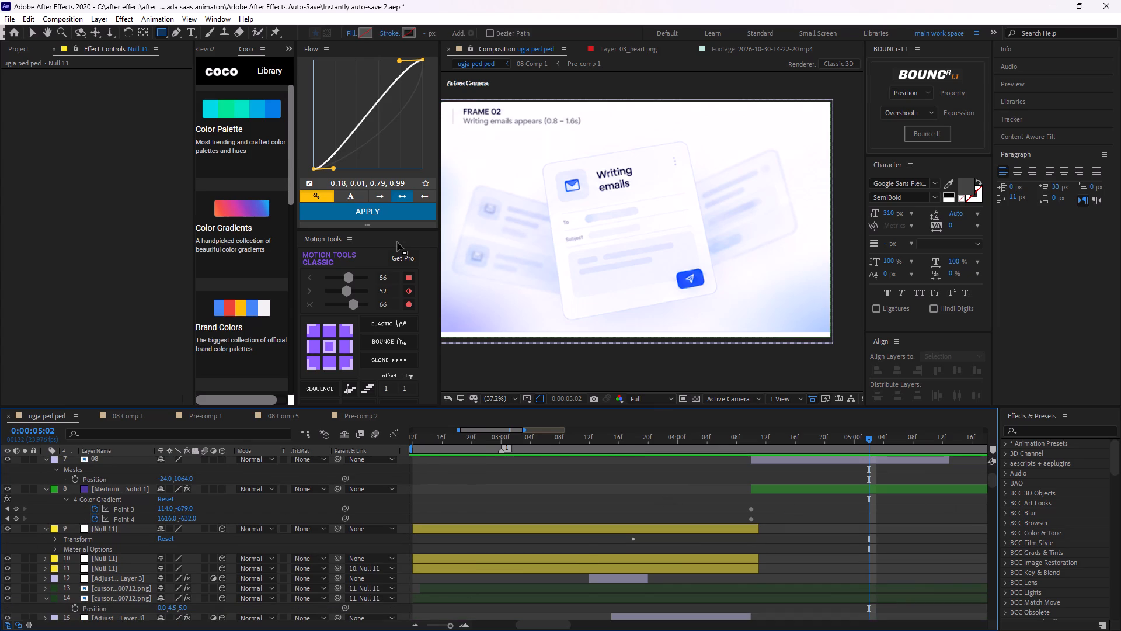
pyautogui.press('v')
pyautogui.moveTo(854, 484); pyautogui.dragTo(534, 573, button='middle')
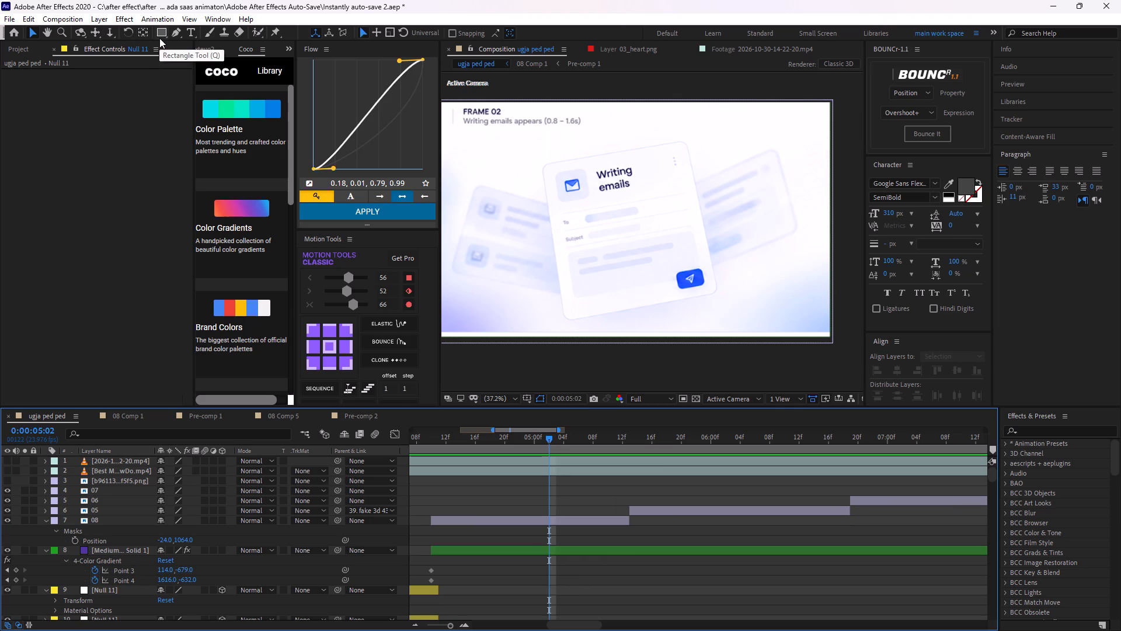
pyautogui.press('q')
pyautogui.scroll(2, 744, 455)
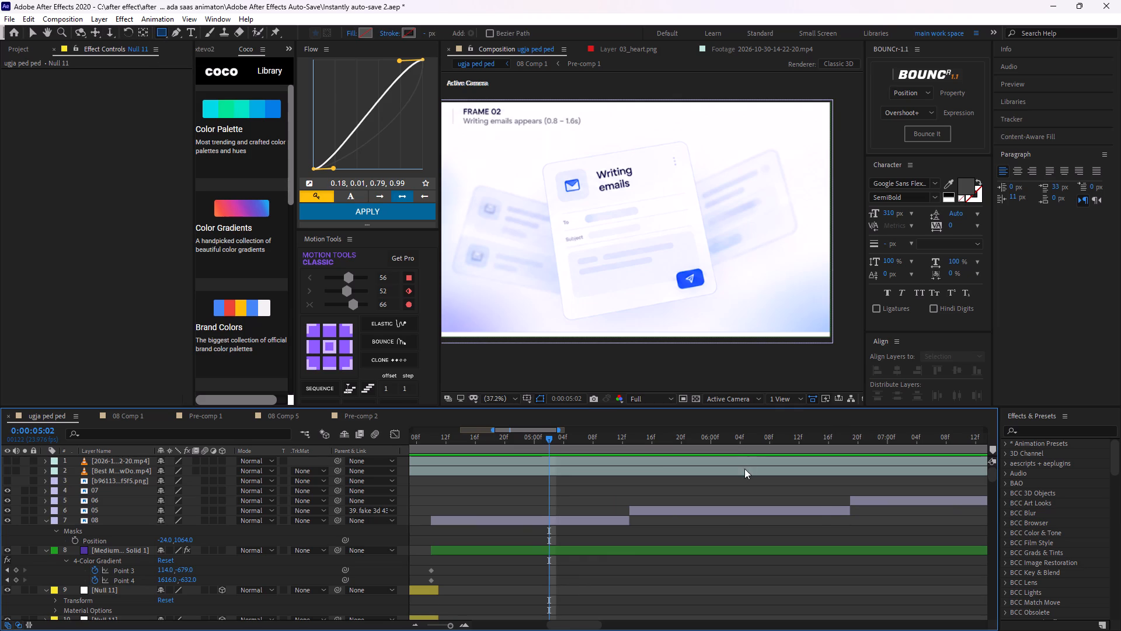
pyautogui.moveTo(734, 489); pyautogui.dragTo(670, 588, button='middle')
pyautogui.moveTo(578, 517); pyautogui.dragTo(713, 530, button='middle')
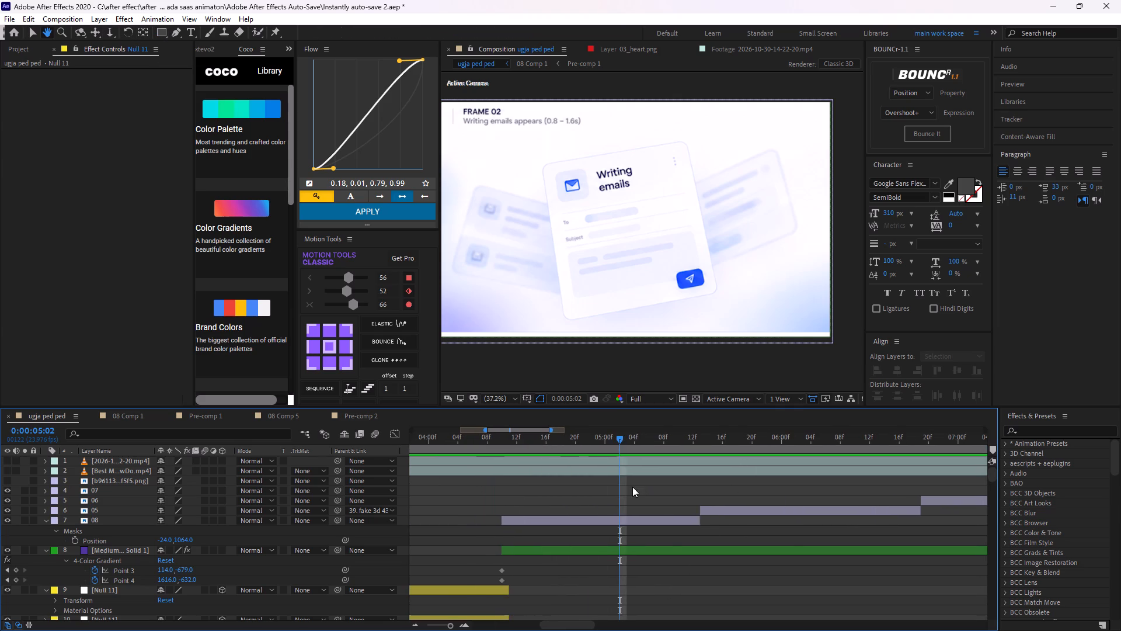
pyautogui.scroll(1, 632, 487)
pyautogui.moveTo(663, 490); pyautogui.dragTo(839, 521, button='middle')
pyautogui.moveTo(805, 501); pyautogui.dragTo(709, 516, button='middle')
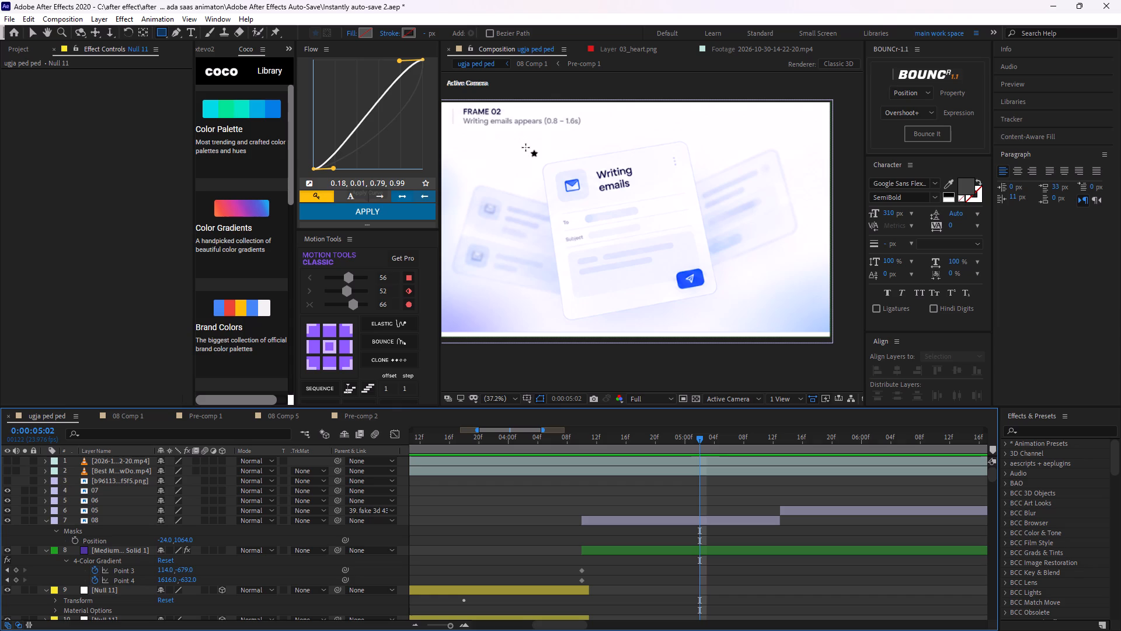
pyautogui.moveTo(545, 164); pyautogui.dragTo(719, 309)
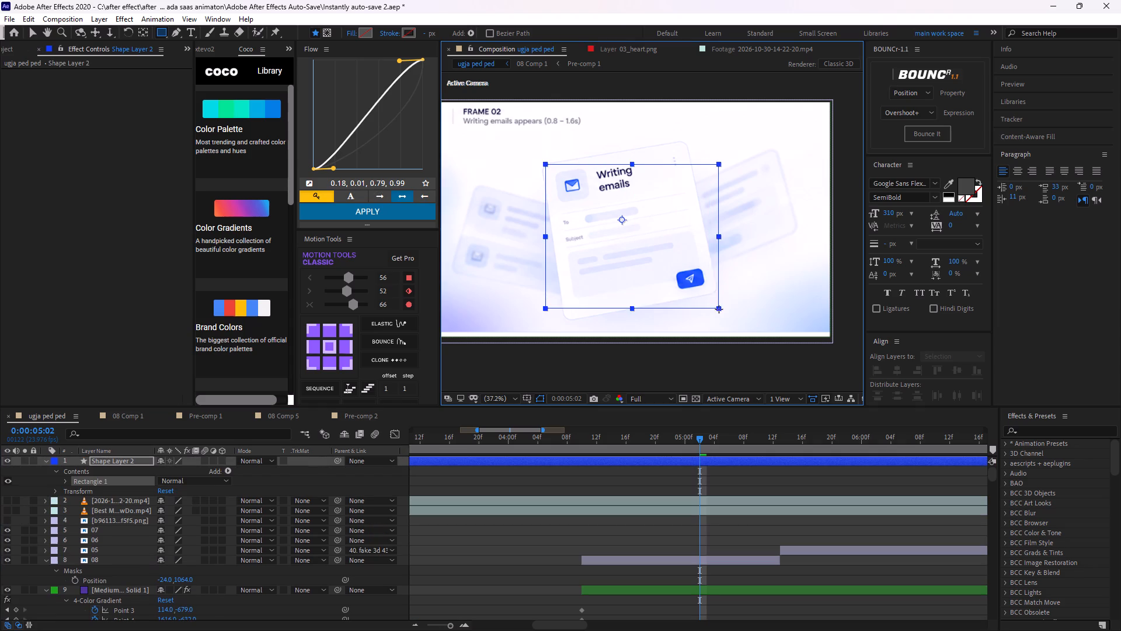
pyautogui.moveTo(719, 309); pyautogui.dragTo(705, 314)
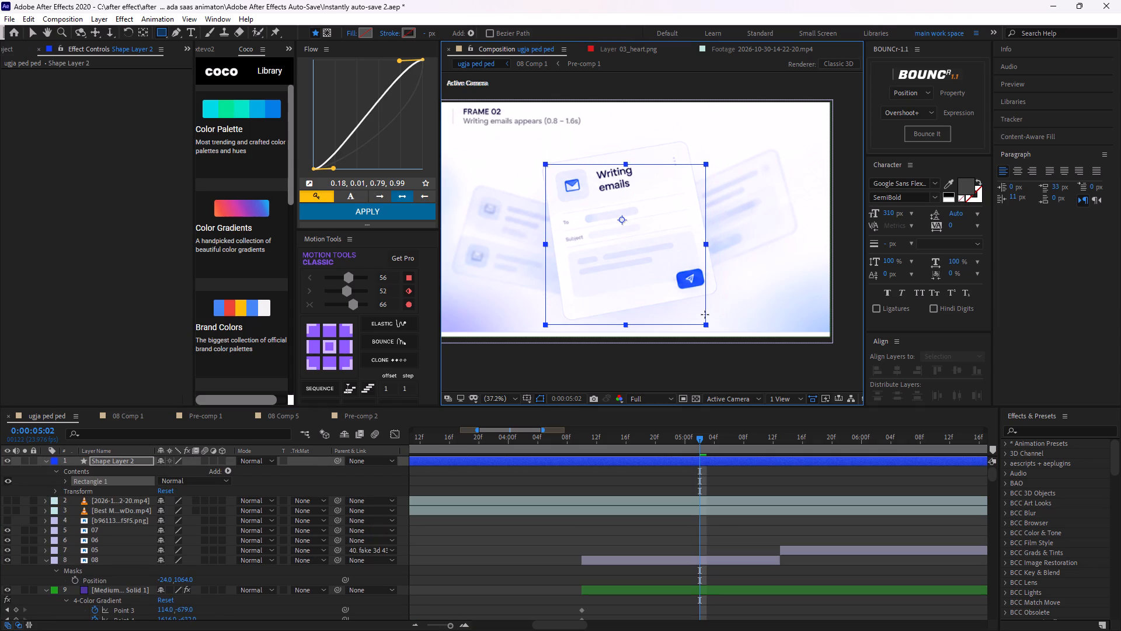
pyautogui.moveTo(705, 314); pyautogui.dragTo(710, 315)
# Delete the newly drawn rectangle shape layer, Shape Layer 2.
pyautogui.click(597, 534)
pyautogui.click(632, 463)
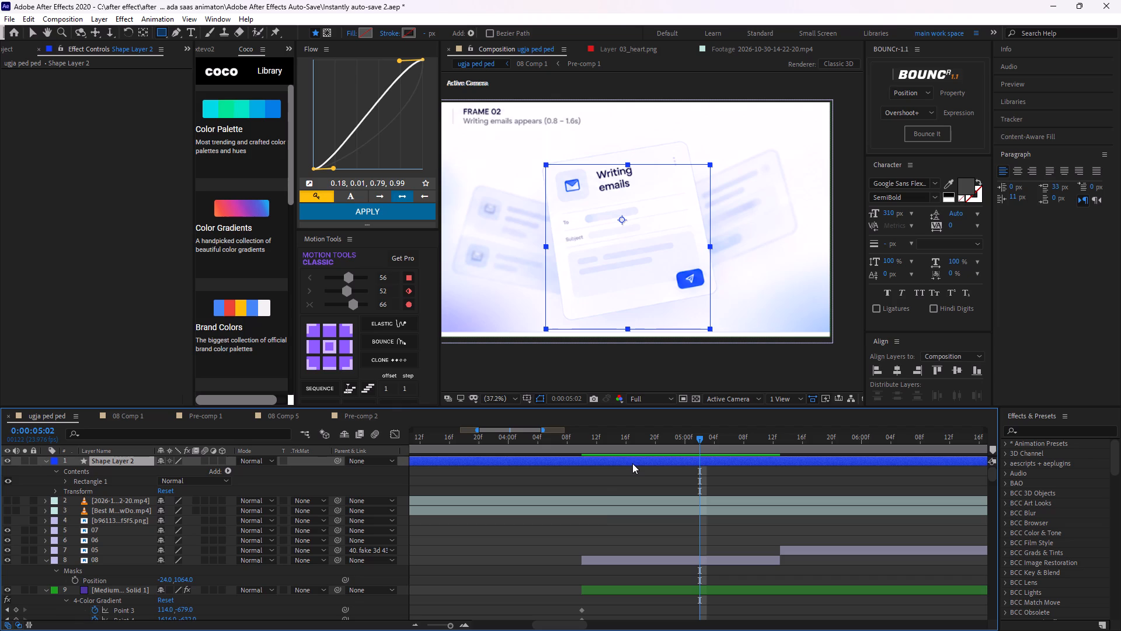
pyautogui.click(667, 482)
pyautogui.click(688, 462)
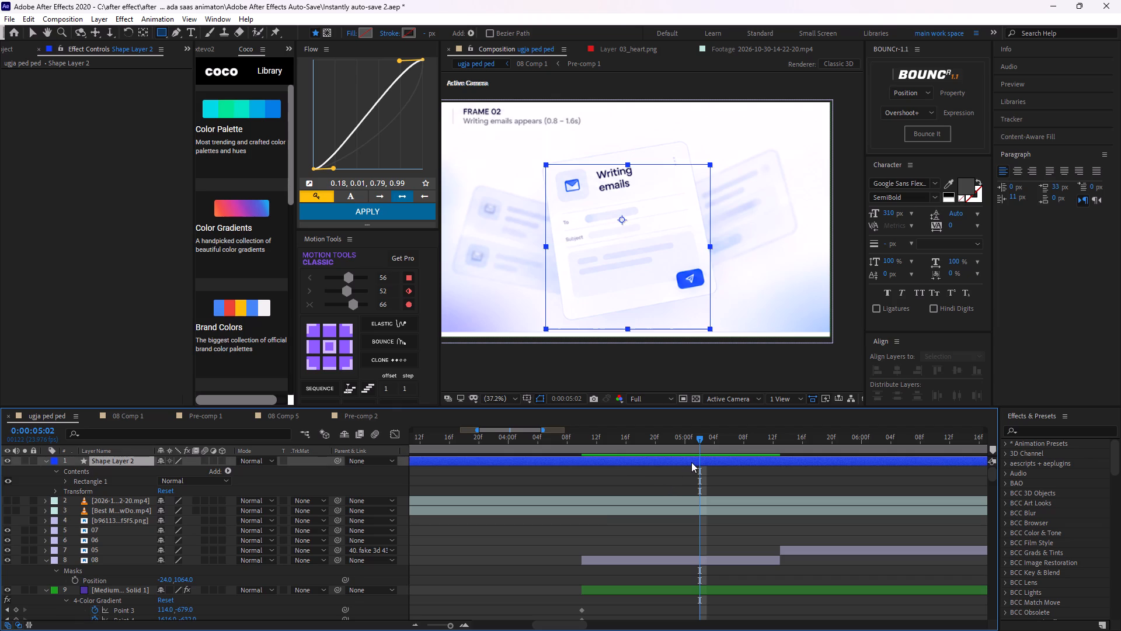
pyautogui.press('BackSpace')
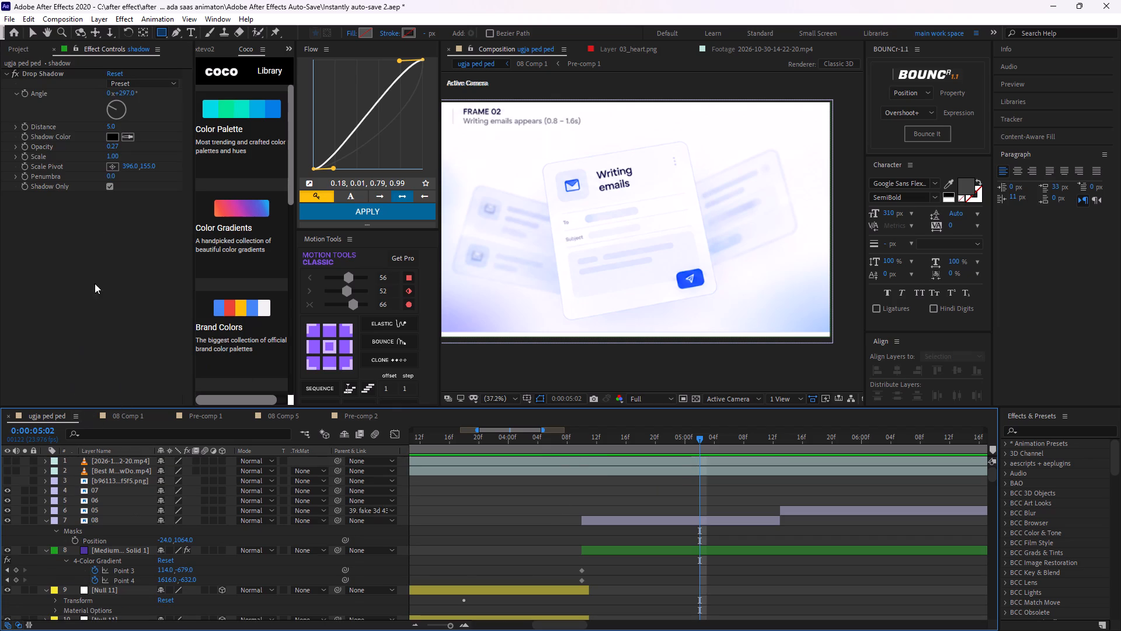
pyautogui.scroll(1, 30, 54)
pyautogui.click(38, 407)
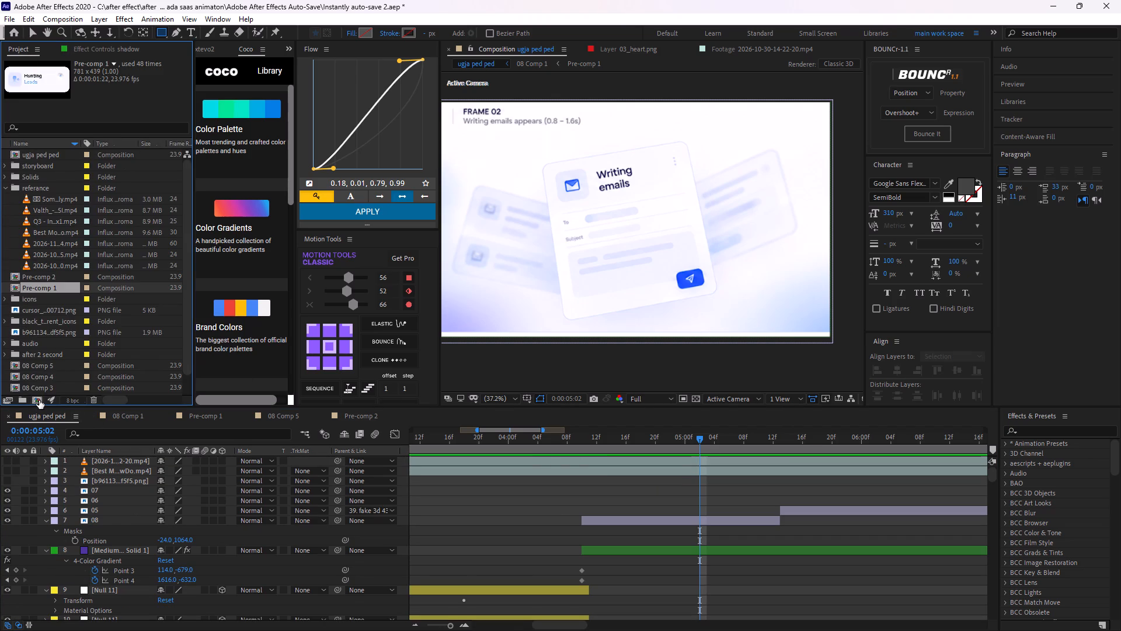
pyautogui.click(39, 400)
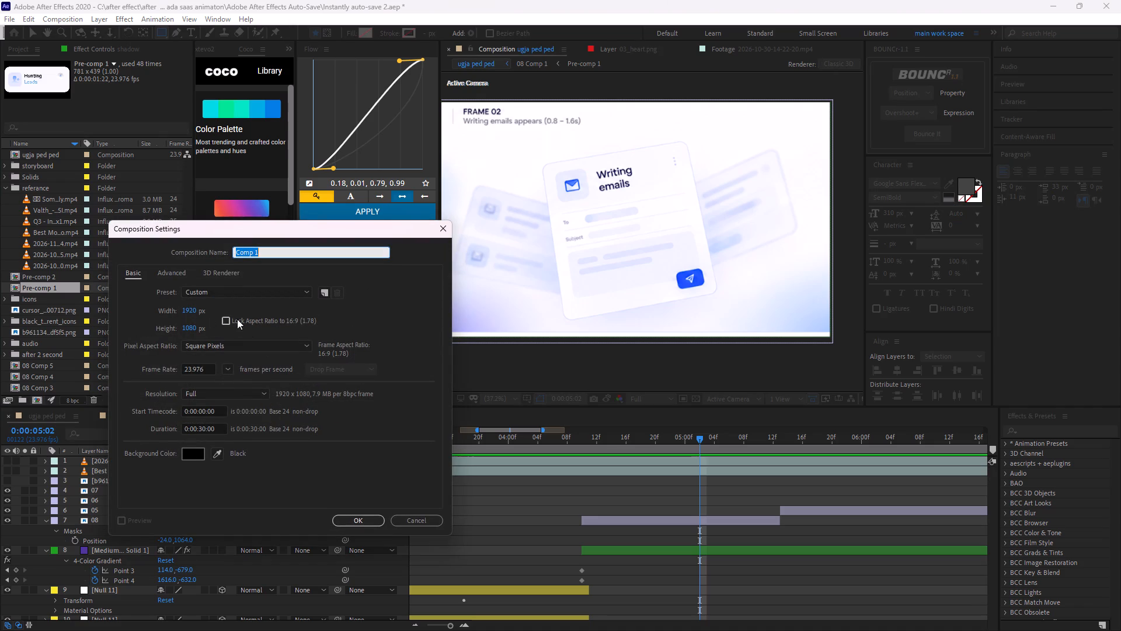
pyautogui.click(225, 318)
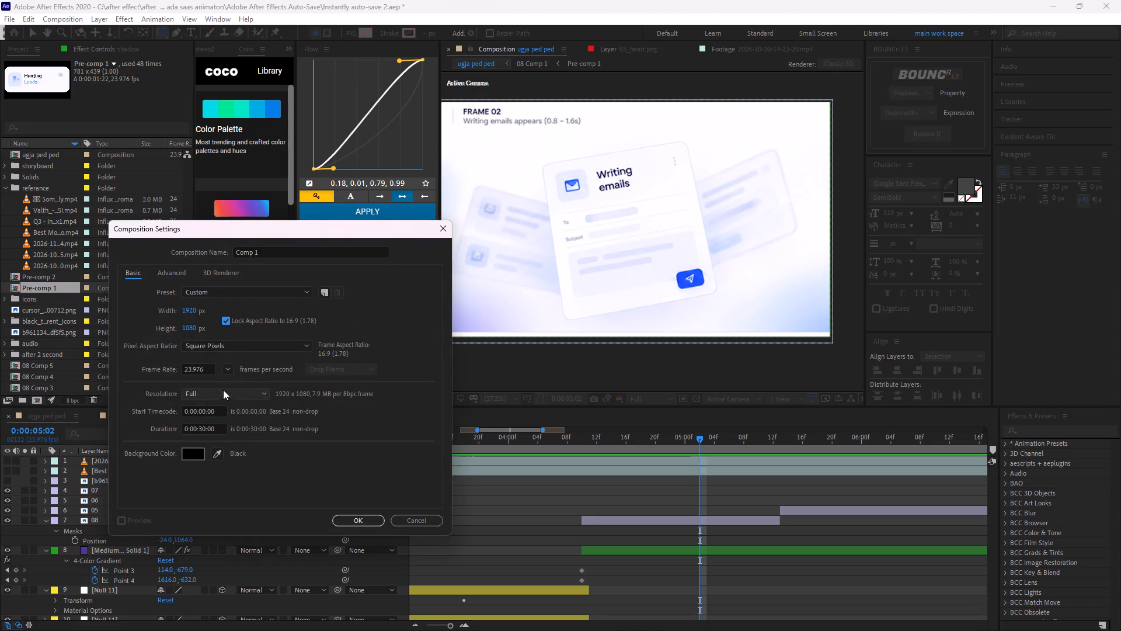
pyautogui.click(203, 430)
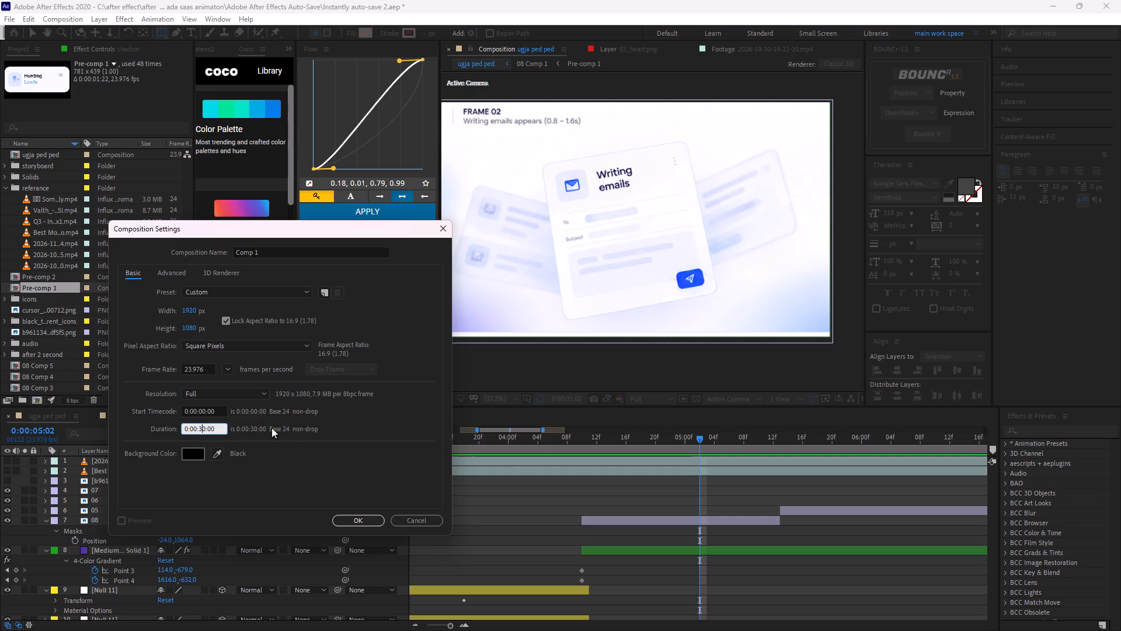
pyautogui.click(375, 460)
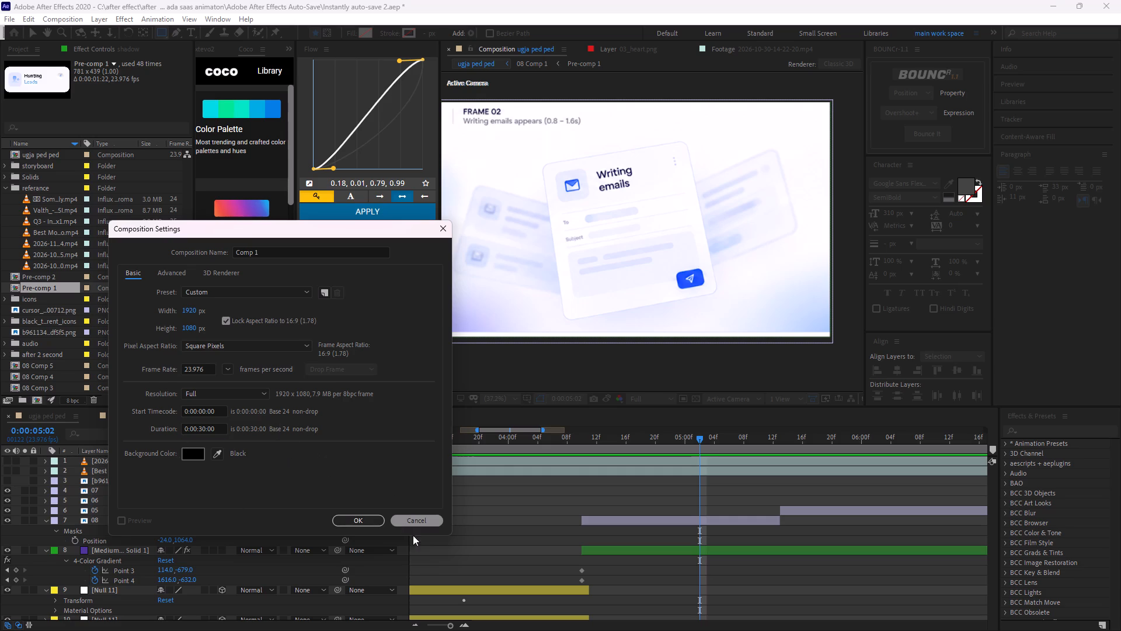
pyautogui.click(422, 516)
# Look through the layer stack of the ugja ped ped composition, from the reference frames to the fake 3d layers.
pyautogui.scroll(-7, 549, 542)
pyautogui.scroll(1, 586, 527)
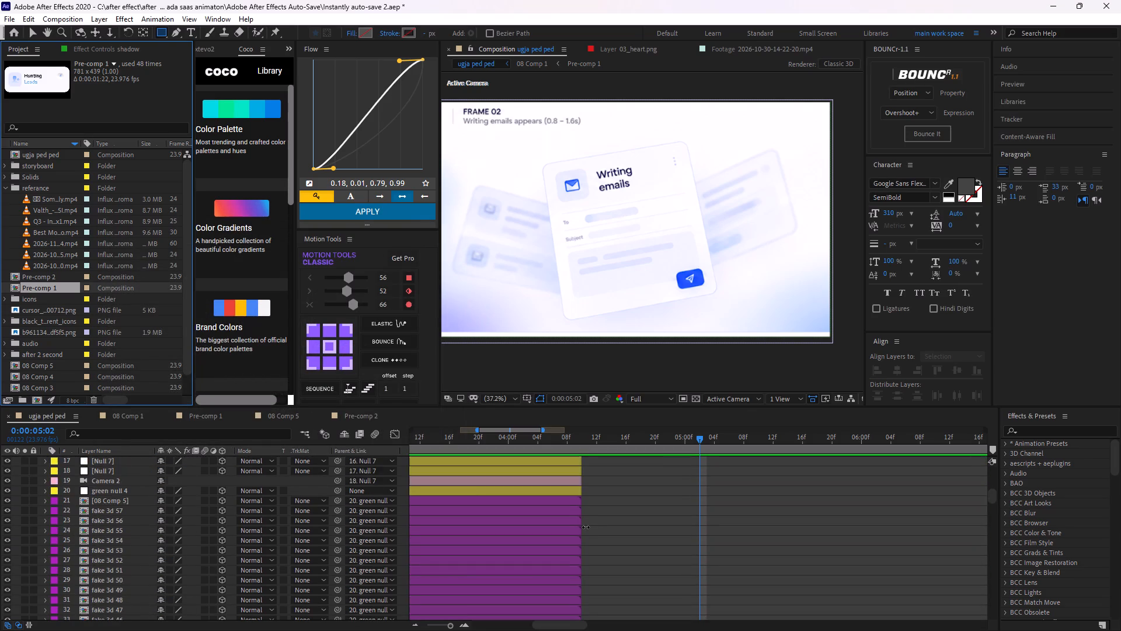
pyautogui.scroll(-2, 586, 527)
pyautogui.scroll(4, 586, 527)
pyautogui.scroll(-1, 604, 515)
pyautogui.scroll(2, 604, 515)
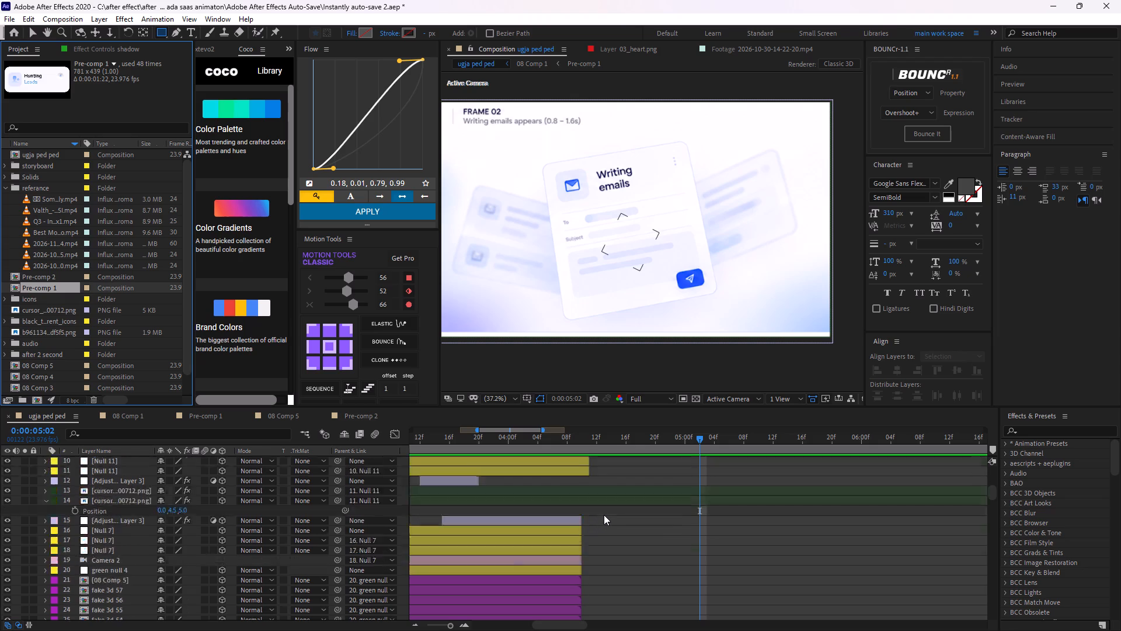
pyautogui.scroll(1, 604, 515)
pyautogui.scroll(2, 709, 533)
pyautogui.scroll(1, 669, 501)
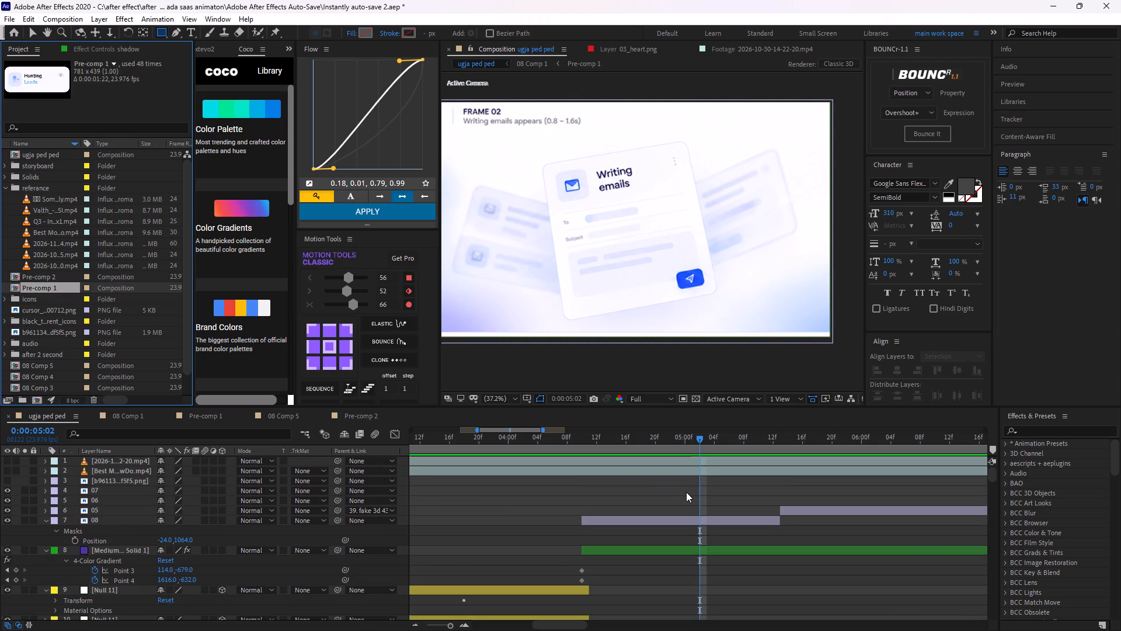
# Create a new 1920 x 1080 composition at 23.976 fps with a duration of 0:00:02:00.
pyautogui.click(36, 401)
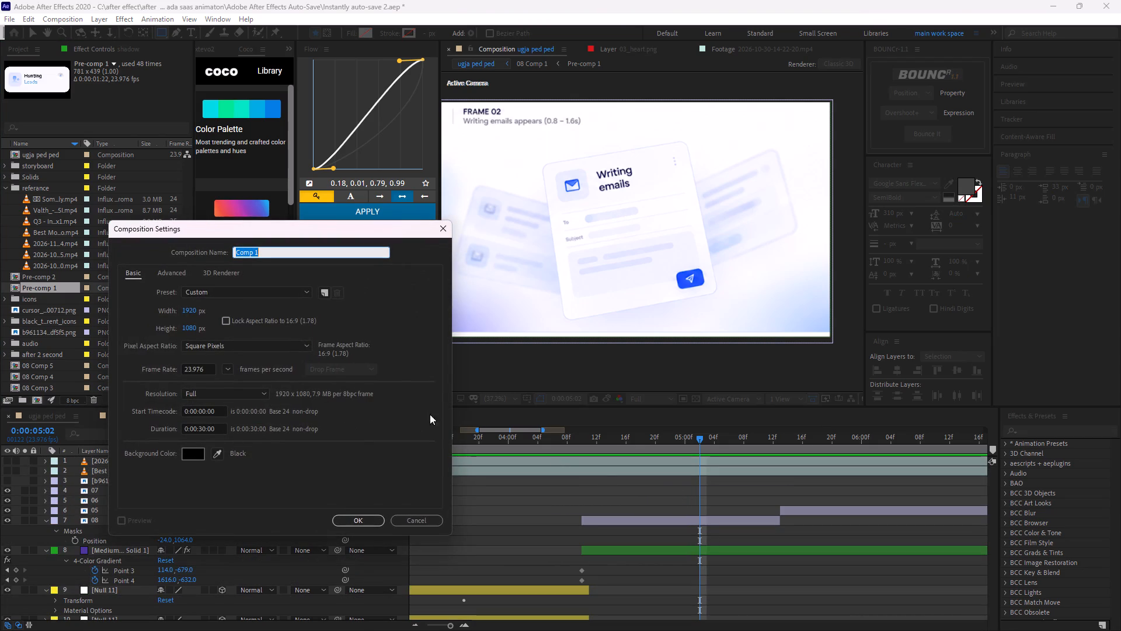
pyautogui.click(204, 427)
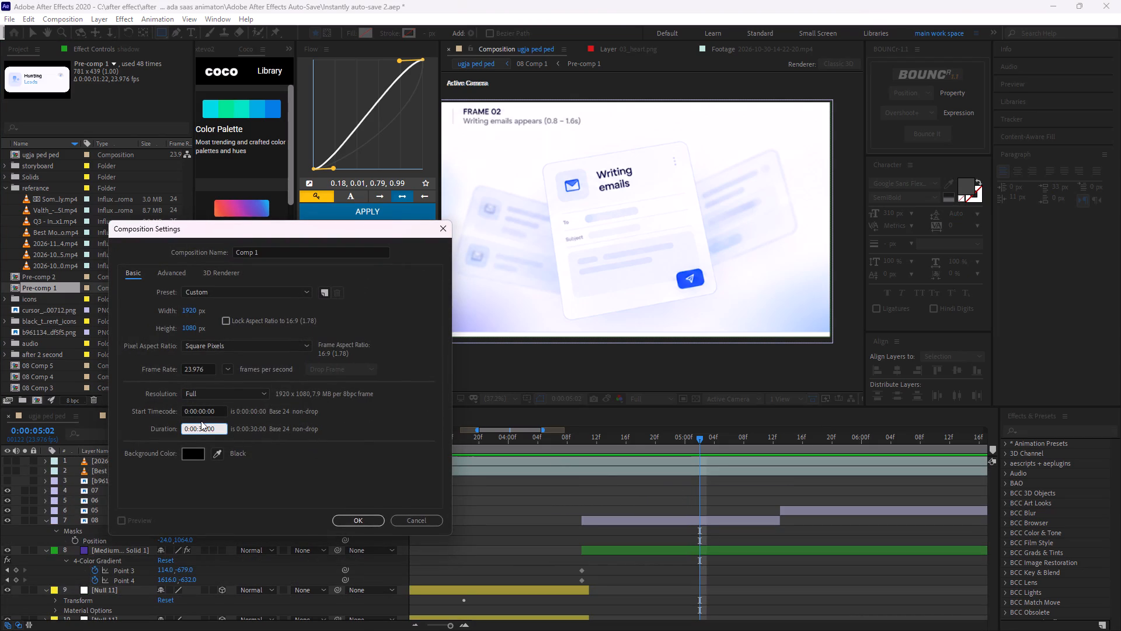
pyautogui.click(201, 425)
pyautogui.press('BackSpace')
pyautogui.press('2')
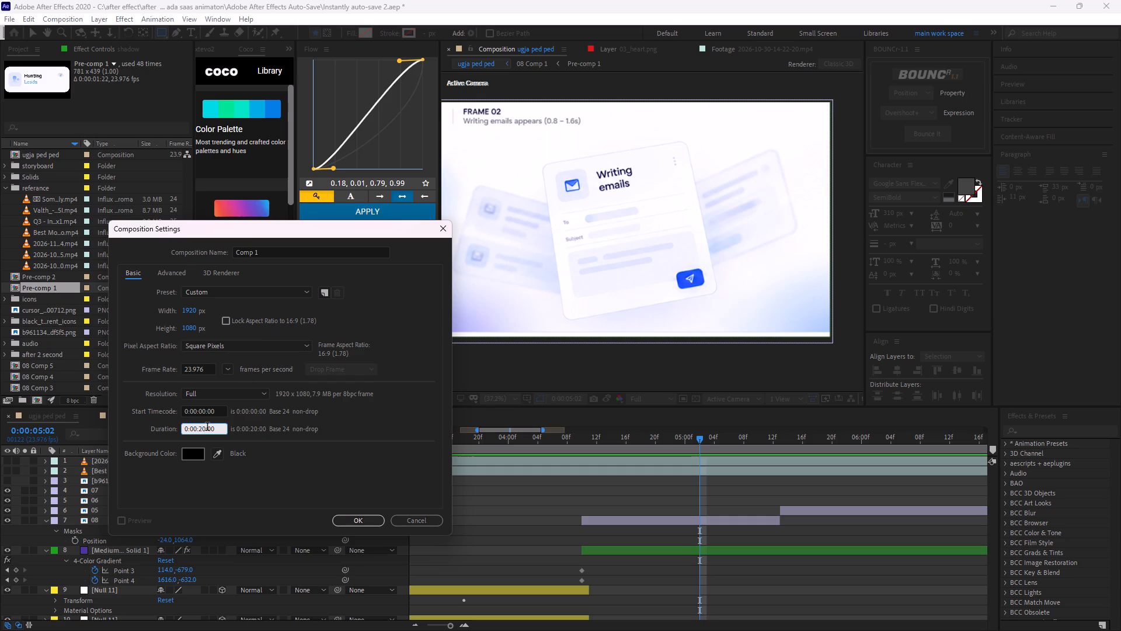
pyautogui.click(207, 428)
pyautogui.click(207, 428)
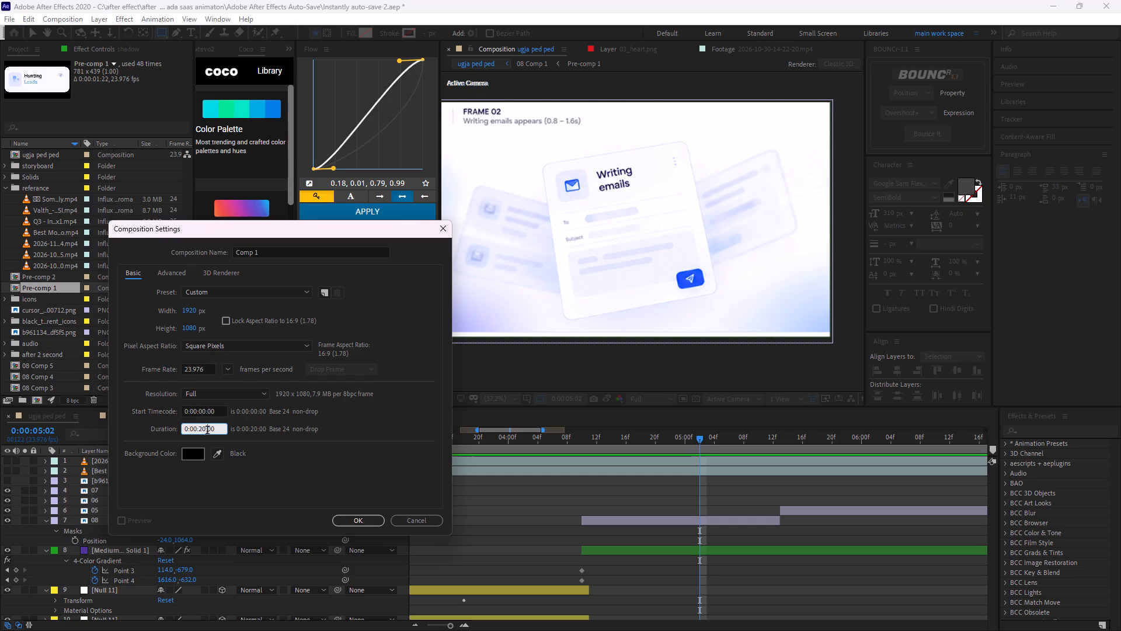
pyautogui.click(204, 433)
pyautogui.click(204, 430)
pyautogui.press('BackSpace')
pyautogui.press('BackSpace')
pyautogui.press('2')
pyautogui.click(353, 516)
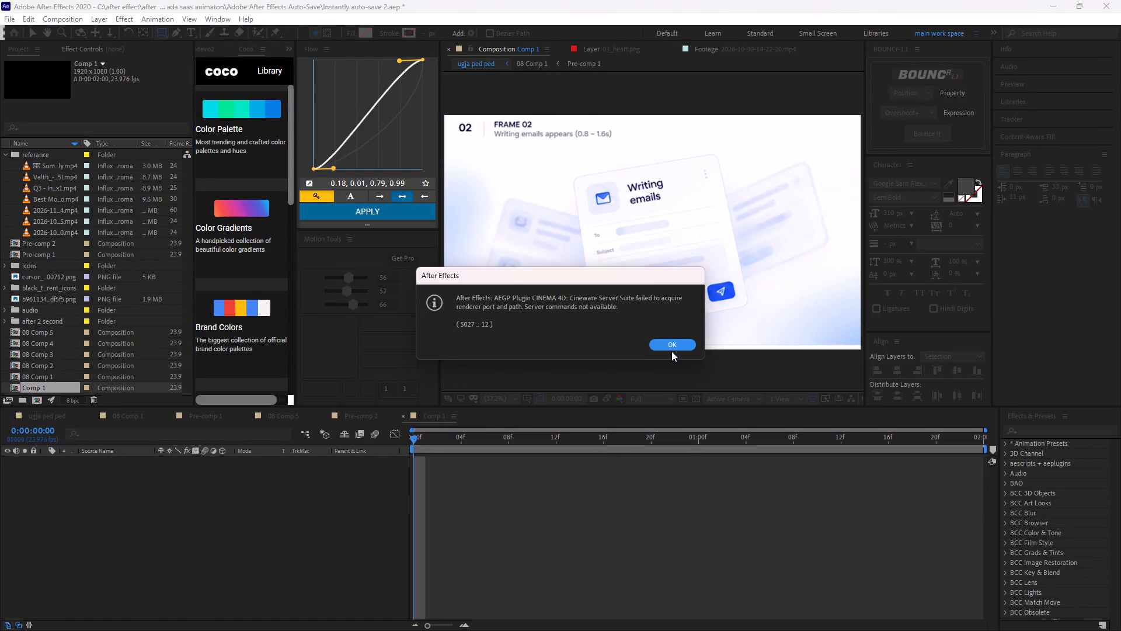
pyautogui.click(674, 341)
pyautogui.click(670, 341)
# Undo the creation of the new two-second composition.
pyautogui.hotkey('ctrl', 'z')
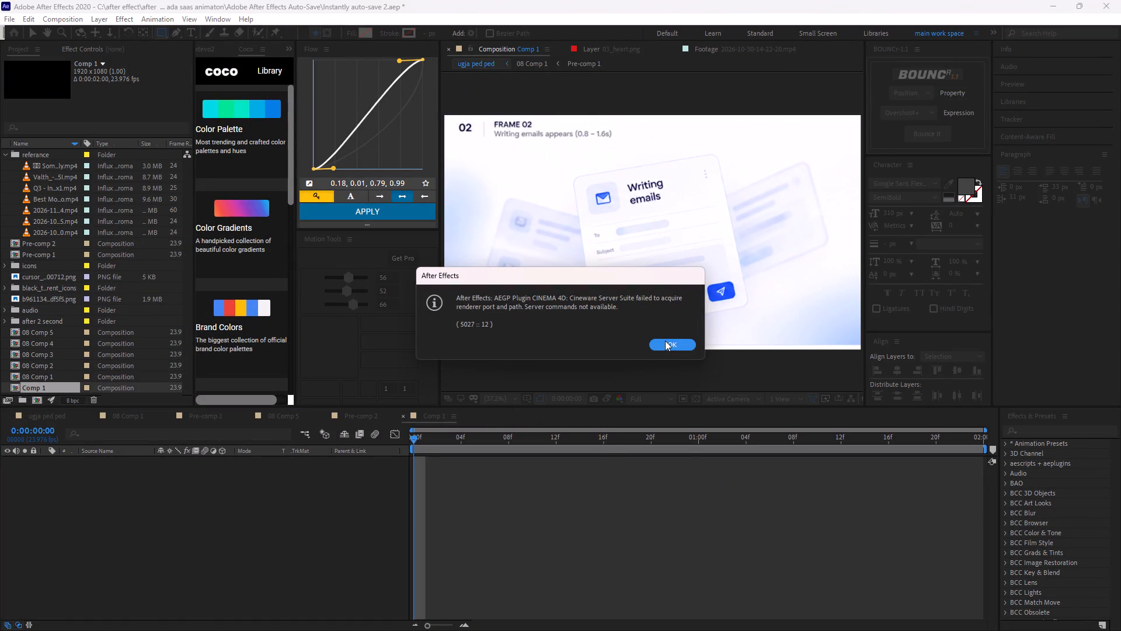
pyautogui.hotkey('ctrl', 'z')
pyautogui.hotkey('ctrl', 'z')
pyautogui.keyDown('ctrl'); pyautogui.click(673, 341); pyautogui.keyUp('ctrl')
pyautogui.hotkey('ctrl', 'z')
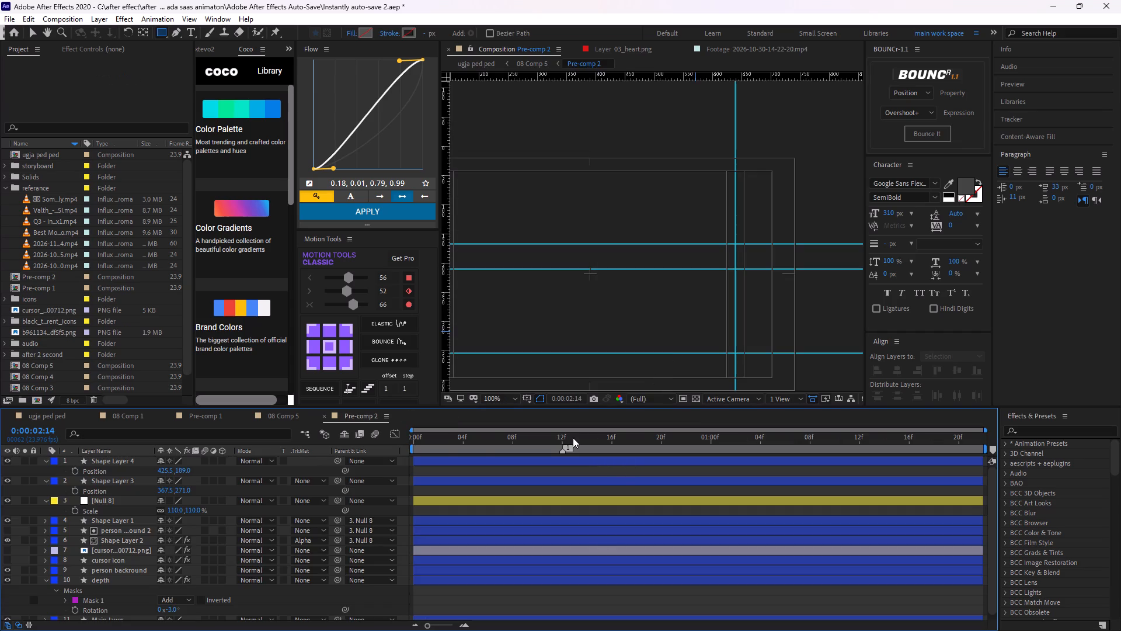
# Preview the ugja ped ped composition from 0:00:03:23 to examine the change from Hunting Leads to the Writing emails frame.
pyautogui.click(50, 416)
pyautogui.scroll(-1, 700, 299)
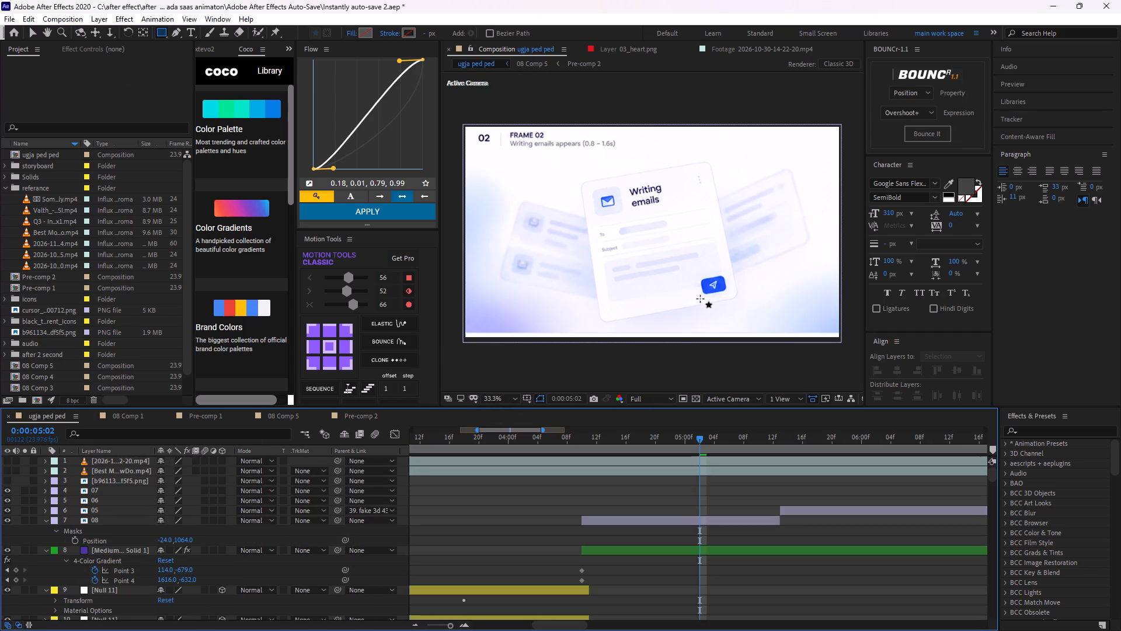
pyautogui.moveTo(702, 442); pyautogui.dragTo(551, 457)
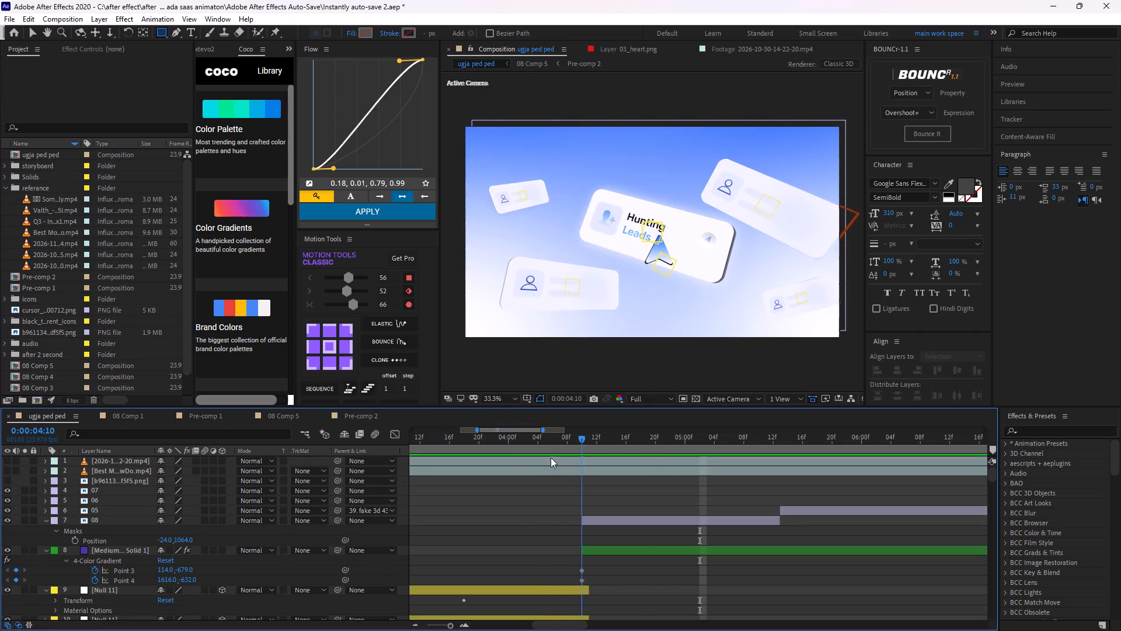
pyautogui.moveTo(551, 457); pyautogui.dragTo(501, 442)
pyautogui.press('space')
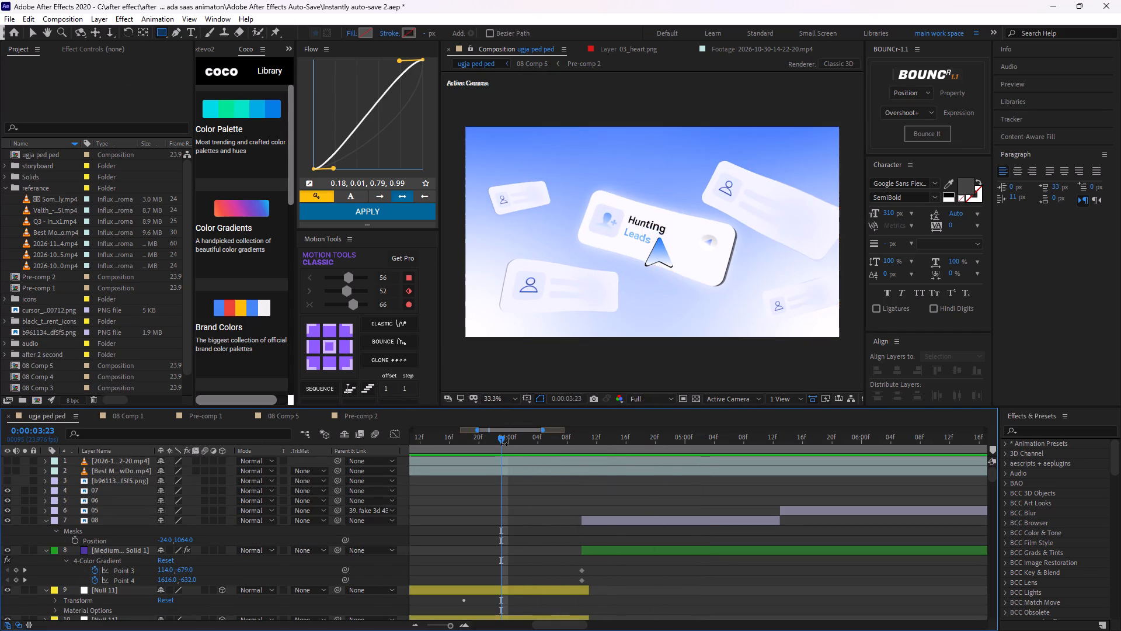
pyautogui.press('space')
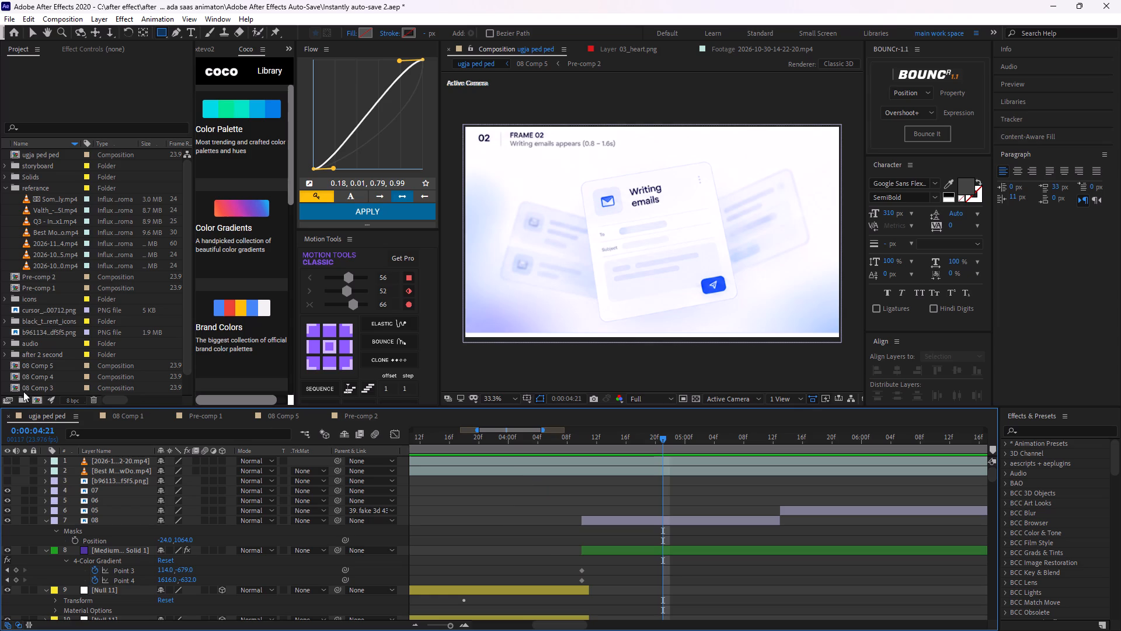
# Open the Pre-comp 2 composition.
pyautogui.click(363, 415)
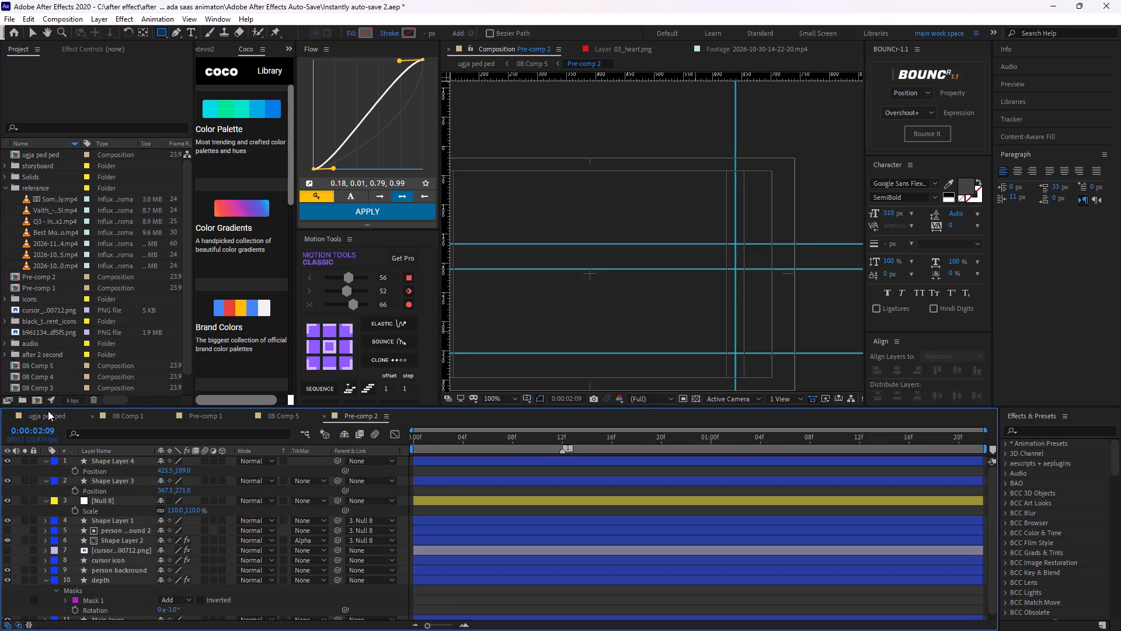
# Set up a new 1920 x 1080, two-second composition with the aspect ratio locked to 16:9 and the Classic 3D renderer.
pyautogui.click(37, 416)
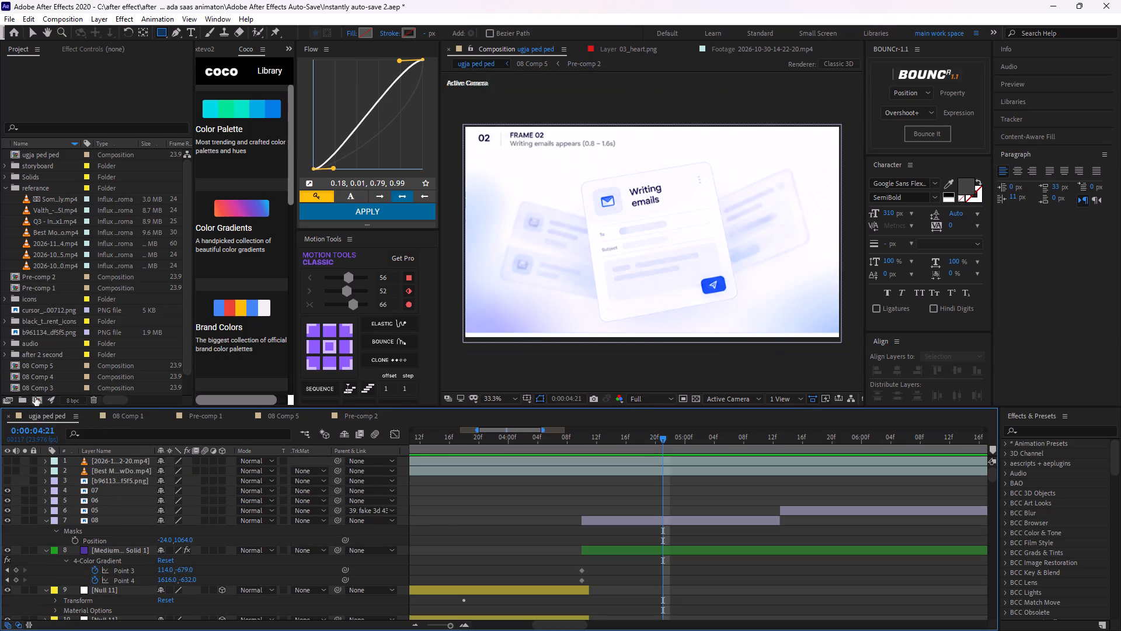
pyautogui.click(37, 399)
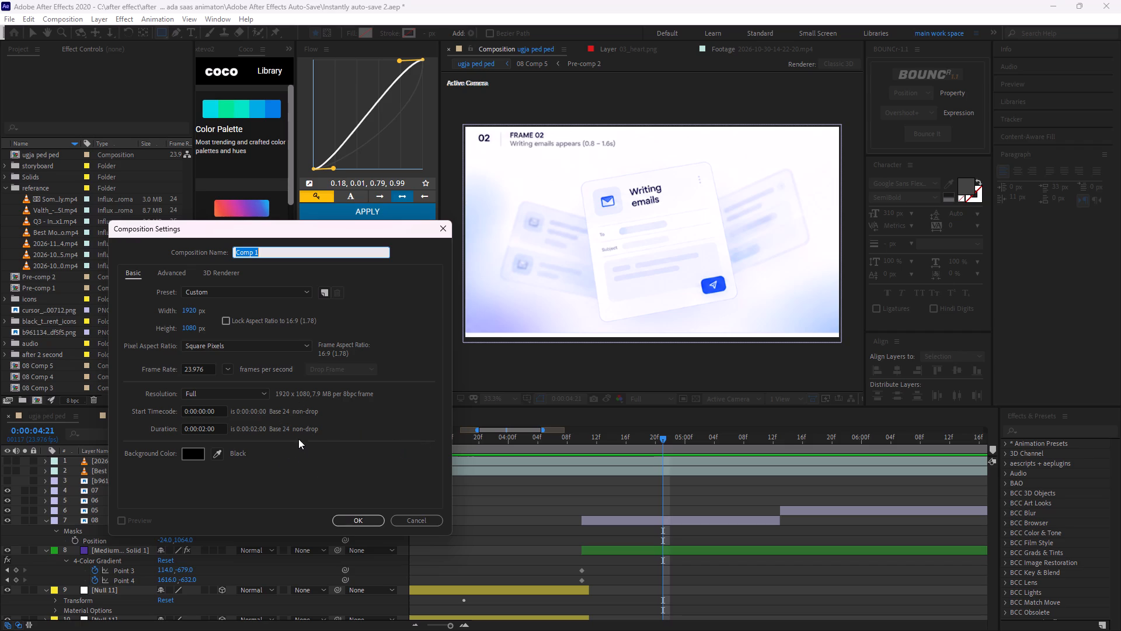
pyautogui.click(221, 321)
pyautogui.click(227, 319)
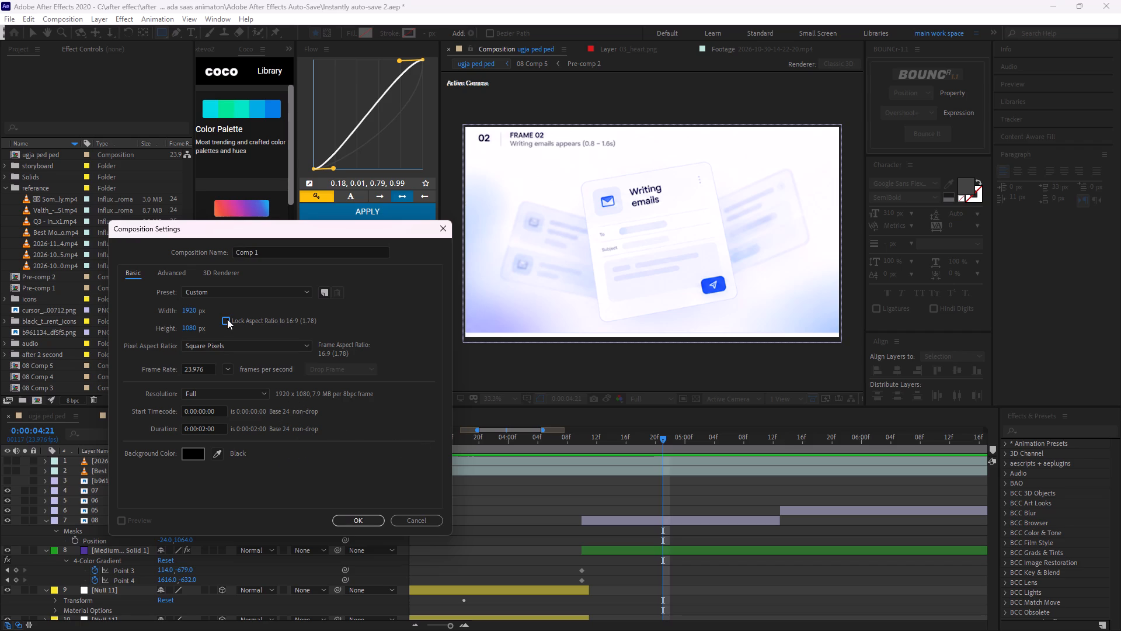
pyautogui.click(224, 275)
pyautogui.click(213, 323)
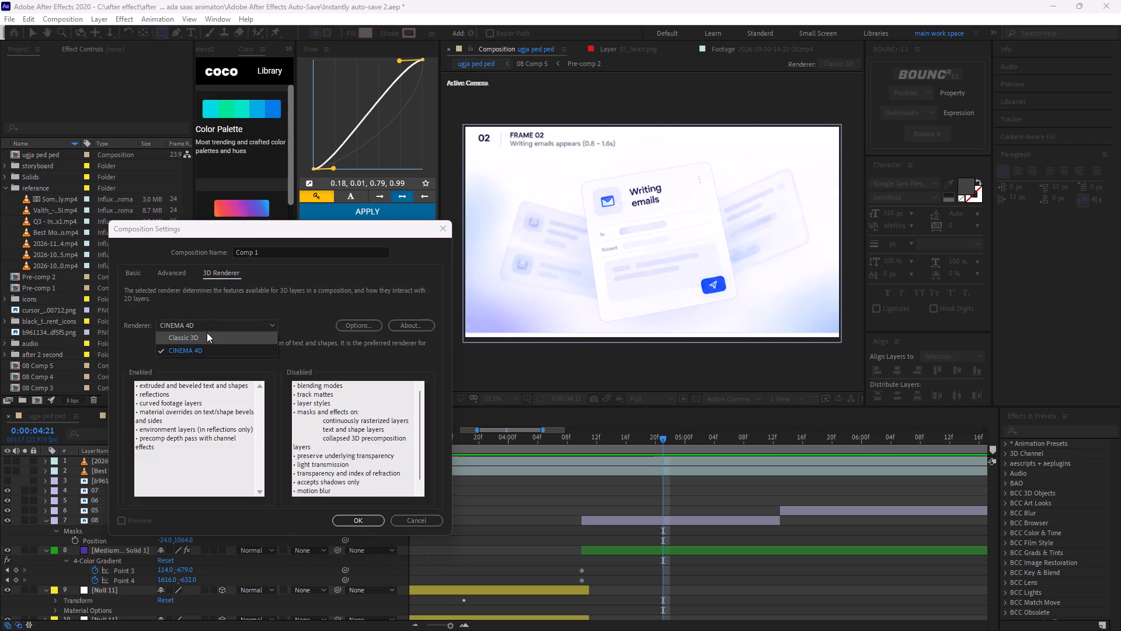
pyautogui.click(207, 332)
pyautogui.click(131, 275)
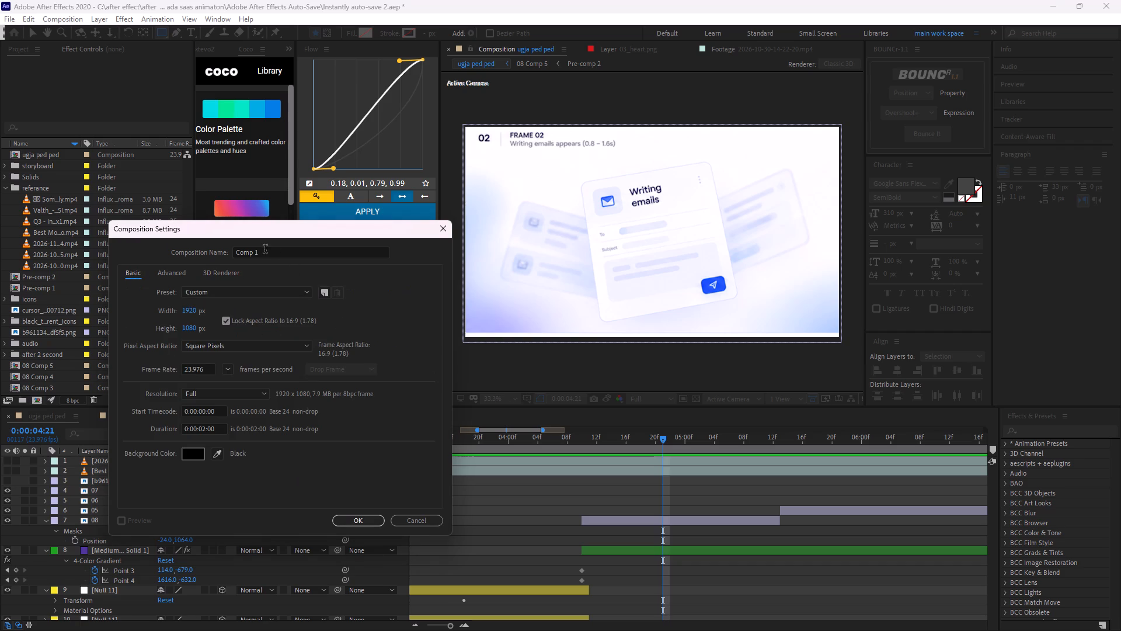
# Name the new composition "writing eamails" and create it.
pyautogui.moveTo(265, 250); pyautogui.dragTo(211, 259)
pyautogui.press('BackSpace')
pyautogui.write('writing eamil;')
pyautogui.press('BackSpace')
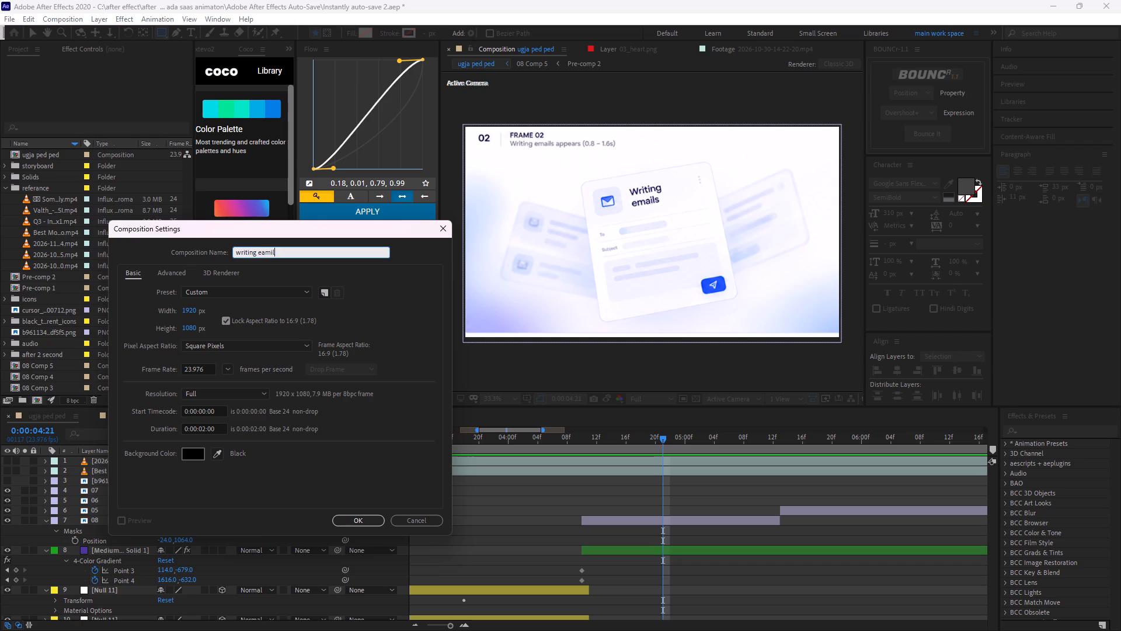
pyautogui.press('BackSpace')
pyautogui.press('BackSpace')
pyautogui.write('ails')
pyautogui.press('space')
pyautogui.click(361, 521)
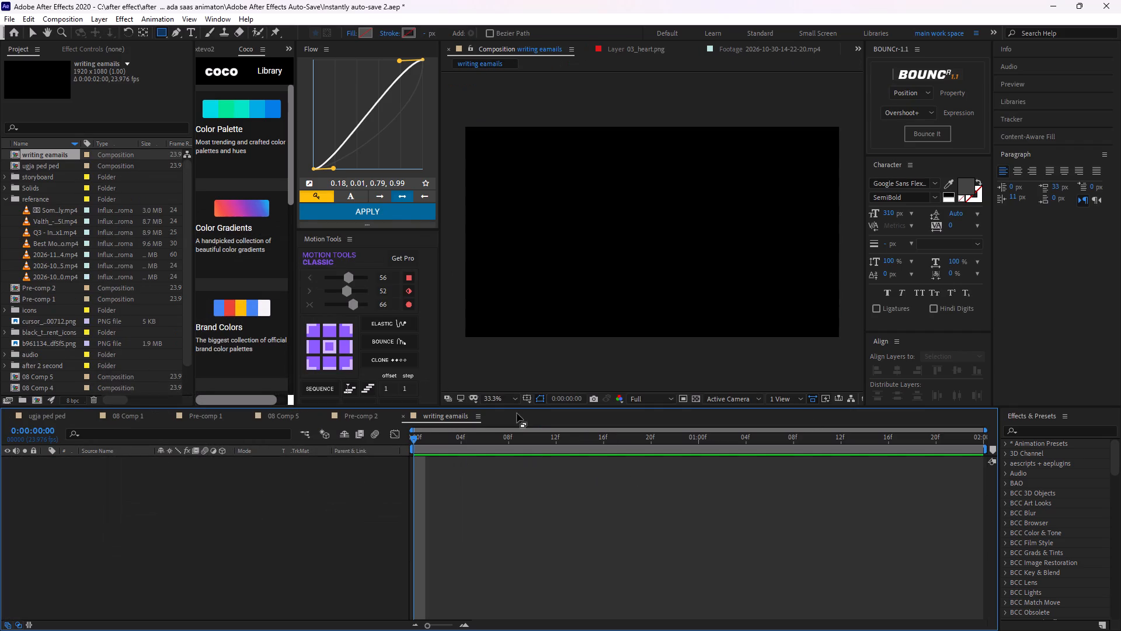
# Return to the ugja ped ped composition showing the Writing emails reference frame.
pyautogui.click(40, 418)
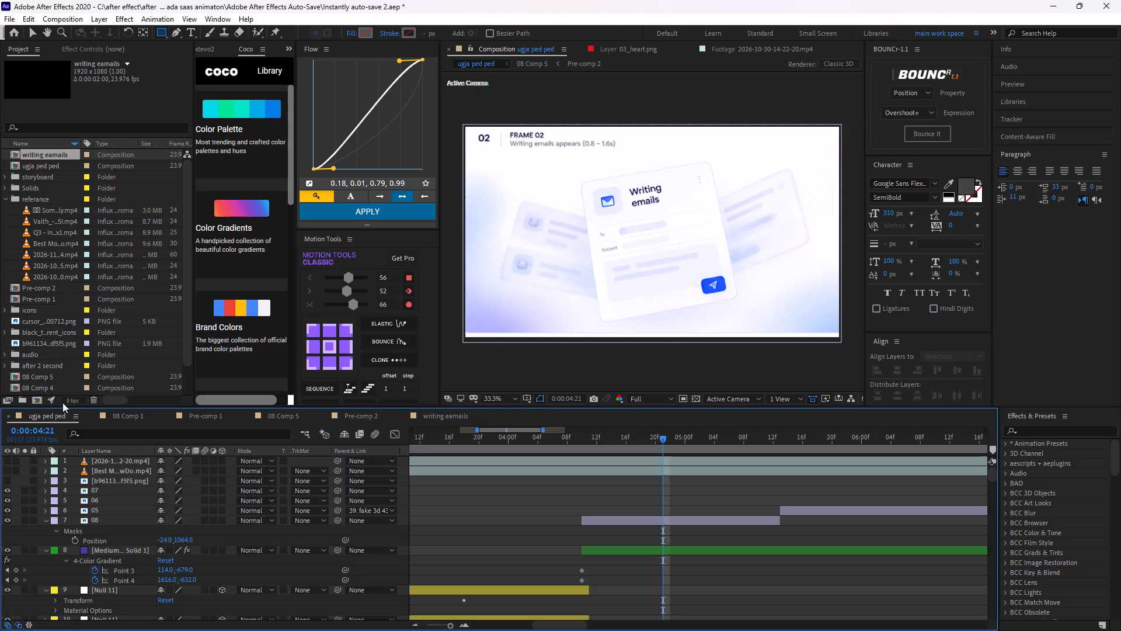
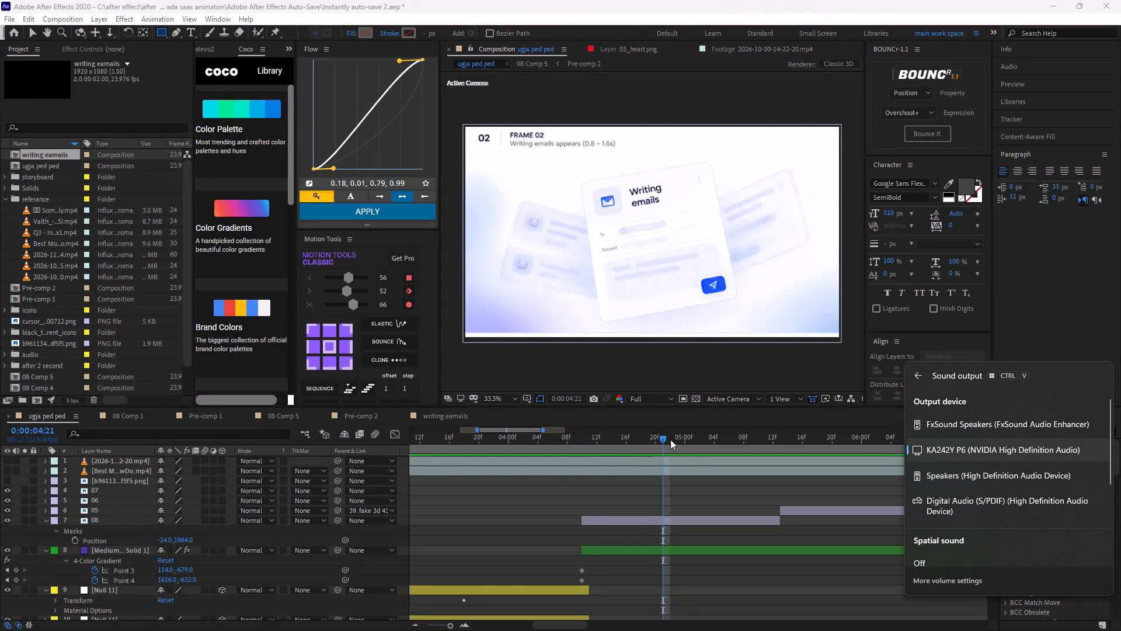
# Set the preview work area to run from the start of the composition to 0:00:04:10.
pyautogui.moveTo(669, 439); pyautogui.dragTo(588, 492)
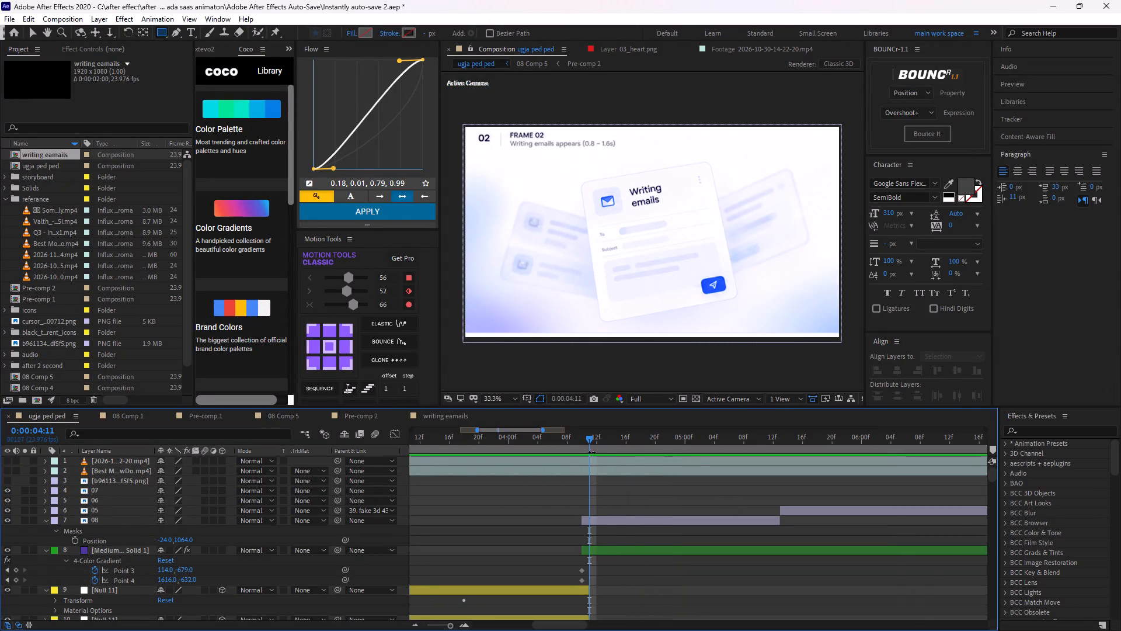
pyautogui.moveTo(587, 436); pyautogui.dragTo(580, 458)
pyautogui.press('n')
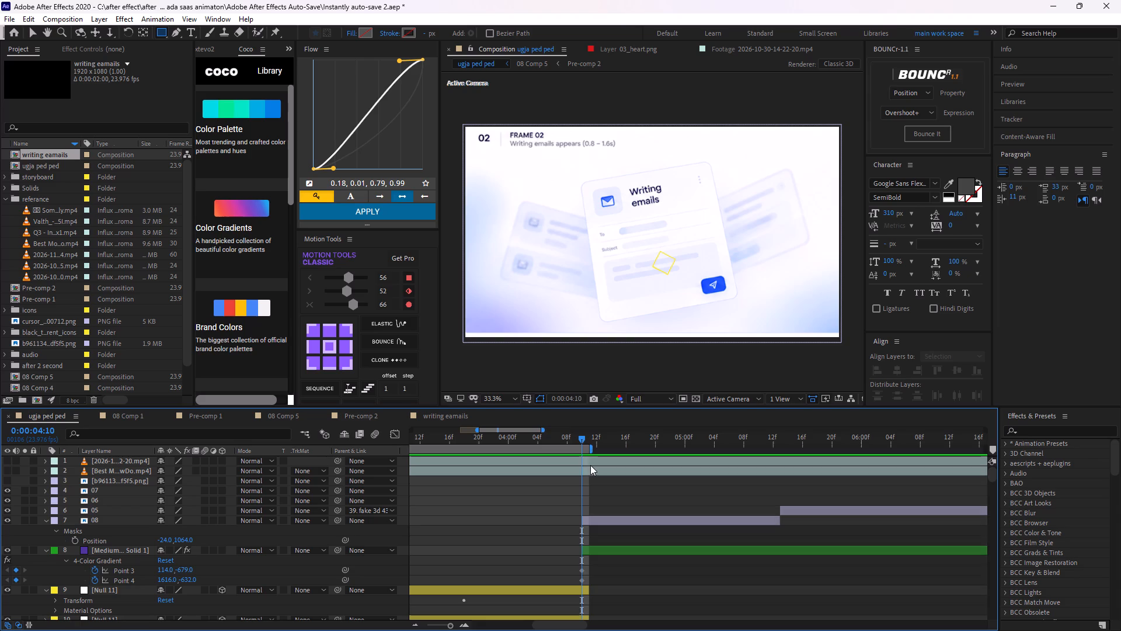
pyautogui.moveTo(582, 438); pyautogui.dragTo(436, 536)
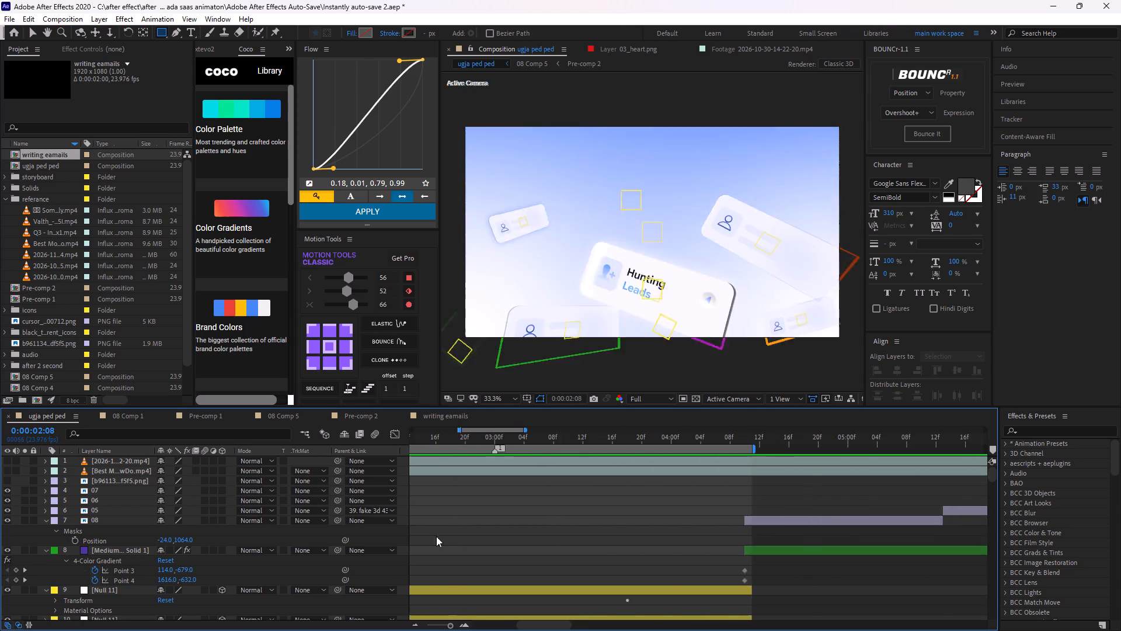
pyautogui.moveTo(436, 536); pyautogui.dragTo(472, 489)
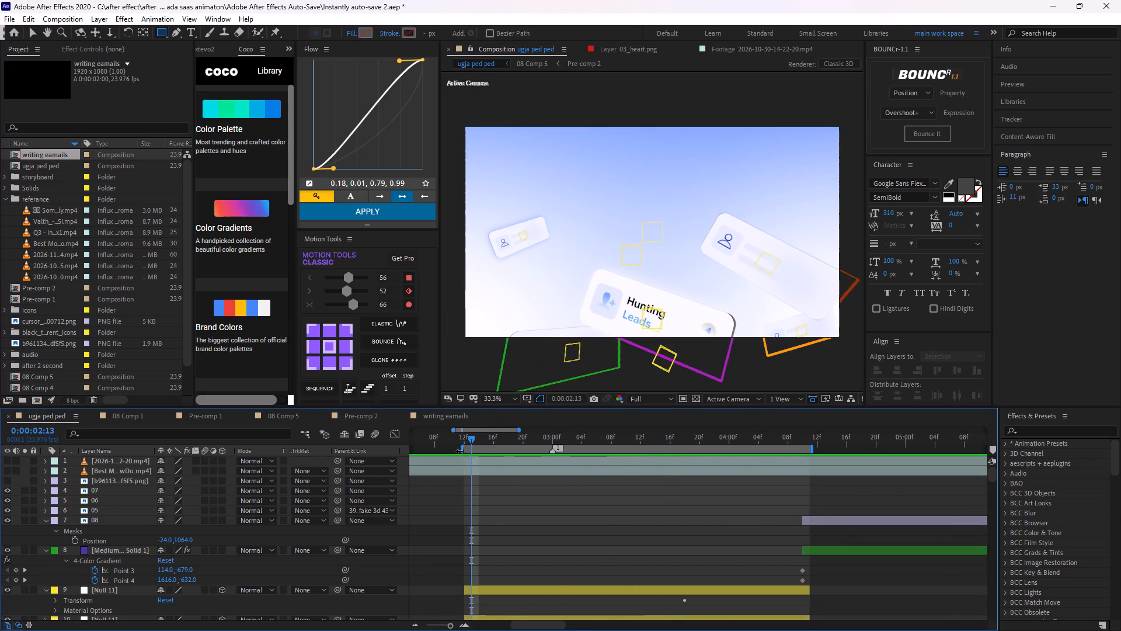
pyautogui.moveTo(462, 451); pyautogui.dragTo(22, 493)
# Play back the animation in the work area through the Hunting Leads card scene.
pyautogui.press('space')
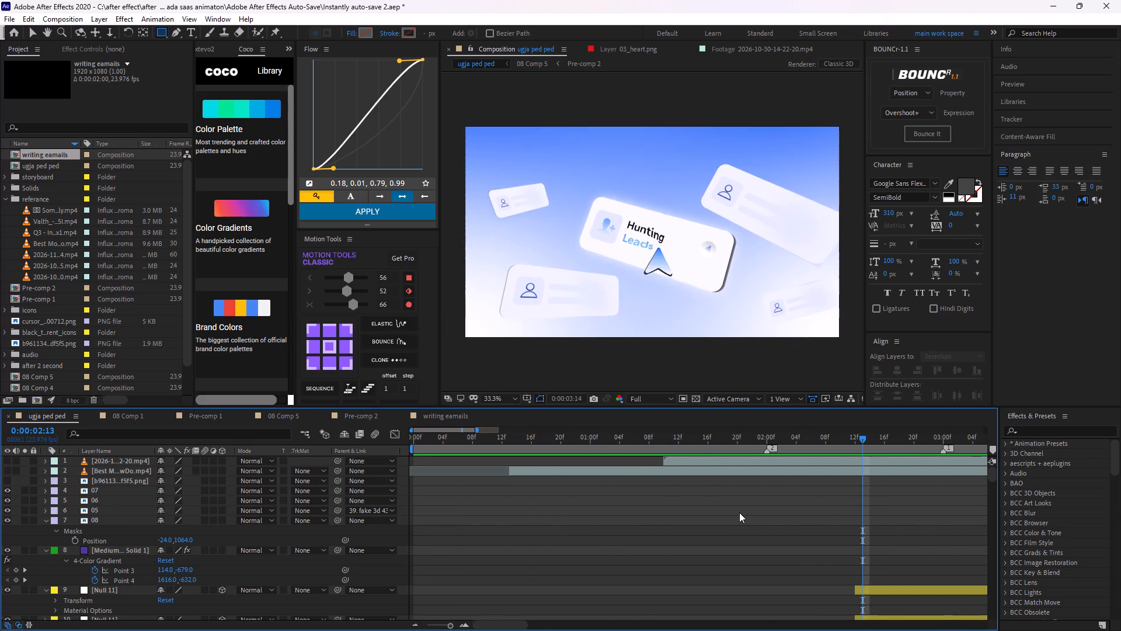
pyautogui.press('space')
pyautogui.press('space')
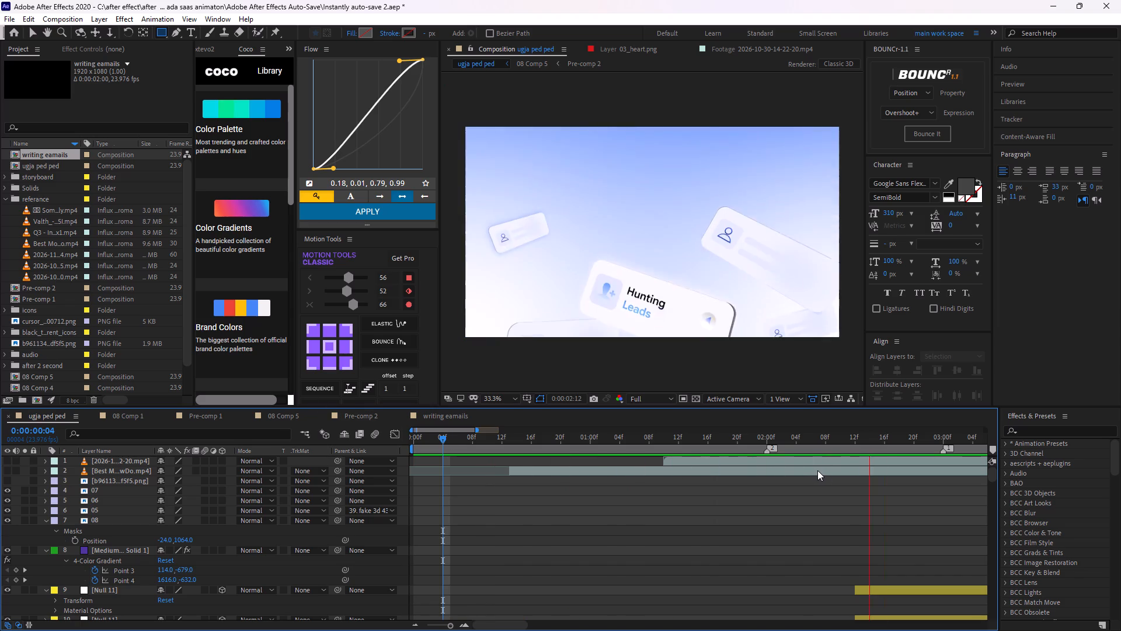
pyautogui.press('space')
# Apply the Grain effect to the upper cursor image layer, layer 13.
pyautogui.moveTo(677, 552); pyautogui.dragTo(664, 432, button='middle')
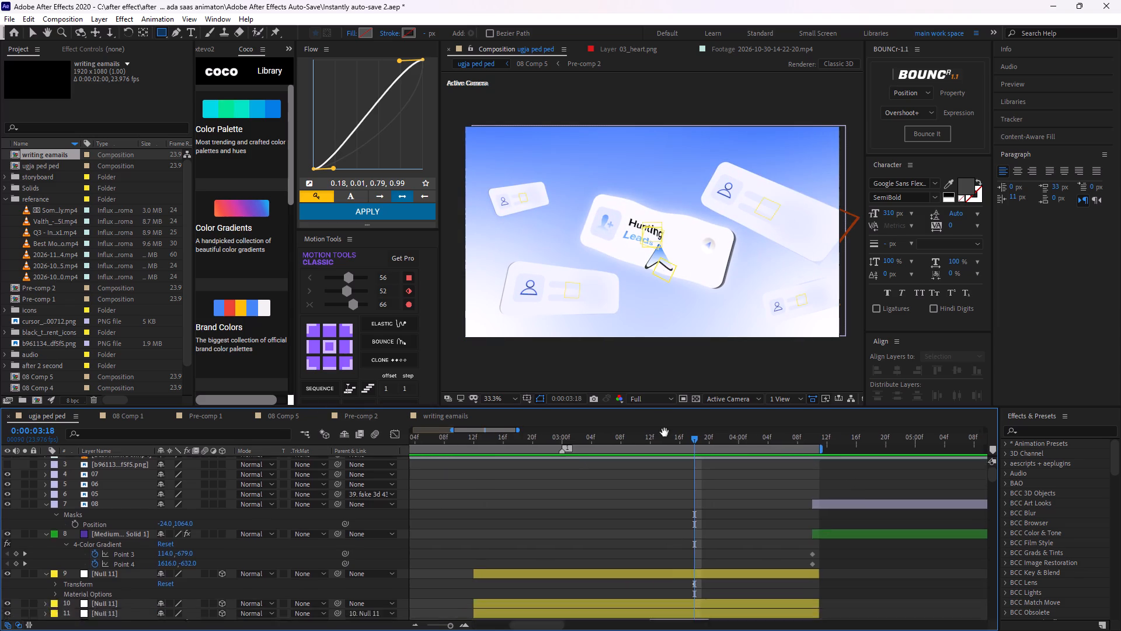
pyautogui.moveTo(664, 432); pyautogui.dragTo(664, 422, button='middle')
pyautogui.moveTo(634, 551); pyautogui.dragTo(639, 438, button='middle')
pyautogui.moveTo(624, 552); pyautogui.dragTo(633, 616, button='middle')
pyautogui.moveTo(626, 488); pyautogui.dragTo(626, 504, button='middle')
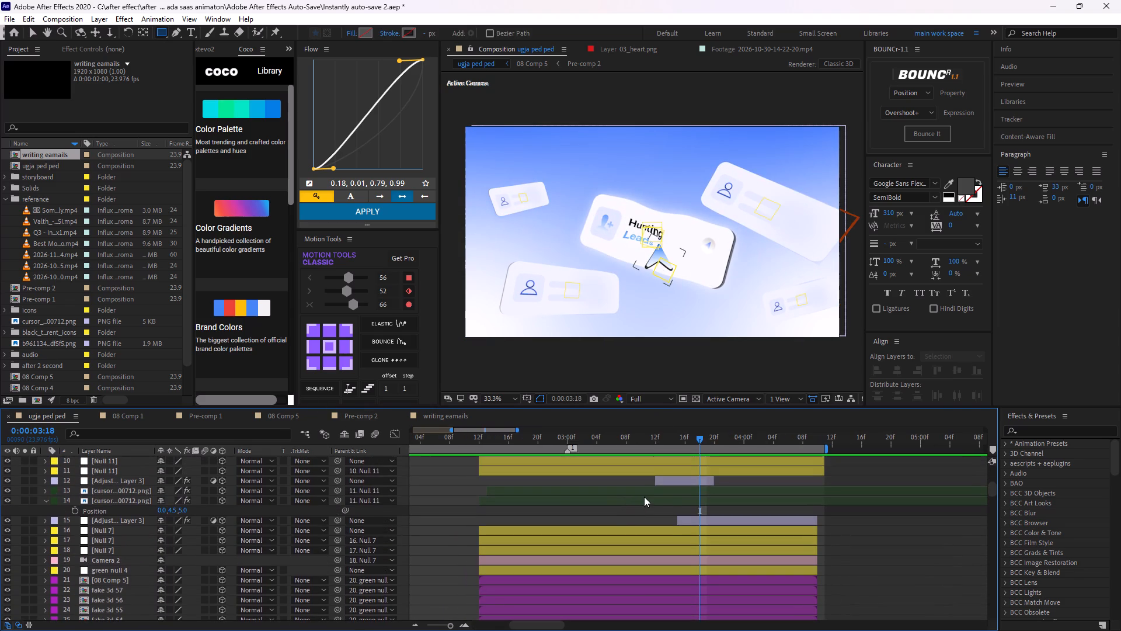
pyautogui.click(647, 495)
pyautogui.click(656, 488)
pyautogui.hotkey('ctrl', 'space')
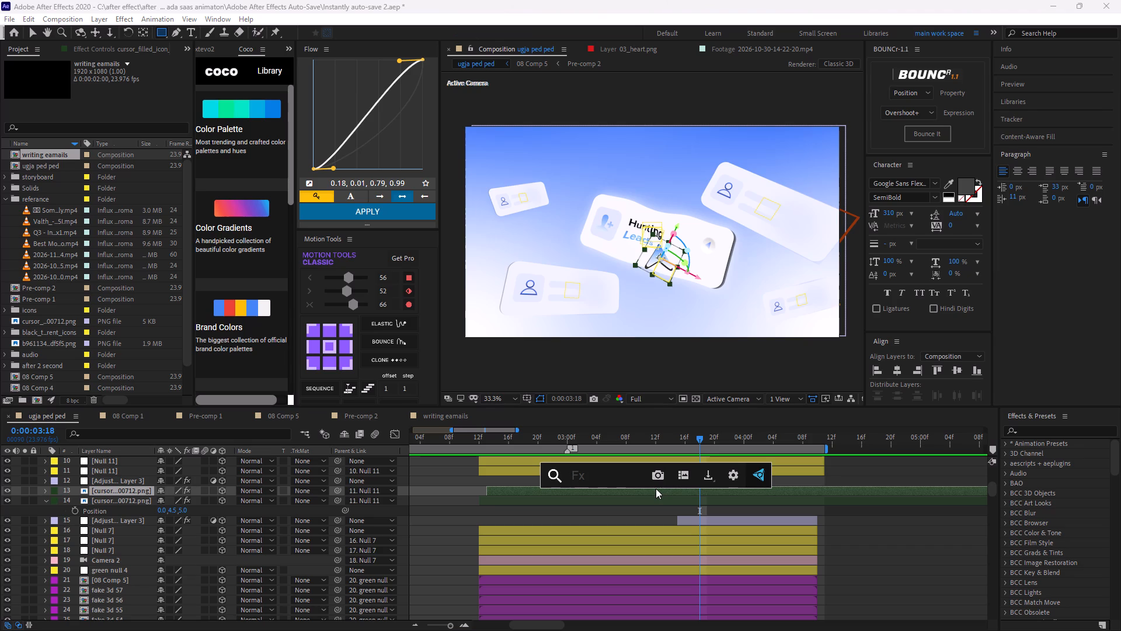
pyautogui.write('grai')
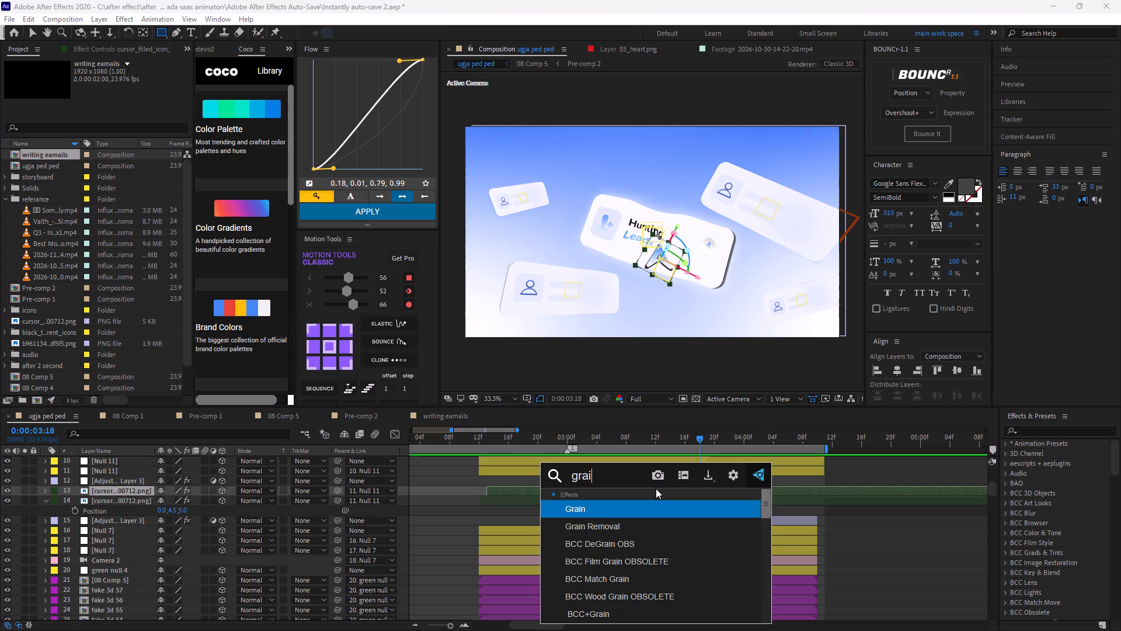
pyautogui.press('Return')
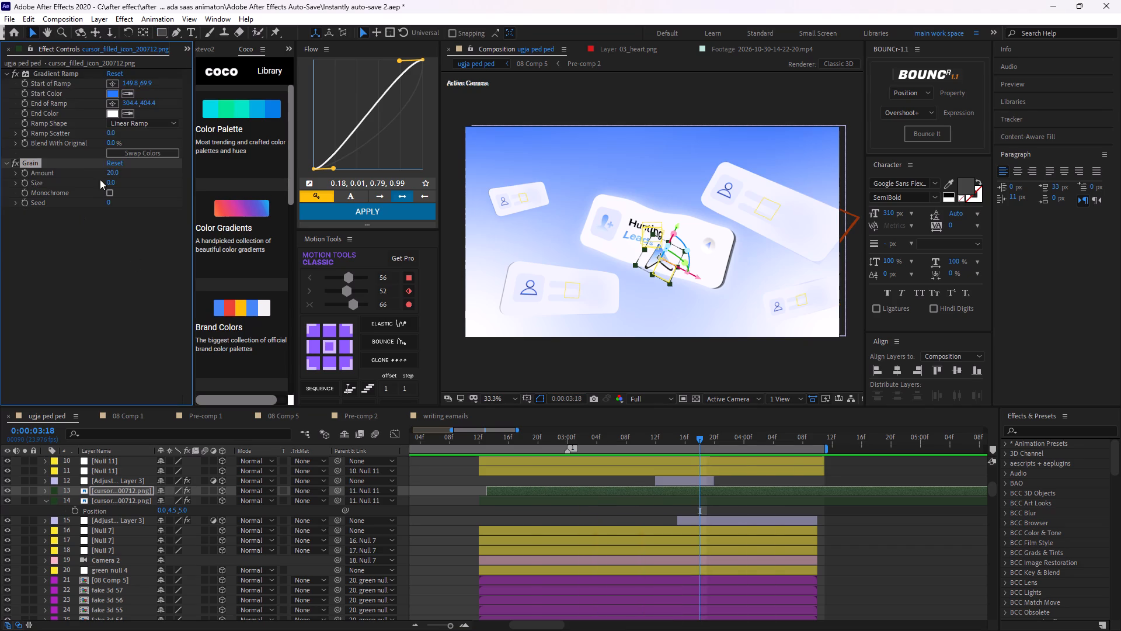
# Examine the cursor arrow over the Hunting Leads card up close, up to 0:00:04:00.
pyautogui.scroll(2, 694, 264)
pyautogui.moveTo(687, 310); pyautogui.dragTo(677, 294, button='middle')
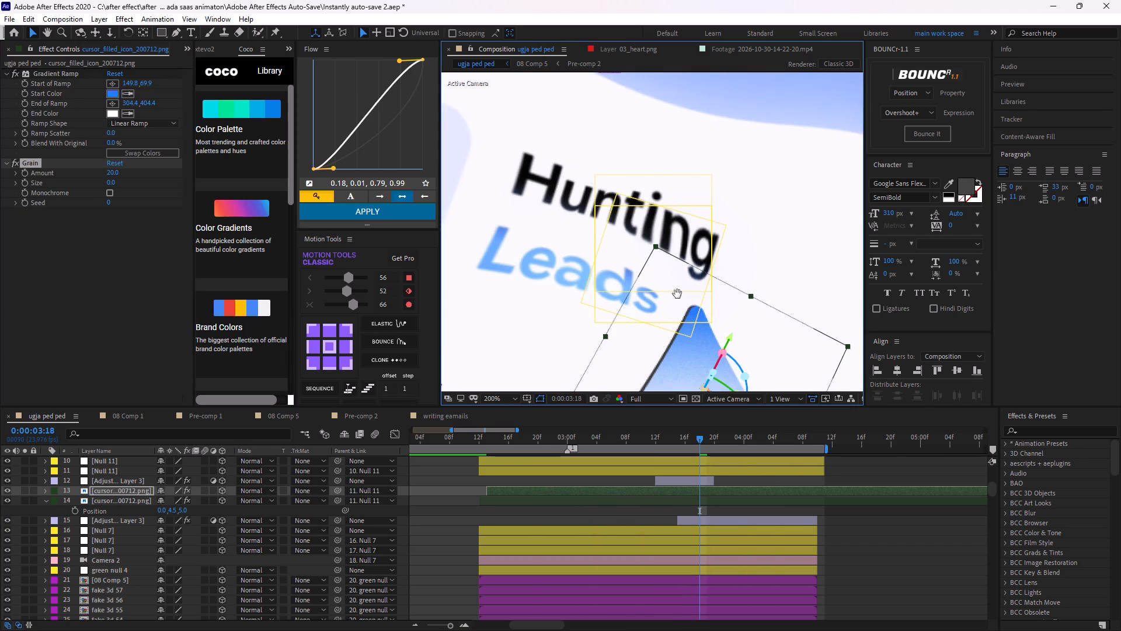
pyautogui.moveTo(677, 294); pyautogui.dragTo(662, 238, button='middle')
pyautogui.scroll(-1, 633, 338)
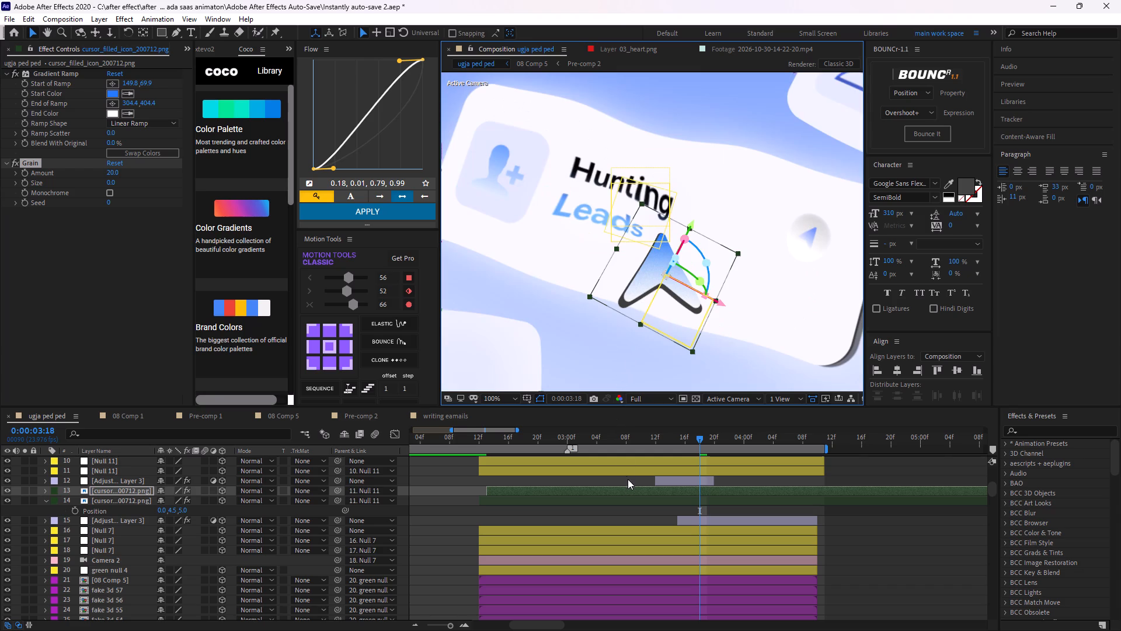
pyautogui.click(628, 483)
pyautogui.scroll(-1, 678, 290)
pyautogui.scroll(1, 667, 286)
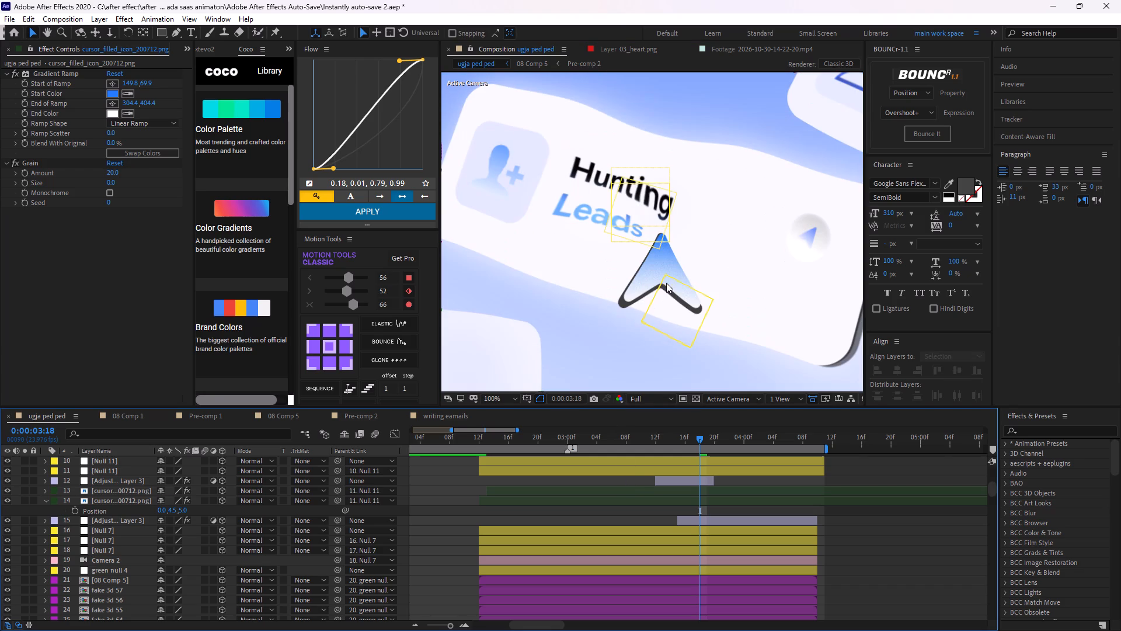
pyautogui.moveTo(701, 441); pyautogui.dragTo(740, 446)
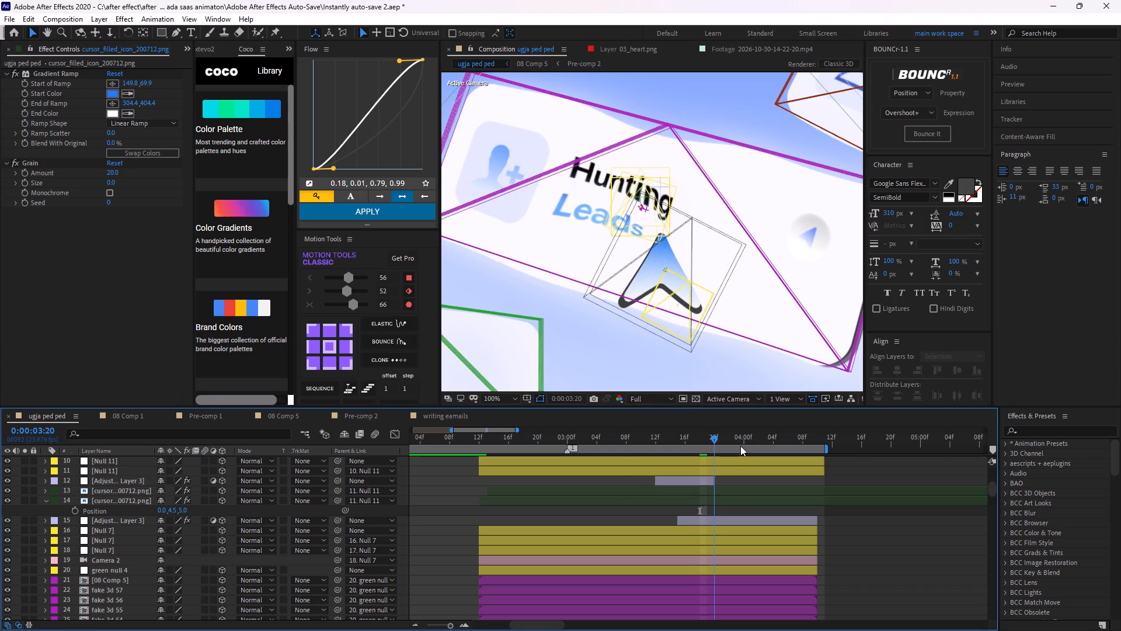
pyautogui.moveTo(740, 446); pyautogui.dragTo(748, 444)
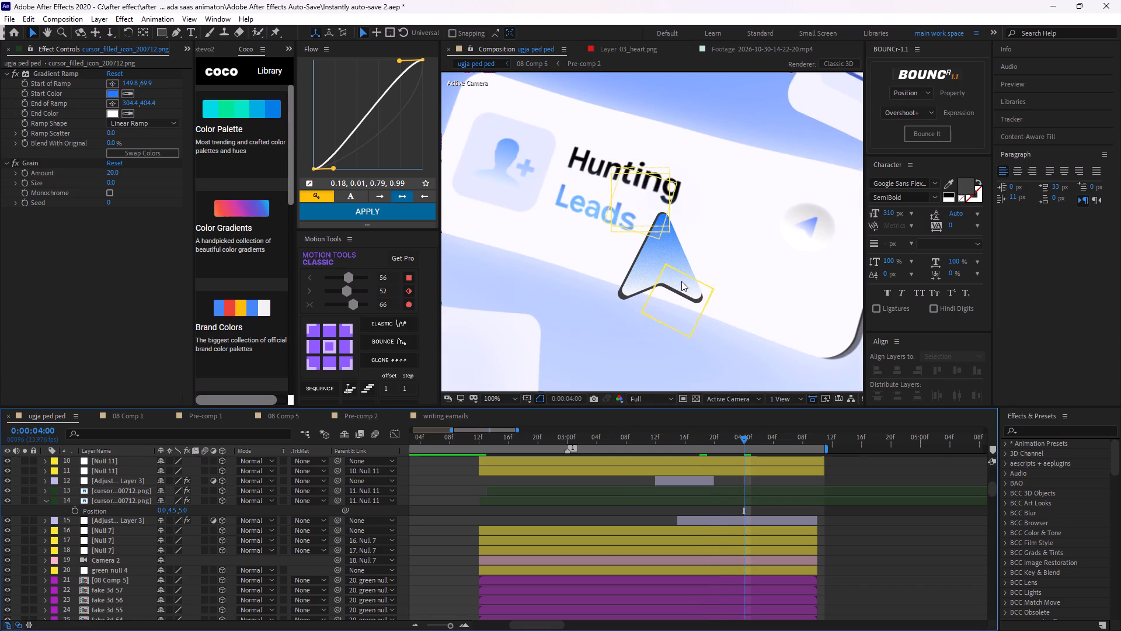
pyautogui.scroll(-1, 681, 281)
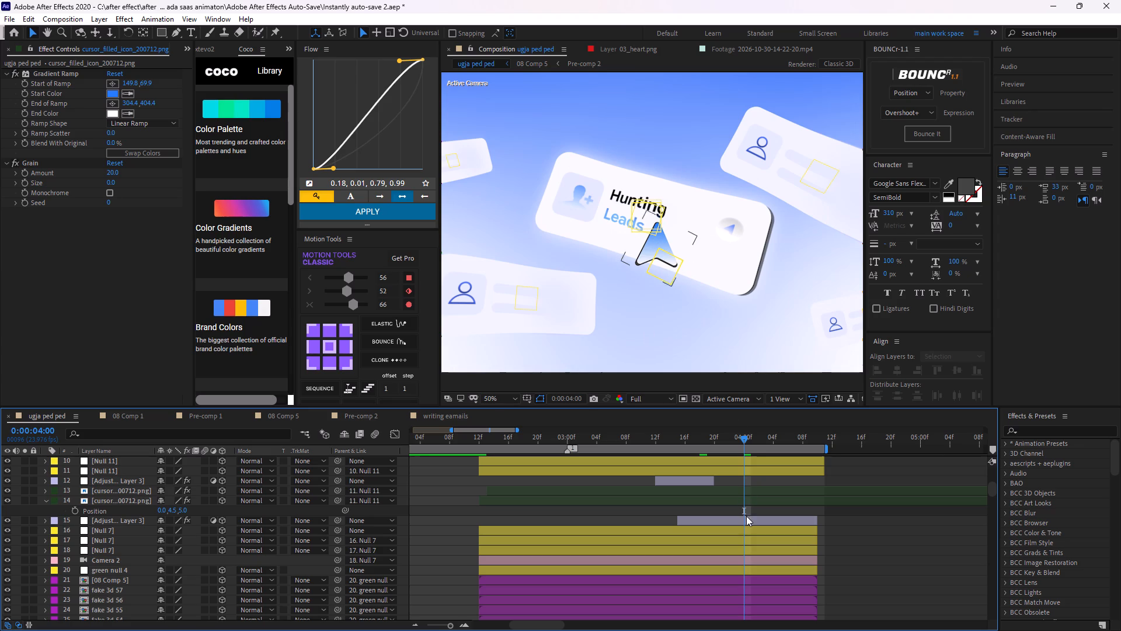
# Apply Deep Glow to cursor layer 13 and enable its Unmult option.
pyautogui.click(743, 485)
pyautogui.keyDown('ctrl'); pyautogui.click(742, 490); pyautogui.keyUp('ctrl')
pyautogui.hotkey('ctrl', 'space')
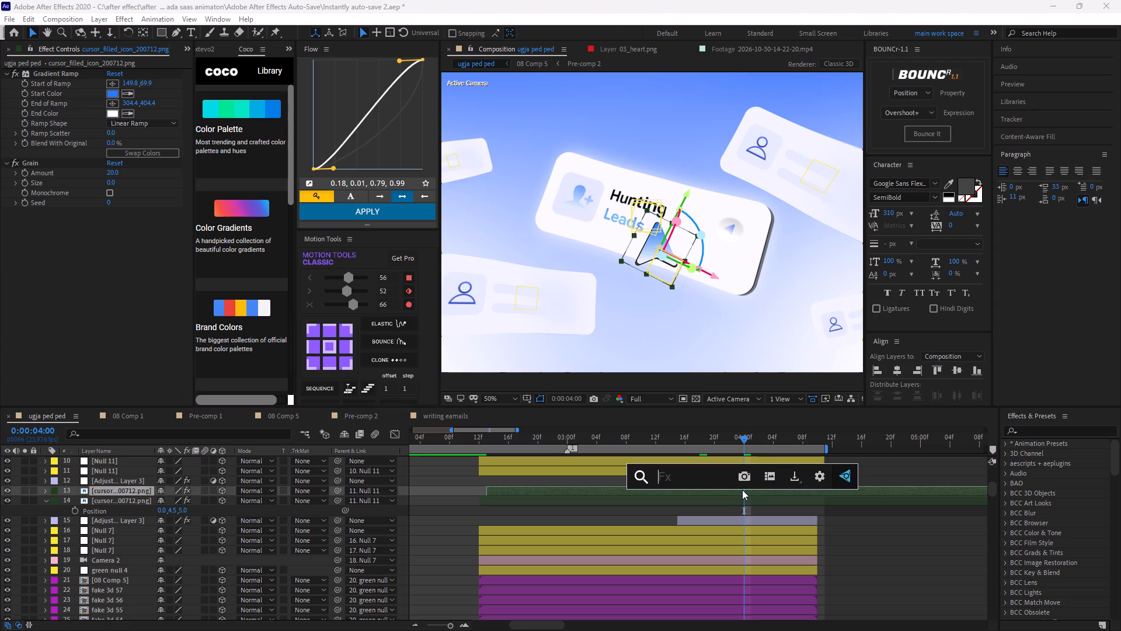
pyautogui.write('dee')
pyautogui.press('Down')
pyautogui.press('Return')
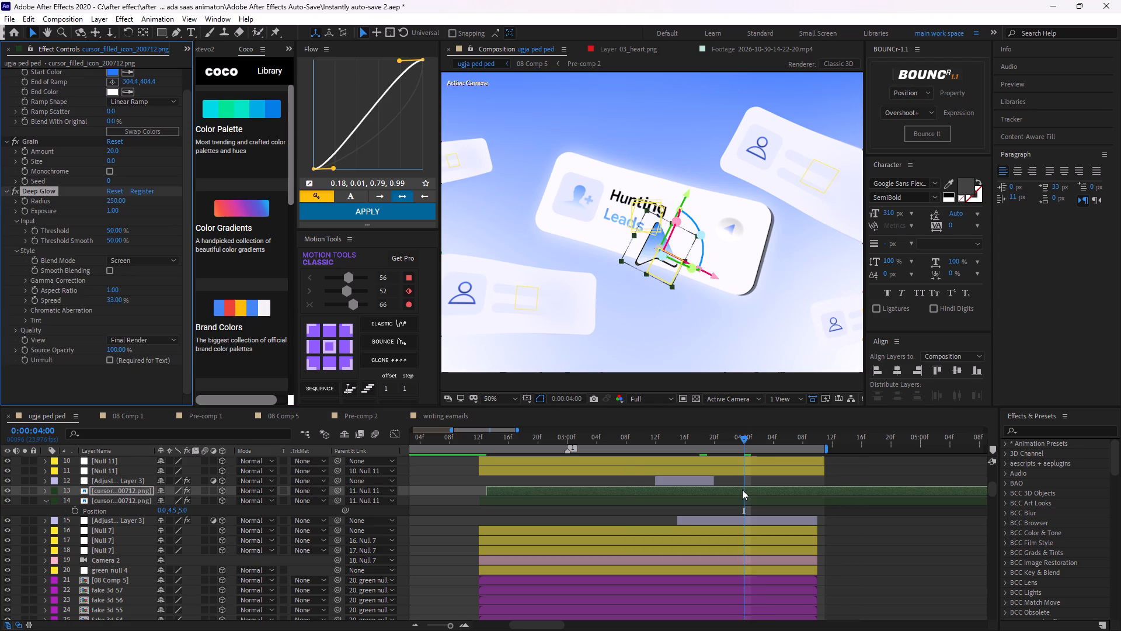
pyautogui.scroll(1, 579, 417)
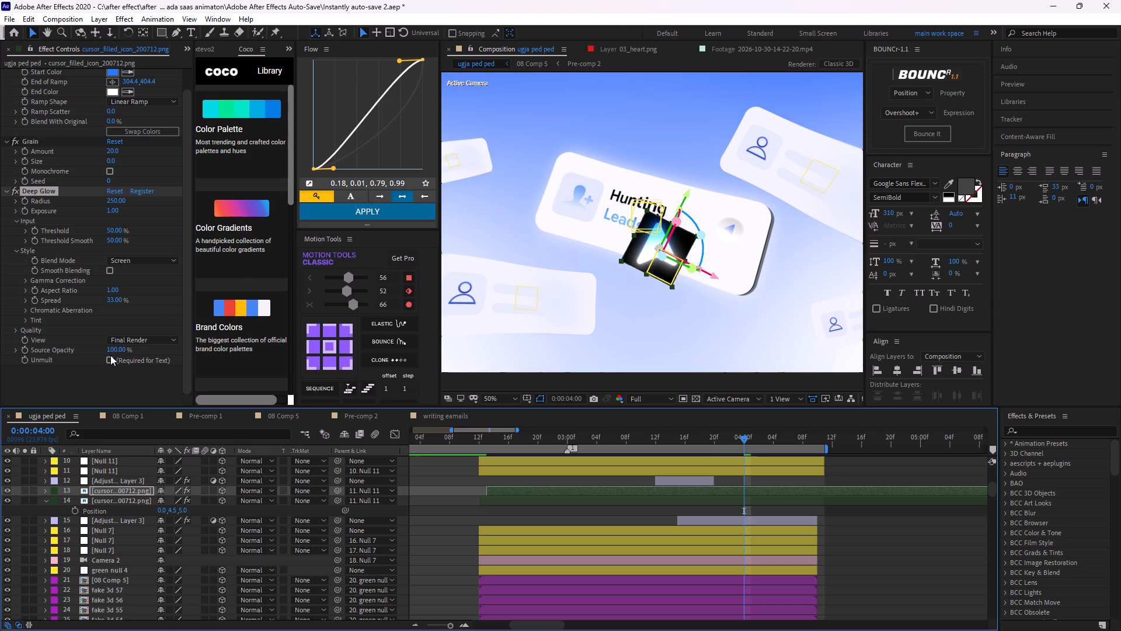
pyautogui.click(110, 355)
pyautogui.click(107, 357)
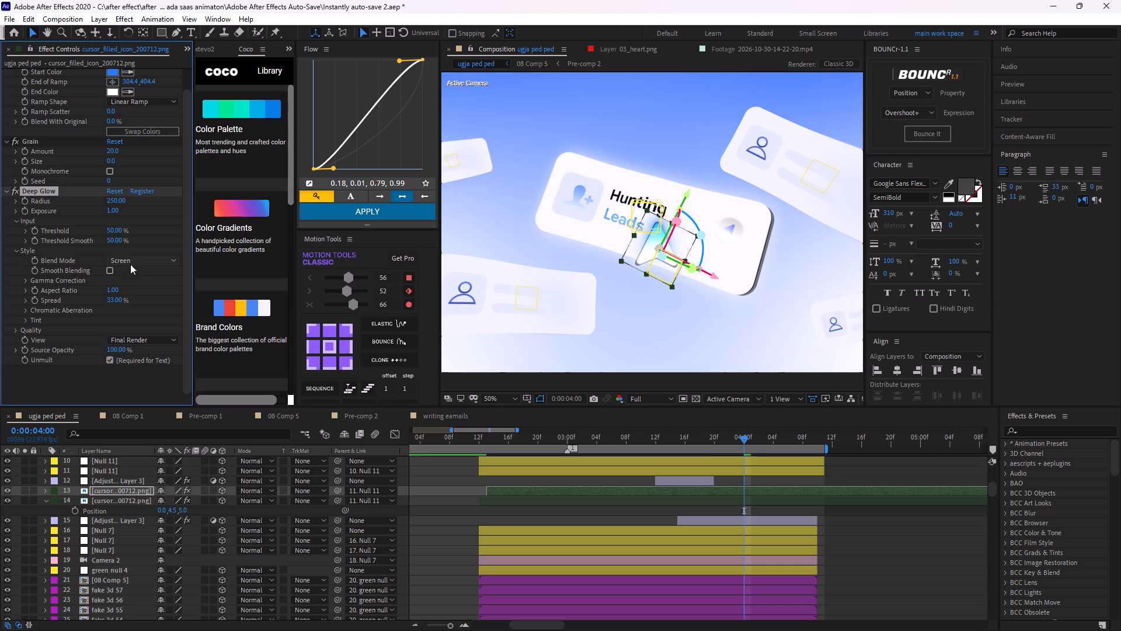
# Try a Deep Glow exposure of 0.1 on the cursor layer, and settle on 0.01.
pyautogui.click(112, 210)
pyautogui.write('0.1')
pyautogui.press('Return')
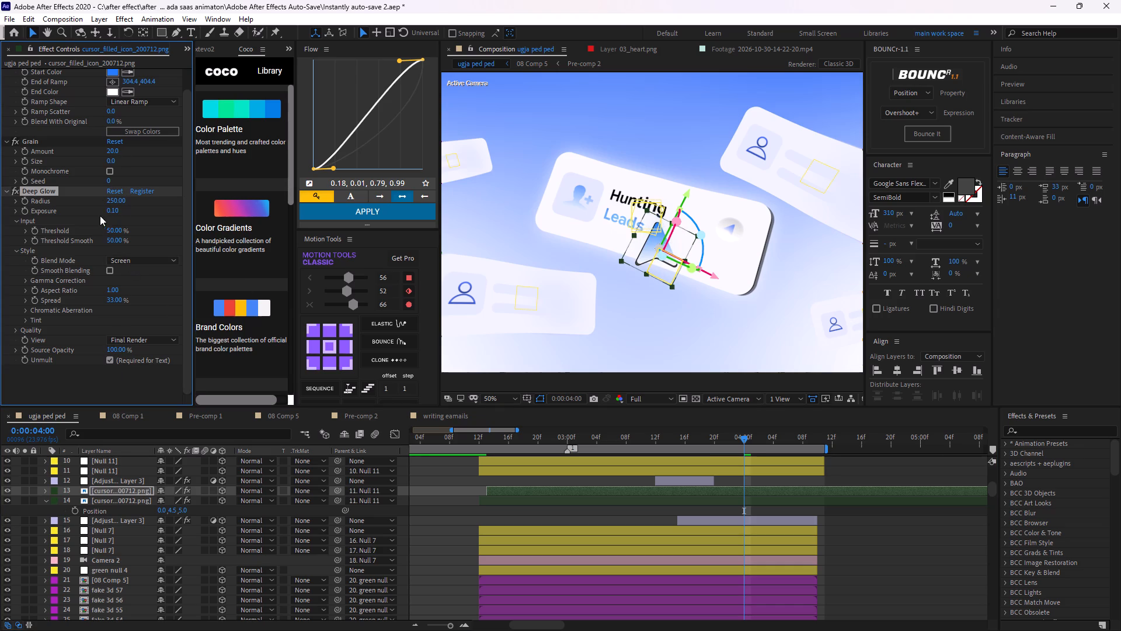
pyautogui.click(113, 204)
pyautogui.click(115, 214)
pyautogui.write('0.01')
pyautogui.press('Return')
# Examine the glow on the cursor arrow against the Hunting Leads card at 0:00:04:00.
pyautogui.scroll(1, 692, 254)
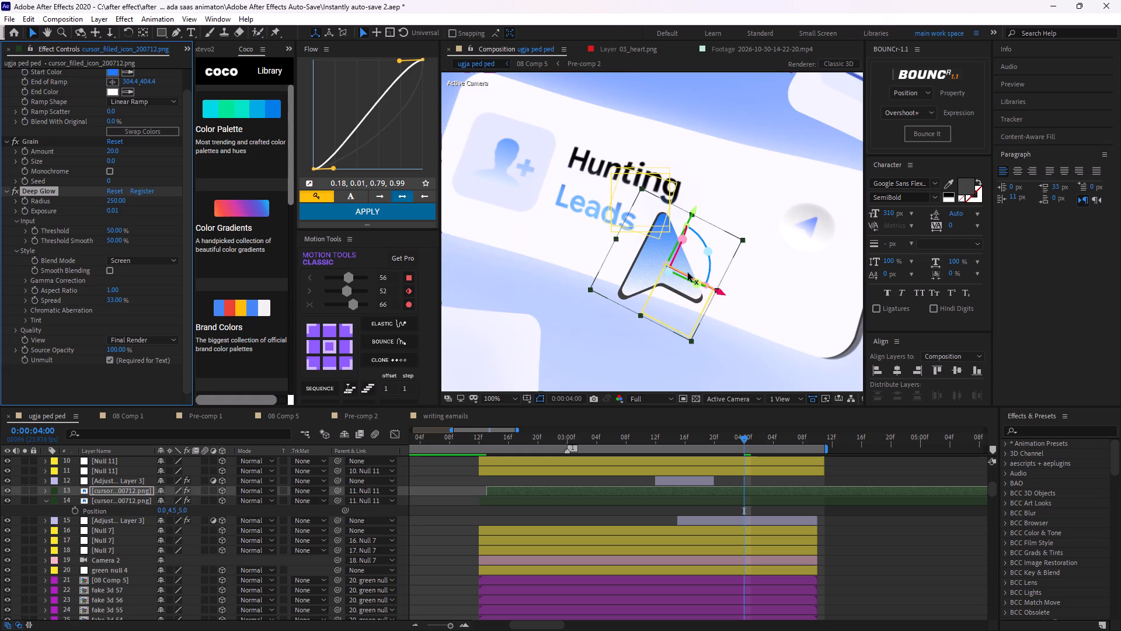
pyautogui.scroll(-1, 673, 314)
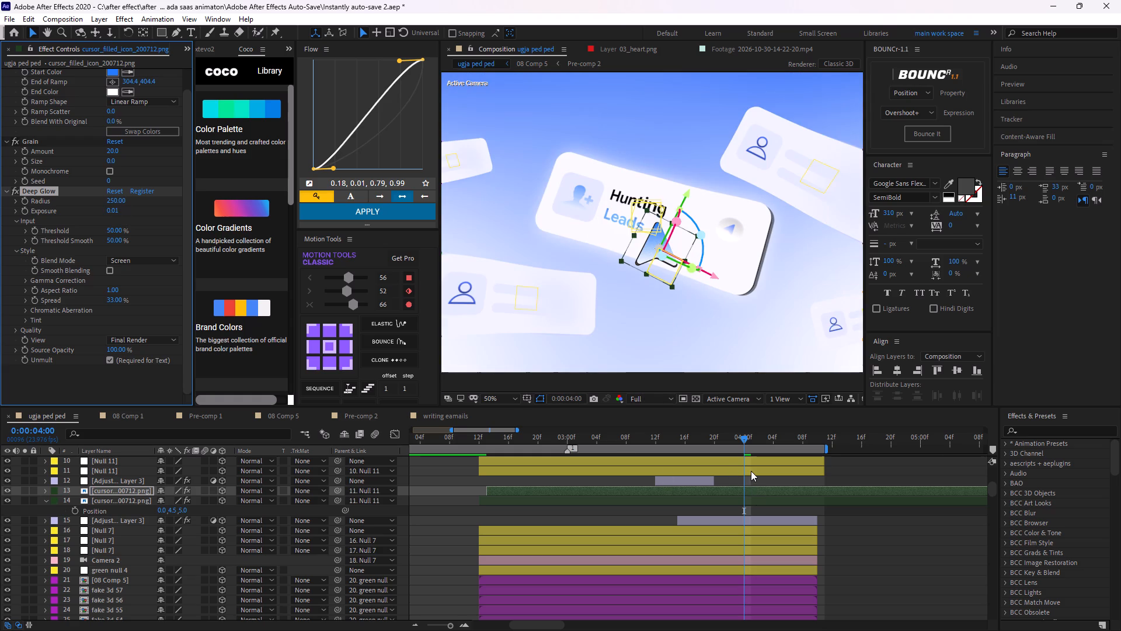
pyautogui.click(751, 471)
pyautogui.scroll(-1, 635, 274)
pyautogui.scroll(1, 673, 277)
pyautogui.moveTo(673, 277); pyautogui.dragTo(727, 273, button='middle')
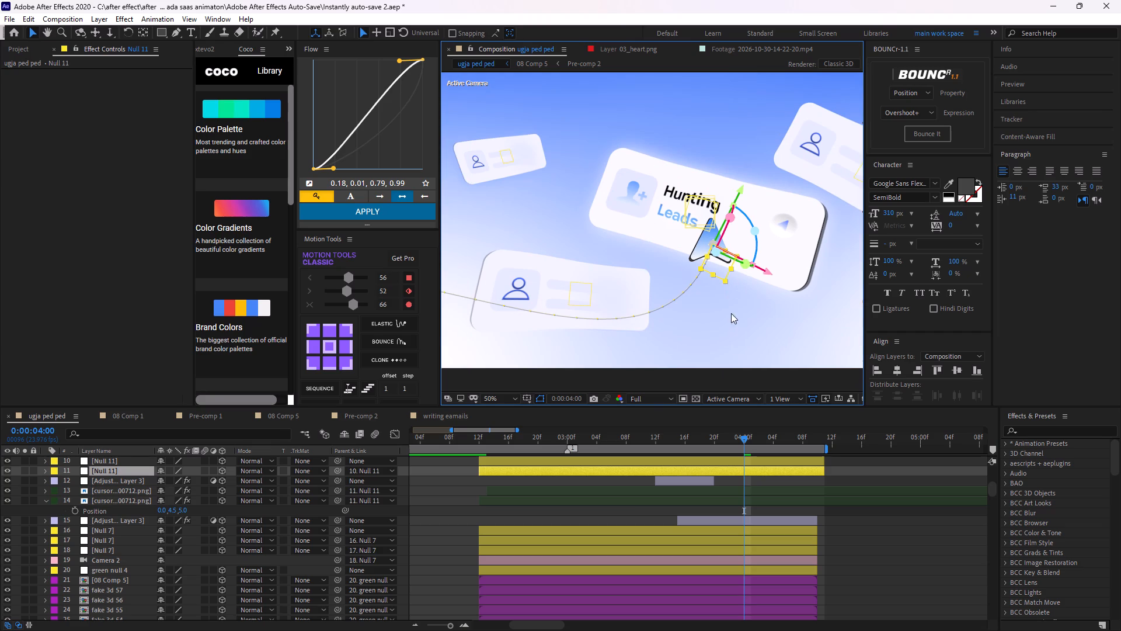
pyautogui.click(637, 484)
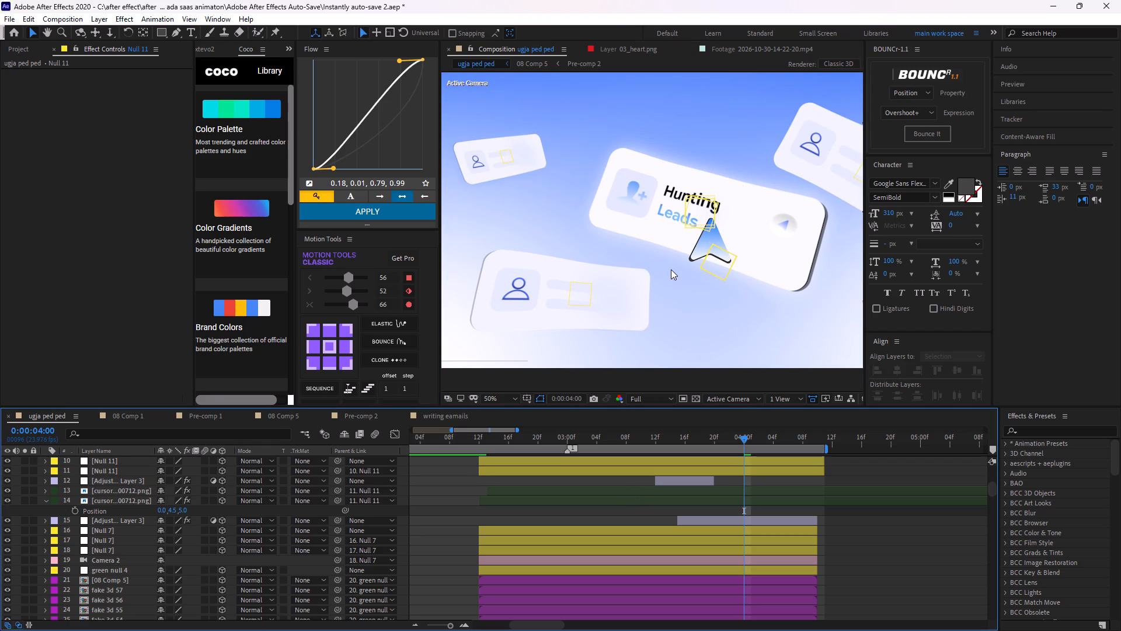
pyautogui.click(761, 485)
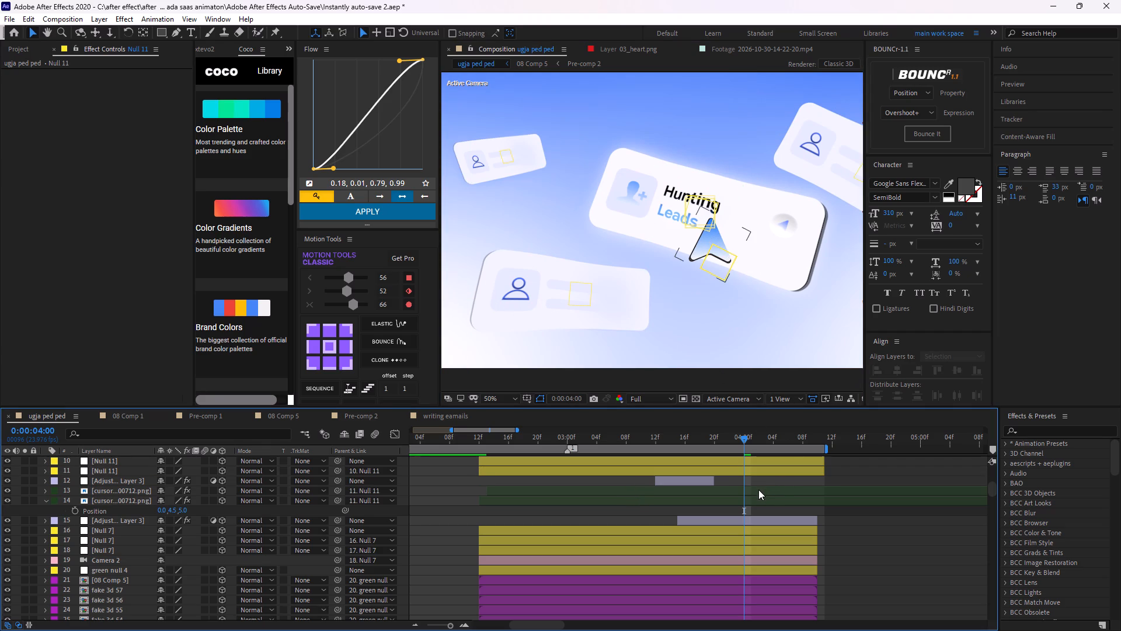
# Apply the Curves effect to cursor layer 13.
pyautogui.click(758, 490)
pyautogui.hotkey('ctrl', 'space')
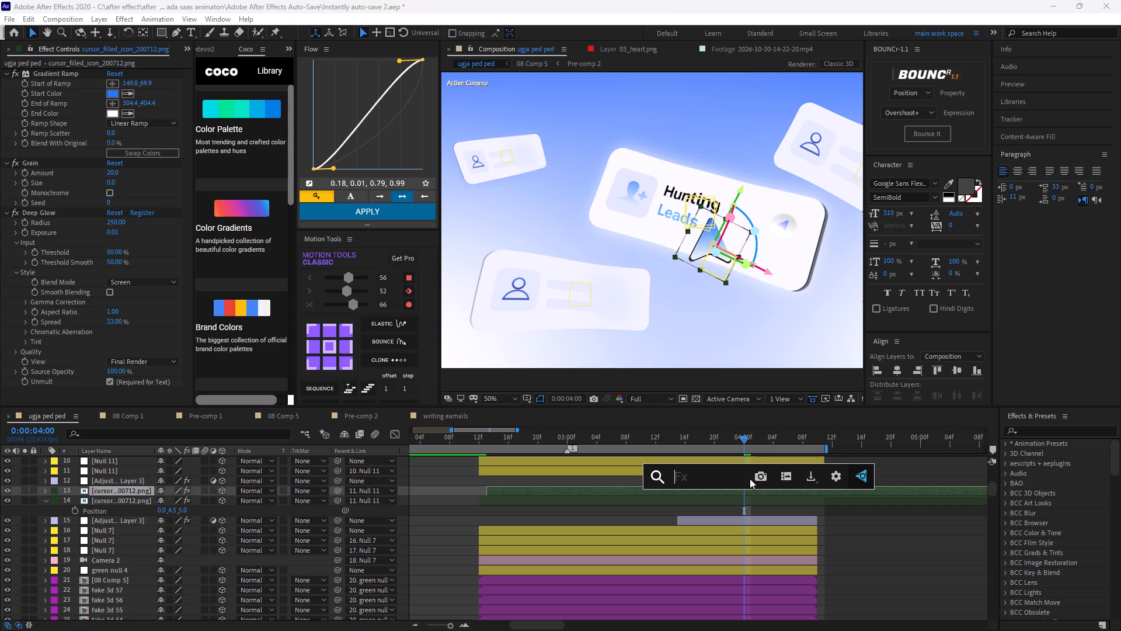
pyautogui.press('l')
pyautogui.press('BackSpace')
pyautogui.write('curve')
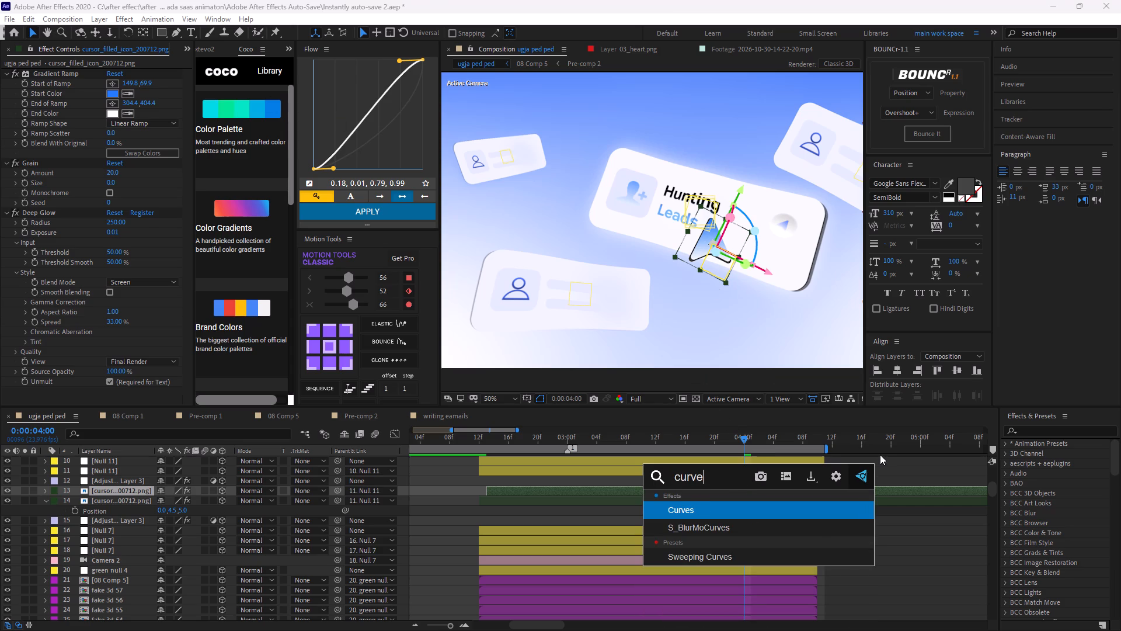
pyautogui.press('Return')
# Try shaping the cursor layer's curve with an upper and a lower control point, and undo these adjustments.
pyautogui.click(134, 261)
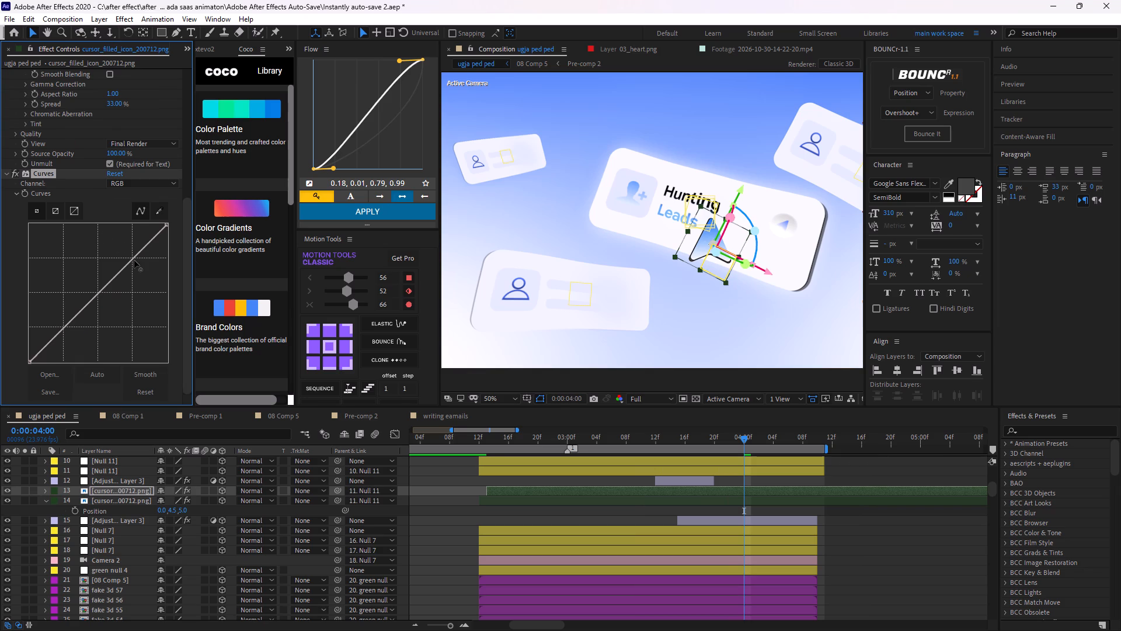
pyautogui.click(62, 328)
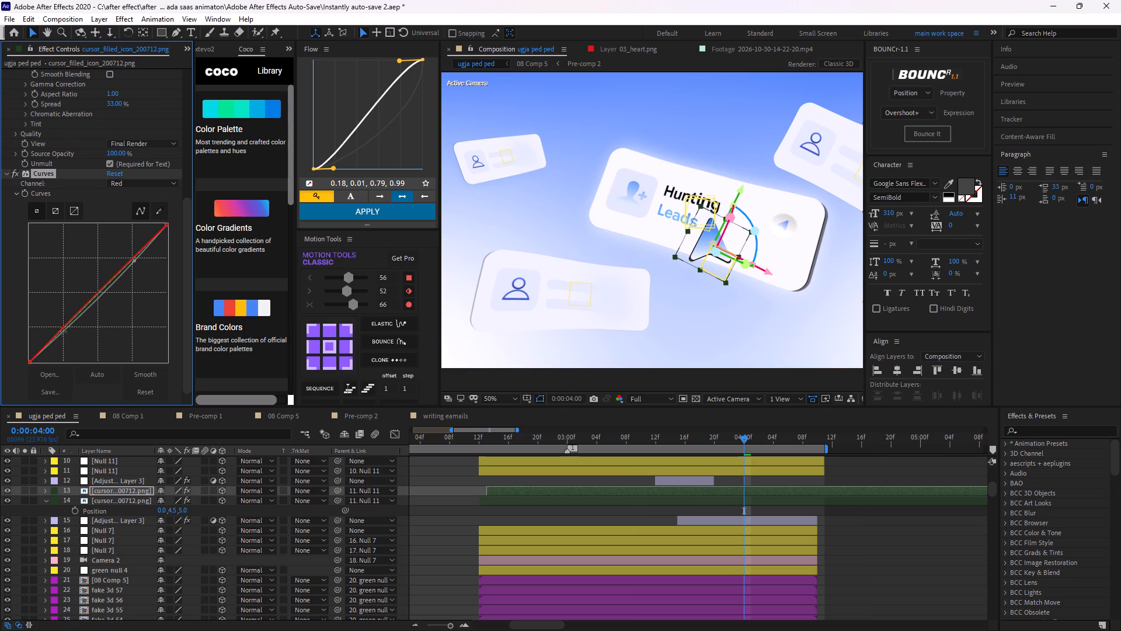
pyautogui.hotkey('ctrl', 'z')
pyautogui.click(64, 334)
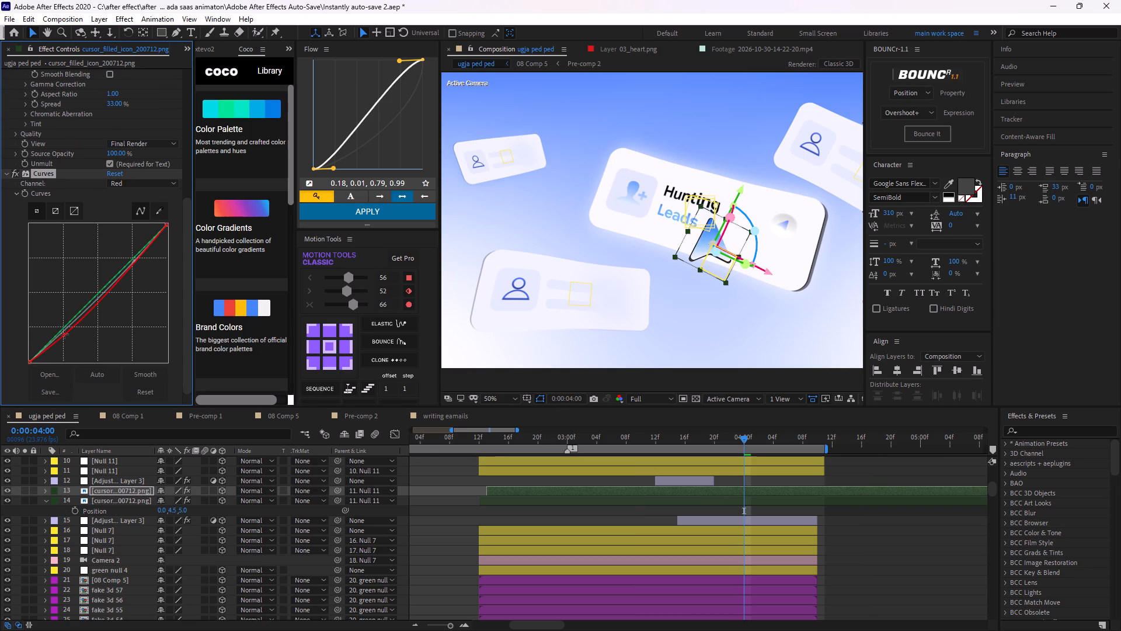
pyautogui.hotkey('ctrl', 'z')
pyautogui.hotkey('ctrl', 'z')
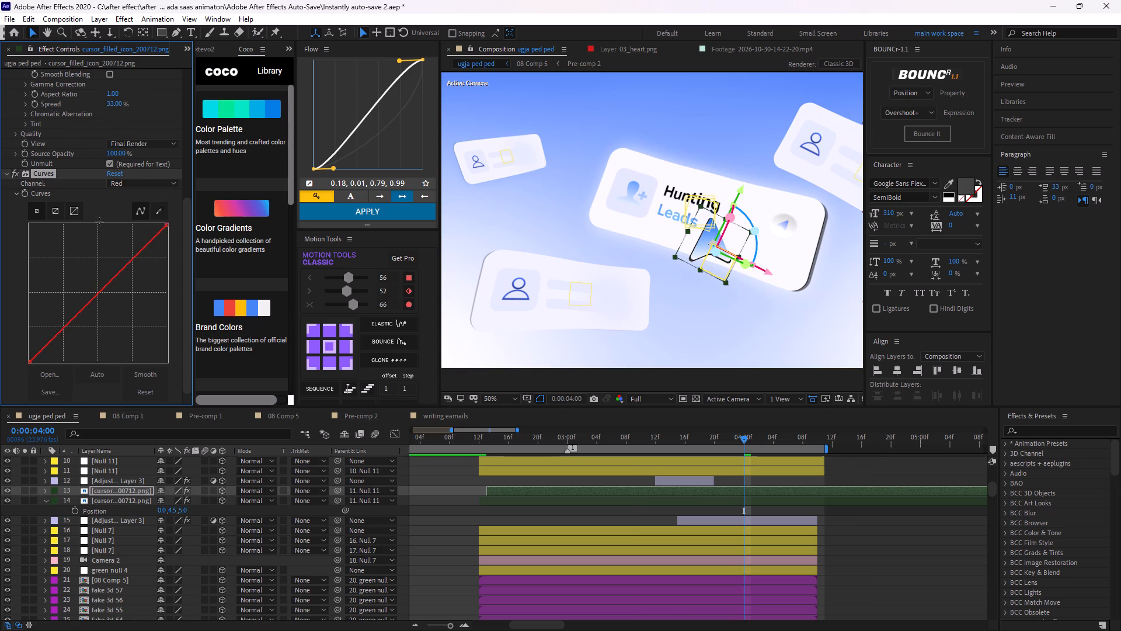
# Shape the Blue channel of cursor layer 13's Curves effect into a gentle S-curve with lowered shadows and raised highlights.
pyautogui.click(135, 181)
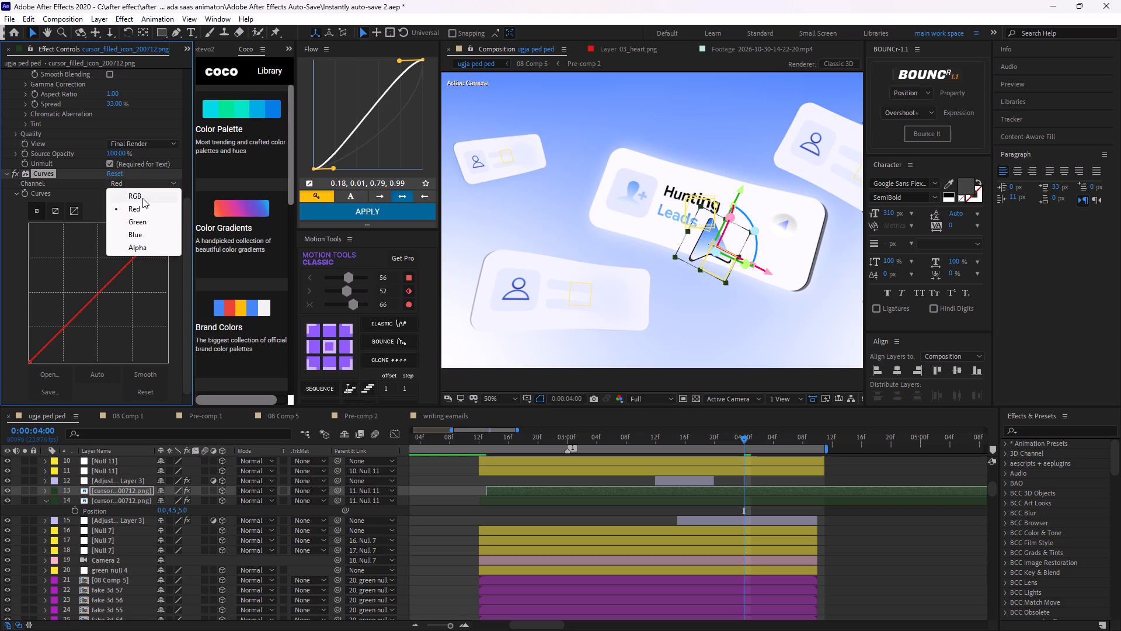
pyautogui.click(138, 230)
pyautogui.click(133, 259)
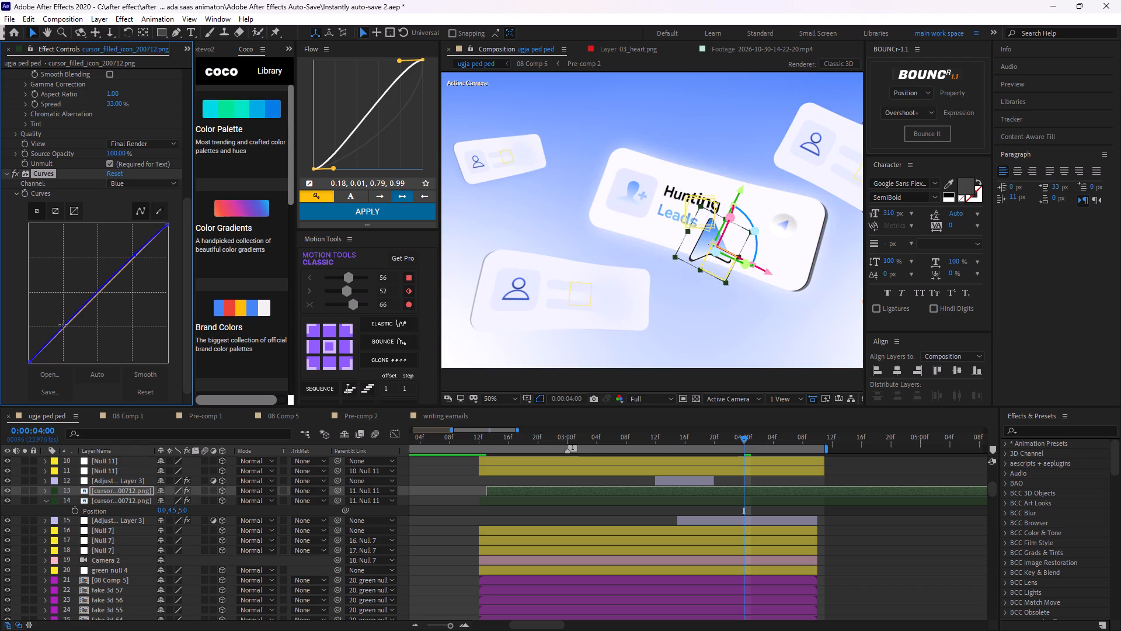
pyautogui.moveTo(64, 327); pyautogui.dragTo(65, 338)
pyautogui.click(133, 258)
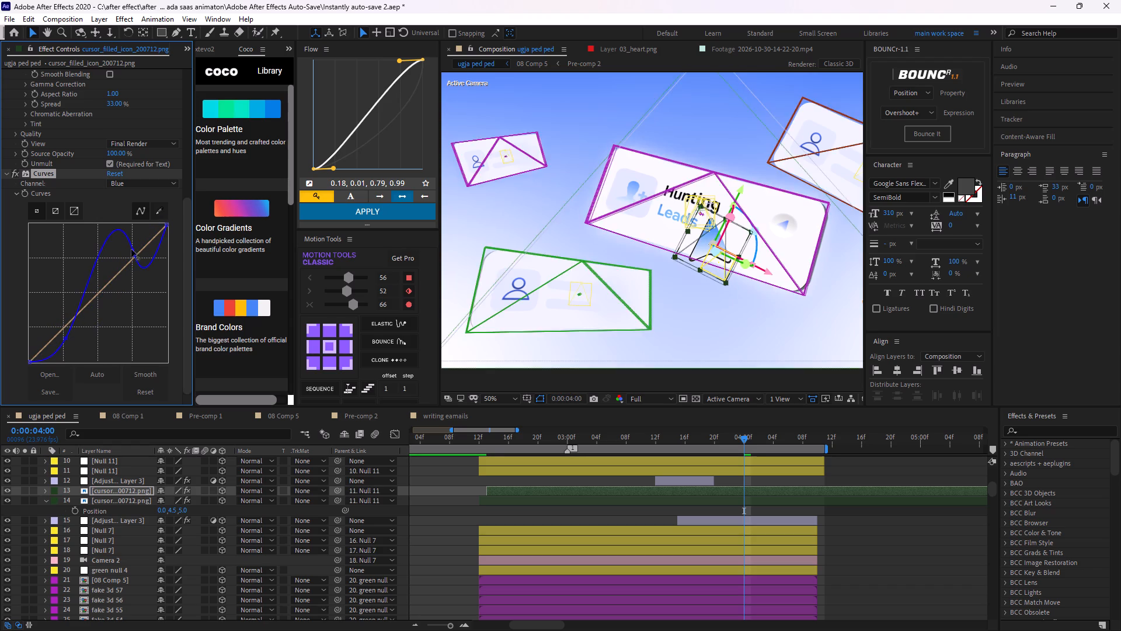
pyautogui.moveTo(134, 256); pyautogui.dragTo(134, 249)
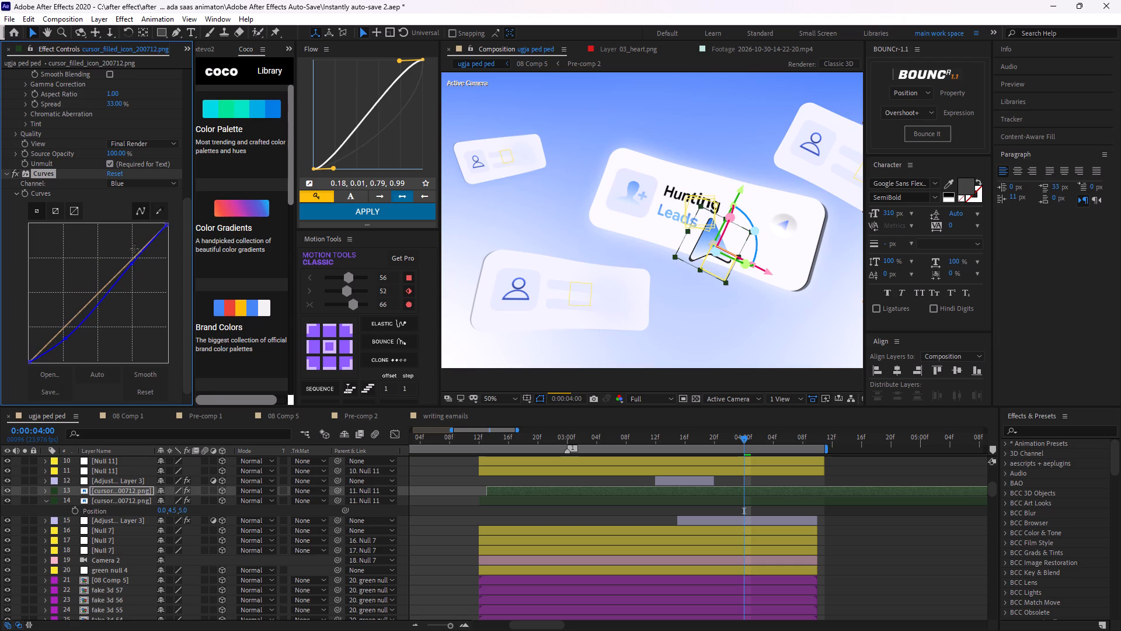
pyautogui.moveTo(134, 249); pyautogui.dragTo(131, 247)
pyautogui.moveTo(133, 262); pyautogui.dragTo(130, 247)
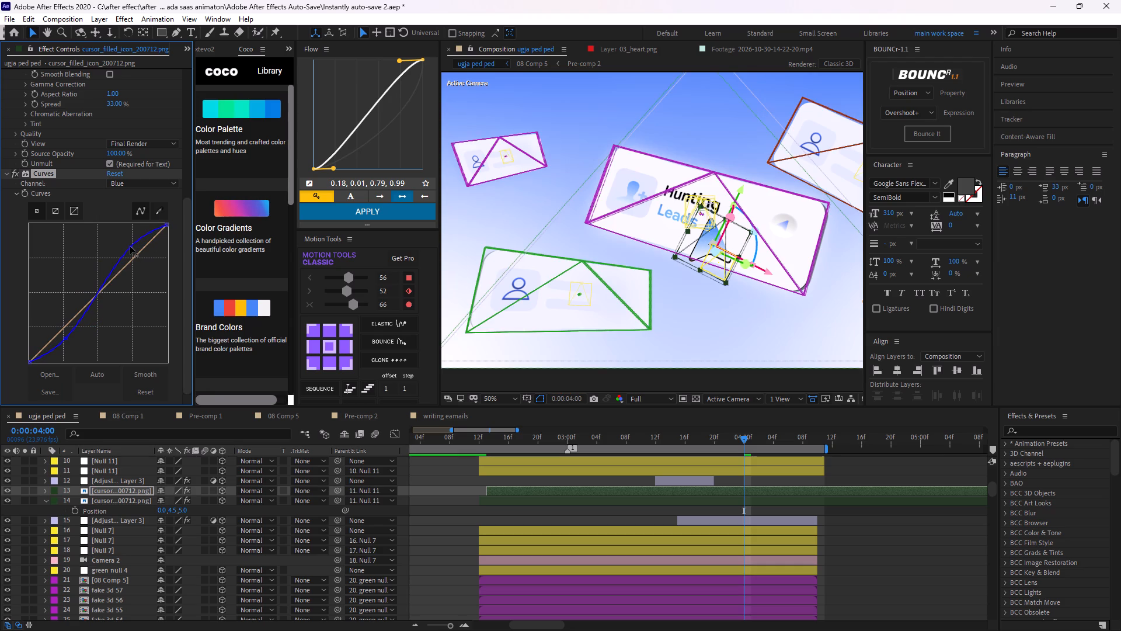
pyautogui.moveTo(130, 247); pyautogui.dragTo(131, 248)
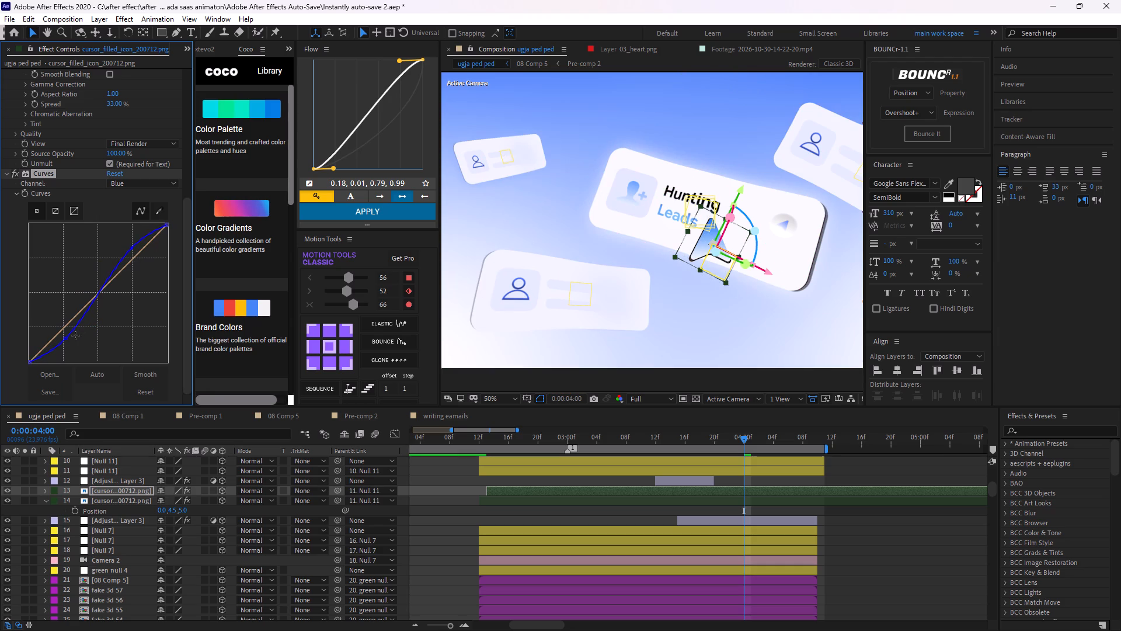
pyautogui.moveTo(66, 342); pyautogui.dragTo(64, 336)
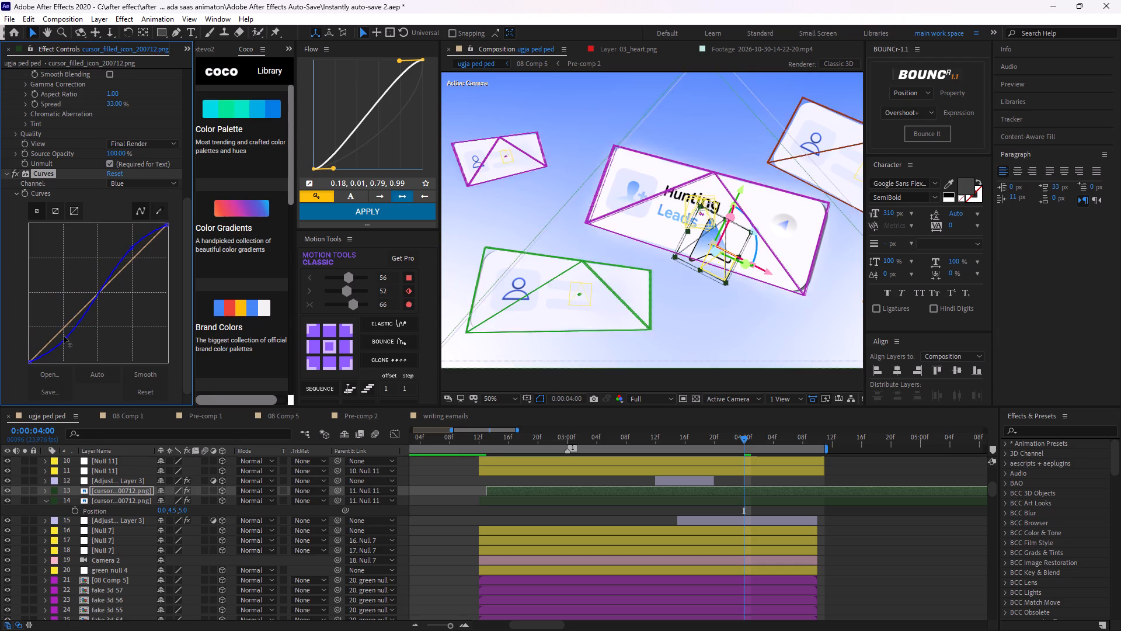
pyautogui.moveTo(66, 339); pyautogui.dragTo(60, 314)
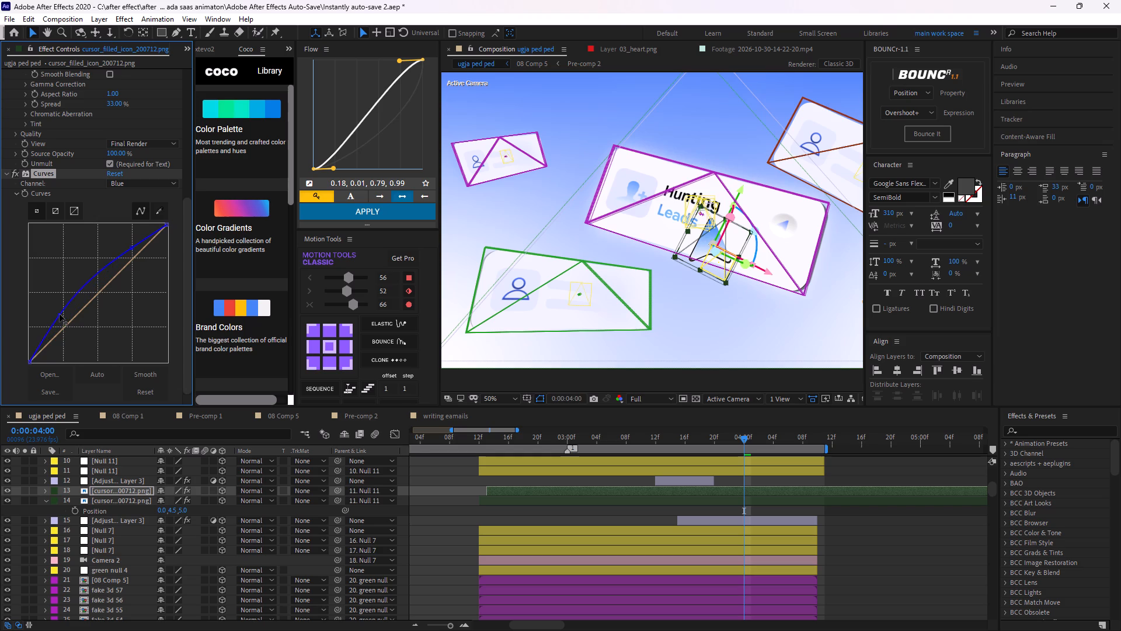
pyautogui.moveTo(60, 314); pyautogui.dragTo(74, 331)
# Preview the cursor from 0:00:04:00 and fit the whole composition in the viewer.
pyautogui.click(632, 515)
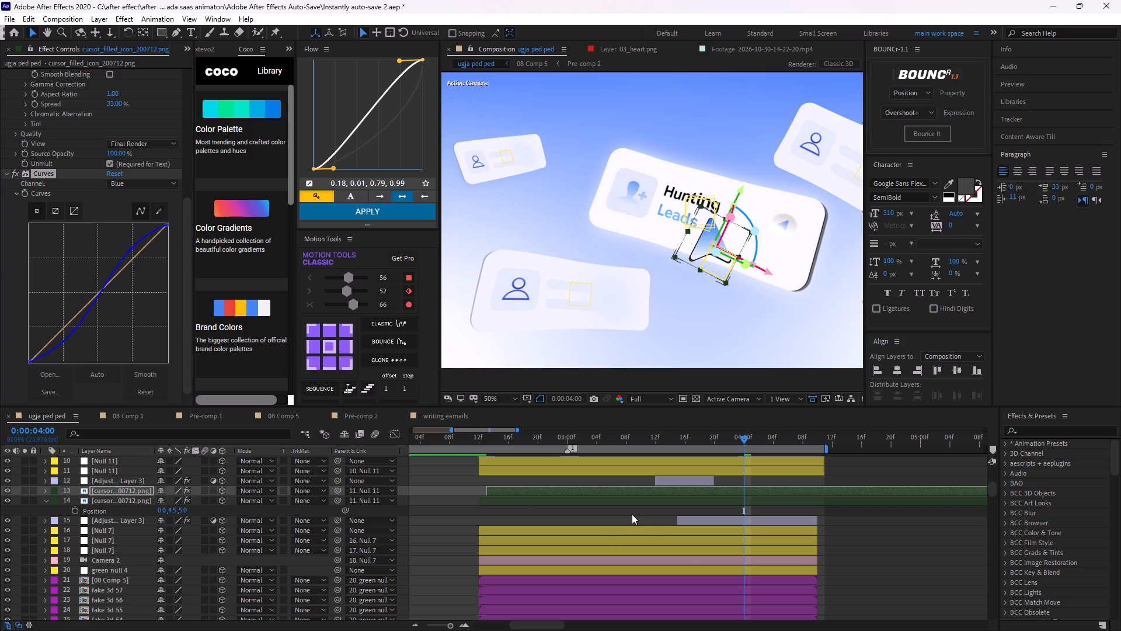
pyautogui.scroll(-1, 753, 209)
pyautogui.press('space')
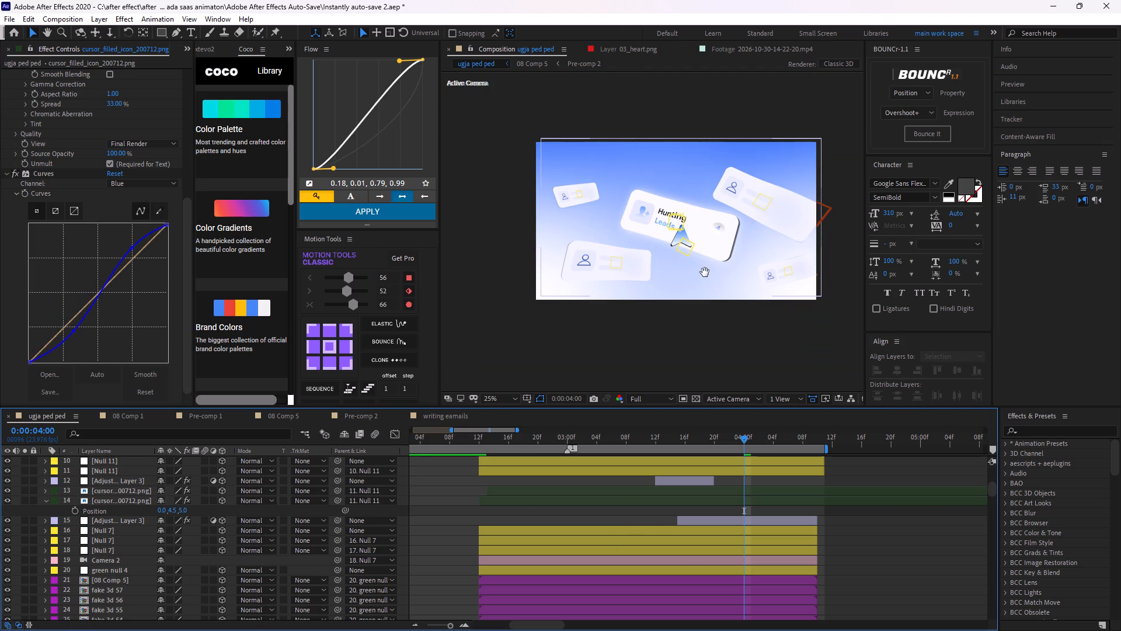
pyautogui.press('space')
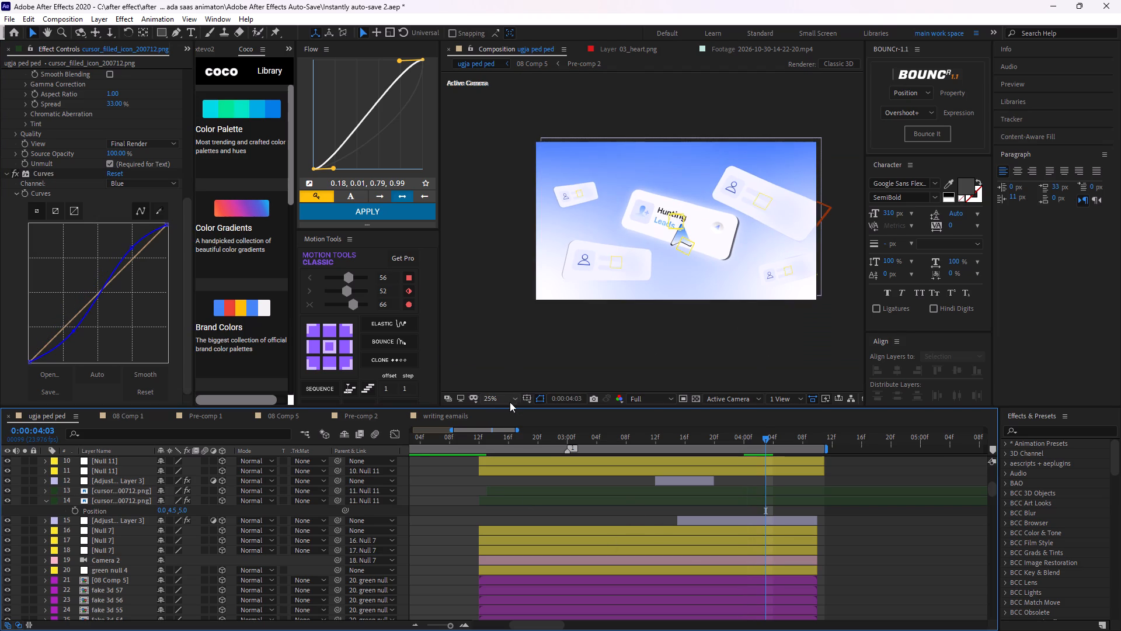
pyautogui.click(510, 402)
pyautogui.click(514, 408)
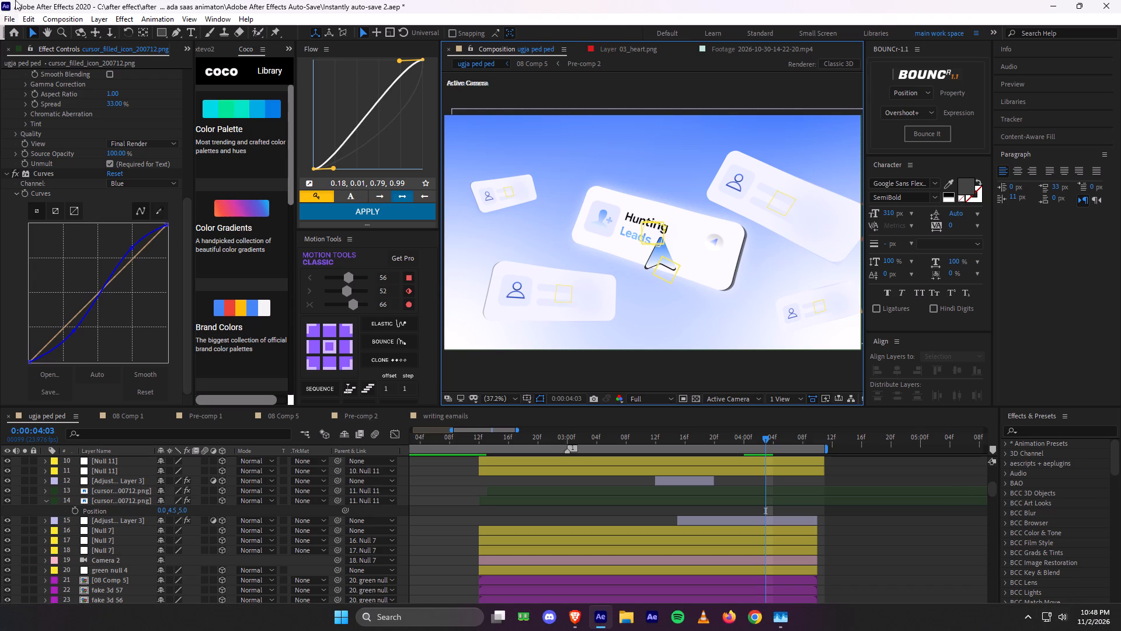
# Set the default audio output in the Audio Hardware preferences to KA242Y P6 (NVIDIA High Definition Audio).
pyautogui.click(30, 18)
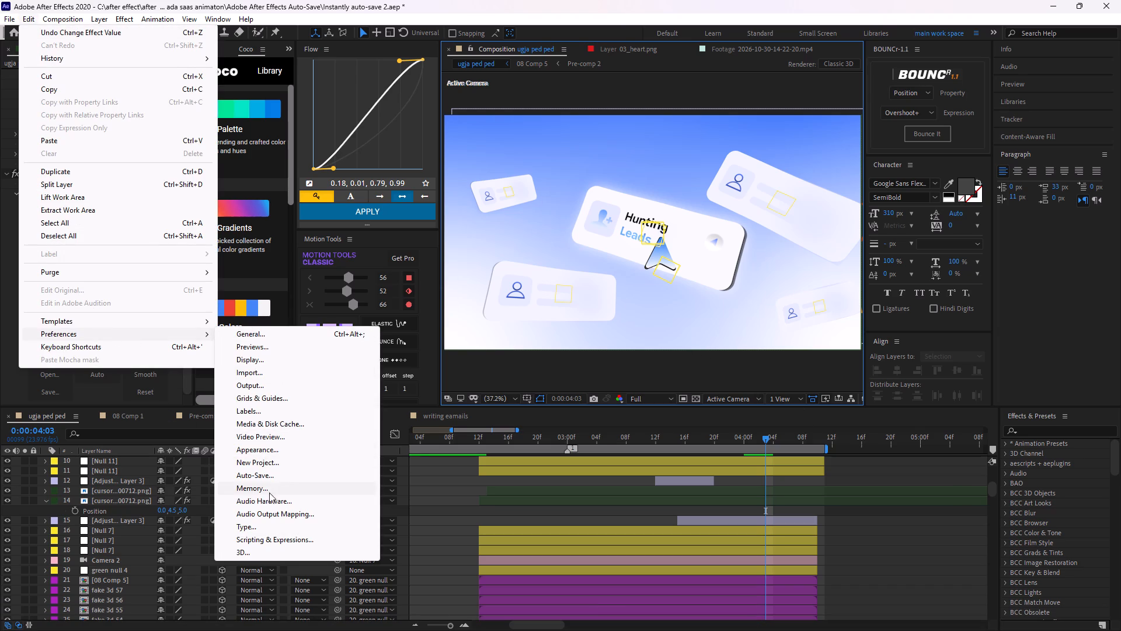
pyautogui.click(269, 502)
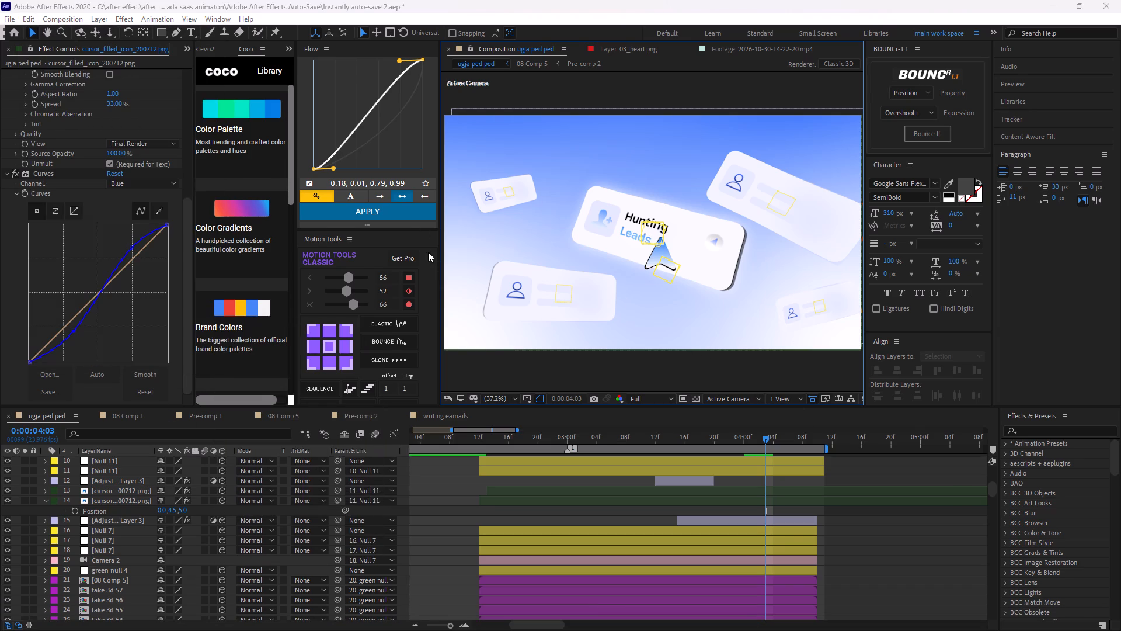
pyautogui.click(509, 242)
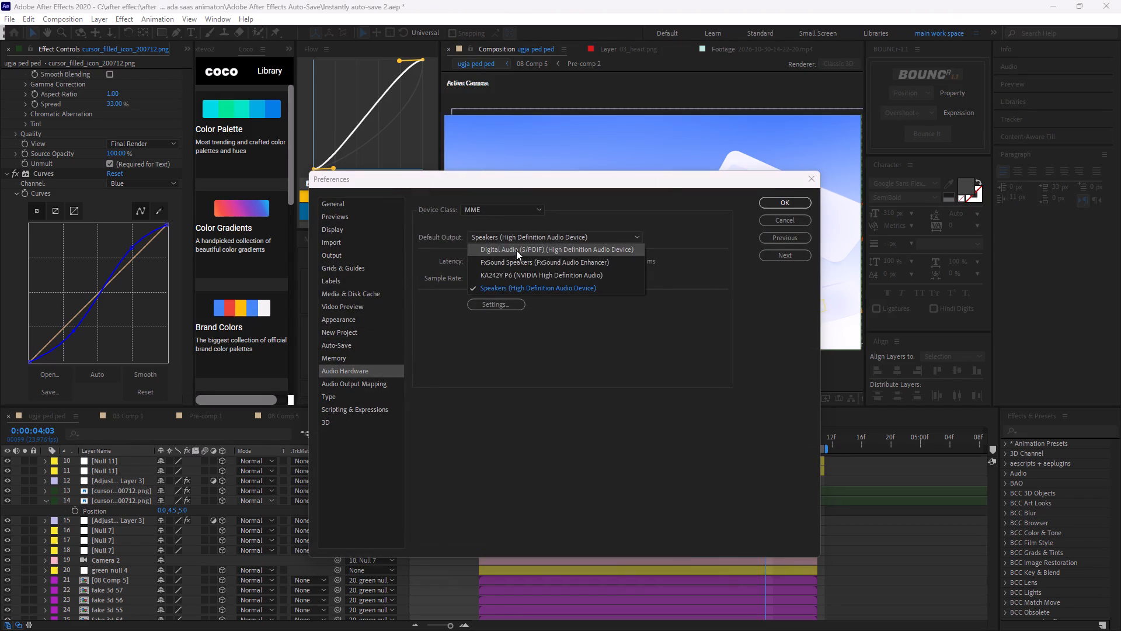
pyautogui.click(517, 276)
pyautogui.click(794, 203)
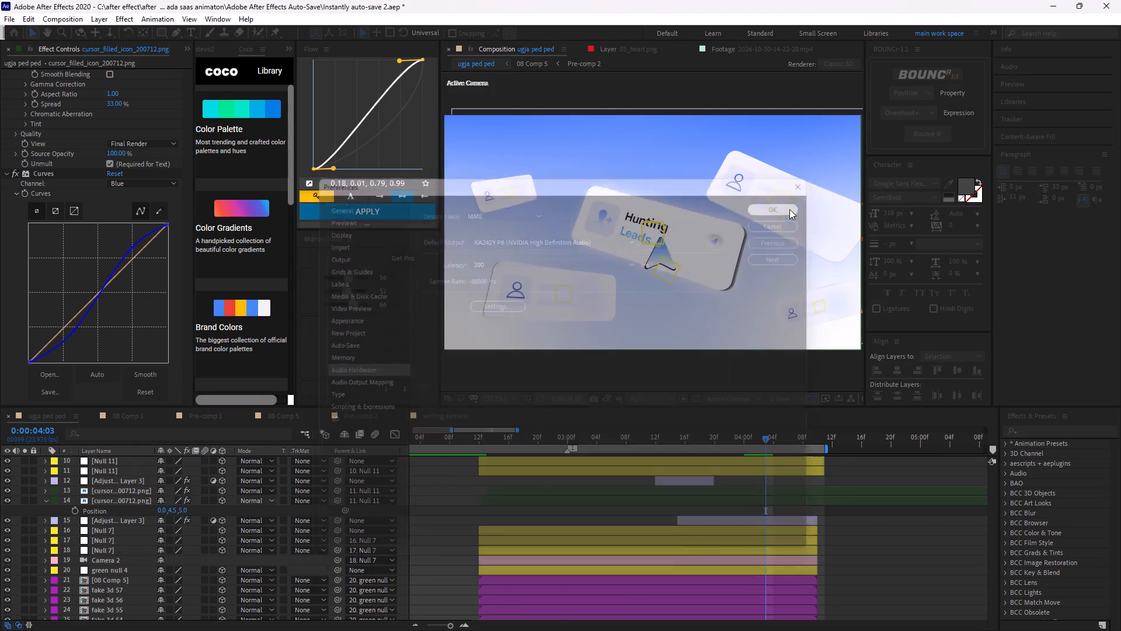
# Play back the composition from the opening Outbound text through the Hunting Leads scene to review the animation.
pyautogui.press('space')
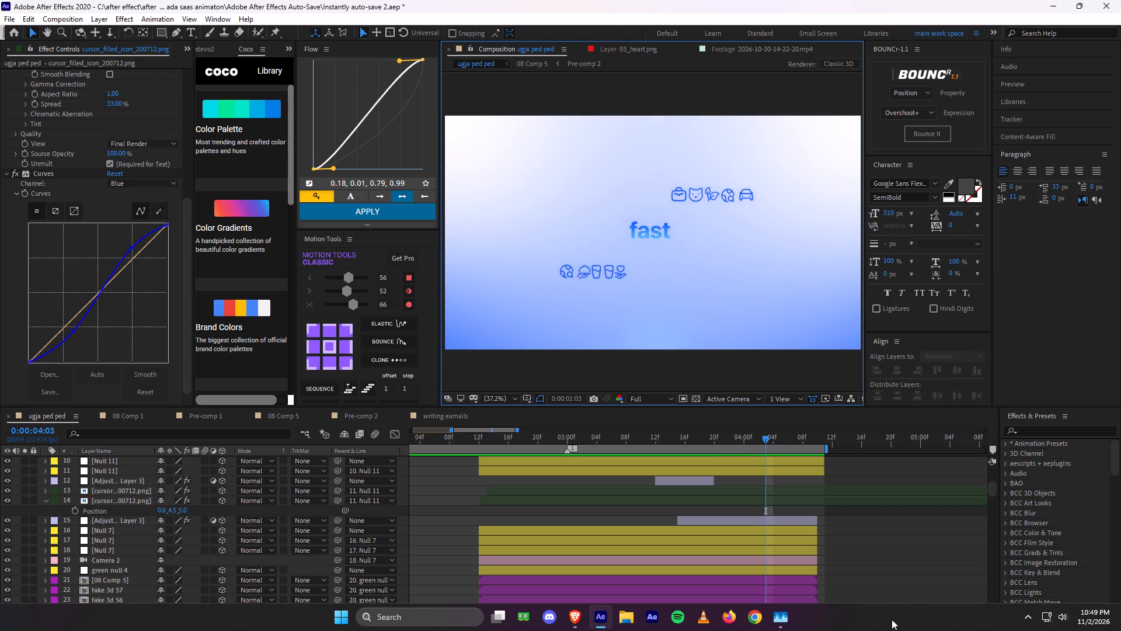
pyautogui.press('space')
pyautogui.press('space')
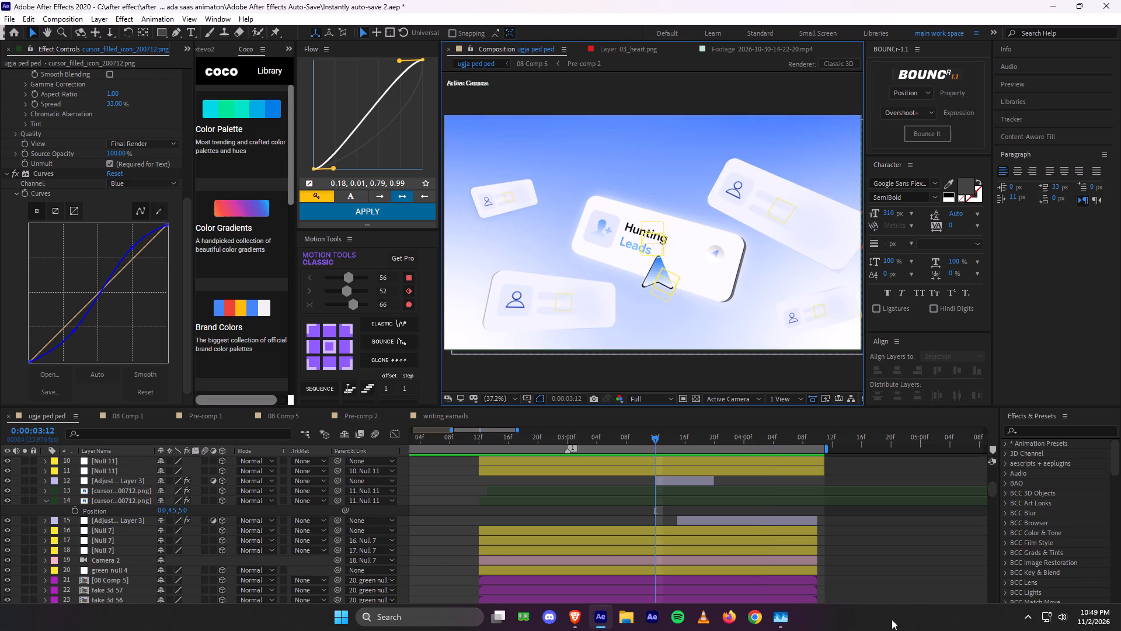
pyautogui.press('space')
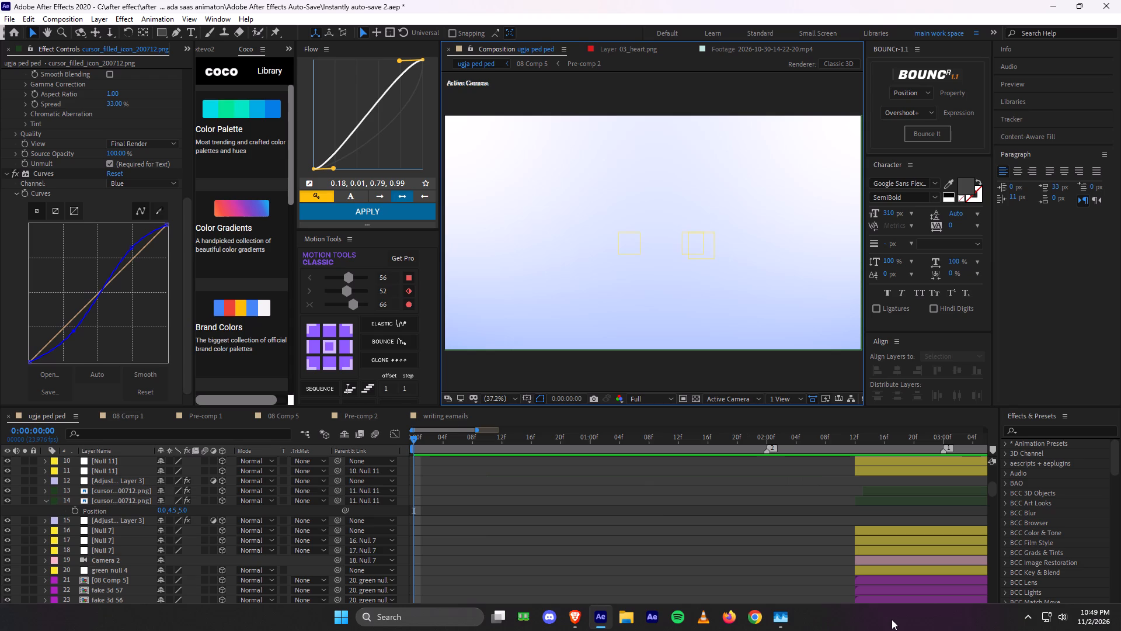
pyautogui.press('space')
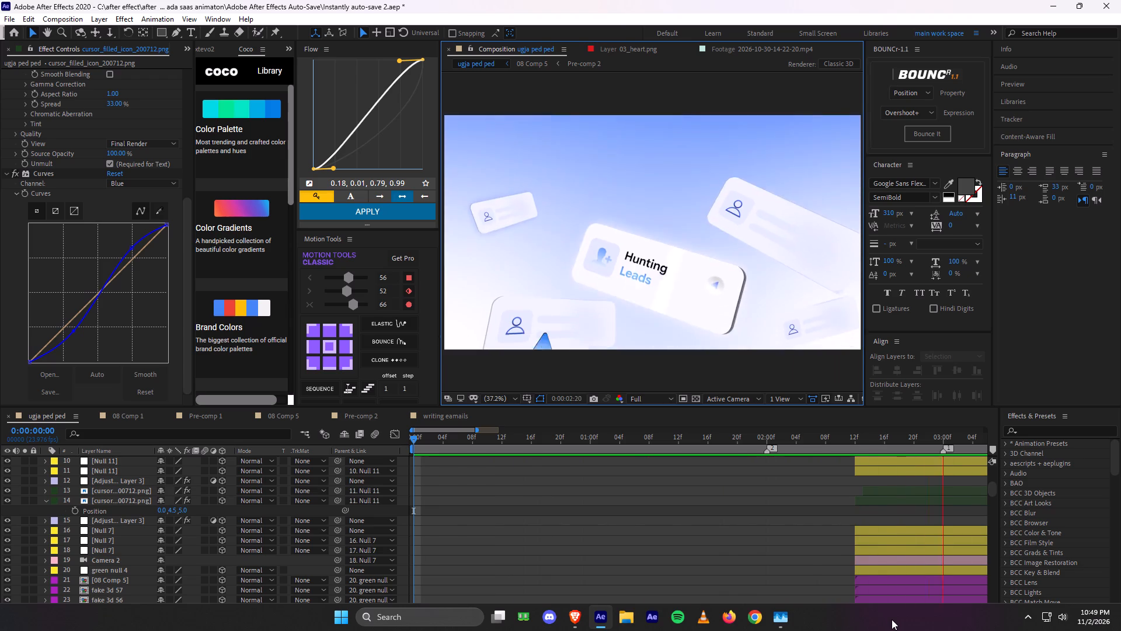
pyautogui.press('space')
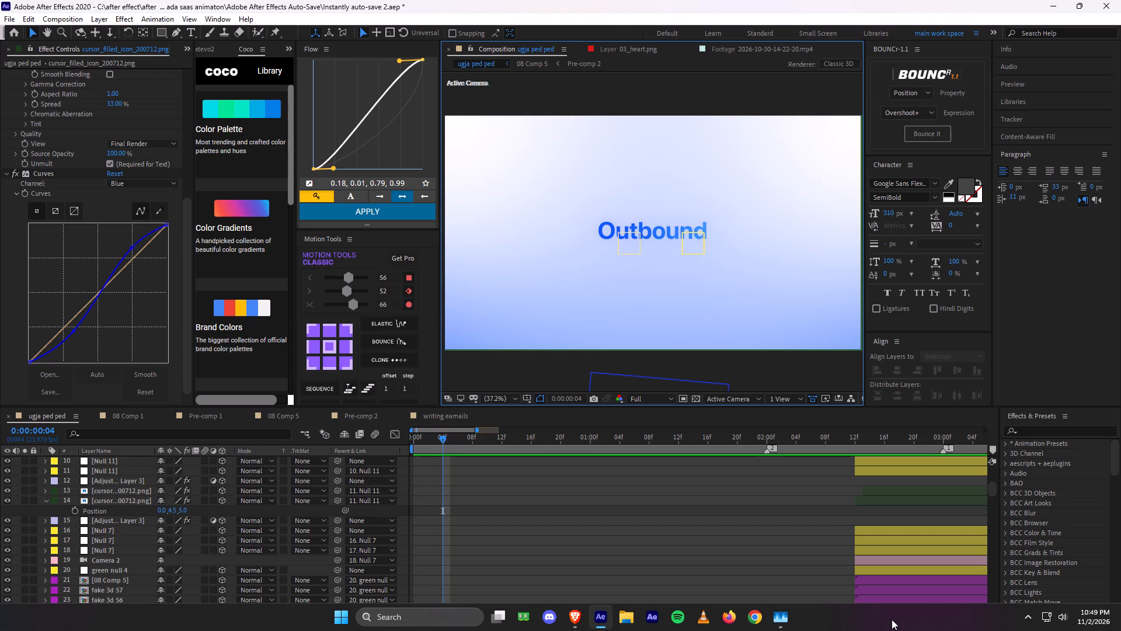
pyautogui.press('space')
pyautogui.press('space')
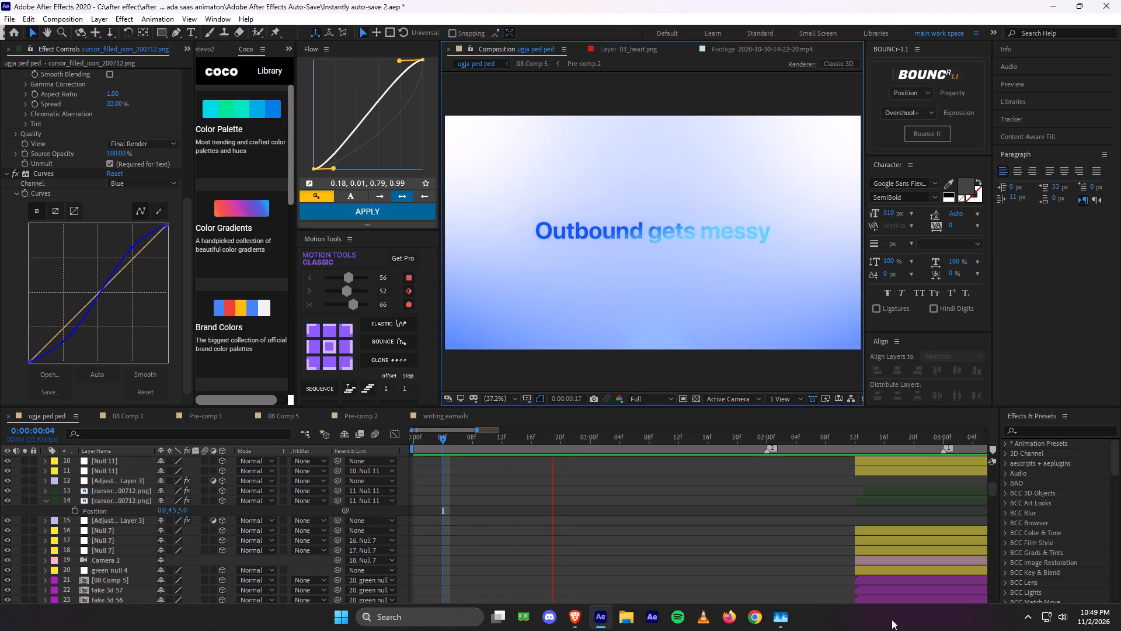
# Examine the cursor layer's entrance onto the Hunting Leads card from about 0:00:03:03.
pyautogui.moveTo(555, 438); pyautogui.dragTo(795, 448)
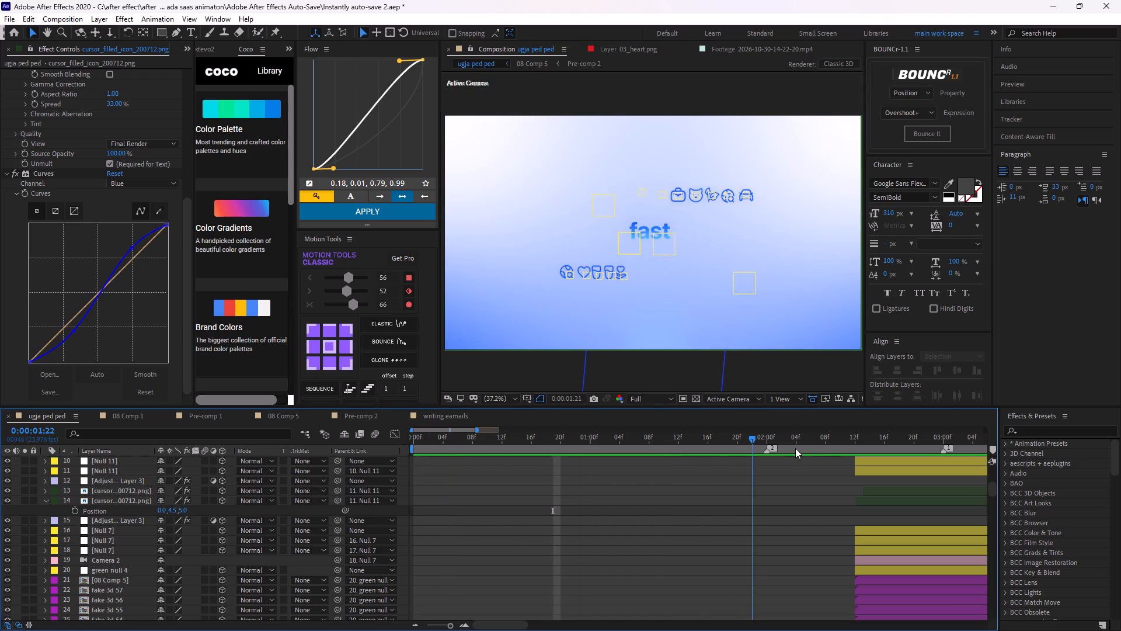
pyautogui.moveTo(795, 448); pyautogui.dragTo(970, 471)
pyautogui.moveTo(948, 492); pyautogui.dragTo(676, 473, button='middle')
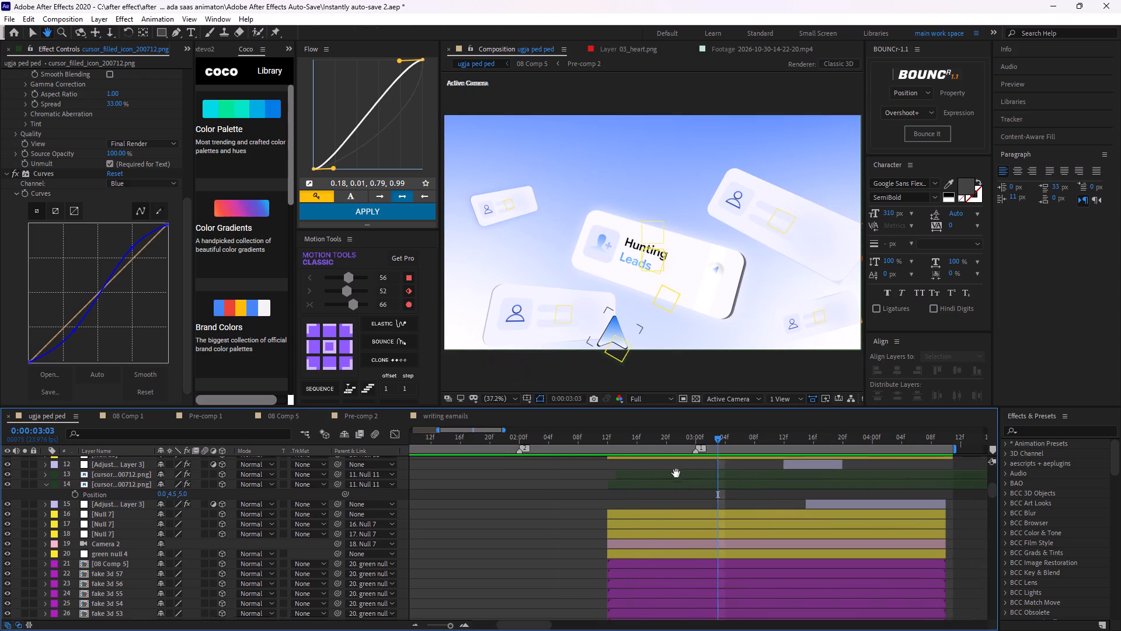
pyautogui.moveTo(676, 473); pyautogui.dragTo(647, 471, button='middle')
pyautogui.moveTo(577, 468); pyautogui.dragTo(572, 474)
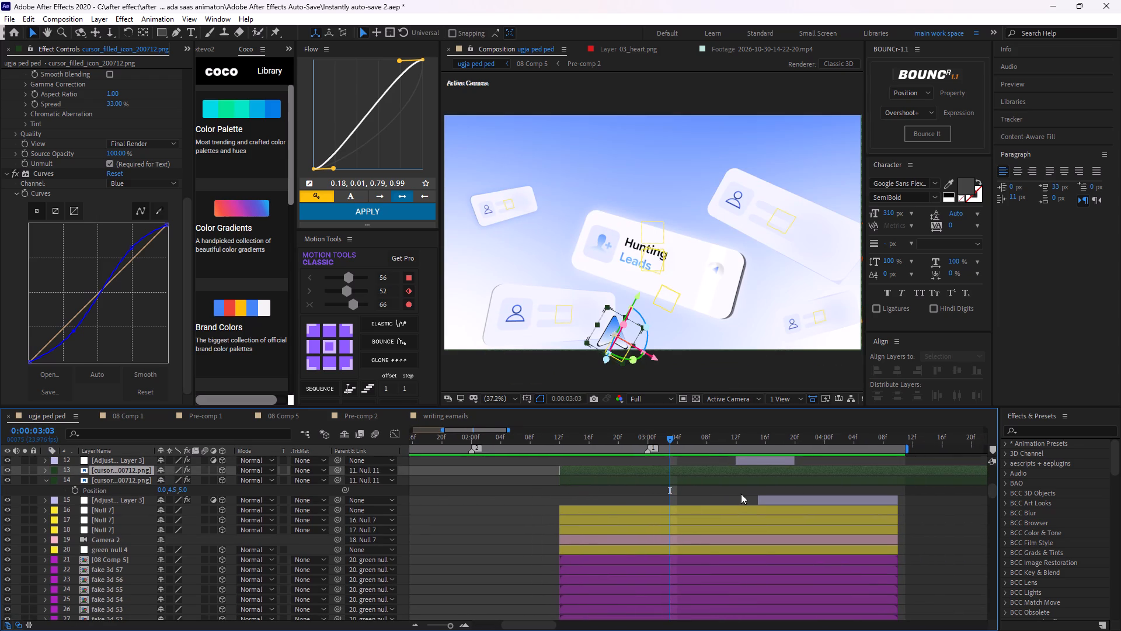
pyautogui.moveTo(741, 494); pyautogui.dragTo(649, 486, button='middle')
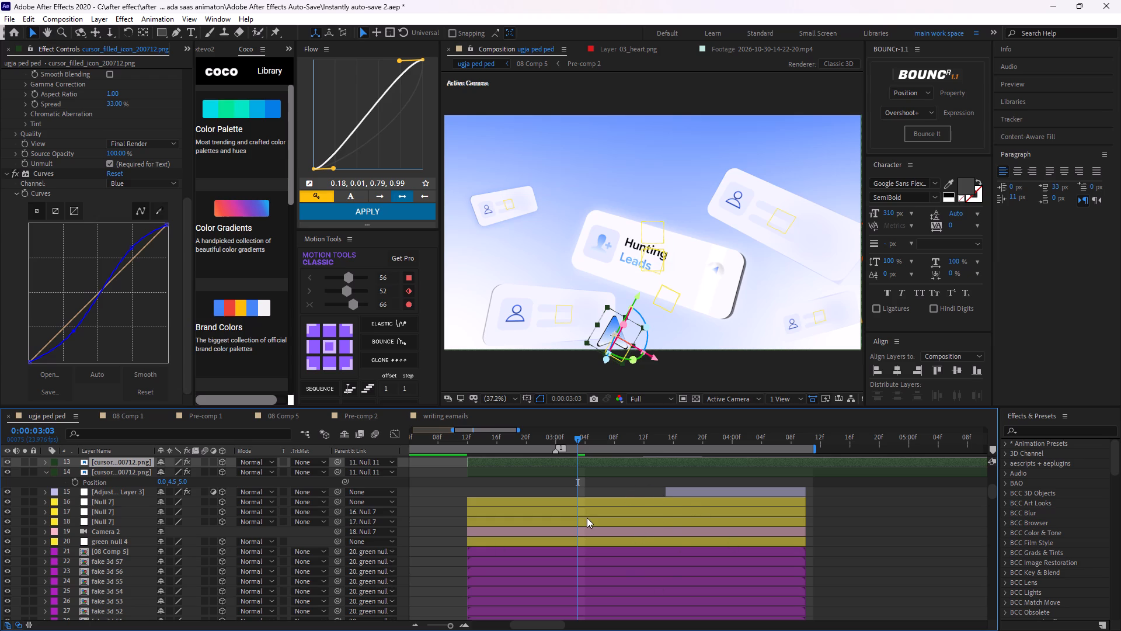
pyautogui.press('space')
pyautogui.press('space')
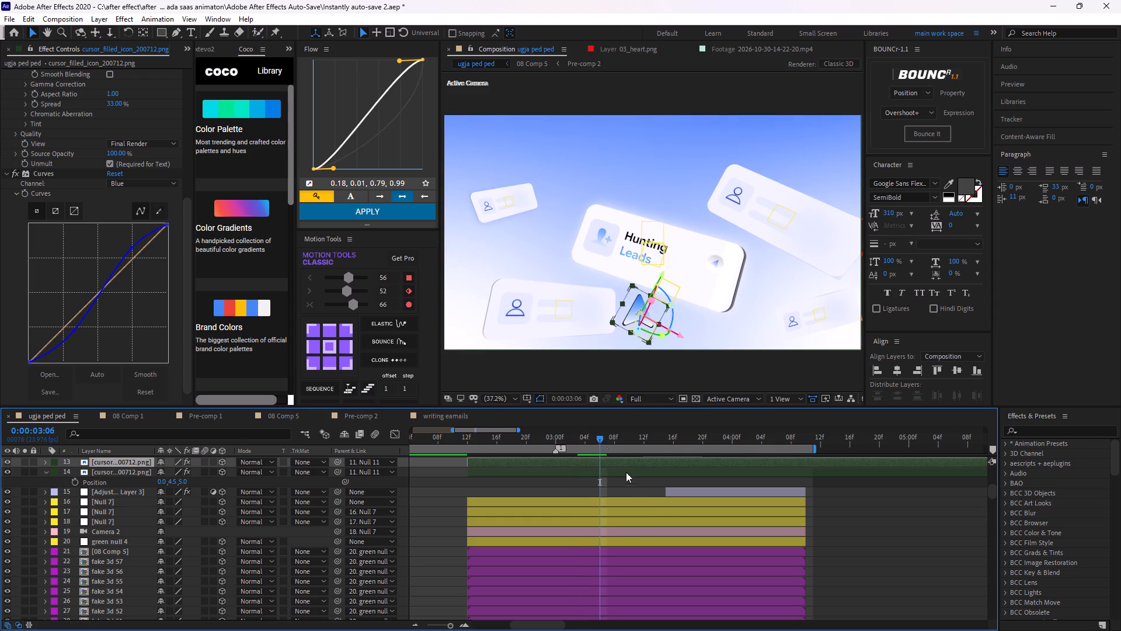
# At 0:00:03:16, enlarge adjustment layer 15's BCC Ripple Dissolve to a wave width of 103.8 and a radius peak of about 496.
pyautogui.moveTo(591, 433); pyautogui.dragTo(647, 450)
pyautogui.moveTo(647, 450); pyautogui.dragTo(659, 455)
pyautogui.moveTo(660, 440); pyautogui.dragTo(673, 449)
pyautogui.click(676, 490)
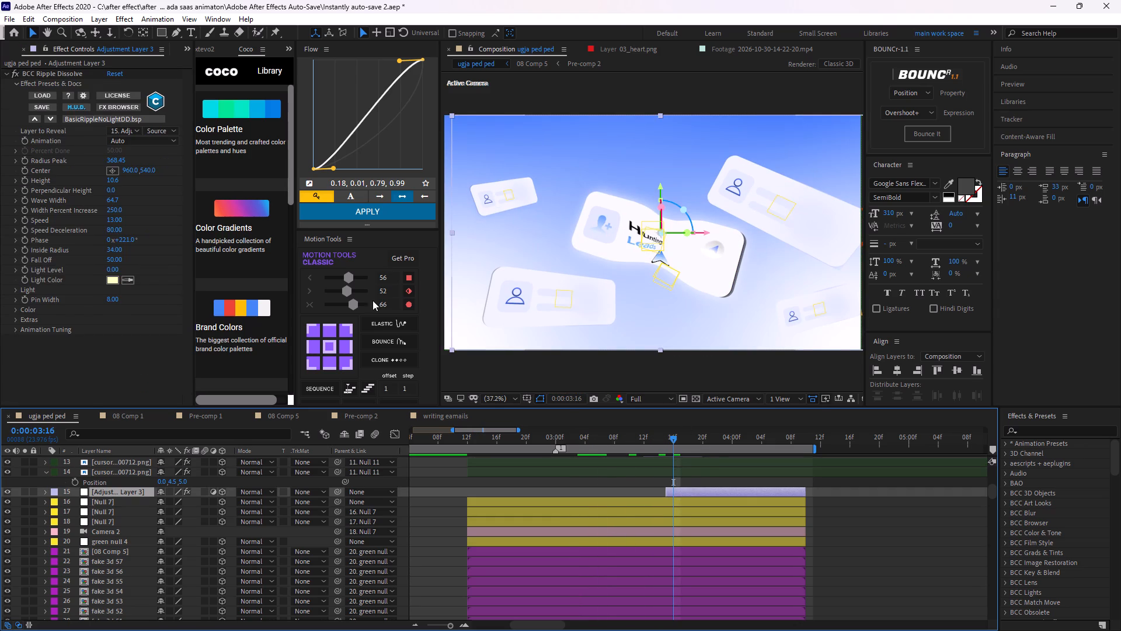
pyautogui.click(56, 77)
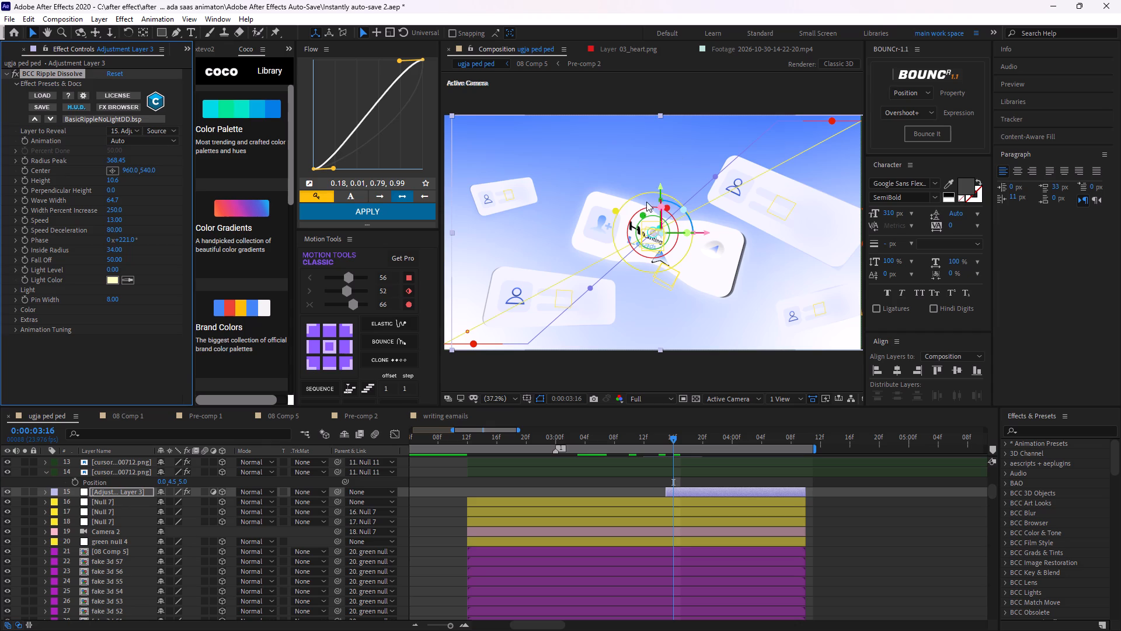
pyautogui.moveTo(615, 208); pyautogui.dragTo(600, 197)
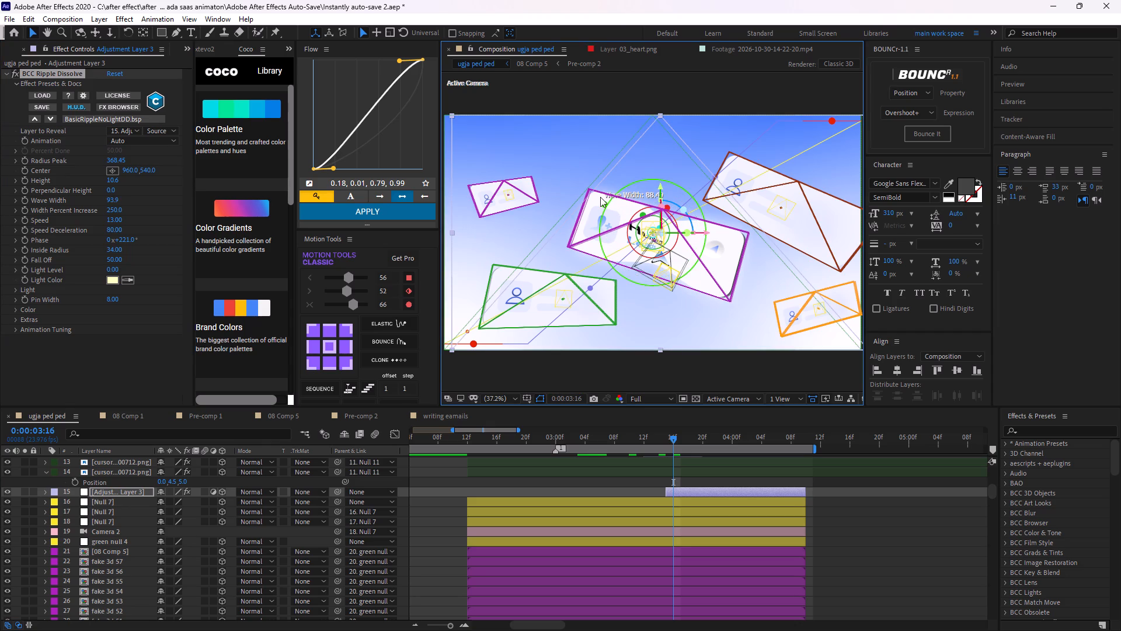
pyautogui.moveTo(600, 197); pyautogui.dragTo(596, 193)
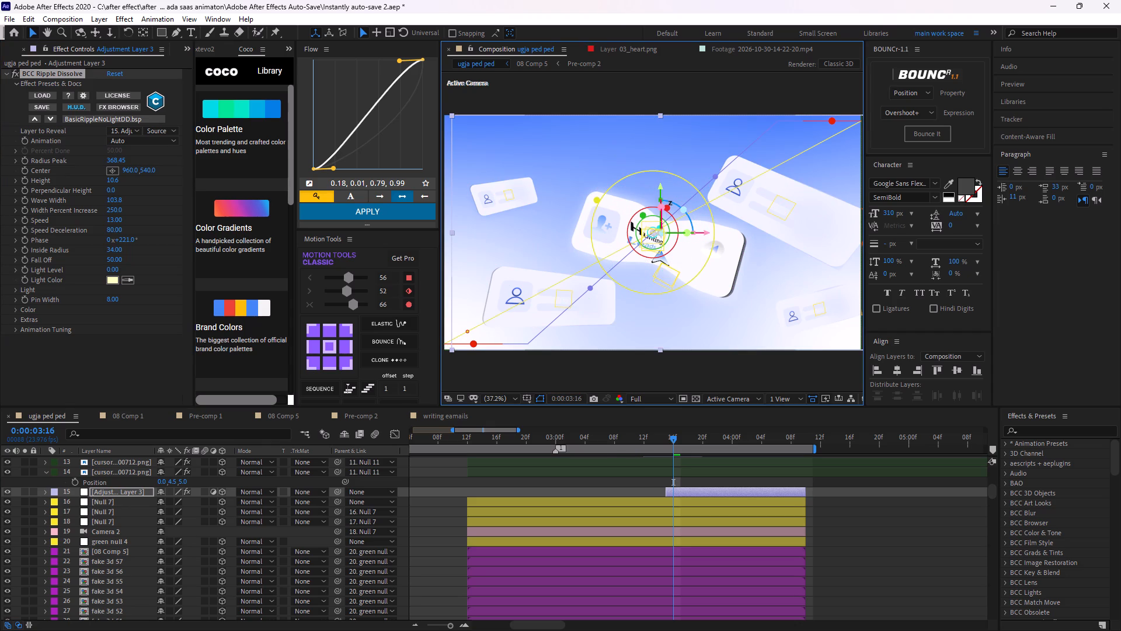
pyautogui.moveTo(668, 207); pyautogui.dragTo(673, 202)
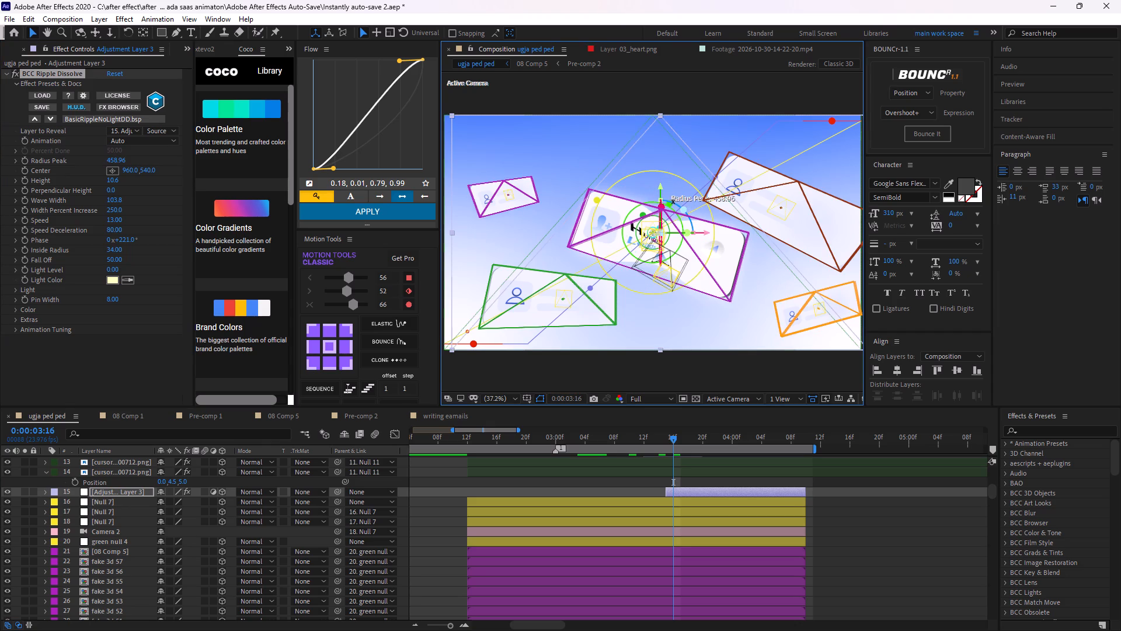
pyautogui.moveTo(673, 202); pyautogui.dragTo(674, 202)
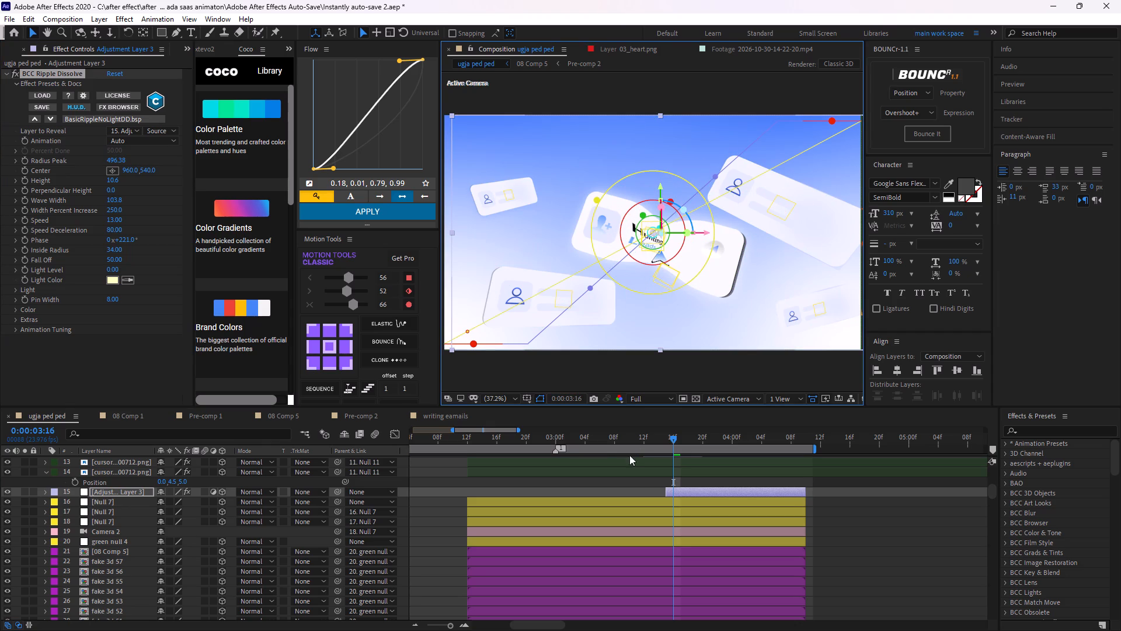
# Play back the Hunting Leads ripple and the whole animation from 0:00:00:00 to review the changes.
pyautogui.click(631, 471)
pyautogui.press('space')
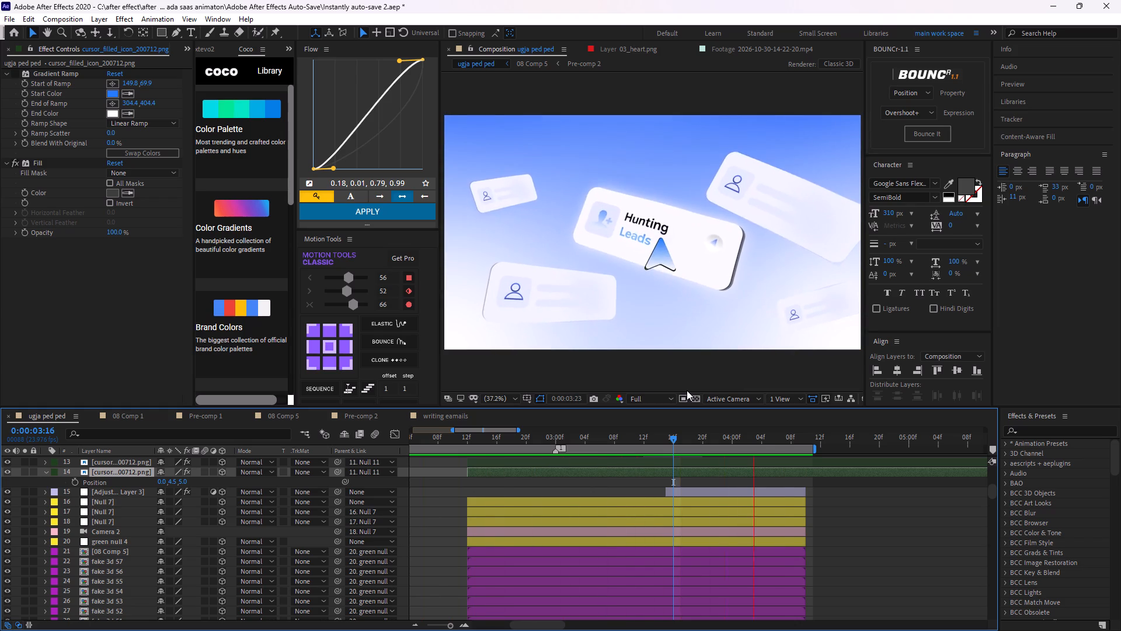
pyautogui.press('space')
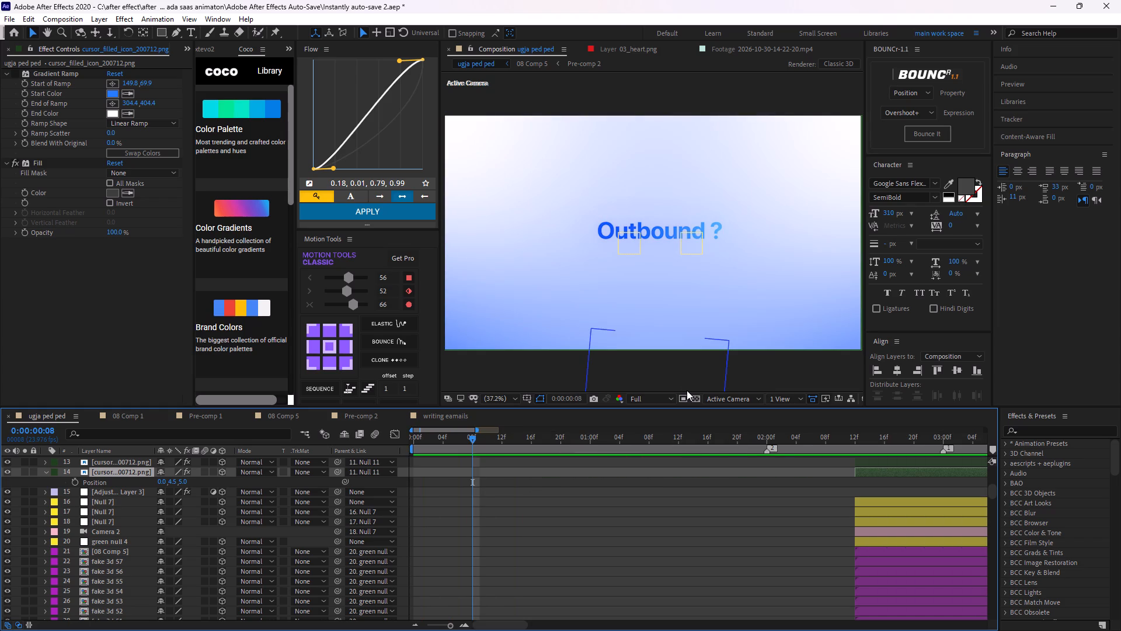
pyautogui.moveTo(471, 438); pyautogui.dragTo(372, 484)
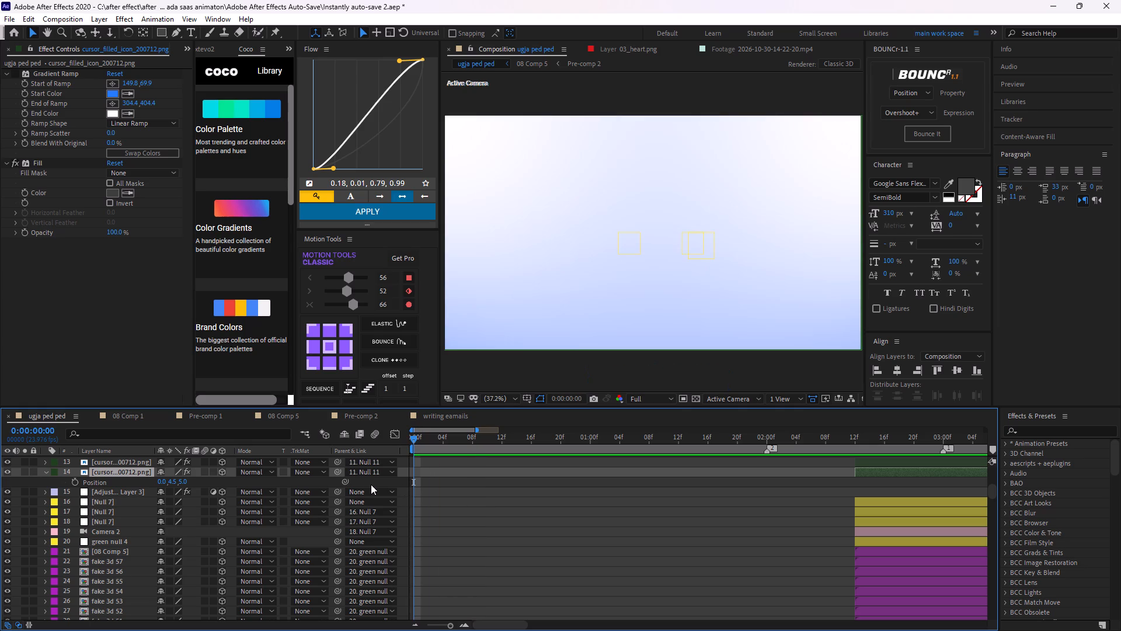
pyautogui.press('space')
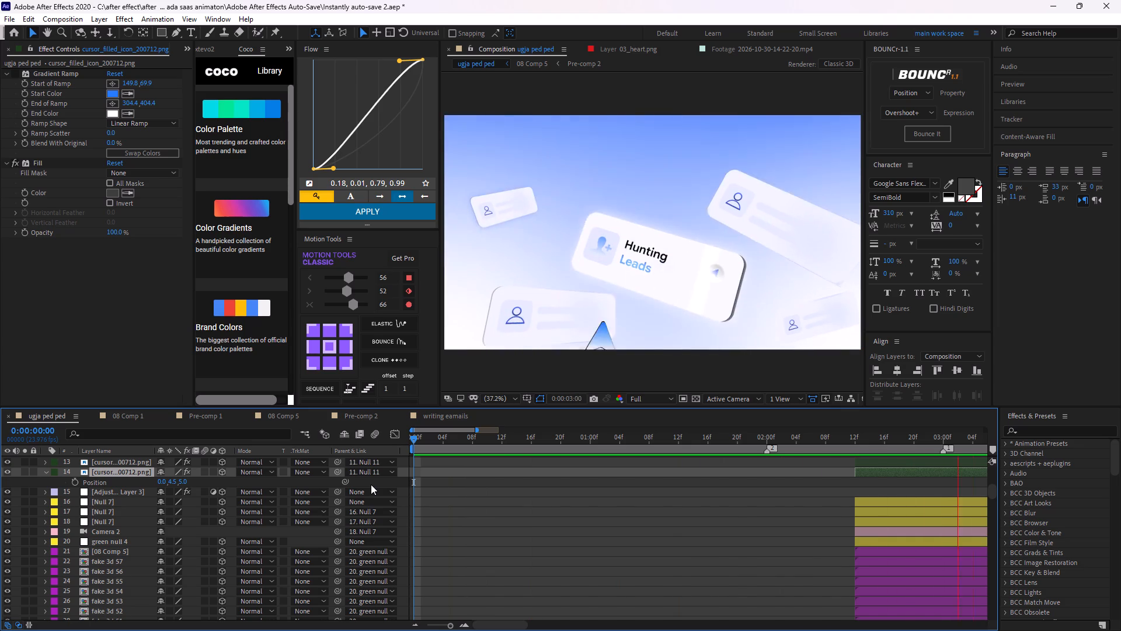
pyautogui.press('space')
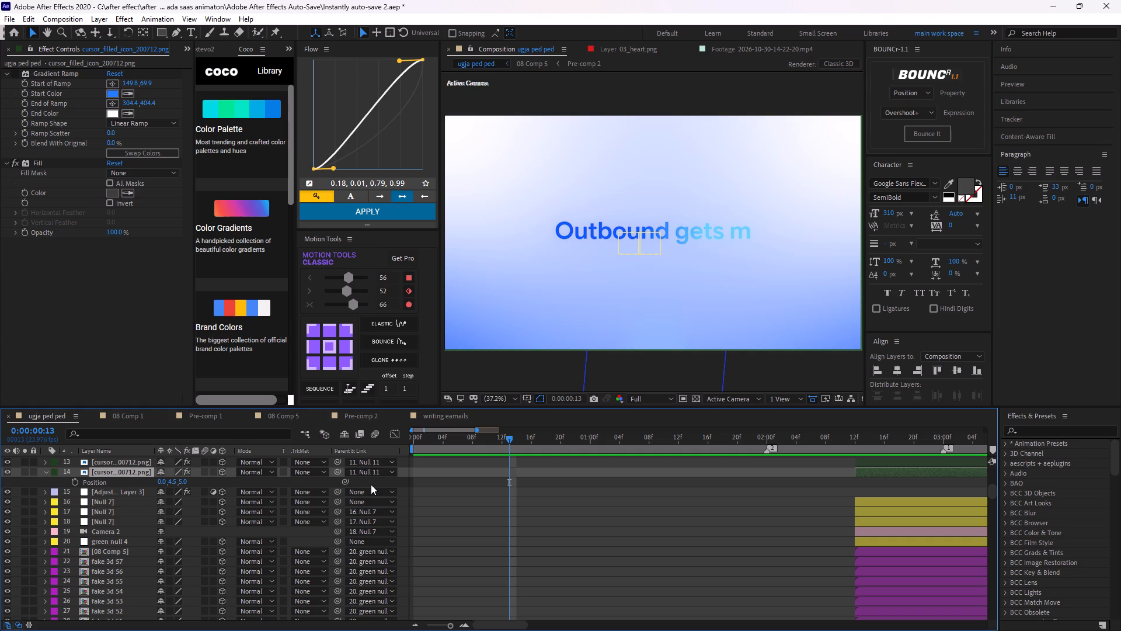
# Minimize After Effects and switch to the Brave browser.
pyautogui.click(1040, 5)
pyautogui.click(582, 624)
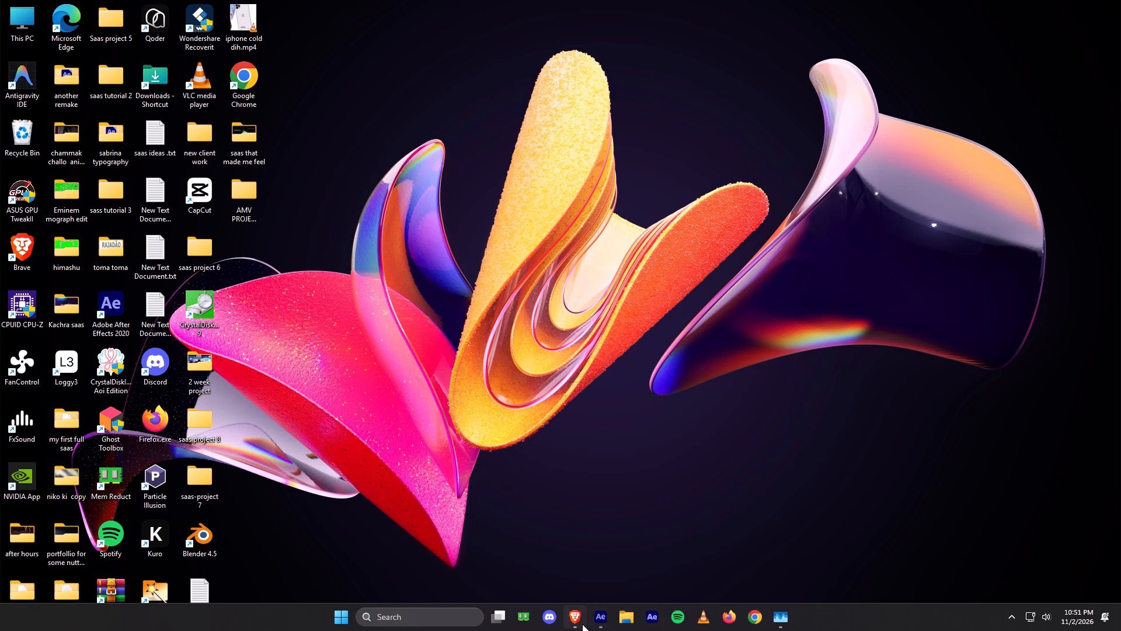